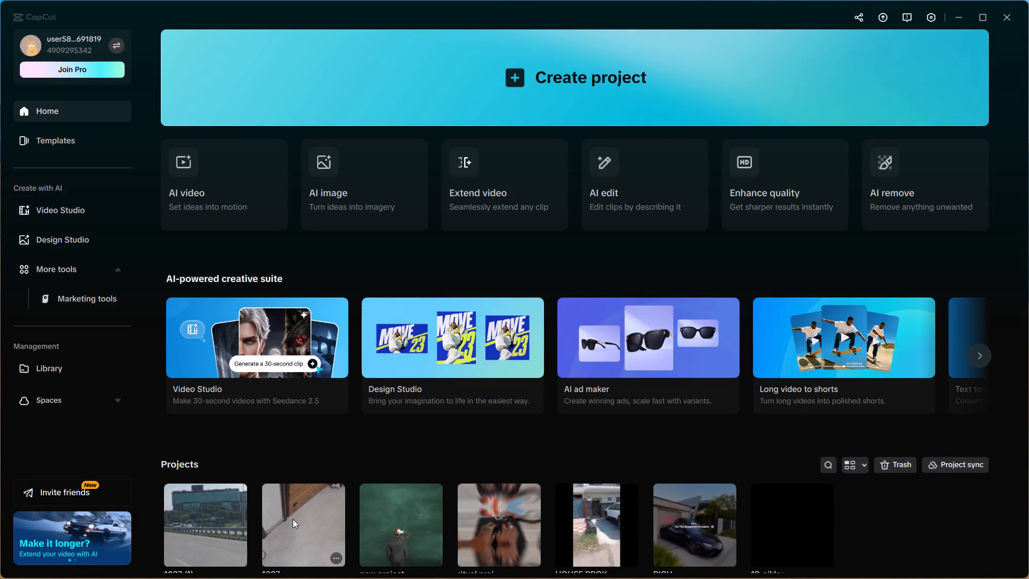
Open the existing "new project" project, whose thumbnail shows a dark figure against a green background.
{"action": "left_click", "coordinate": [413, 513]}
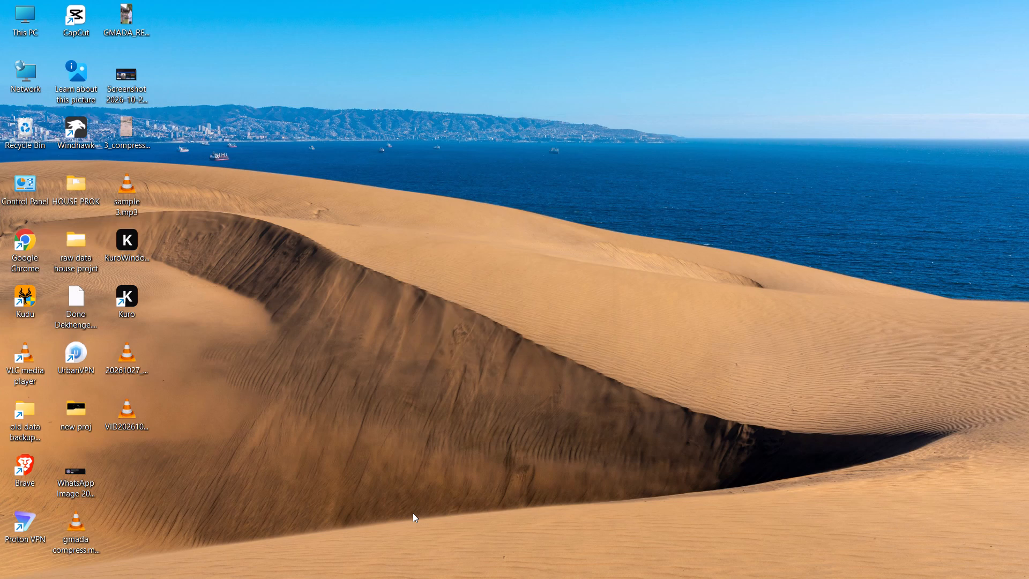
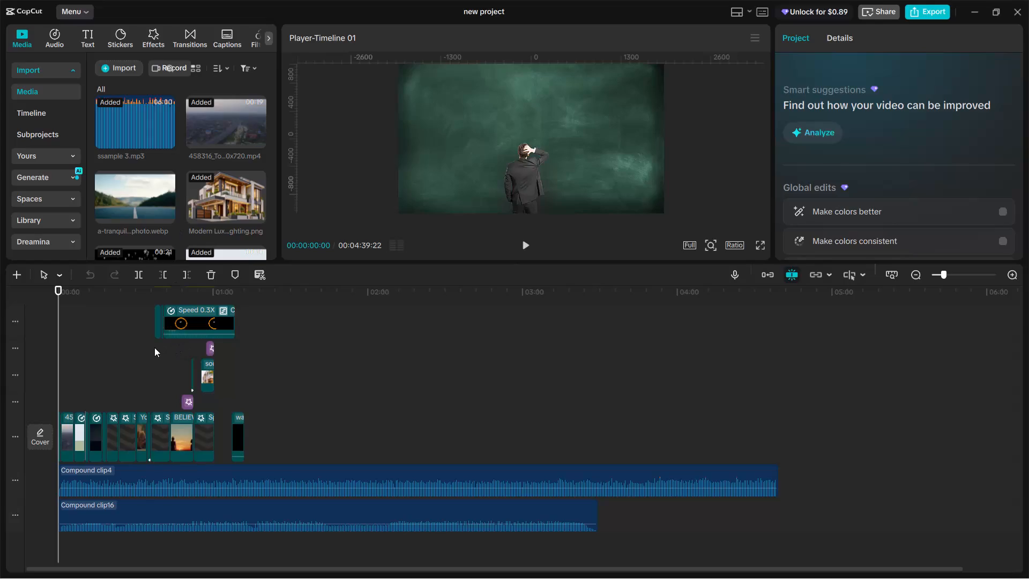
Enlarge the media and player area by reducing the height of the timeline area.
{"action": "key", "text": "space"}
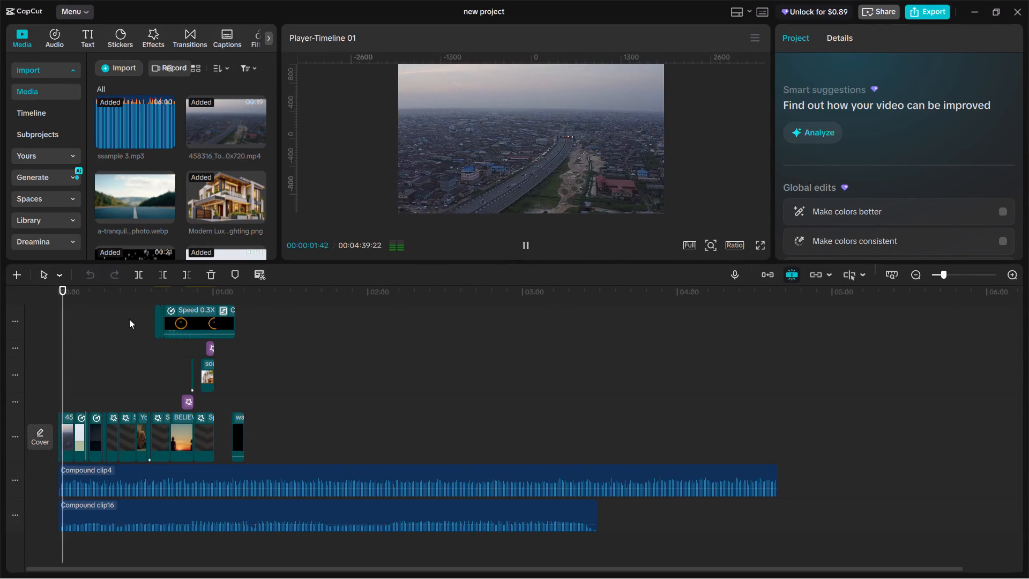
{"action": "left_click_drag", "start_coordinate": [504, 263], "coordinate": [506, 270]}
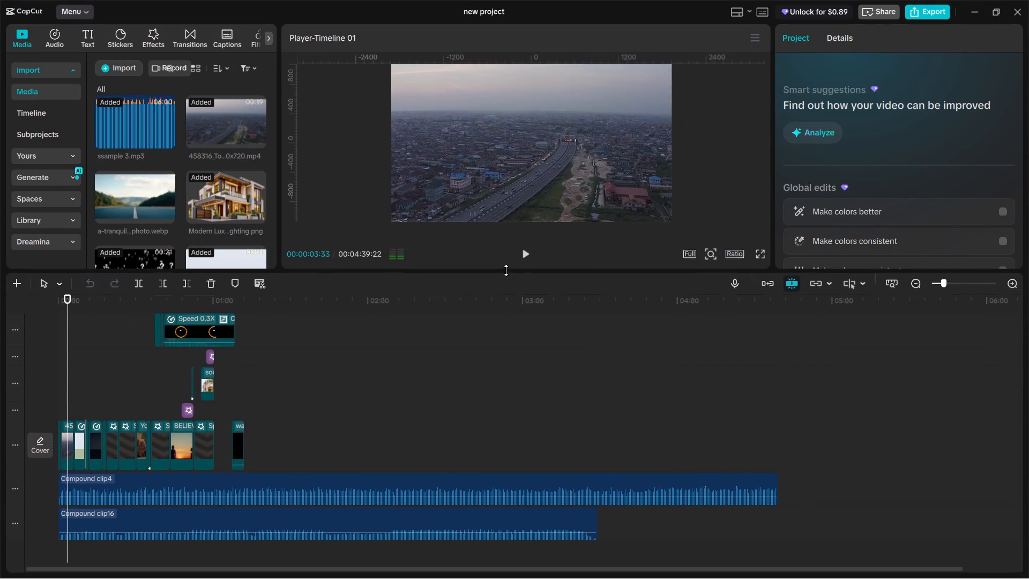
{"action": "left_click_drag", "start_coordinate": [506, 270], "coordinate": [508, 279]}
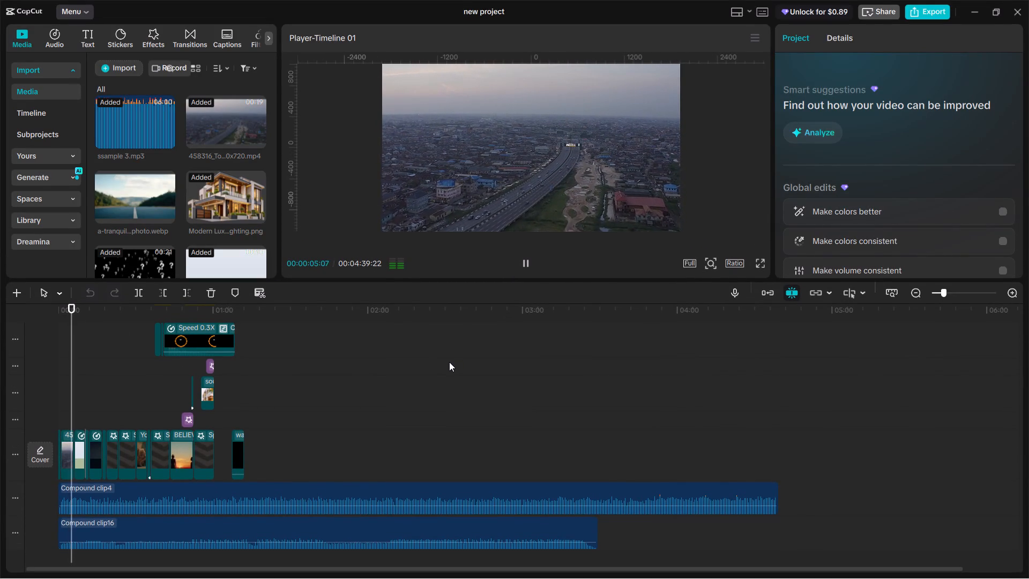
Play back the video from the opening aerial city shot to about 01:02 to review the existing edit.
{"action": "key", "text": "space"}
{"action": "key", "text": "space"}
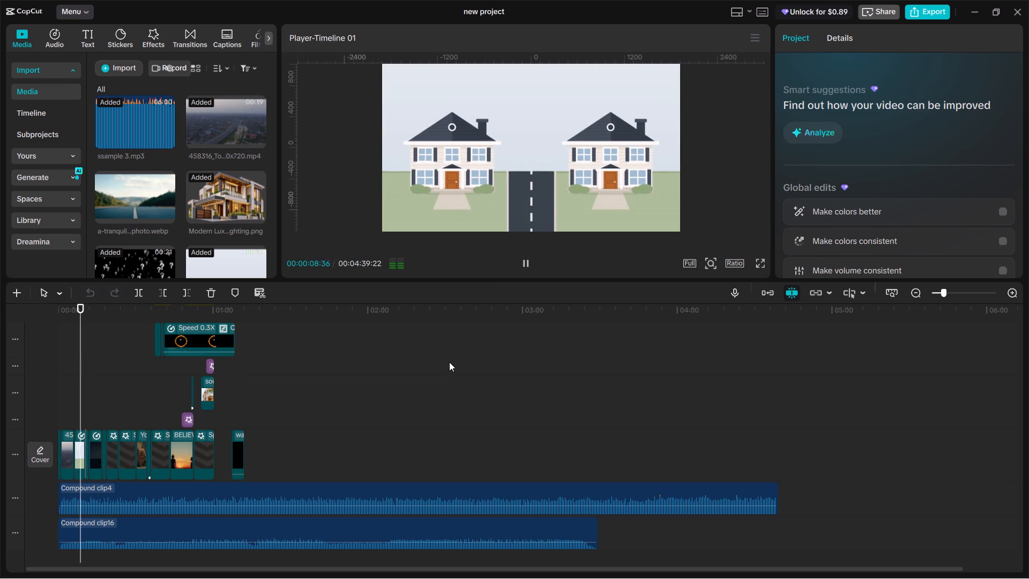
{"action": "key", "text": "space"}
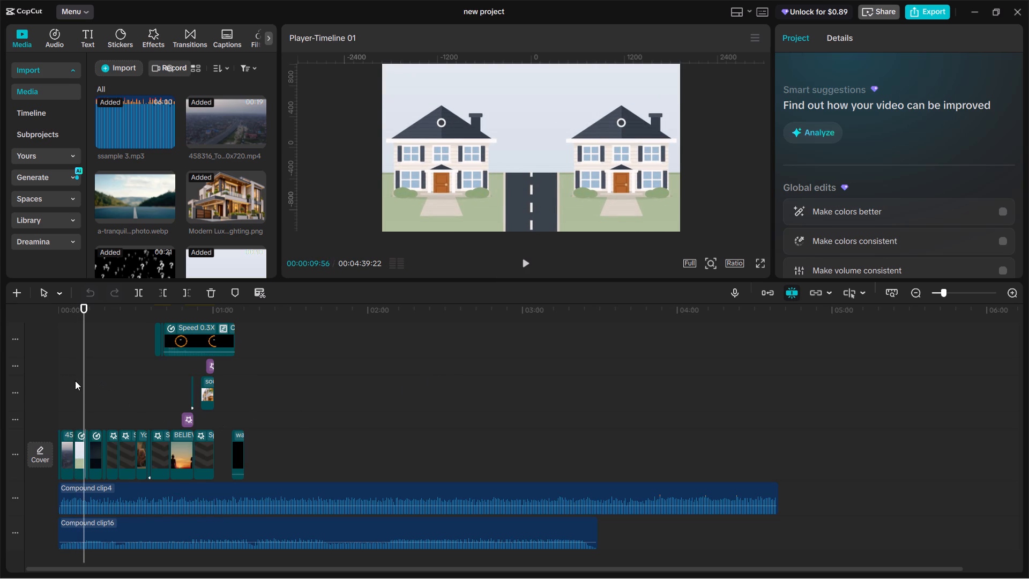
{"action": "left_click", "coordinate": [74, 381]}
{"action": "key", "text": "space"}
{"action": "left_click", "coordinate": [71, 383]}
{"action": "left_click_drag", "start_coordinate": [71, 383], "coordinate": [63, 380]}
{"action": "key", "text": "space"}
{"action": "key", "text": "space"}
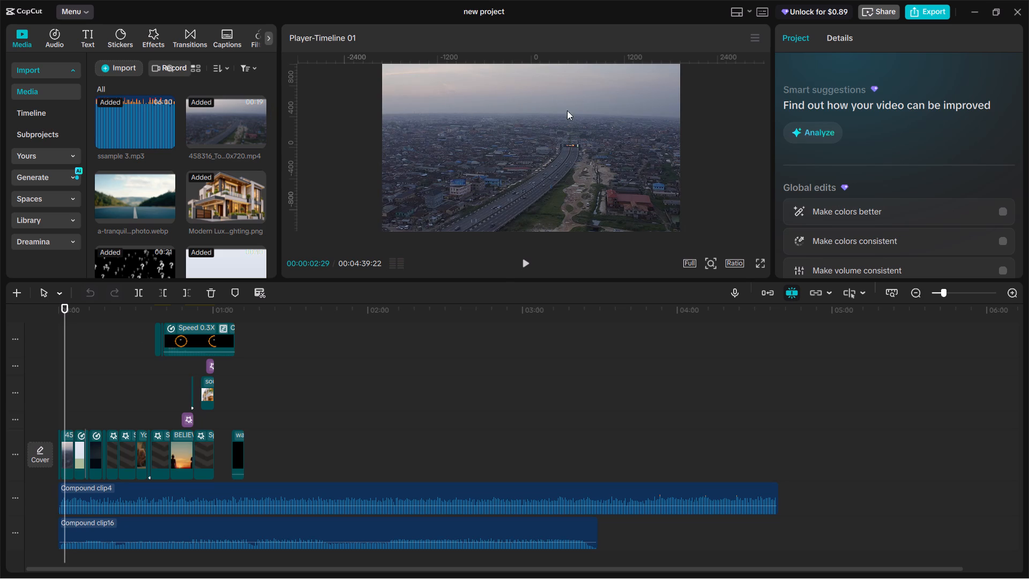
{"action": "key", "text": "space"}
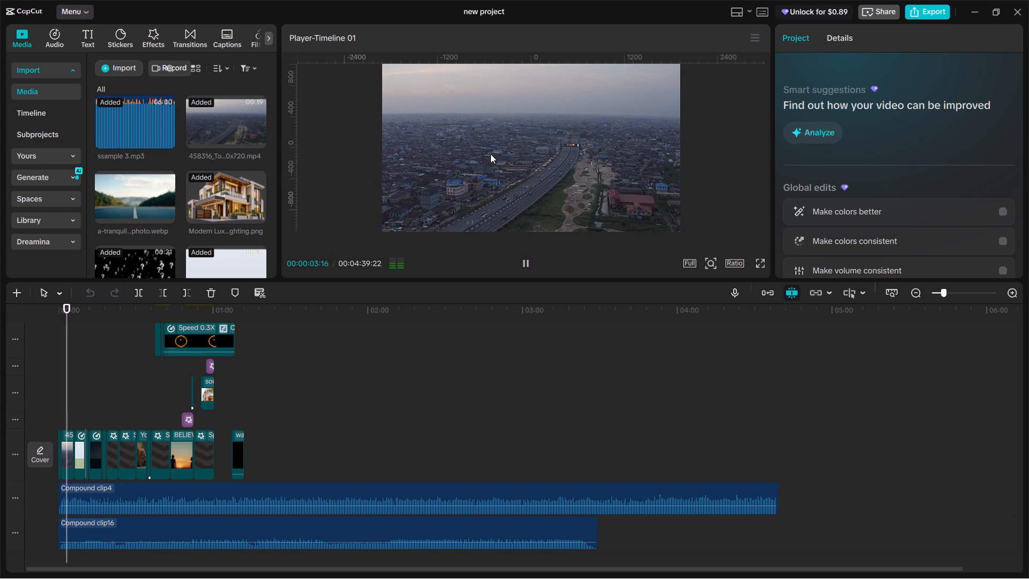
{"action": "key", "text": "space"}
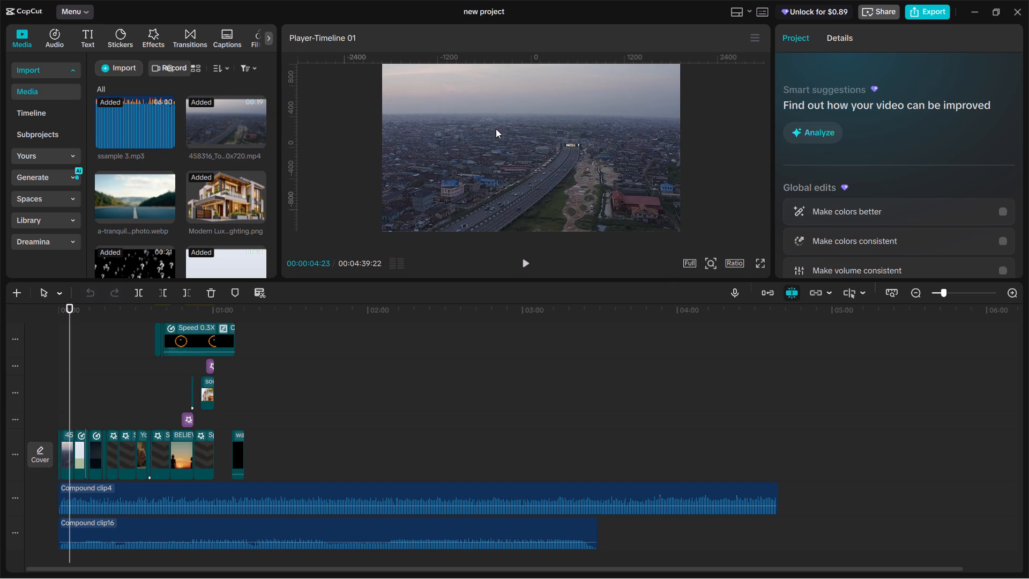
{"action": "key", "text": "space"}
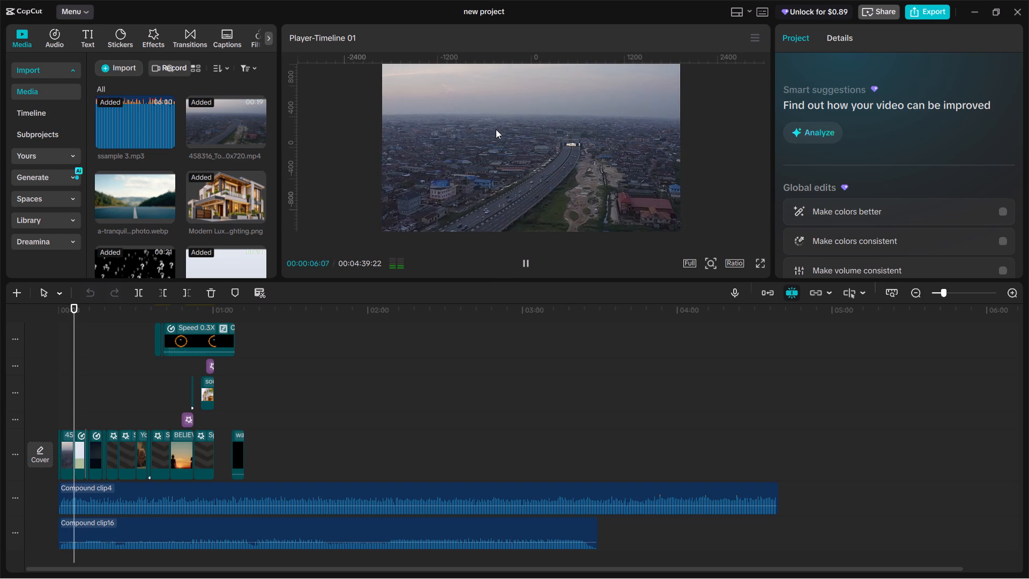
{"action": "key", "text": "space"}
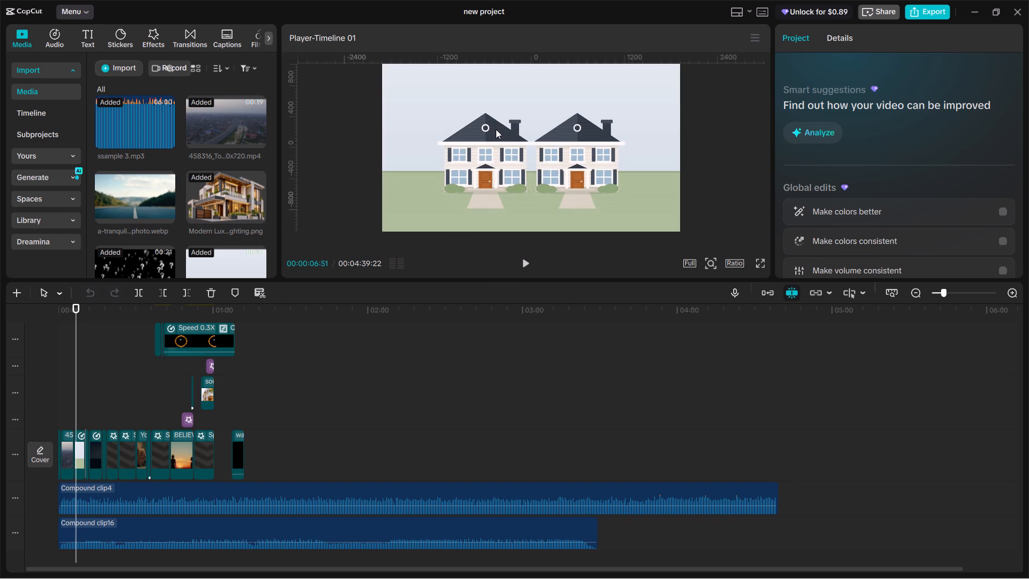
{"action": "key", "text": "space"}
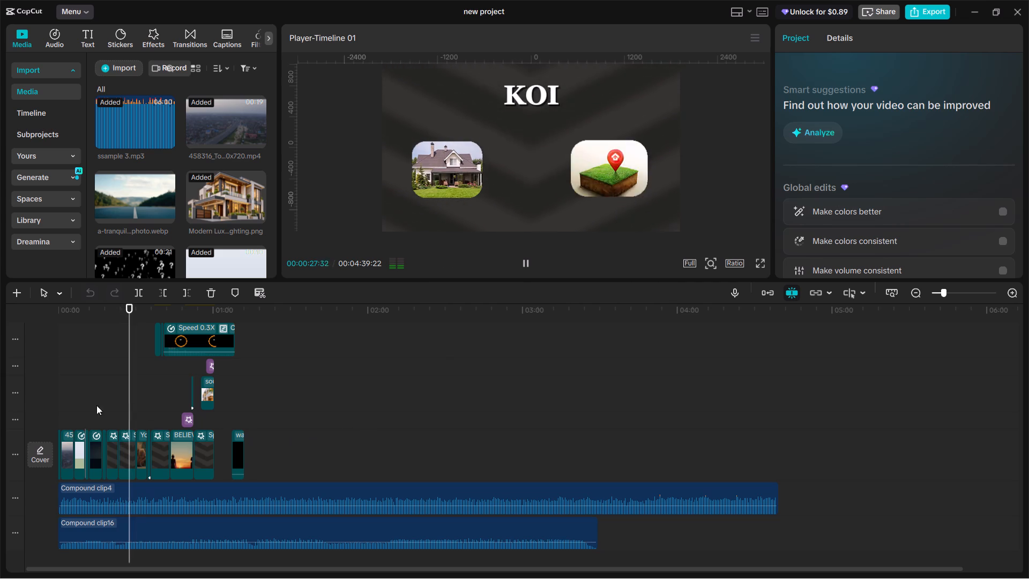
{"action": "key", "text": "space"}
{"action": "left_click", "coordinate": [126, 399]}
{"action": "left_click", "coordinate": [126, 399]}
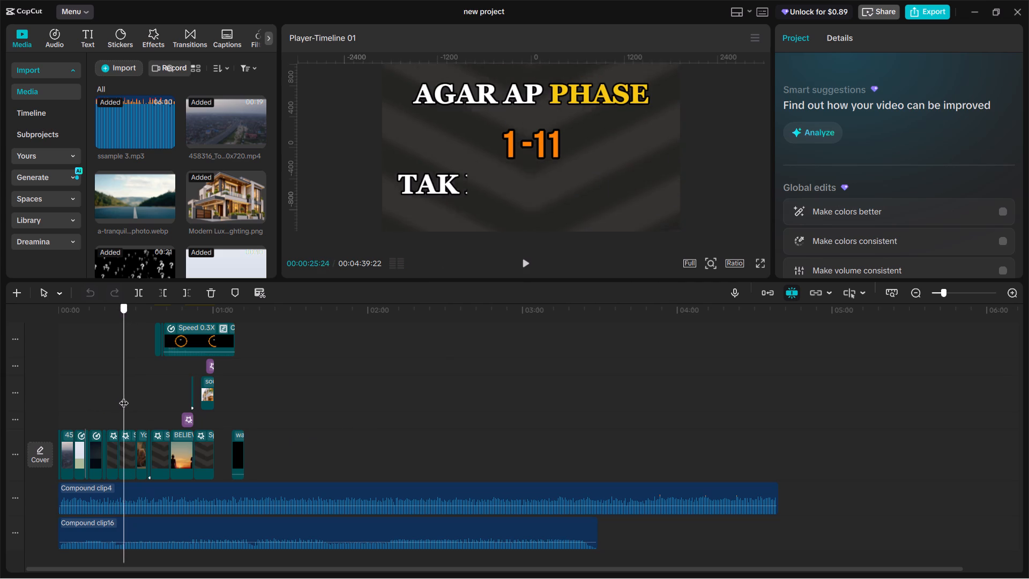
{"action": "key", "text": "space"}
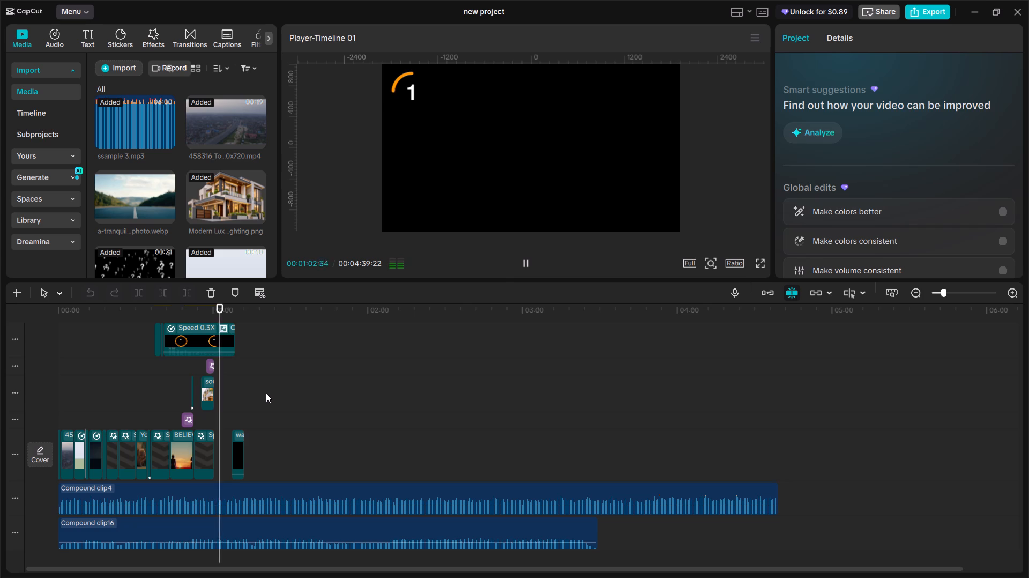
{"action": "key", "text": "space"}
Review the flying-money clip near 01:08 and the numbered VASTU section up to the FOR EXAMPLE house scene.
{"action": "double_click", "coordinate": [221, 396]}
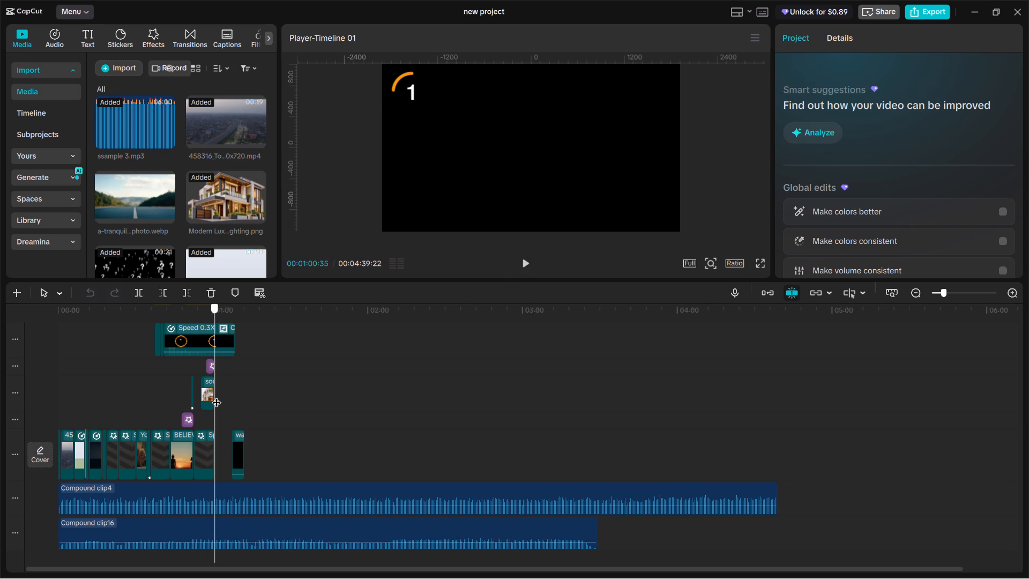
{"action": "key", "text": "space"}
{"action": "left_click", "coordinate": [233, 401]}
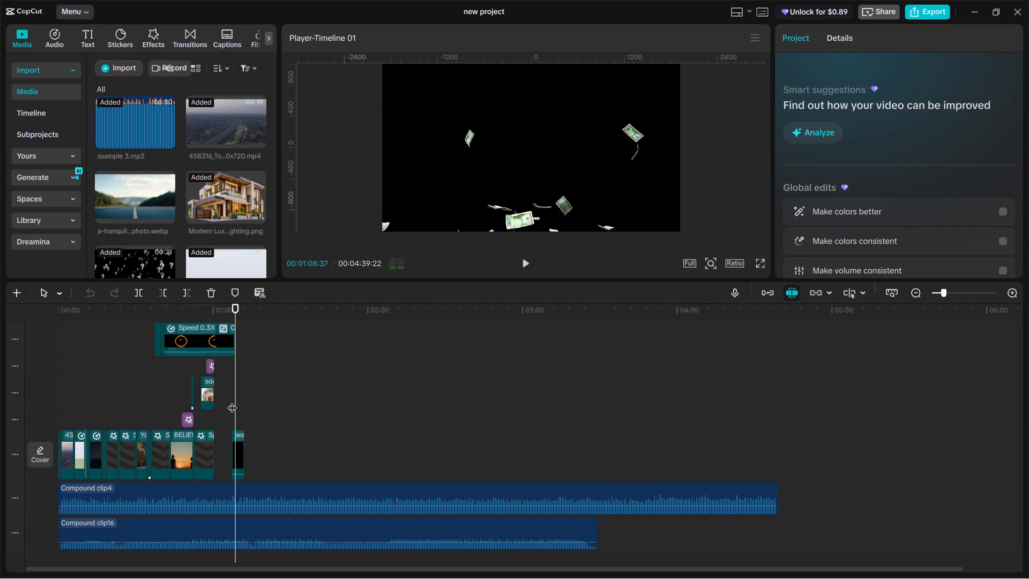
{"action": "left_click", "coordinate": [232, 401]}
{"action": "key", "text": "space"}
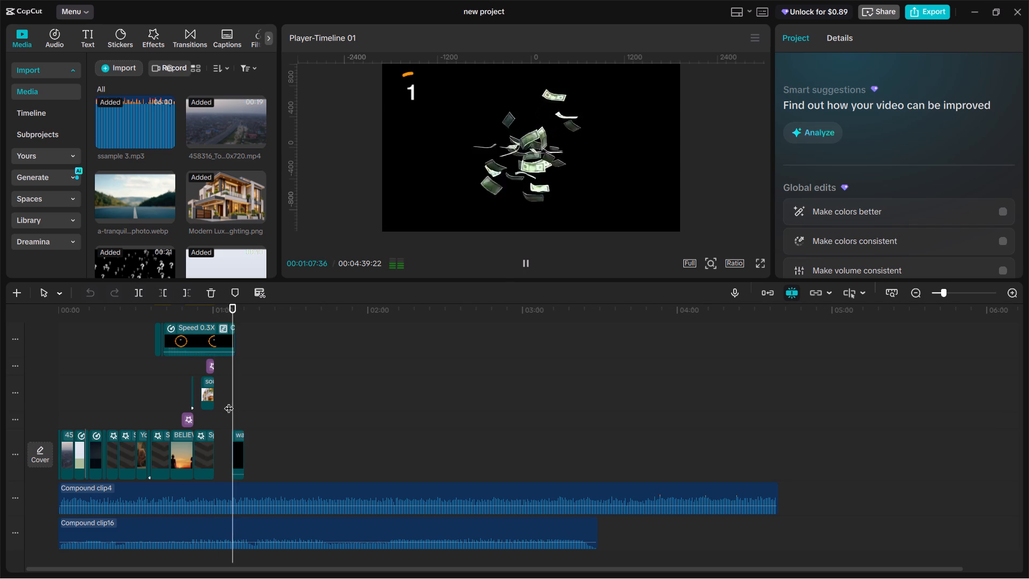
{"action": "key", "text": "space"}
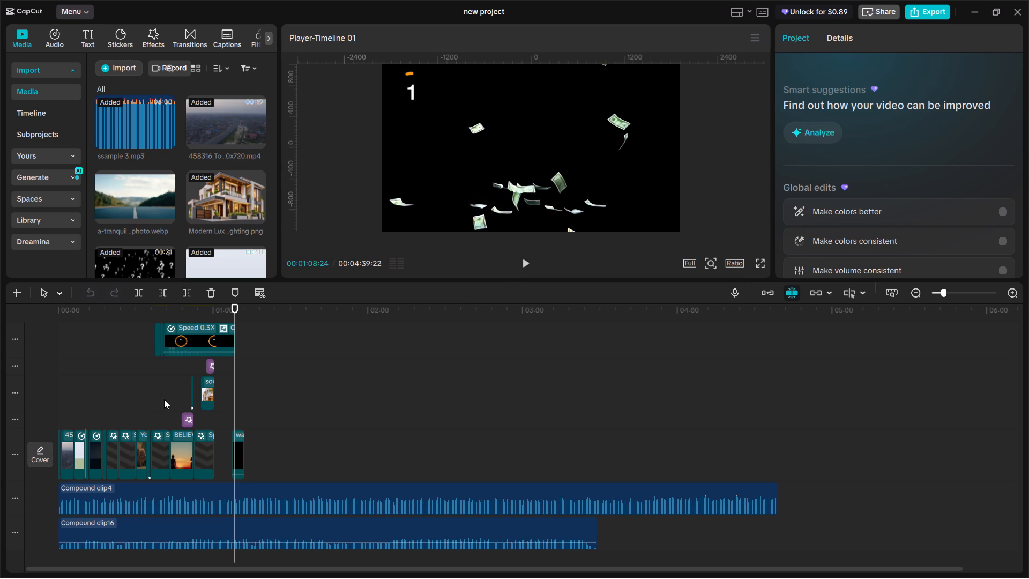
{"action": "double_click", "coordinate": [159, 385]}
{"action": "left_click_drag", "start_coordinate": [158, 384], "coordinate": [156, 384]}
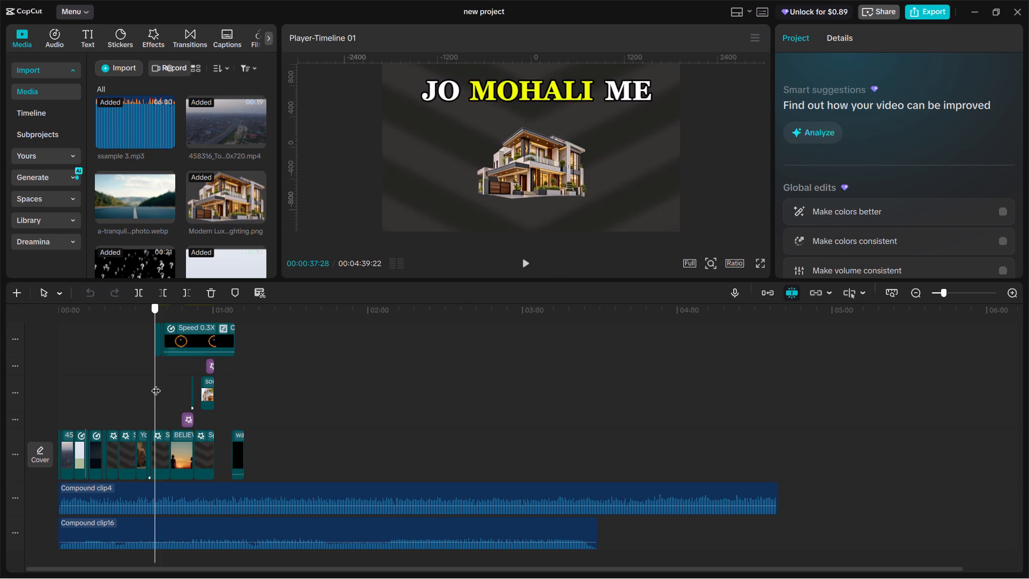
{"action": "left_click_drag", "start_coordinate": [156, 384], "coordinate": [150, 381]}
{"action": "key", "text": "space"}
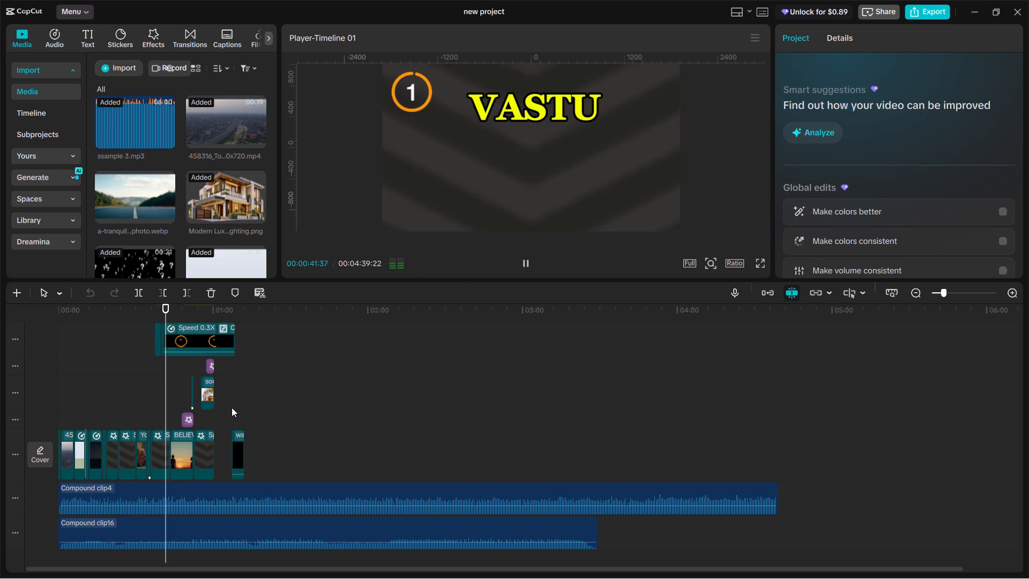
{"action": "left_click", "coordinate": [177, 392]}
{"action": "left_click_drag", "start_coordinate": [178, 392], "coordinate": [183, 396]}
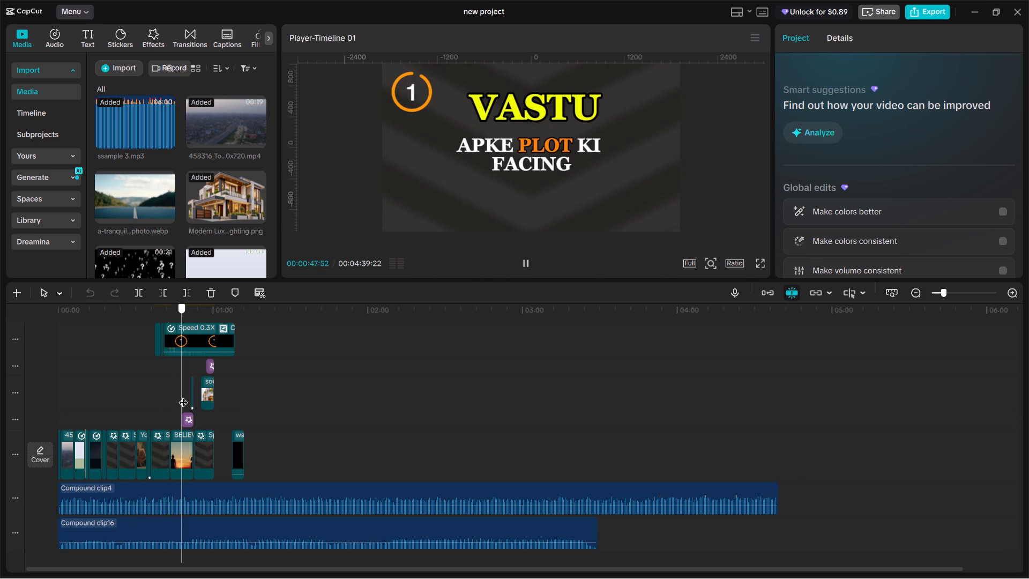
{"action": "left_click_drag", "start_coordinate": [183, 396], "coordinate": [184, 396]}
{"action": "left_click_drag", "start_coordinate": [185, 392], "coordinate": [190, 394]}
{"action": "key", "text": "space"}
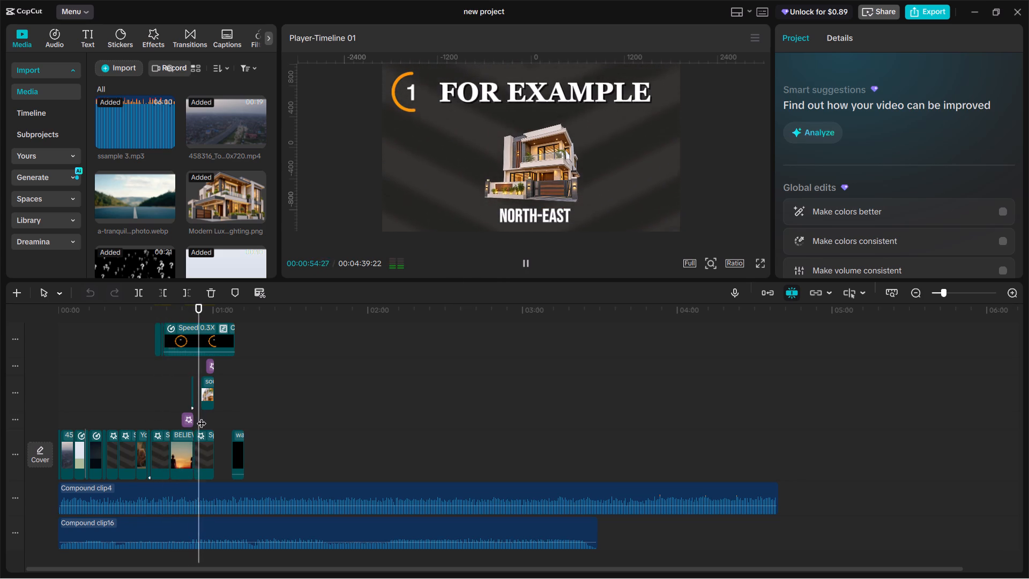
{"action": "key", "text": "space"}
Move the watermarked_preview (1).mp4 money clip onto a track below south west facing house.png, starting at 00:00:55:00.
{"action": "scroll", "coordinate": [202, 417], "scroll_direction": "up", "scroll_amount": 20, "text": "ctrl"}
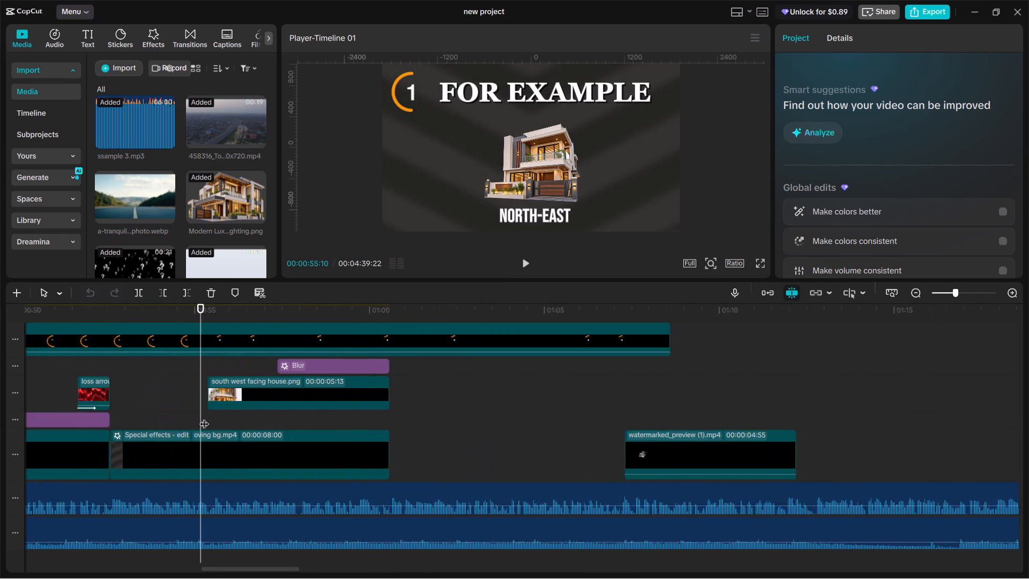
{"action": "scroll", "coordinate": [204, 417], "scroll_direction": "up", "scroll_amount": 17, "text": "ctrl"}
{"action": "double_click", "coordinate": [189, 406]}
{"action": "left_click_drag", "start_coordinate": [189, 406], "coordinate": [188, 404]}
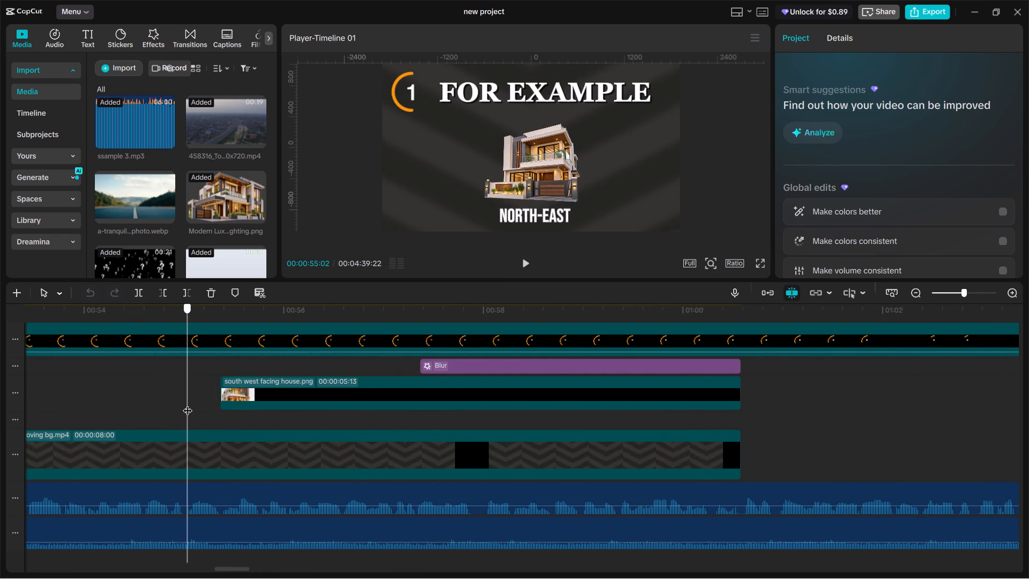
{"action": "left_click_drag", "start_coordinate": [188, 404], "coordinate": [184, 397]}
{"action": "key", "text": "space"}
{"action": "left_click", "coordinate": [184, 397]}
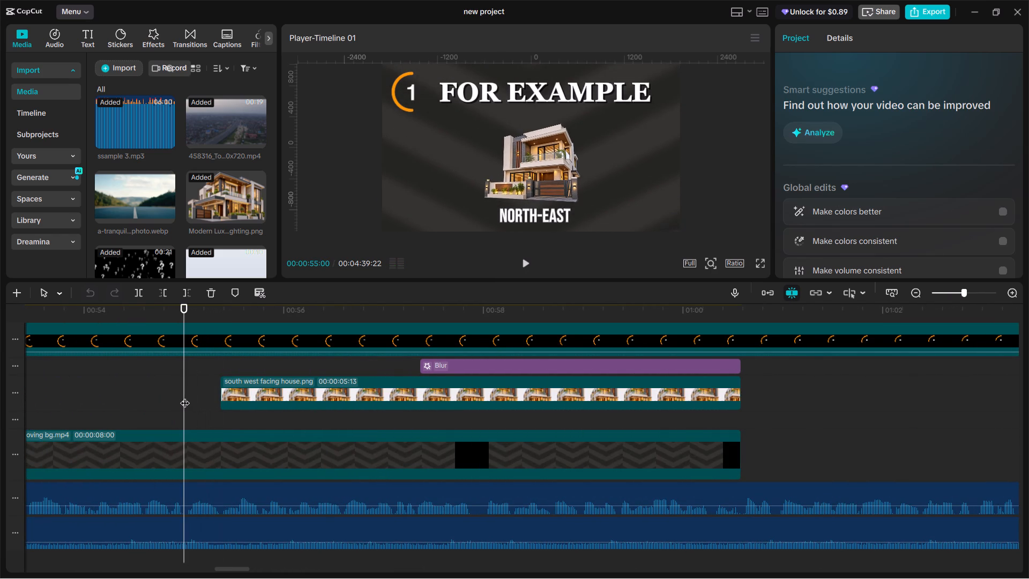
{"action": "scroll", "coordinate": [916, 562], "scroll_direction": "up", "scroll_amount": 2}
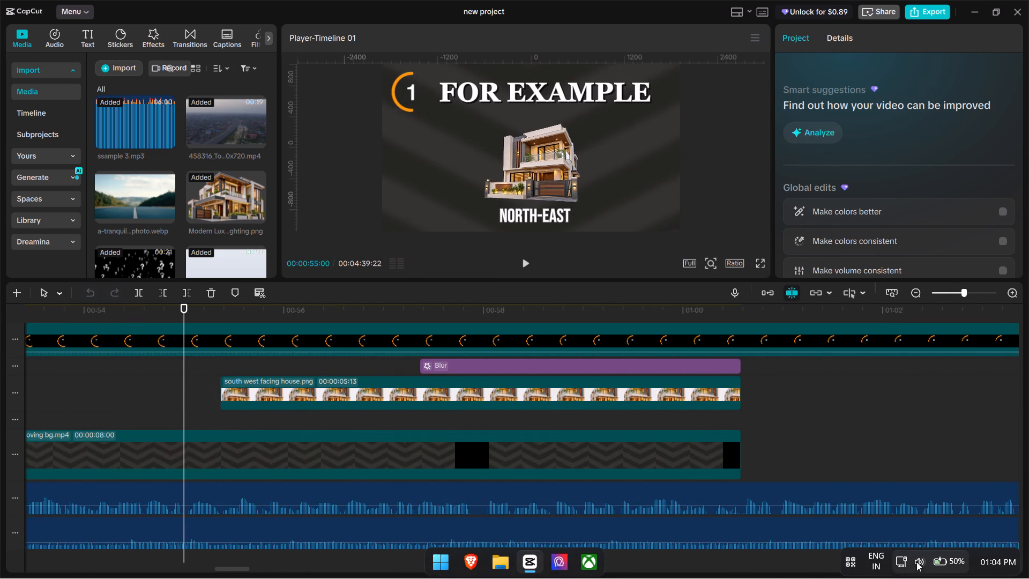
{"action": "scroll", "coordinate": [916, 562], "scroll_direction": "up", "scroll_amount": 2}
{"action": "scroll", "coordinate": [824, 455], "scroll_direction": "down", "scroll_amount": 8, "text": "alt"}
{"action": "scroll", "coordinate": [823, 455], "scroll_direction": "up", "scroll_amount": 1, "text": "alt"}
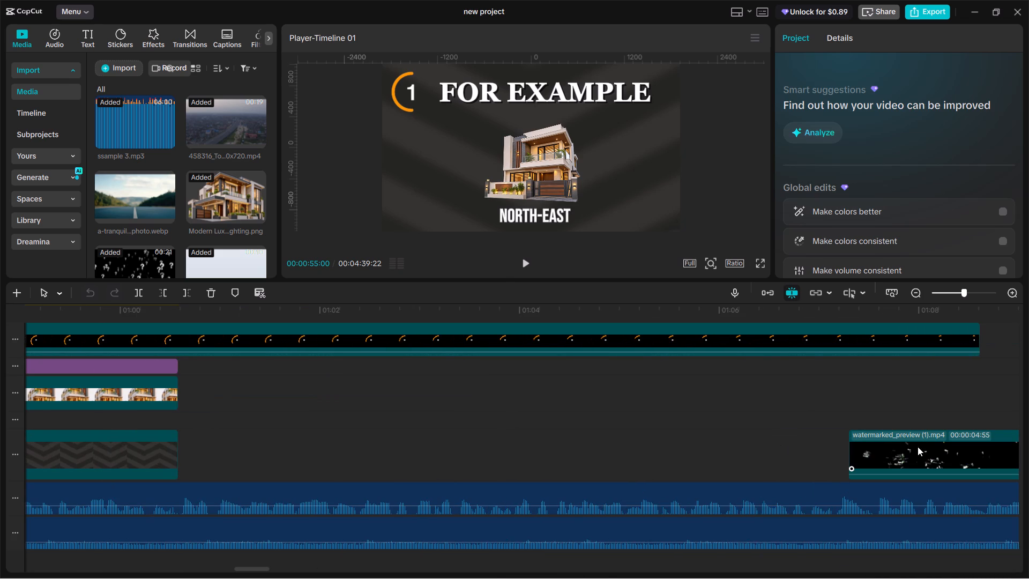
{"action": "left_click_drag", "start_coordinate": [915, 448], "coordinate": [337, 438]}
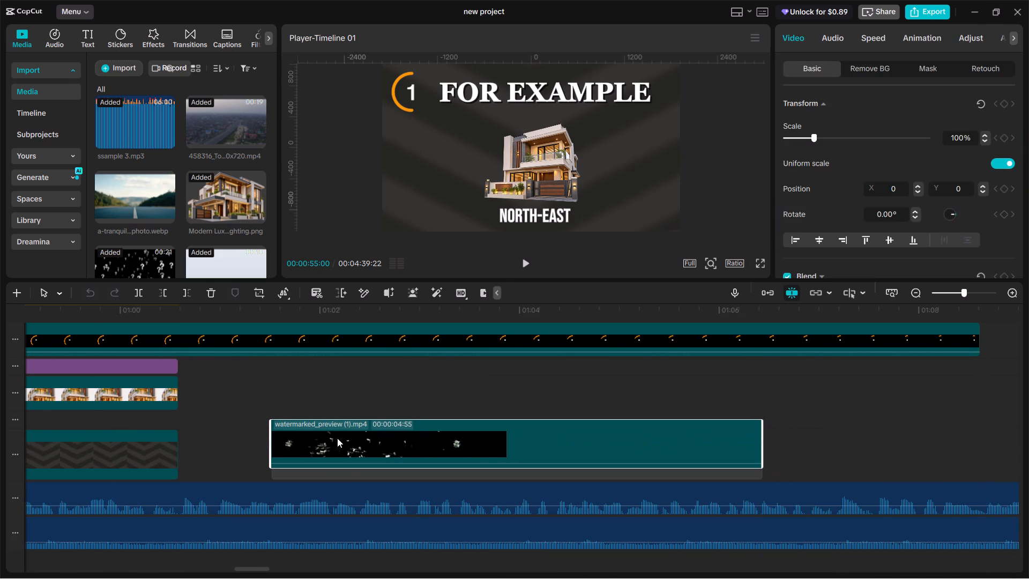
{"action": "left_click_drag", "start_coordinate": [337, 438], "coordinate": [248, 412]}
{"action": "scroll", "coordinate": [337, 438], "scroll_direction": "up", "scroll_amount": 7, "text": "alt"}
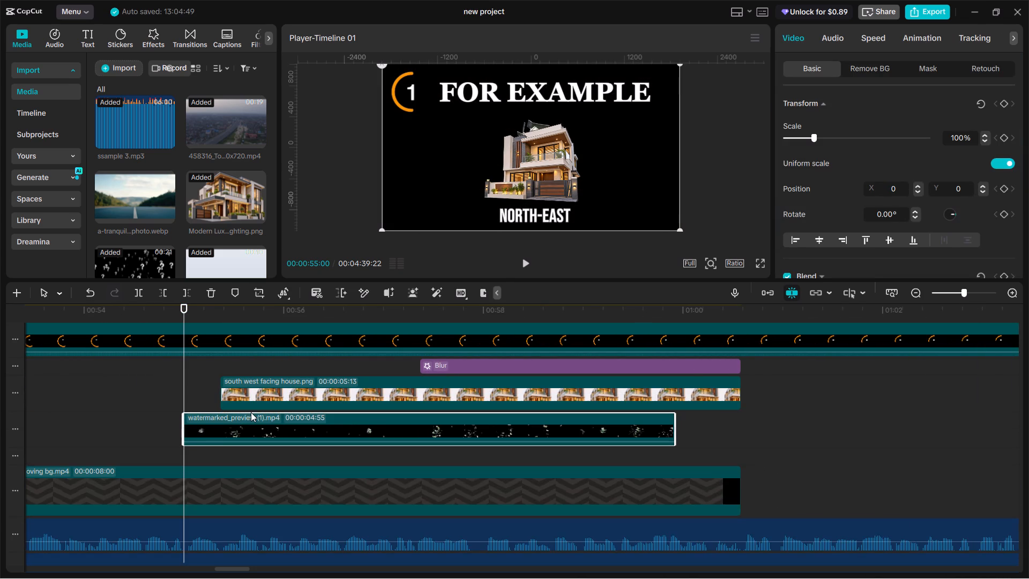
Play back the FOR EXAMPLE scene from 00:00:55:00 to check the money clip's timing against the houses.
{"action": "key", "text": "space"}
{"action": "key", "text": "space"}
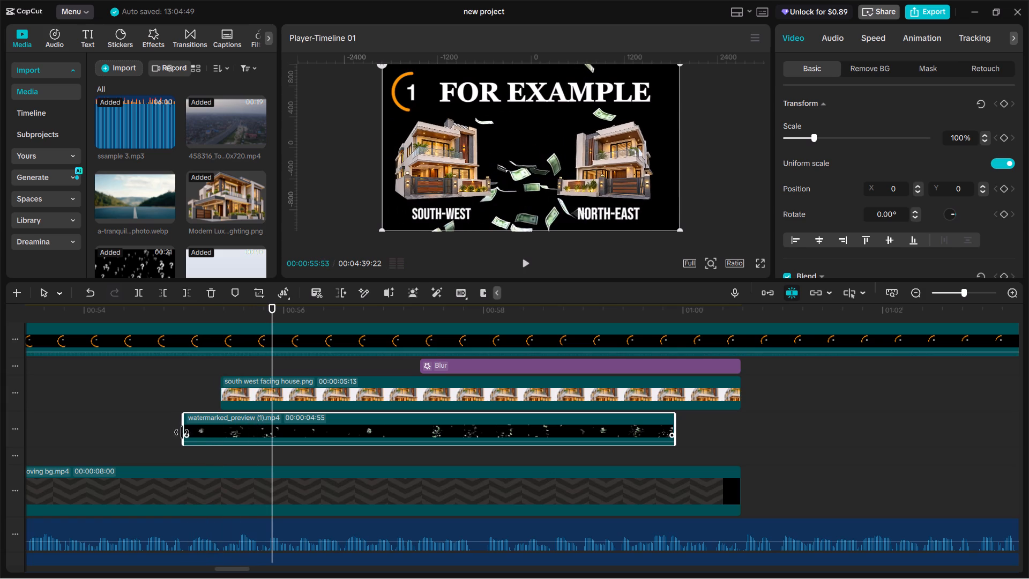
{"action": "double_click", "coordinate": [163, 415]}
{"action": "key", "text": "space"}
{"action": "key", "text": "space"}
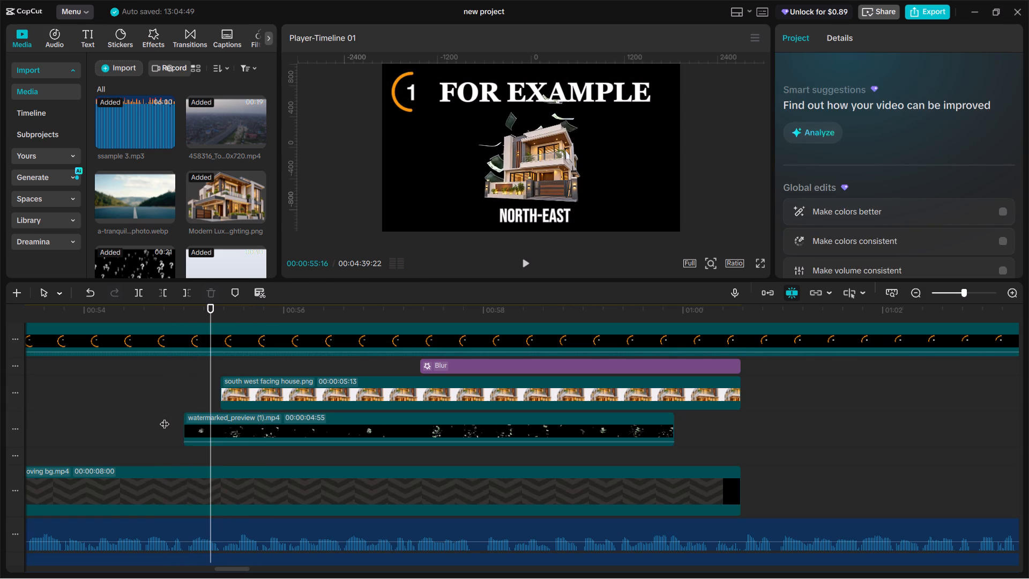
{"action": "key", "text": "space"}
{"action": "key", "text": "space"}
{"action": "key", "text": "space"}
{"action": "key", "text": "space"}
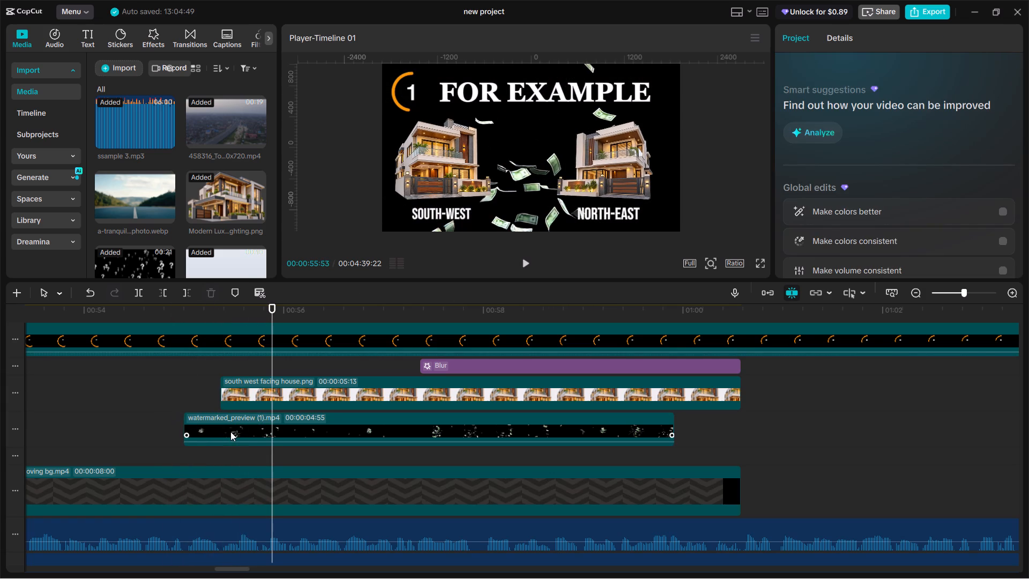
Set the playback speed of the watermarked_preview (1).mp4 money clip to 2.00x.
{"action": "left_click", "coordinate": [235, 432]}
{"action": "left_click", "coordinate": [191, 390]}
{"action": "left_click_drag", "start_coordinate": [191, 390], "coordinate": [183, 388]}
{"action": "left_click", "coordinate": [212, 427]}
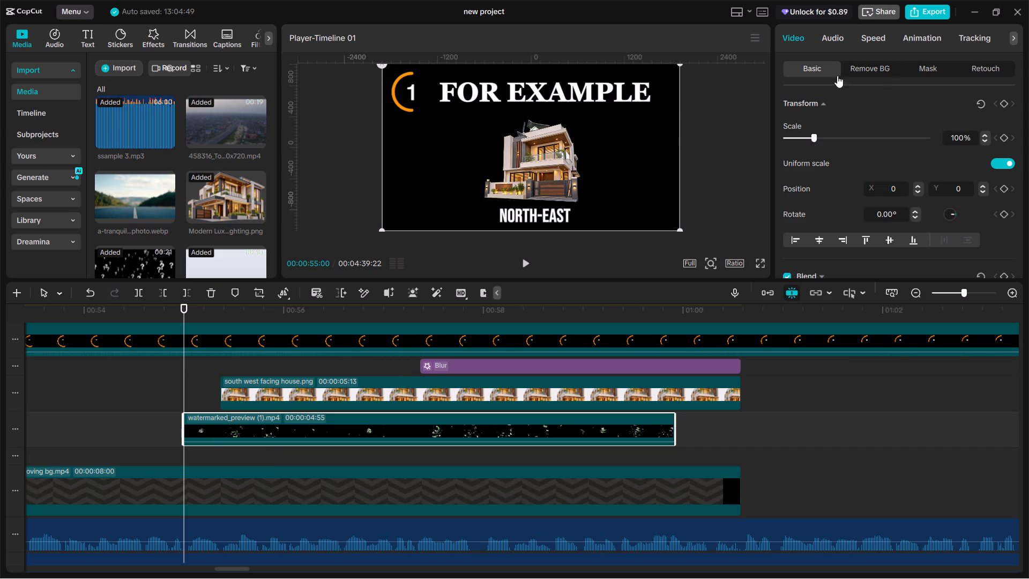
{"action": "left_click", "coordinate": [878, 33]}
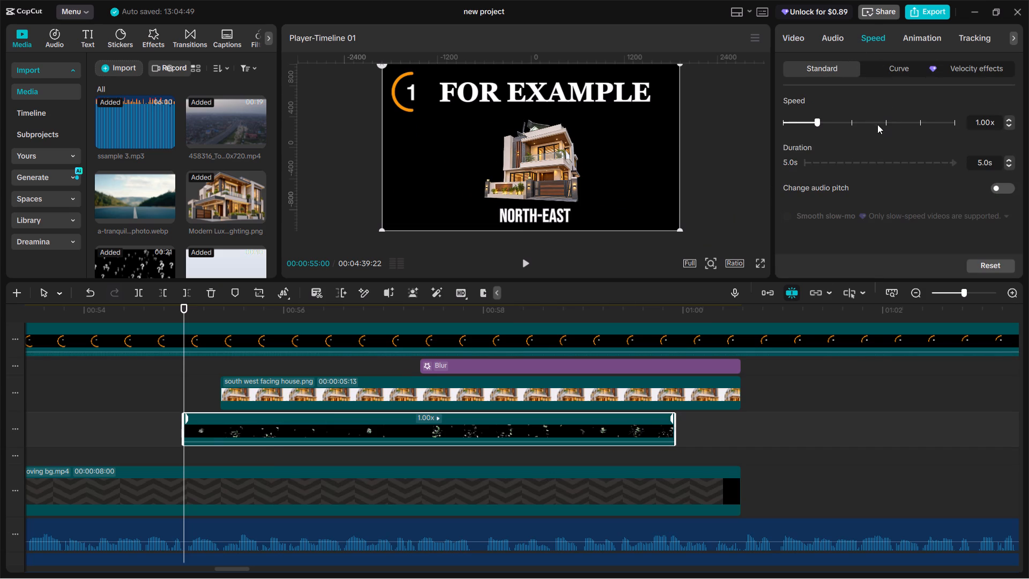
{"action": "left_click", "coordinate": [852, 122]}
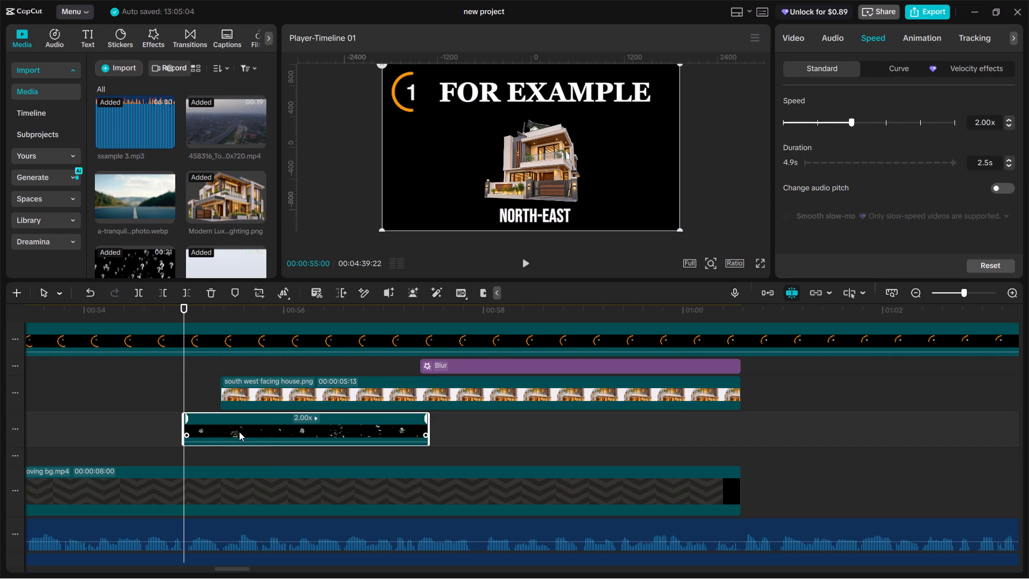
Play back the FOR EXAMPLE scene to check the sped-up money clip against the house movement.
{"action": "key", "text": "space"}
{"action": "key", "text": "space"}
{"action": "left_click", "coordinate": [176, 389]}
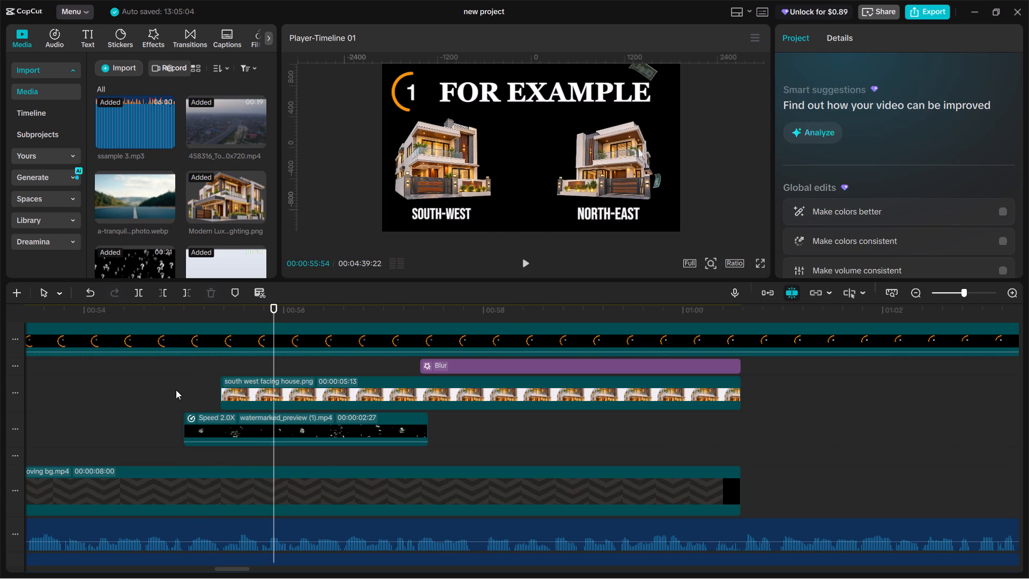
{"action": "key", "text": "space"}
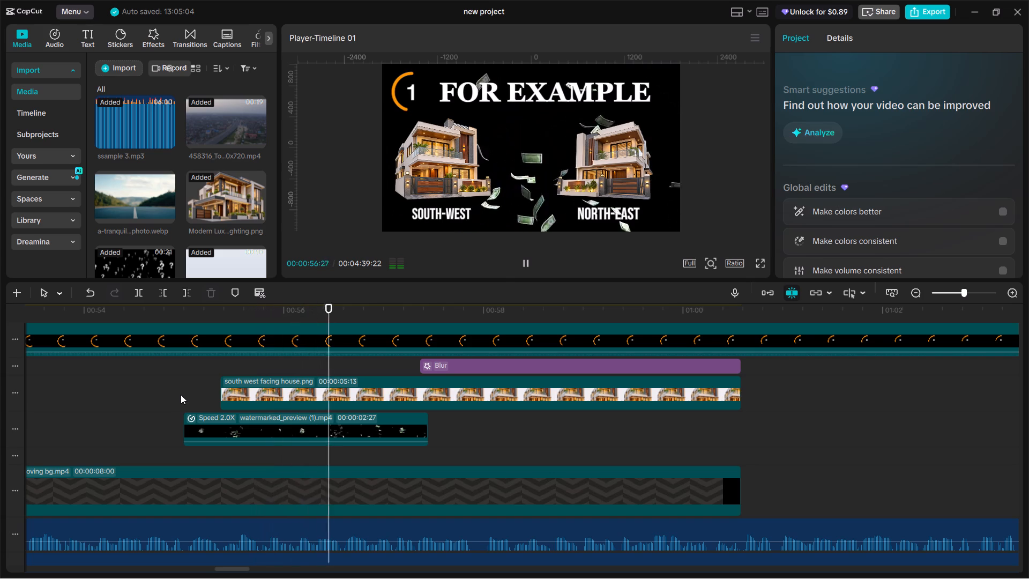
{"action": "key", "text": "space"}
{"action": "left_click", "coordinate": [185, 391]}
Trim the end of the watermarked_preview (1).mp4 money clip to 00:00:55:50.
{"action": "left_click_drag", "start_coordinate": [185, 391], "coordinate": [221, 401]}
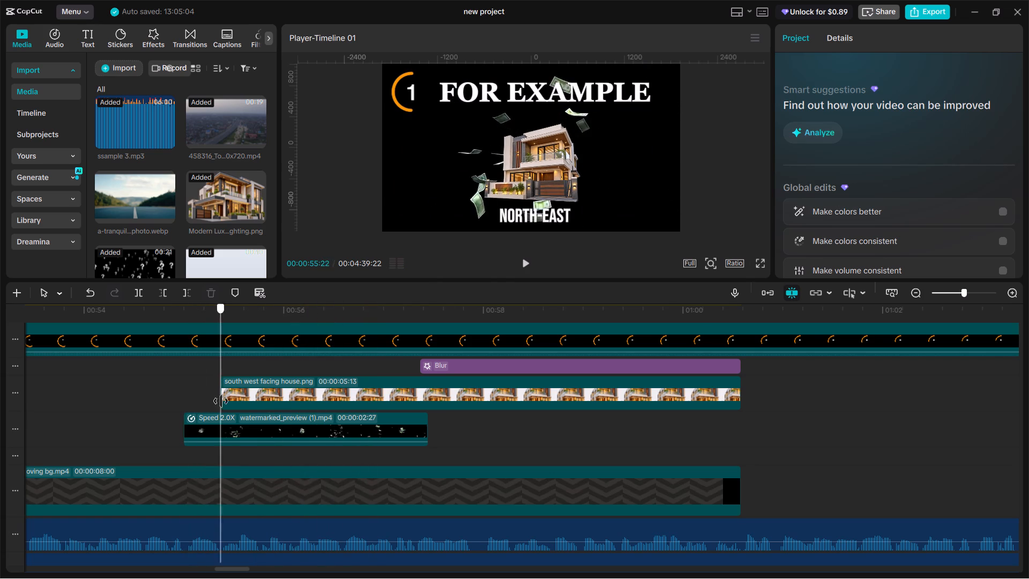
{"action": "left_click_drag", "start_coordinate": [221, 401], "coordinate": [279, 417]}
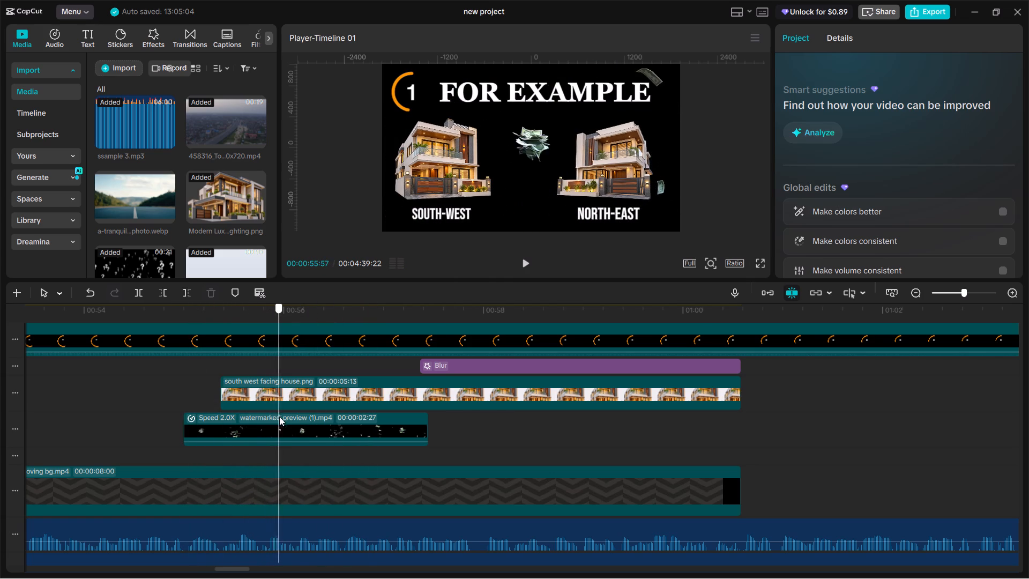
{"action": "left_click_drag", "start_coordinate": [279, 417], "coordinate": [266, 418]}
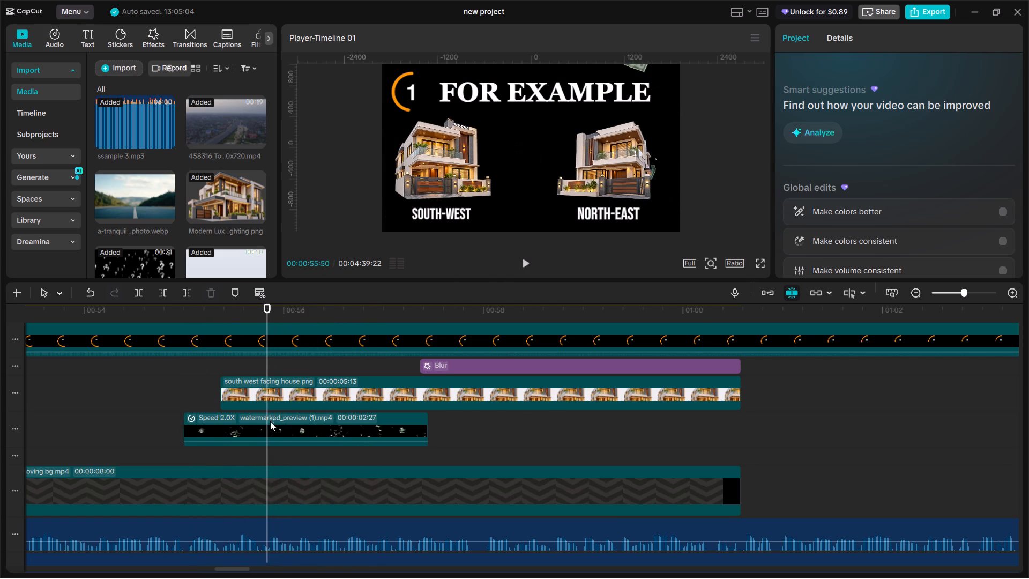
{"action": "left_click", "coordinate": [284, 428]}
{"action": "left_click_drag", "start_coordinate": [429, 417], "coordinate": [401, 422]}
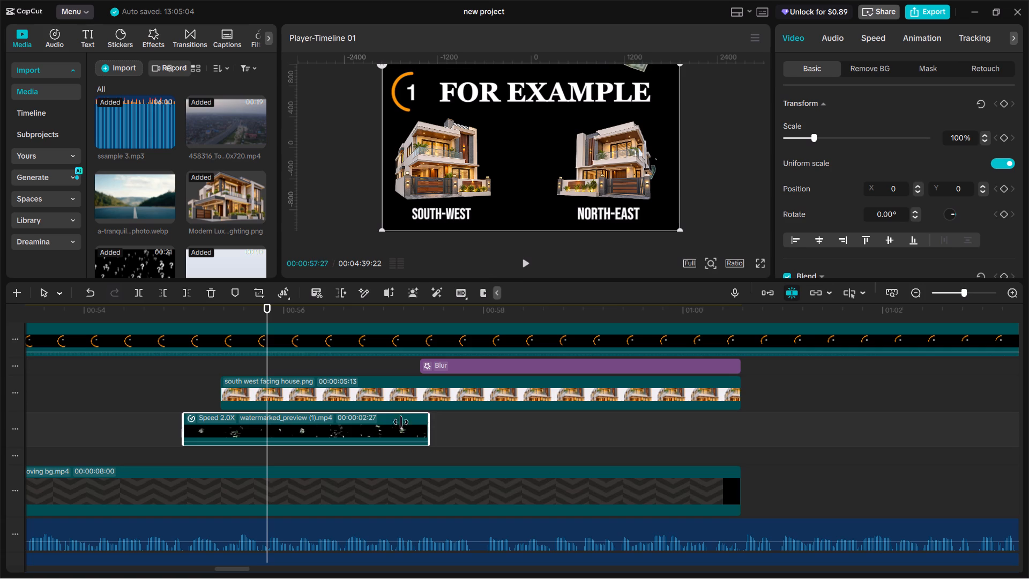
{"action": "left_click_drag", "start_coordinate": [401, 422], "coordinate": [268, 424]}
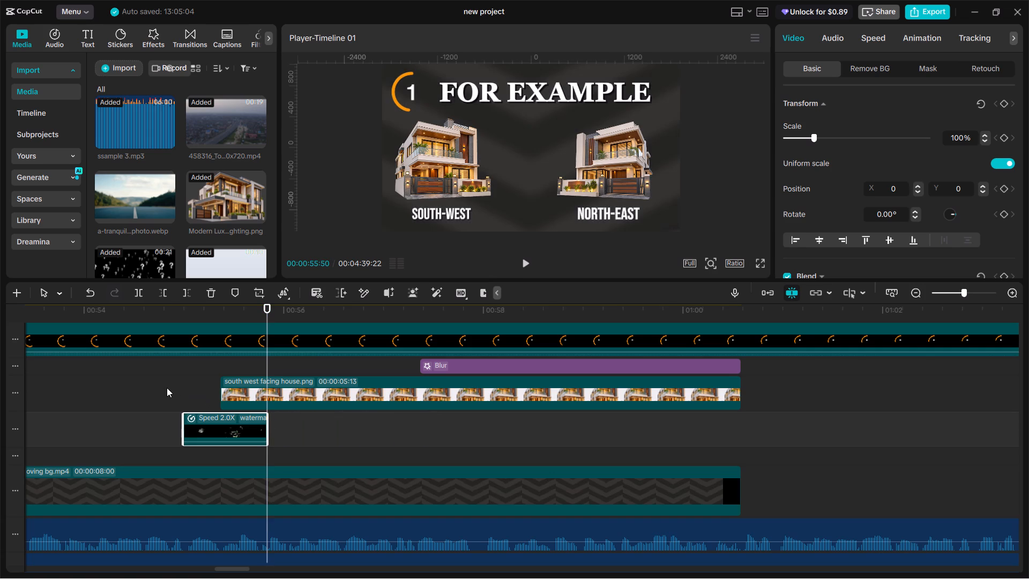
Play back the shortened money clip from just before its start to check its timing and its background.
{"action": "left_click", "coordinate": [167, 388]}
{"action": "key", "text": "space"}
{"action": "key", "text": "space"}
{"action": "left_click", "coordinate": [154, 395]}
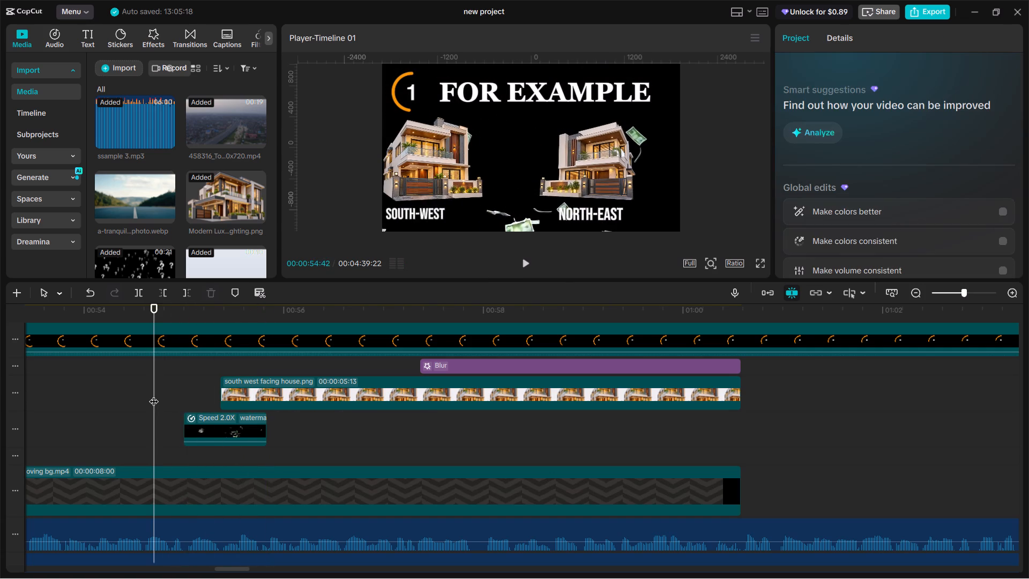
{"action": "key", "text": "space"}
{"action": "left_click", "coordinate": [133, 400]}
{"action": "key", "text": "space"}
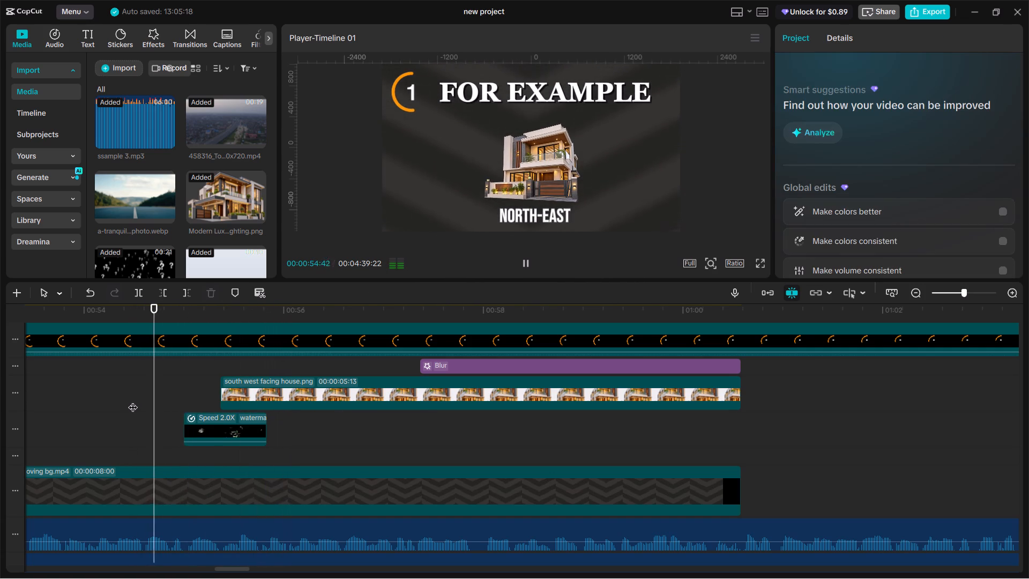
{"action": "key", "text": "space"}
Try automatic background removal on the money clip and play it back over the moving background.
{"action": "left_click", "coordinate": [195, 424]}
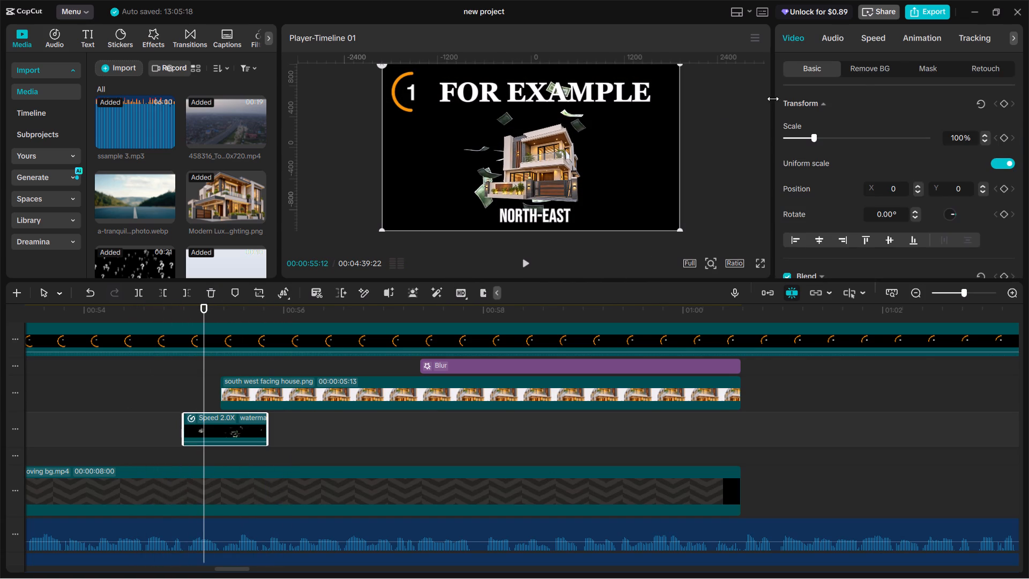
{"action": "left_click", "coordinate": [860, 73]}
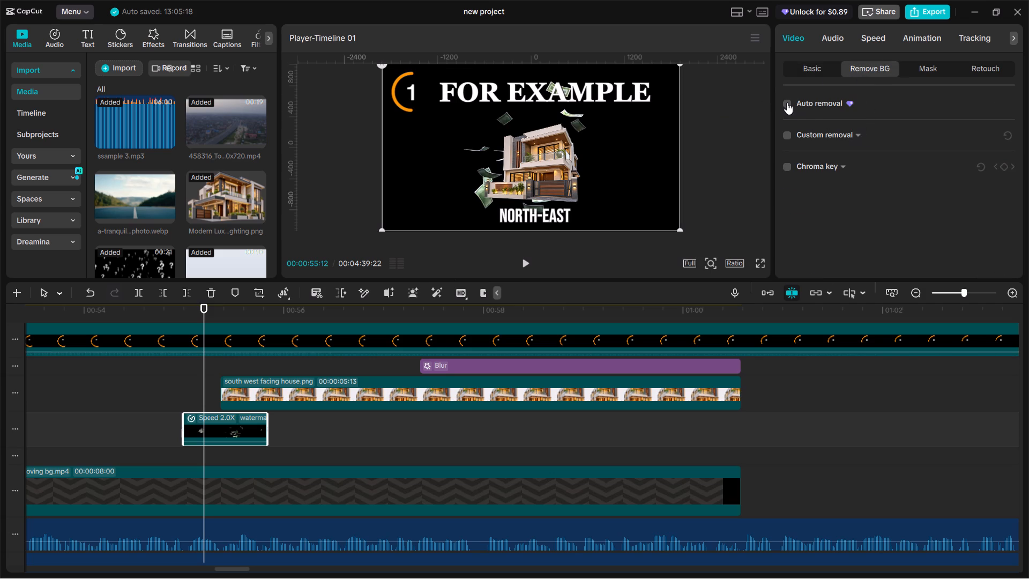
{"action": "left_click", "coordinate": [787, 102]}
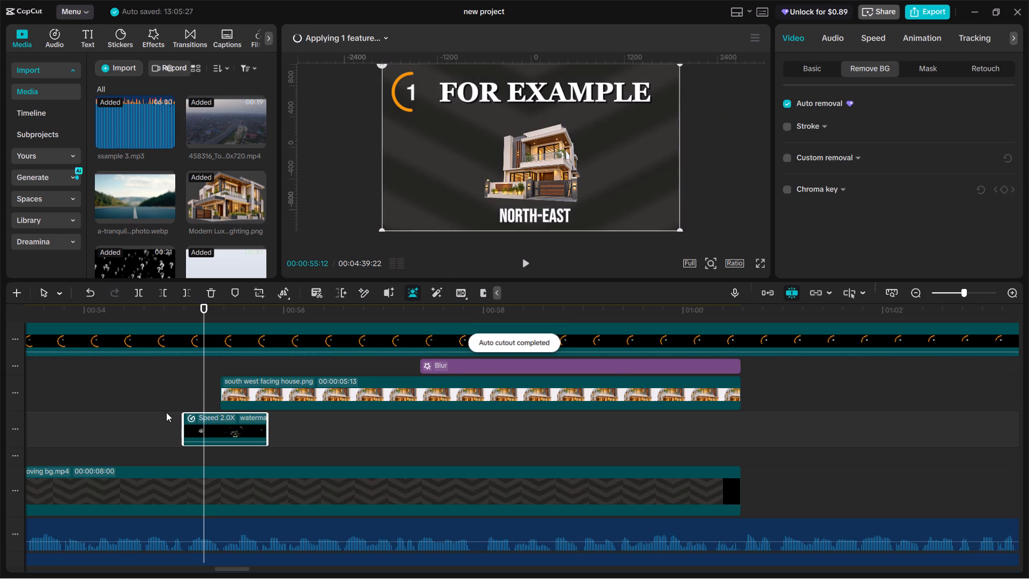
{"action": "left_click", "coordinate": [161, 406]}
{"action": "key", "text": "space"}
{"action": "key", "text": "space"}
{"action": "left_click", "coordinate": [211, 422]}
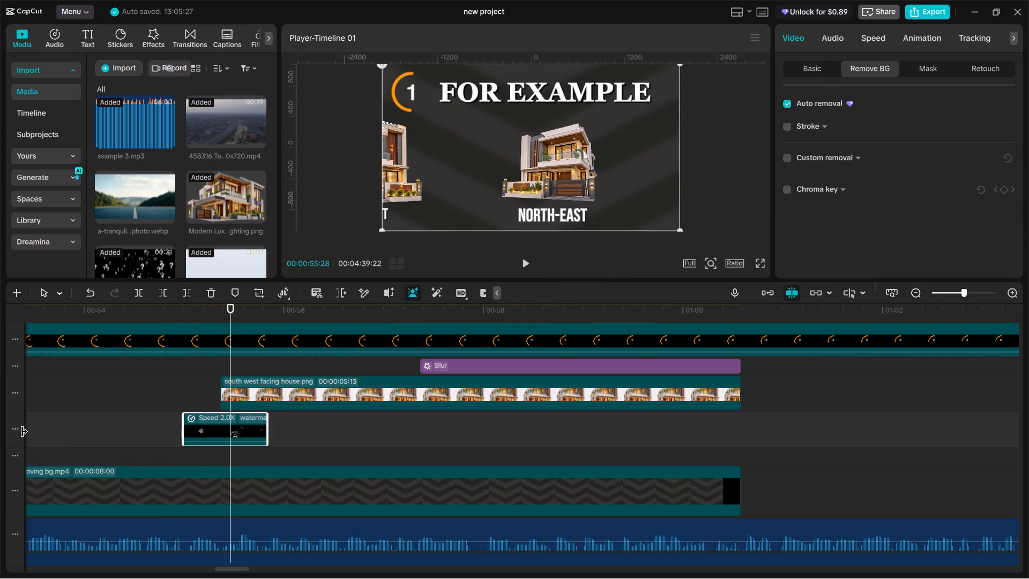
Mute the track holding the money clip and the track holding south west facing house.png.
{"action": "left_click_drag", "start_coordinate": [25, 431], "coordinate": [78, 432]}
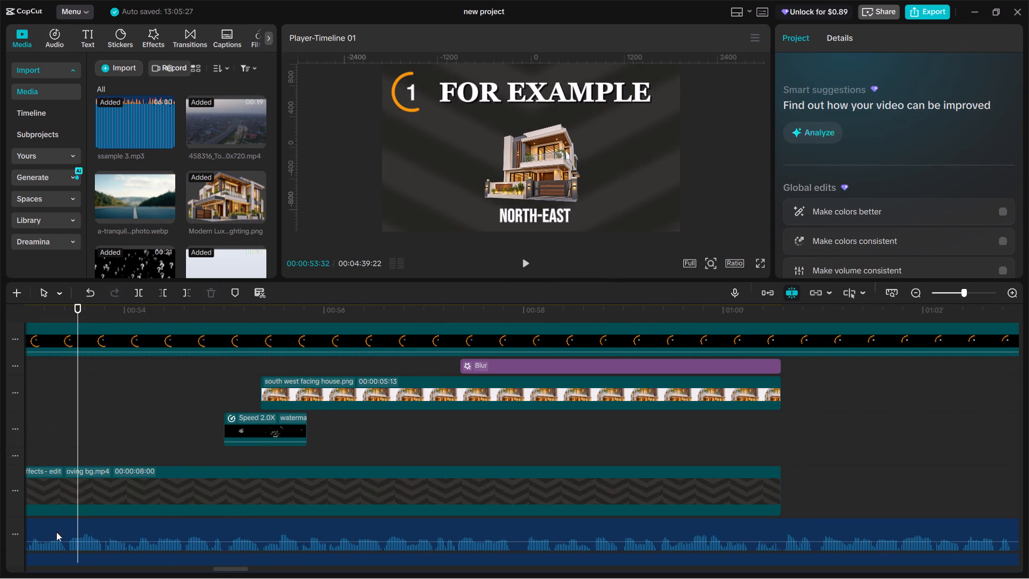
{"action": "left_click_drag", "start_coordinate": [25, 374], "coordinate": [79, 385]}
{"action": "left_click", "coordinate": [61, 426]}
{"action": "left_click", "coordinate": [61, 394]}
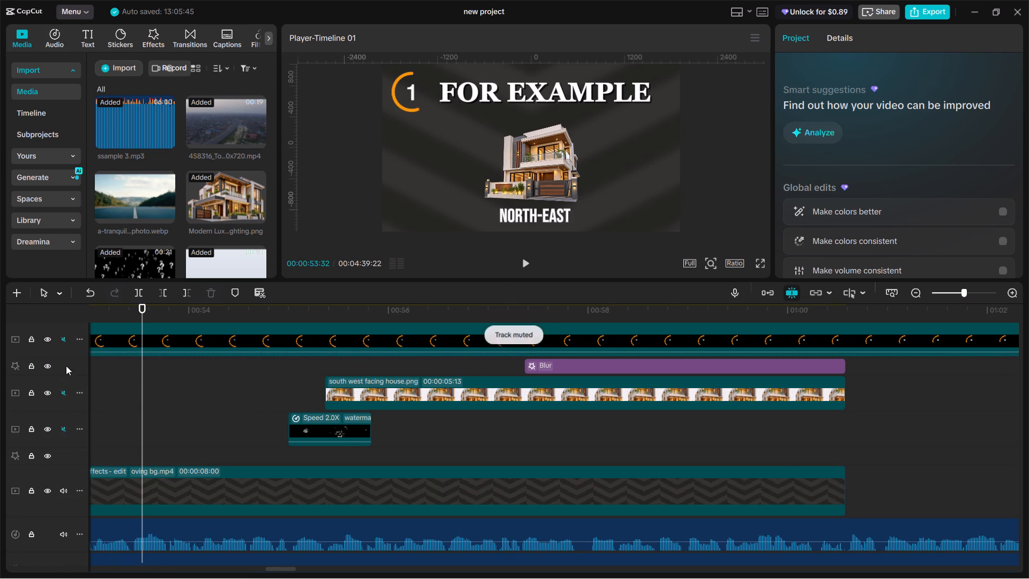
{"action": "left_click_drag", "start_coordinate": [87, 382], "coordinate": [0, 385]}
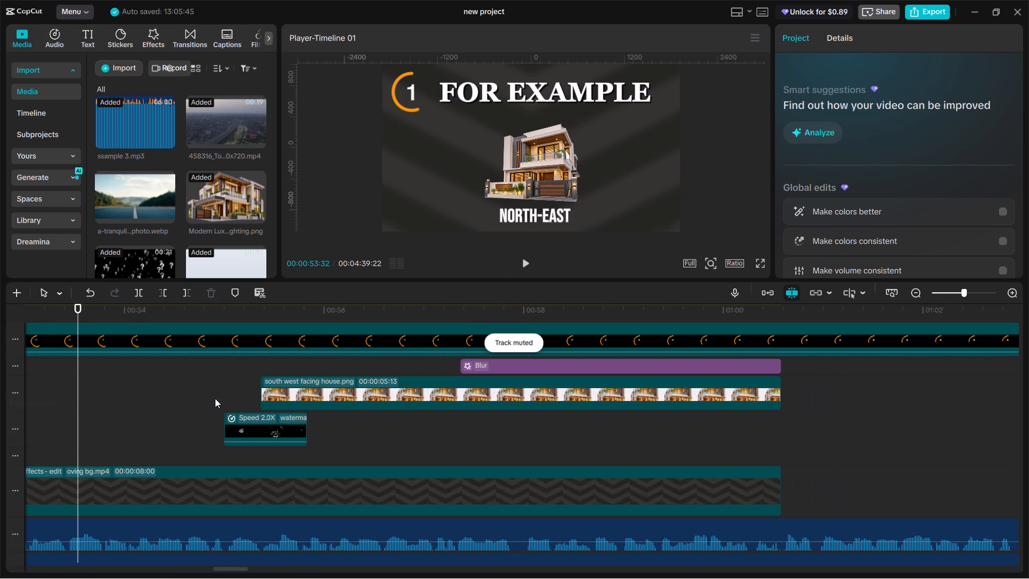
Play back the start of the money clip in the FOR EXAMPLE scene to check how it appears.
{"action": "left_click", "coordinate": [215, 398]}
{"action": "key", "text": "space"}
{"action": "key", "text": "space"}
{"action": "left_click", "coordinate": [215, 391]}
{"action": "key", "text": "space"}
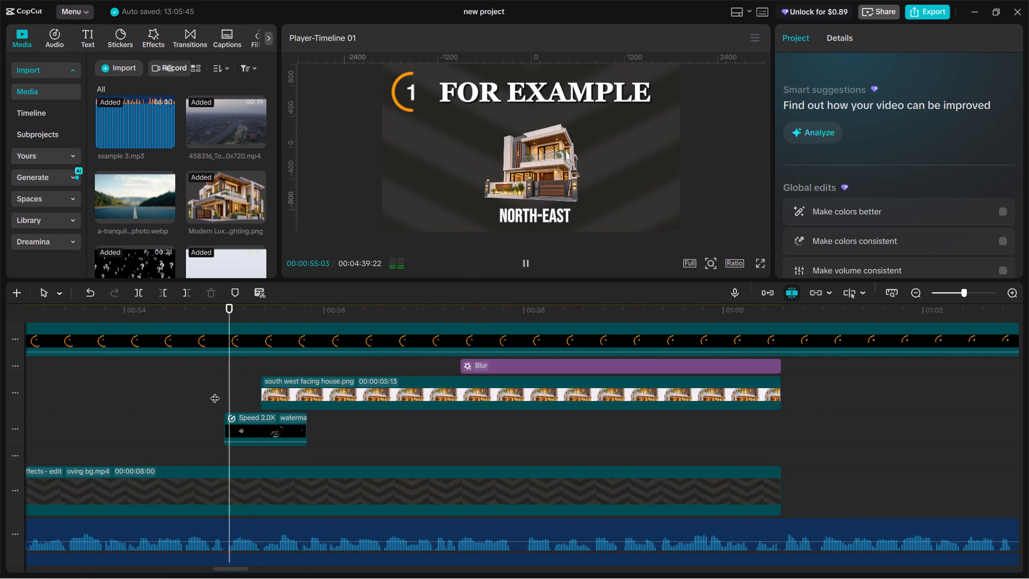
{"action": "key", "text": "space"}
{"action": "double_click", "coordinate": [221, 392]}
Turn off auto removal on the money clip and apply a chroma key with the black background as the picked colour.
{"action": "left_click", "coordinate": [234, 421]}
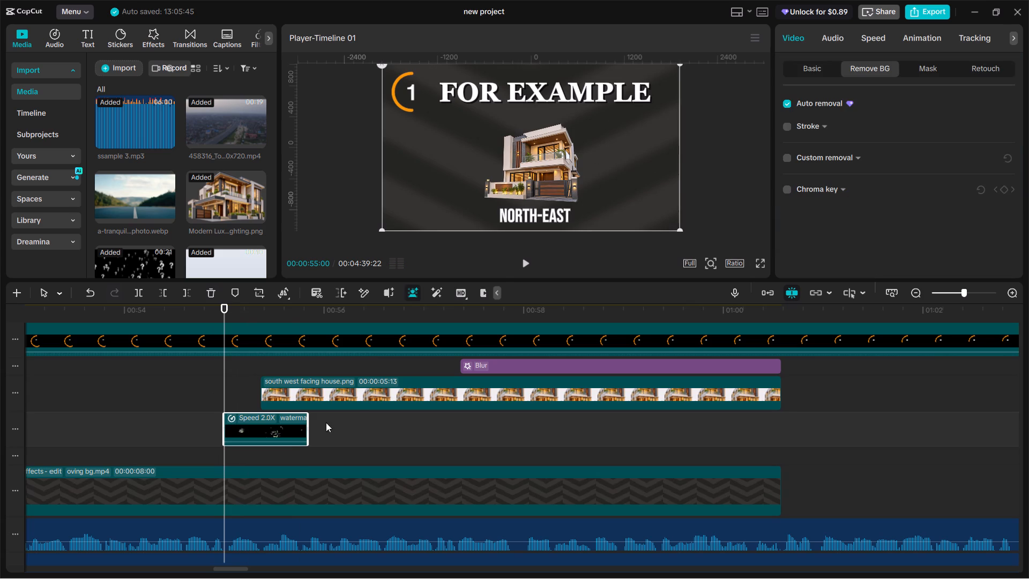
{"action": "left_click", "coordinate": [786, 103]}
{"action": "left_click", "coordinate": [789, 169]}
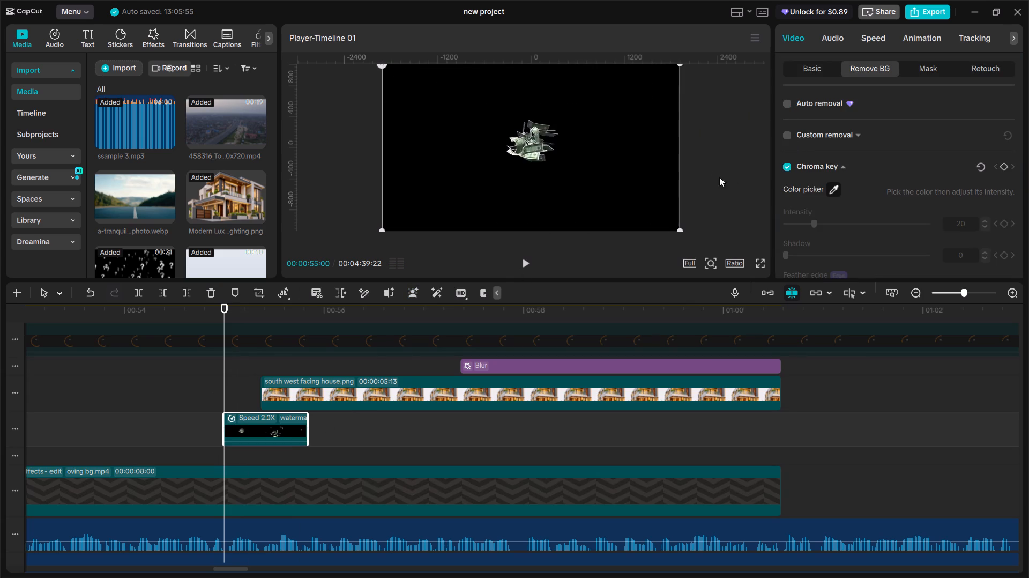
{"action": "left_click", "coordinate": [615, 161]}
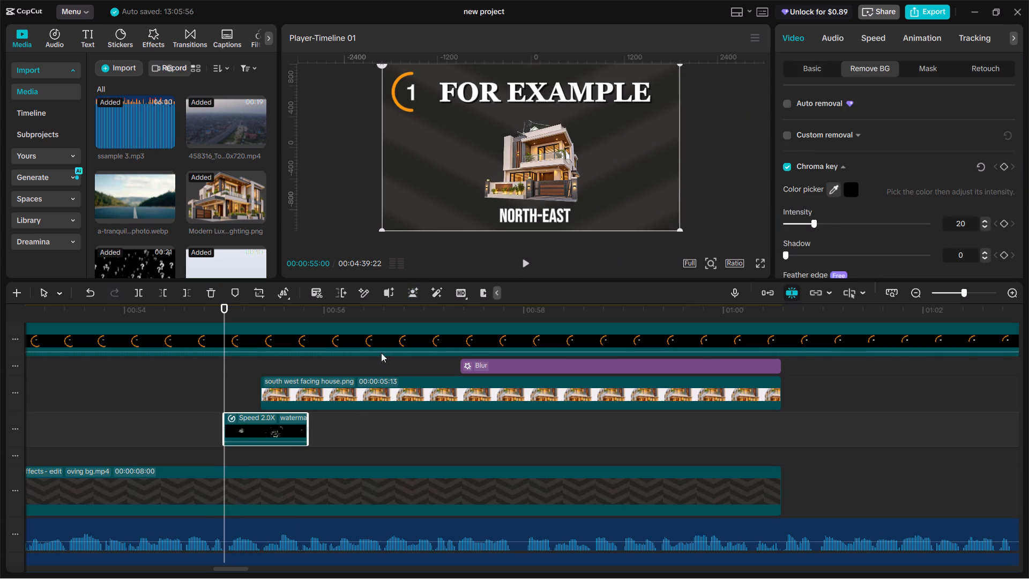
Play back the chroma-keyed money clip to check it against the houses and the patterned background.
{"action": "left_click", "coordinate": [189, 396]}
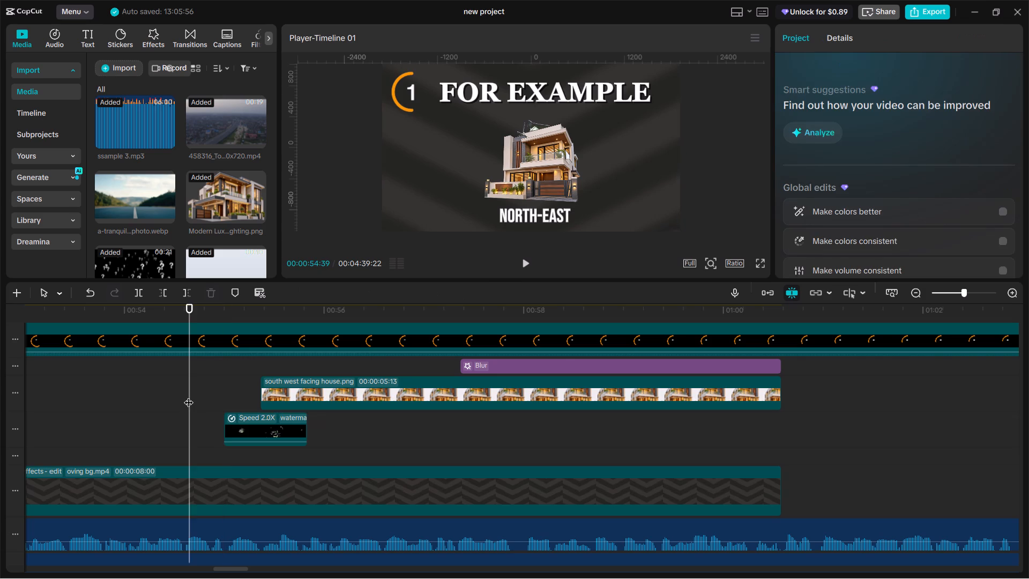
{"action": "key", "text": "space"}
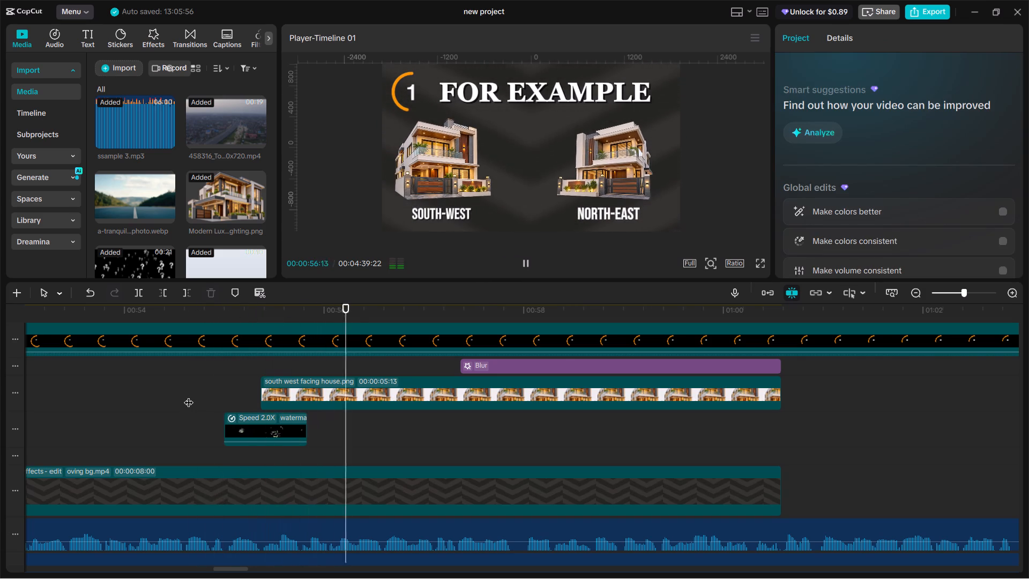
{"action": "key", "text": "space"}
{"action": "left_click", "coordinate": [192, 395]}
{"action": "key", "text": "space"}
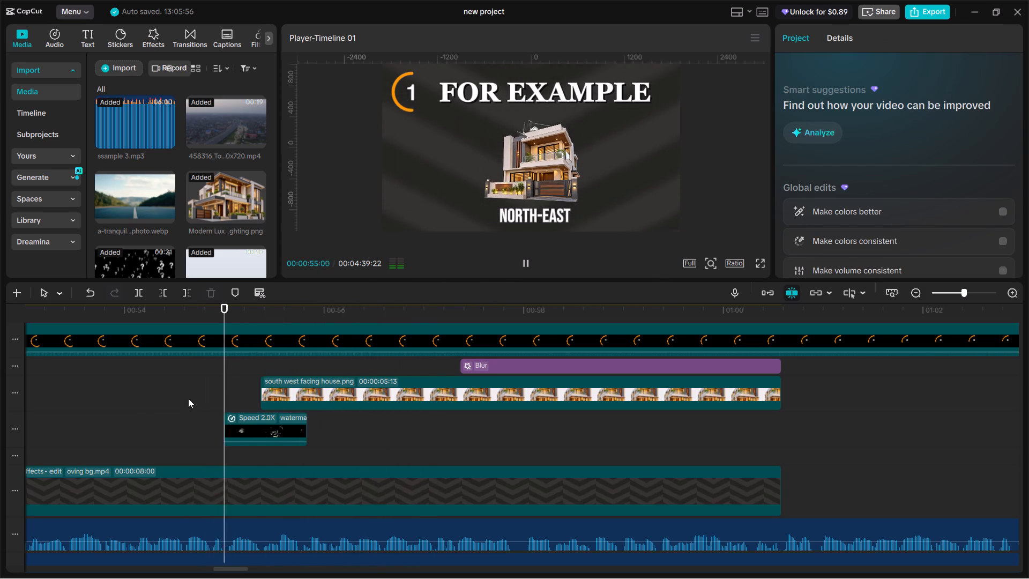
{"action": "left_click", "coordinate": [144, 410]}
{"action": "key", "text": "space"}
{"action": "key", "text": "space"}
Enlarge the money clip well beyond the frame and shift it down so the bills sit behind the north-east house.
{"action": "left_click", "coordinate": [240, 415]}
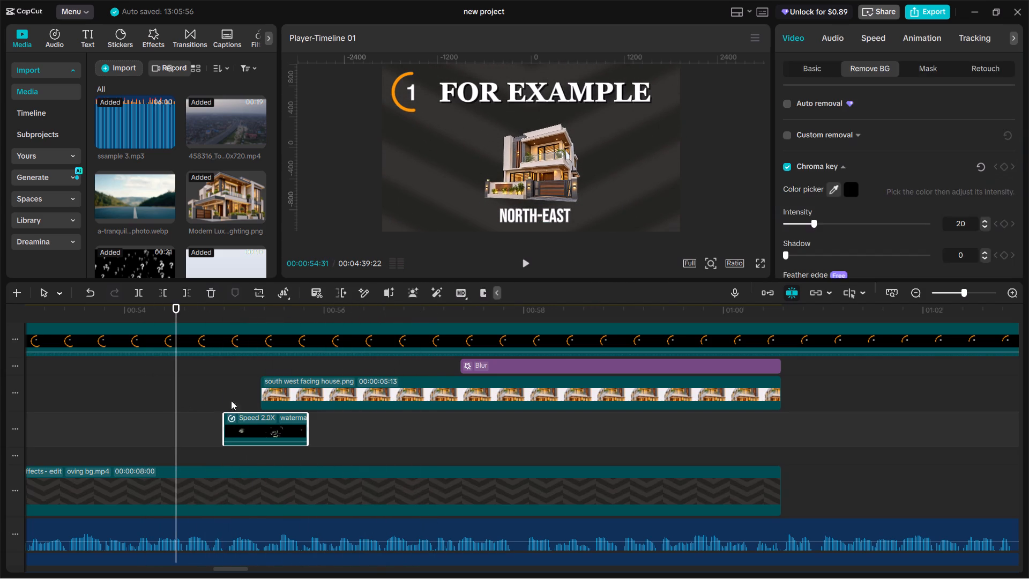
{"action": "left_click", "coordinate": [220, 388]}
{"action": "left_click", "coordinate": [252, 430]}
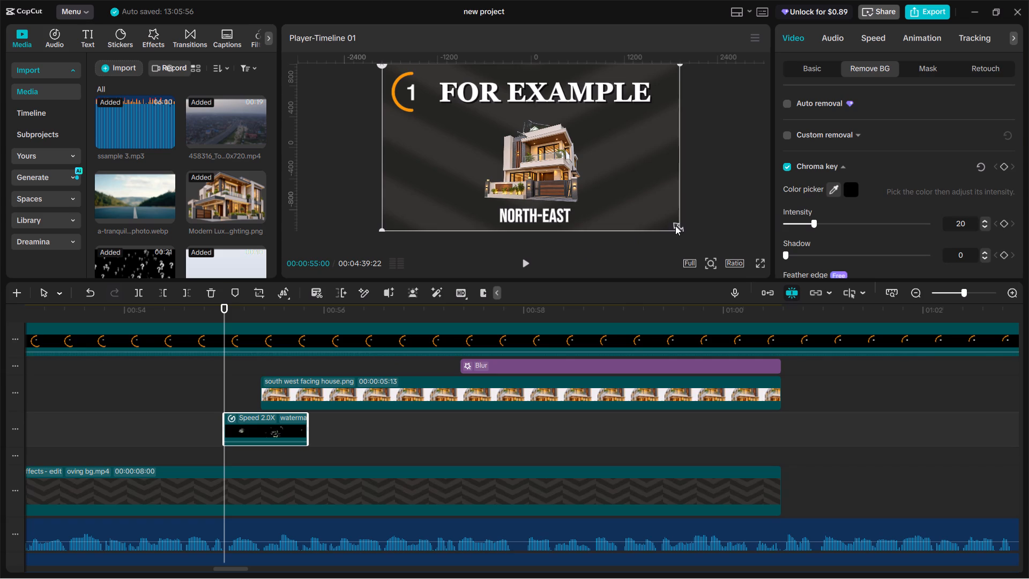
{"action": "left_click_drag", "start_coordinate": [678, 227], "coordinate": [882, 344]}
{"action": "left_click_drag", "start_coordinate": [600, 157], "coordinate": [607, 181]}
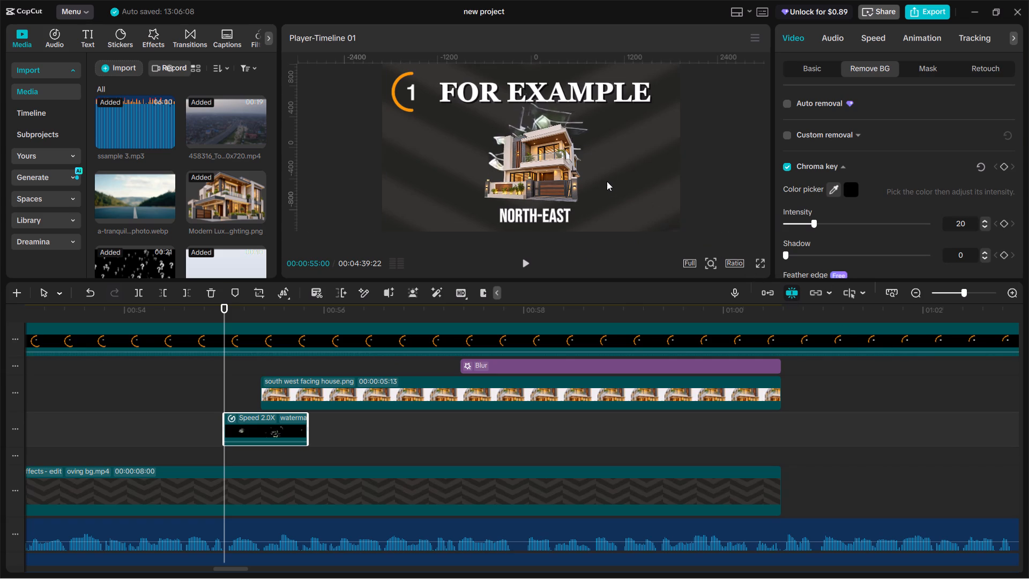
{"action": "left_click_drag", "start_coordinate": [607, 181], "coordinate": [606, 190]}
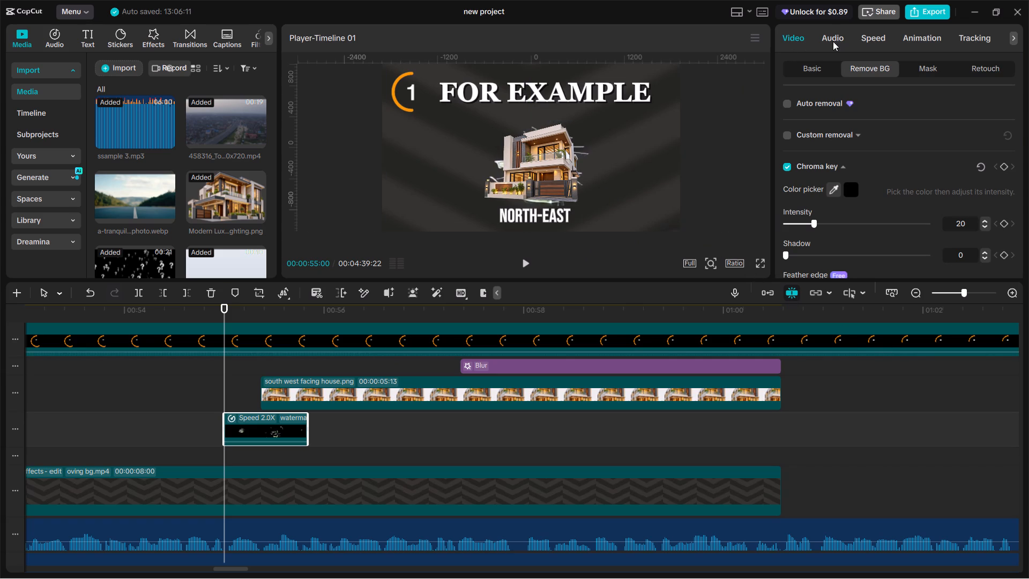
Apply the Fade In entrance animation with a 0.5s duration to the money clip.
{"action": "left_click", "coordinate": [924, 38]}
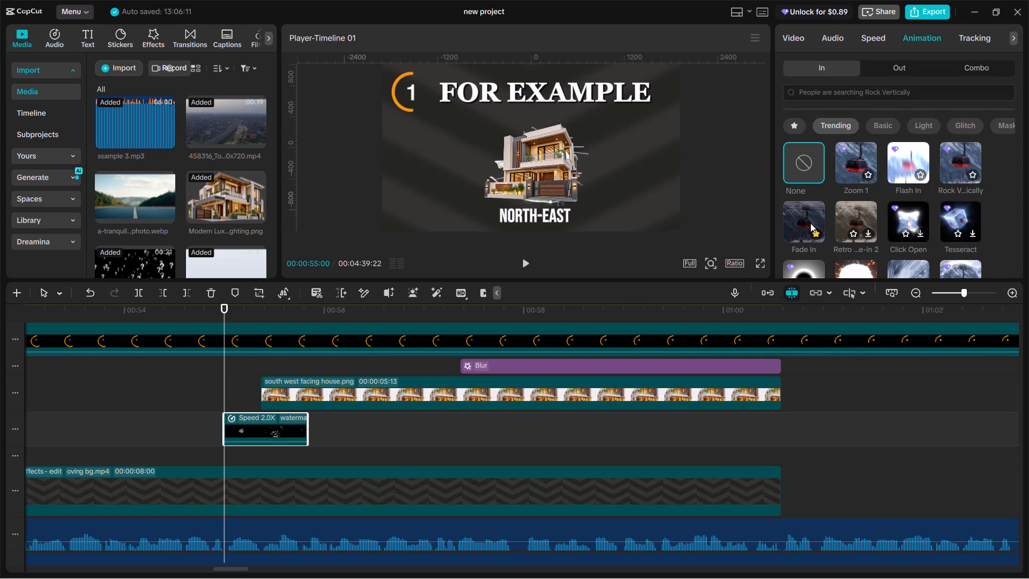
{"action": "left_click", "coordinate": [806, 218]}
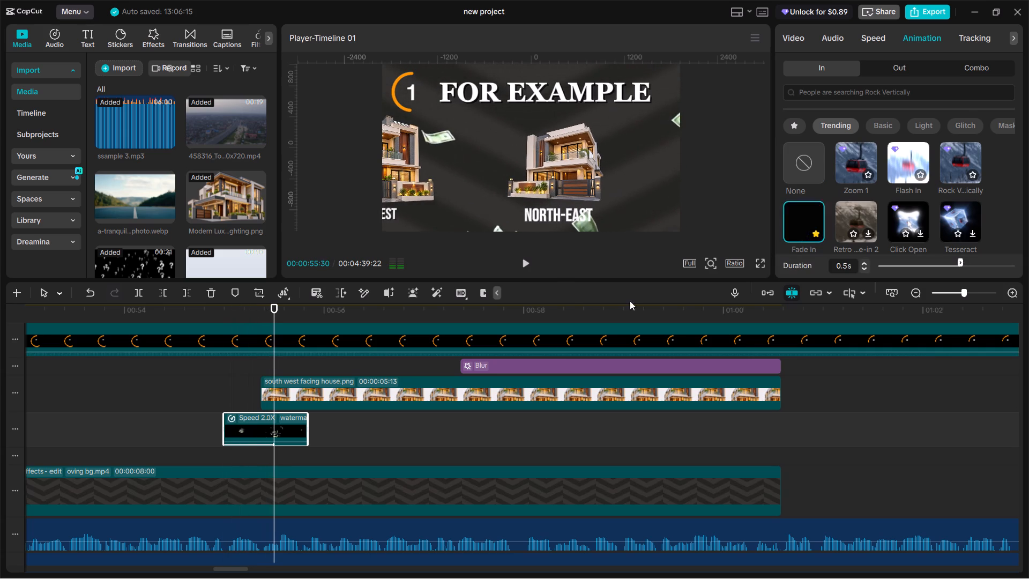
Play back the FOR EXAMPLE scene to check the enlarged money clip with its fade-in.
{"action": "left_click", "coordinate": [166, 401]}
{"action": "key", "text": "space"}
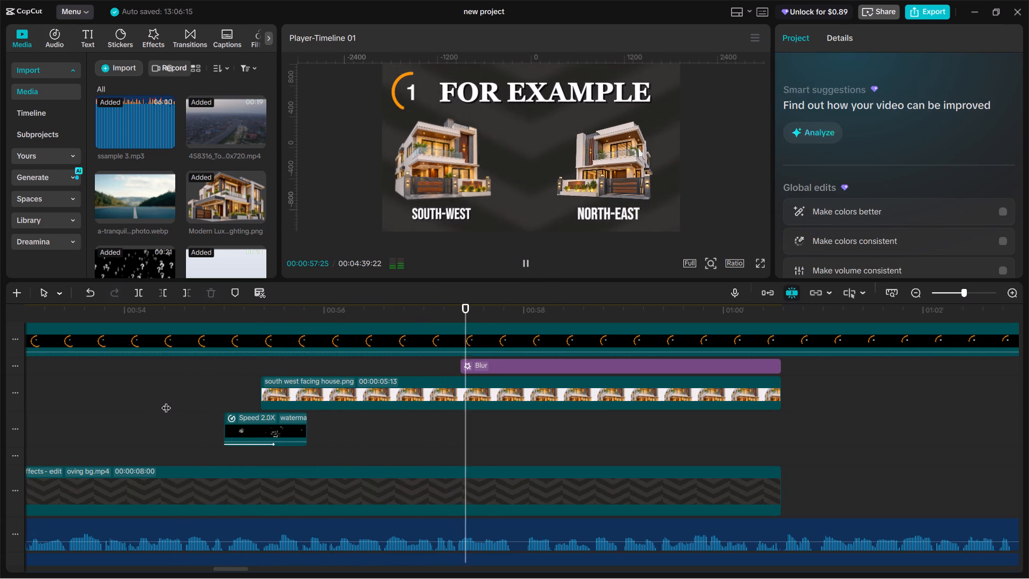
{"action": "key", "text": "space"}
{"action": "left_click", "coordinate": [106, 403]}
{"action": "key", "text": "space"}
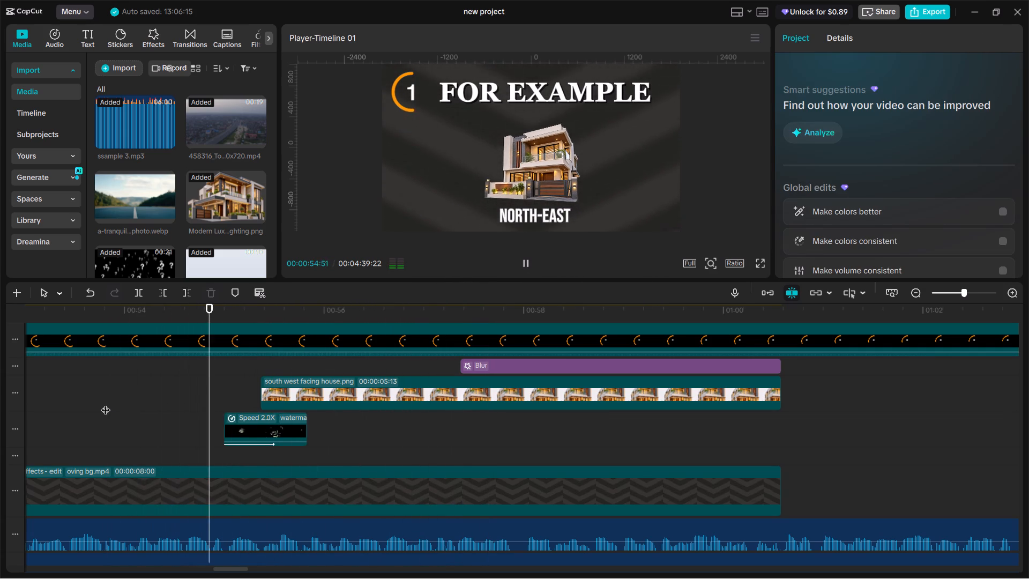
{"action": "key", "text": "space"}
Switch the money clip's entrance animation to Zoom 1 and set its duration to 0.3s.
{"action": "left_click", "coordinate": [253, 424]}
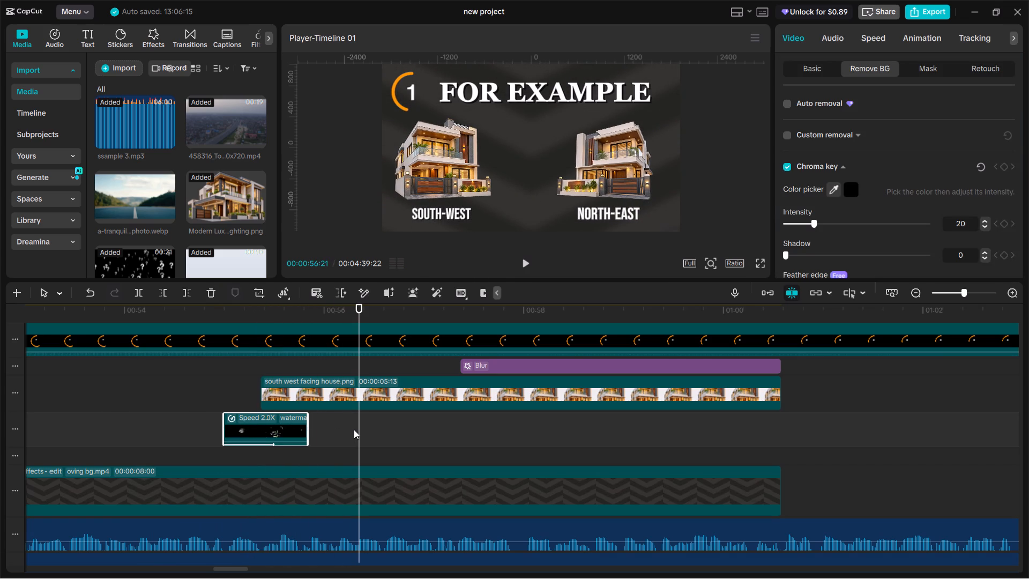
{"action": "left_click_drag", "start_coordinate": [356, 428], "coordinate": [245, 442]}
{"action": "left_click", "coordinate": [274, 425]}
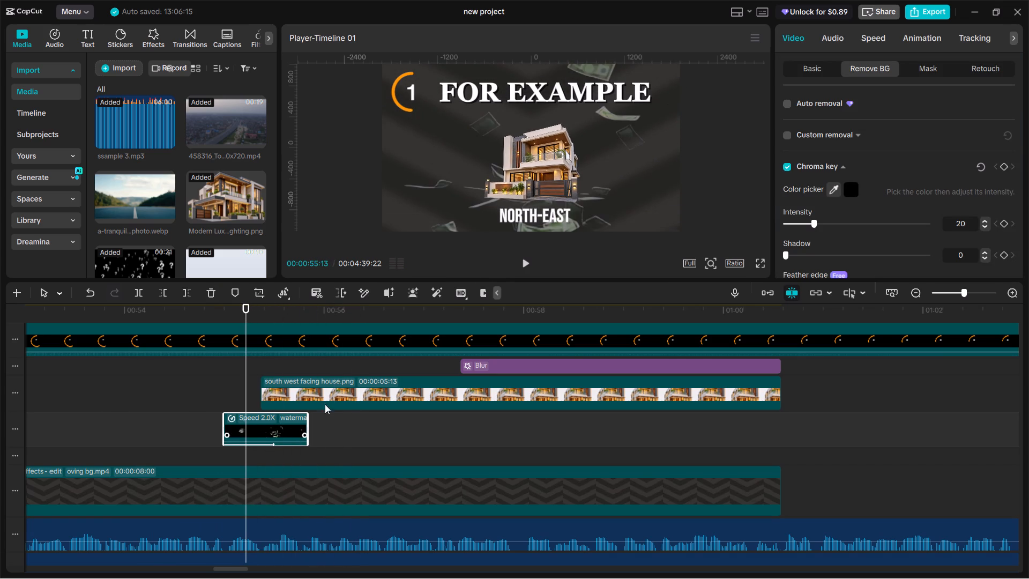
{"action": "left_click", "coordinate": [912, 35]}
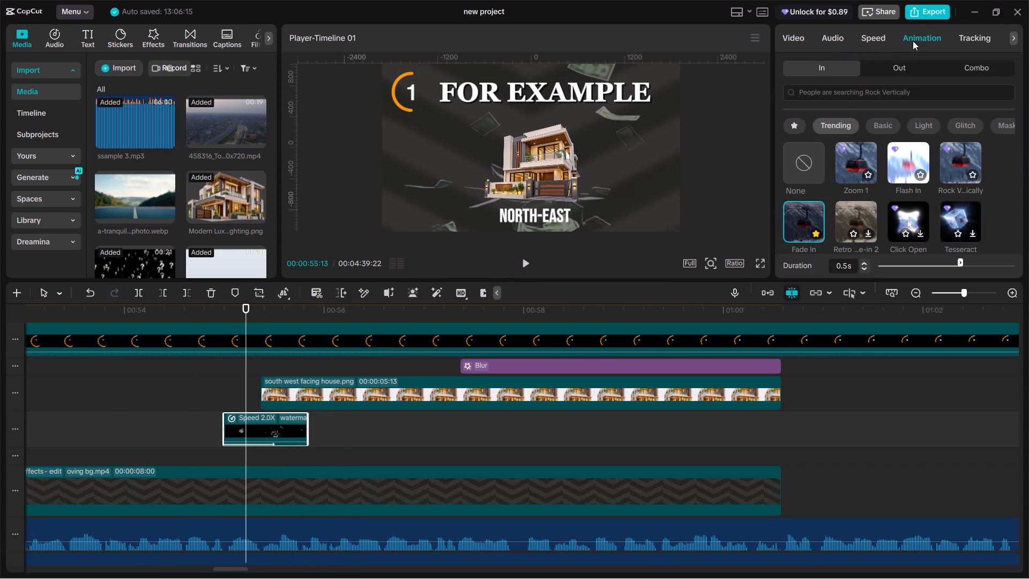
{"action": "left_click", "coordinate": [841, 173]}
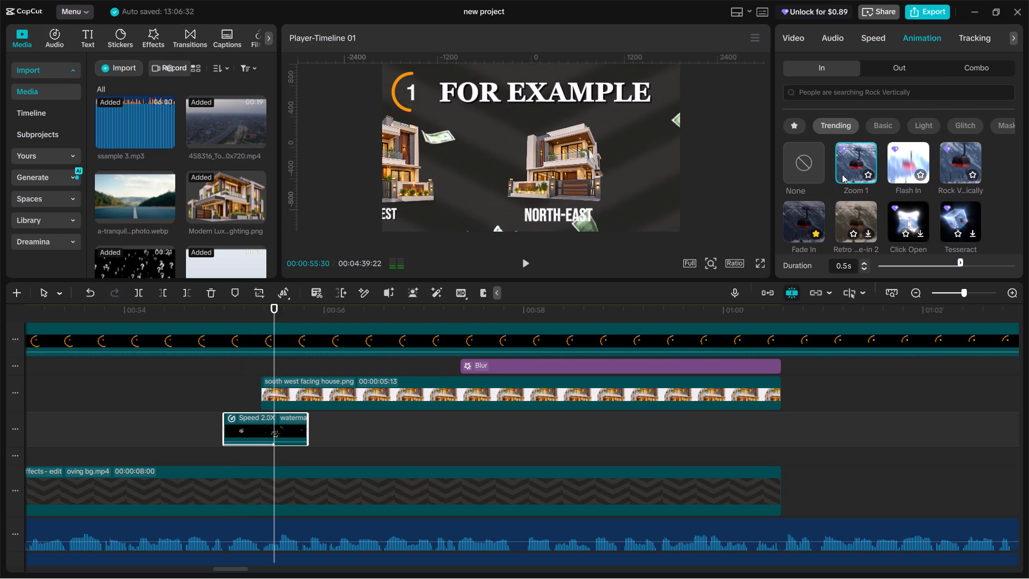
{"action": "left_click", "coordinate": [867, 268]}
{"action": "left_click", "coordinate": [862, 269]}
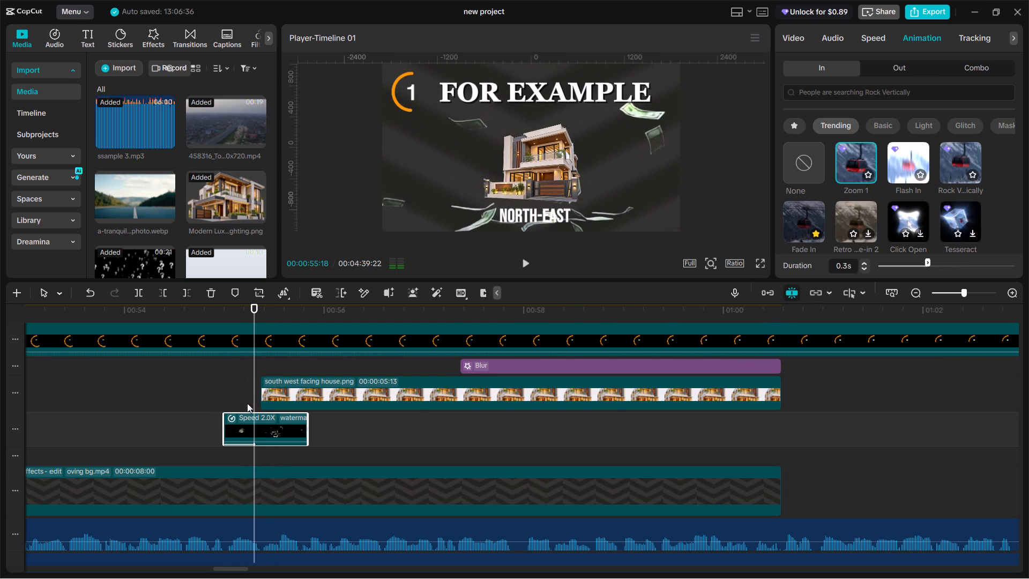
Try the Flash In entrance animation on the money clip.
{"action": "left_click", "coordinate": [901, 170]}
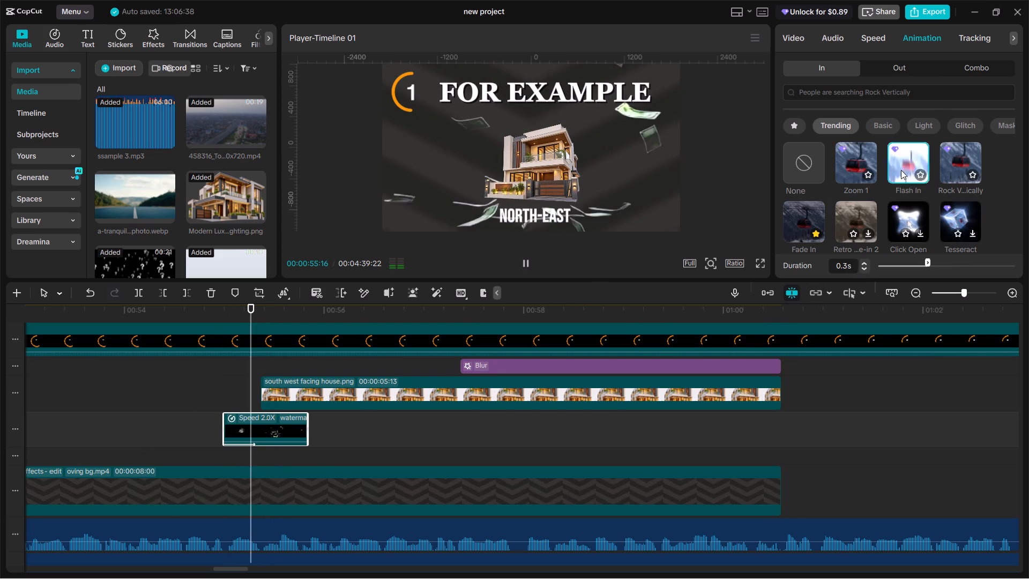
Play back the FOR EXAMPLE scene to check how the money clip appears with the Flash In entrance.
{"action": "left_click", "coordinate": [193, 399]}
{"action": "key", "text": "space"}
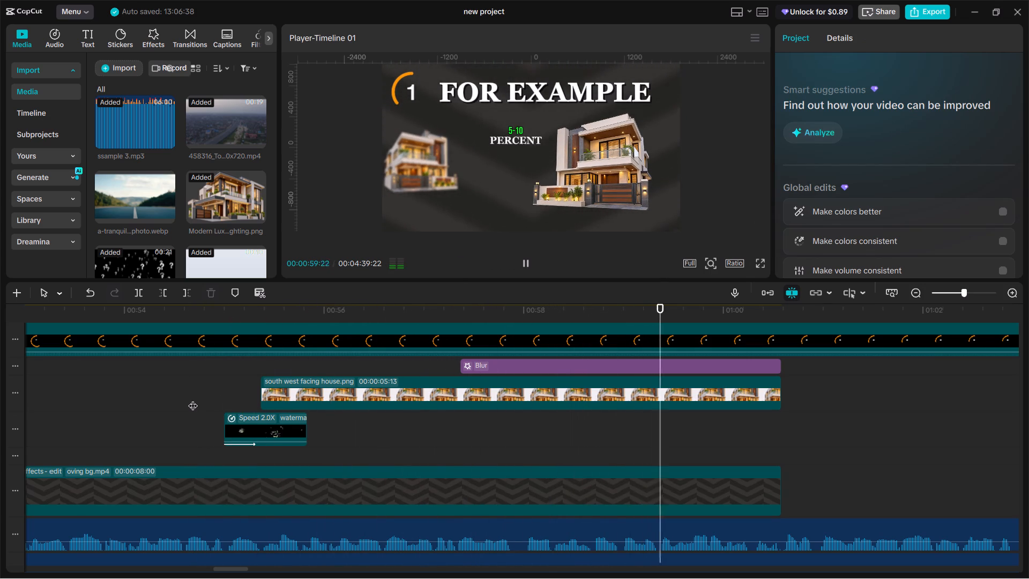
{"action": "key", "text": "space"}
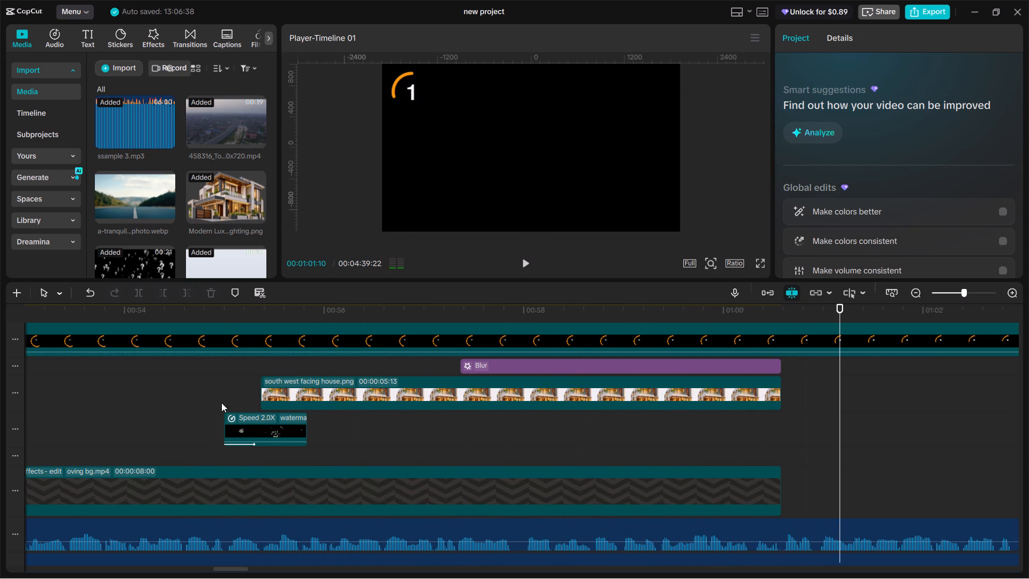
{"action": "scroll", "coordinate": [488, 414], "scroll_direction": "down", "scroll_amount": 16, "text": "ctrl"}
{"action": "left_click", "coordinate": [533, 411]}
{"action": "left_click", "coordinate": [517, 417]}
{"action": "left_click", "coordinate": [434, 433]}
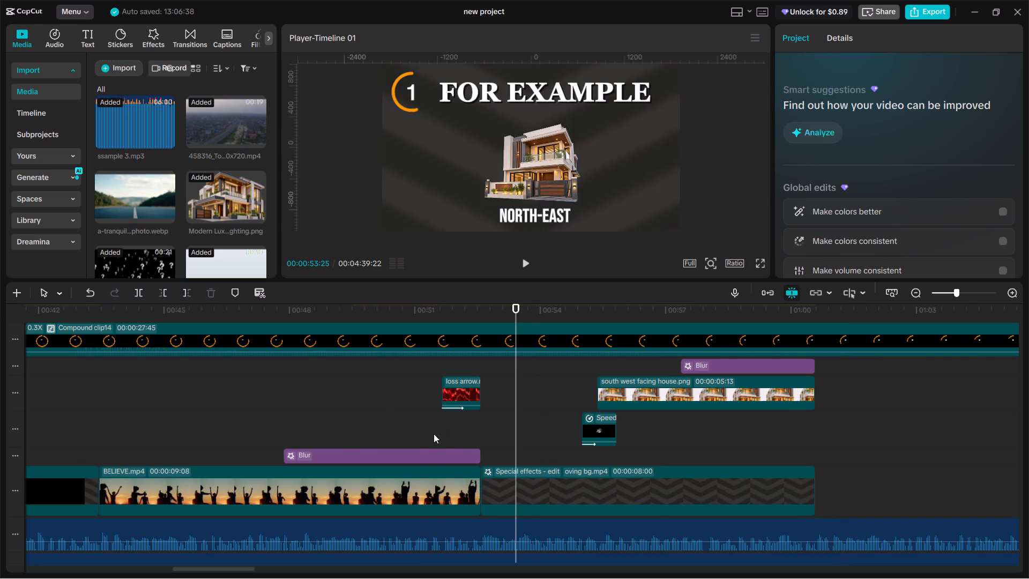
{"action": "key", "text": "space"}
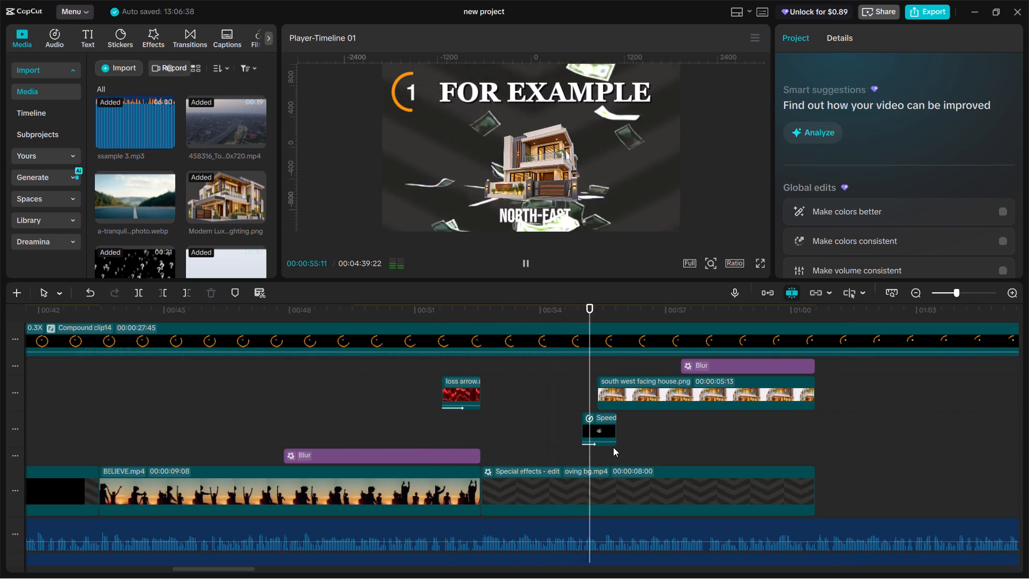
{"action": "left_click", "coordinate": [576, 406]}
Try the Zoom 1 entrance on the money clip once more, then remove its entrance animation entirely.
{"action": "left_click", "coordinate": [595, 431]}
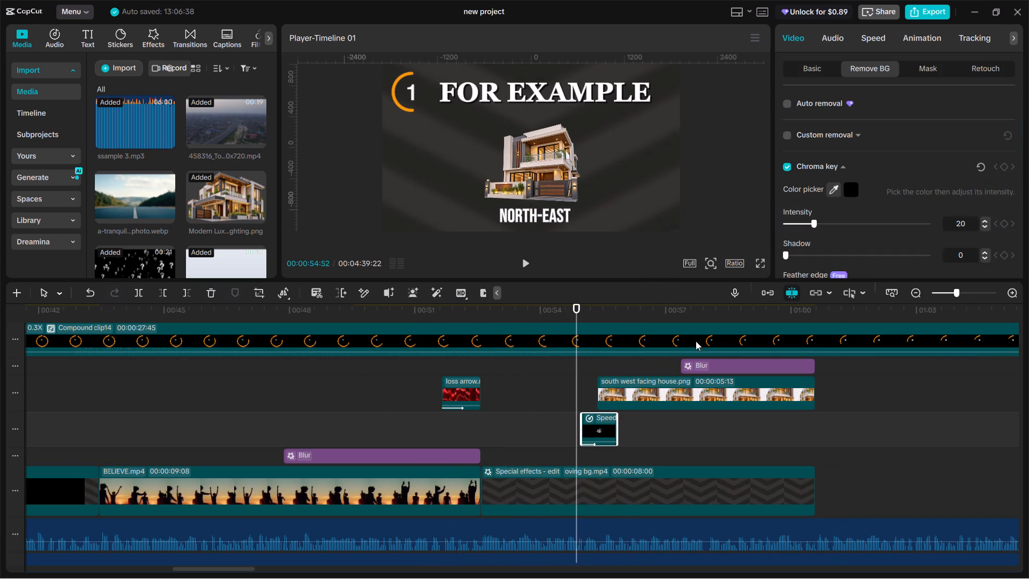
{"action": "left_click", "coordinate": [914, 36]}
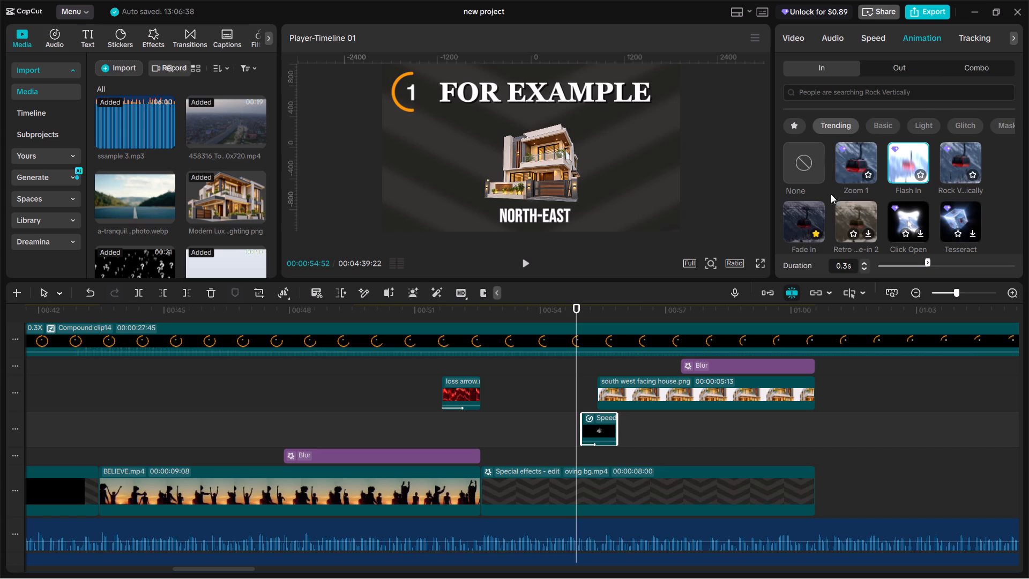
{"action": "left_click", "coordinate": [851, 168]}
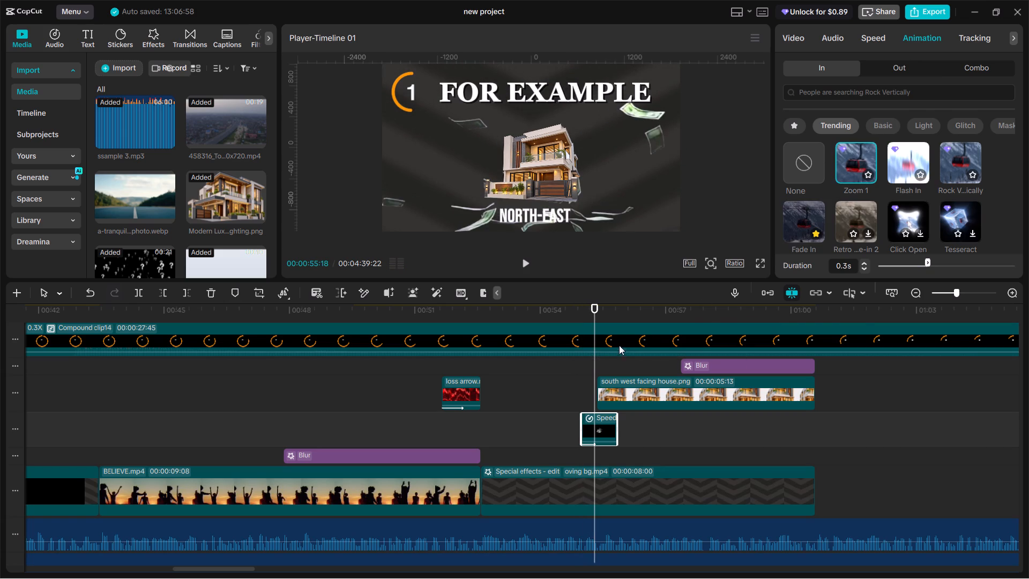
{"action": "left_click", "coordinate": [808, 173]}
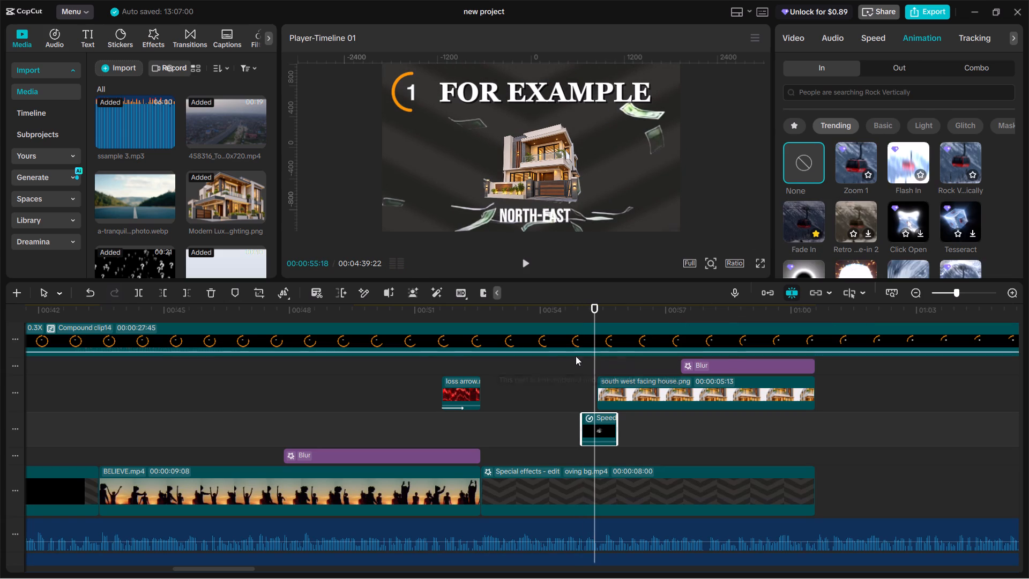
Play back the FOR EXAMPLE scene to check the money burst without an entrance animation.
{"action": "left_click", "coordinate": [563, 389]}
{"action": "key", "text": "space"}
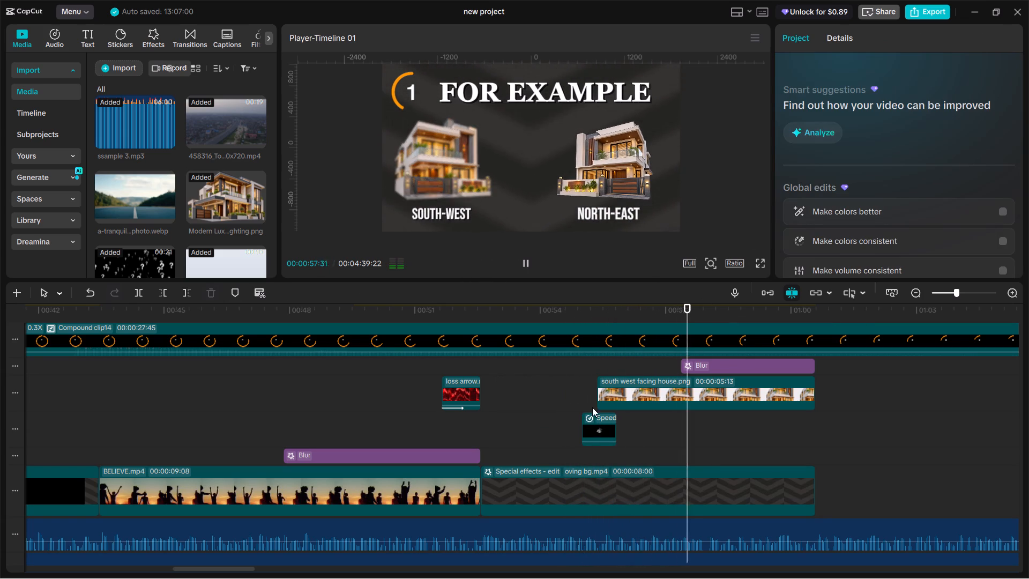
{"action": "left_click", "coordinate": [583, 399]}
{"action": "left_click_drag", "start_coordinate": [583, 399], "coordinate": [585, 406]}
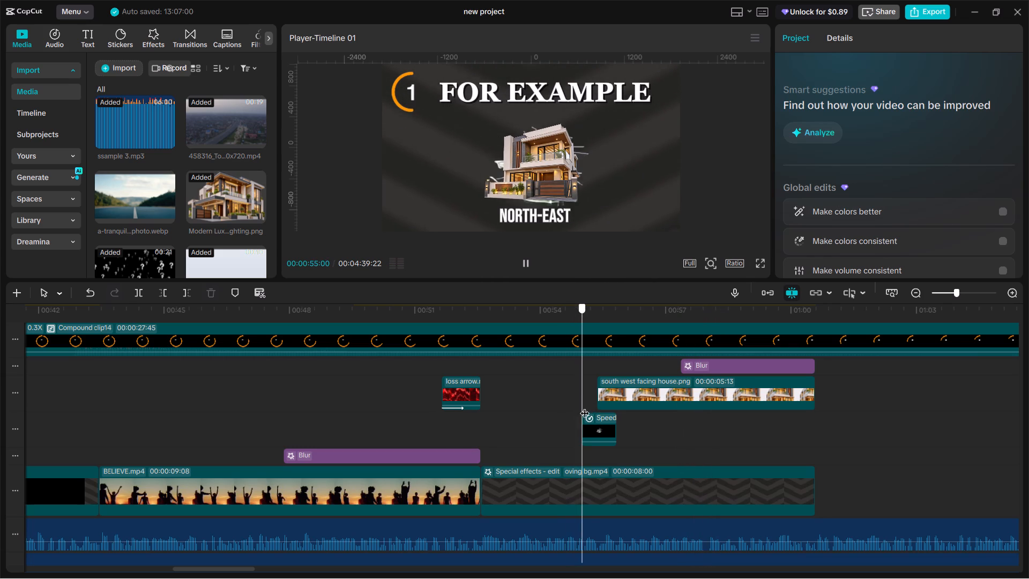
{"action": "left_click_drag", "start_coordinate": [585, 406], "coordinate": [620, 433]}
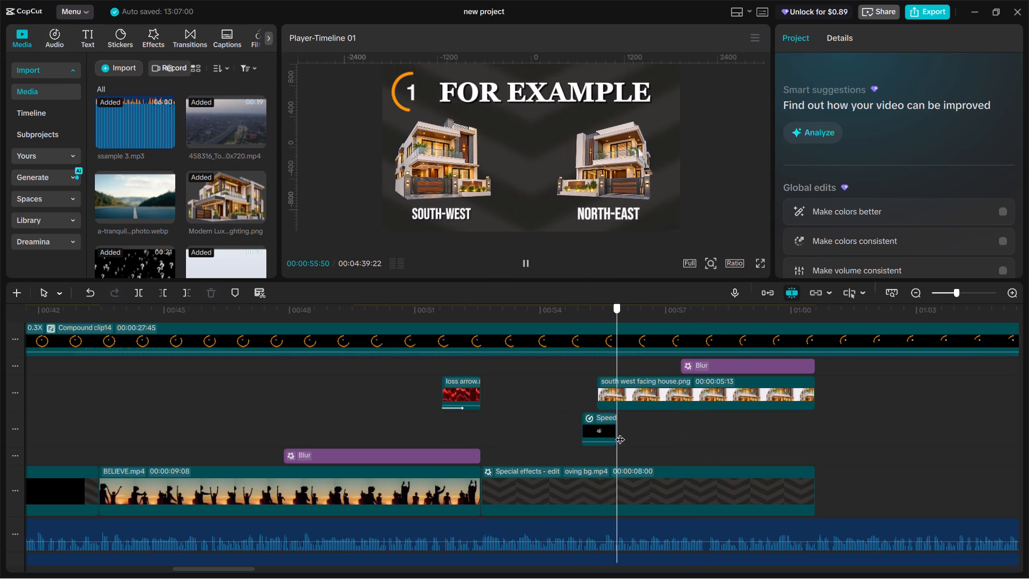
{"action": "left_click_drag", "start_coordinate": [620, 433], "coordinate": [565, 440]}
{"action": "key", "text": "space"}
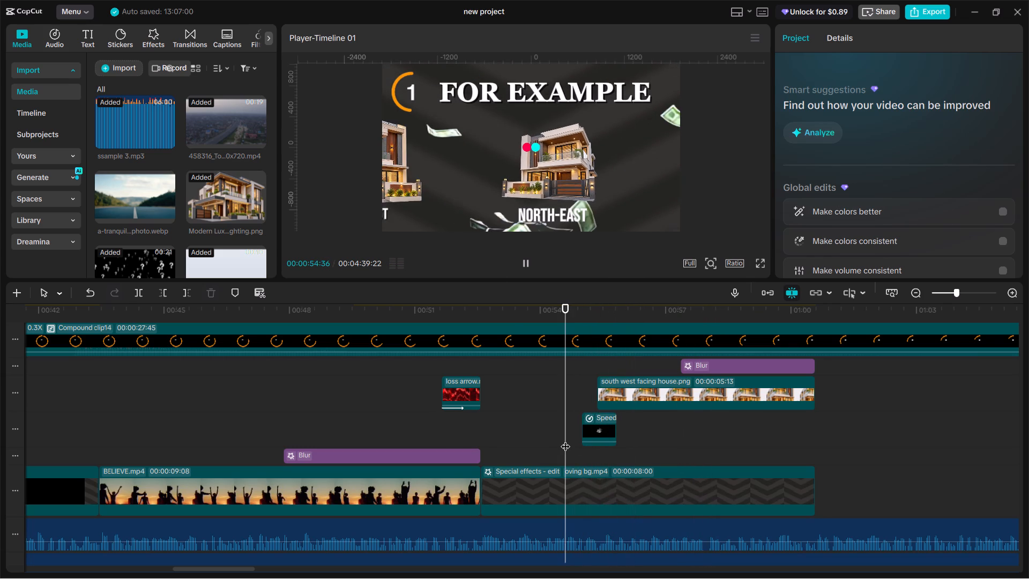
{"action": "key", "text": "space"}
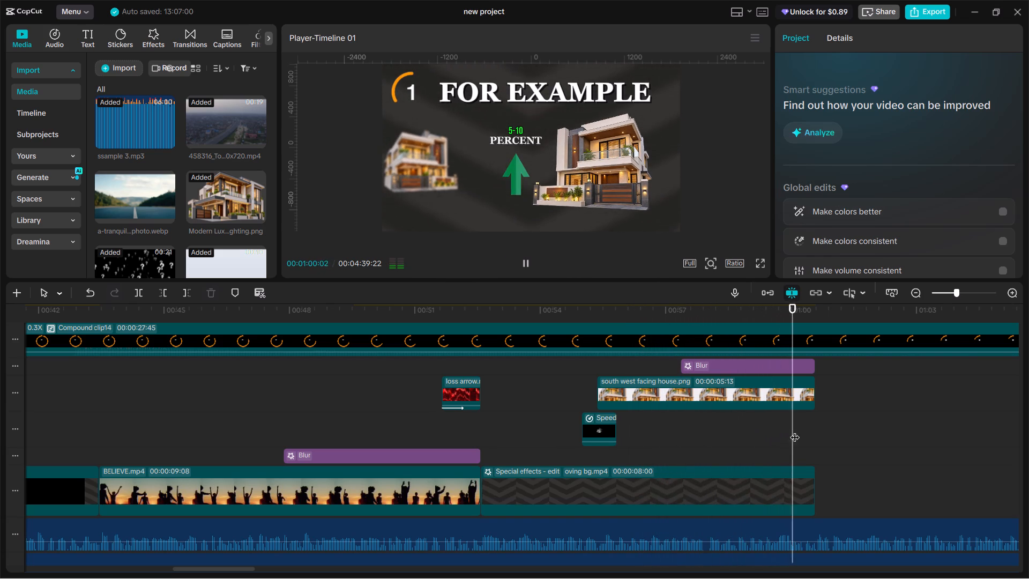
{"action": "key", "text": "space"}
{"action": "key", "text": "space"}
Place the playhead where the FOR EXAMPLE scene's background clip ends, at about 00:01:00:35.
{"action": "scroll", "coordinate": [826, 428], "scroll_direction": "down", "scroll_amount": 4, "text": "ctrl"}
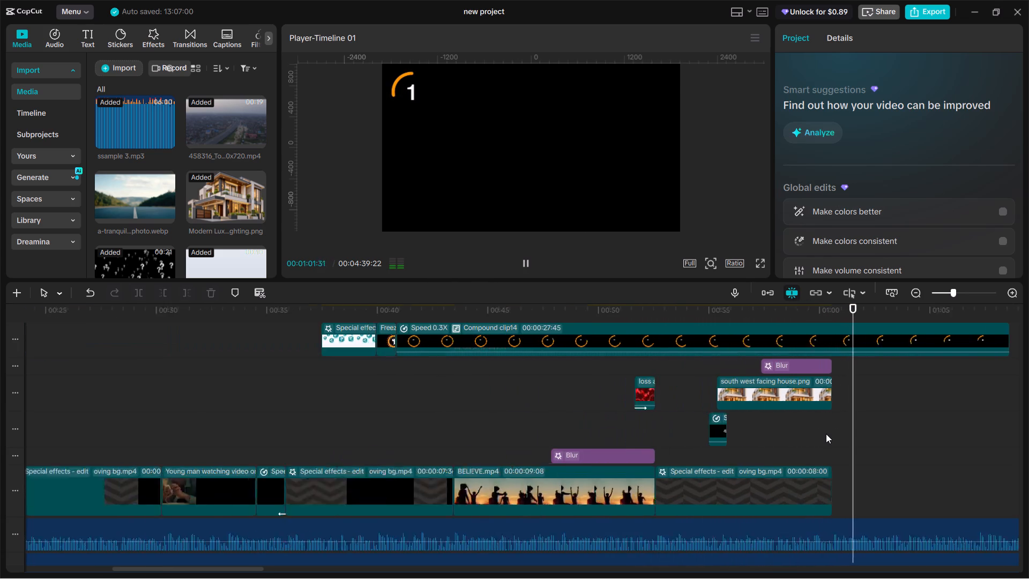
{"action": "scroll", "coordinate": [826, 434], "scroll_direction": "down", "scroll_amount": 10, "text": "ctrl"}
{"action": "scroll", "coordinate": [537, 424], "scroll_direction": "down", "scroll_amount": 3, "text": "alt"}
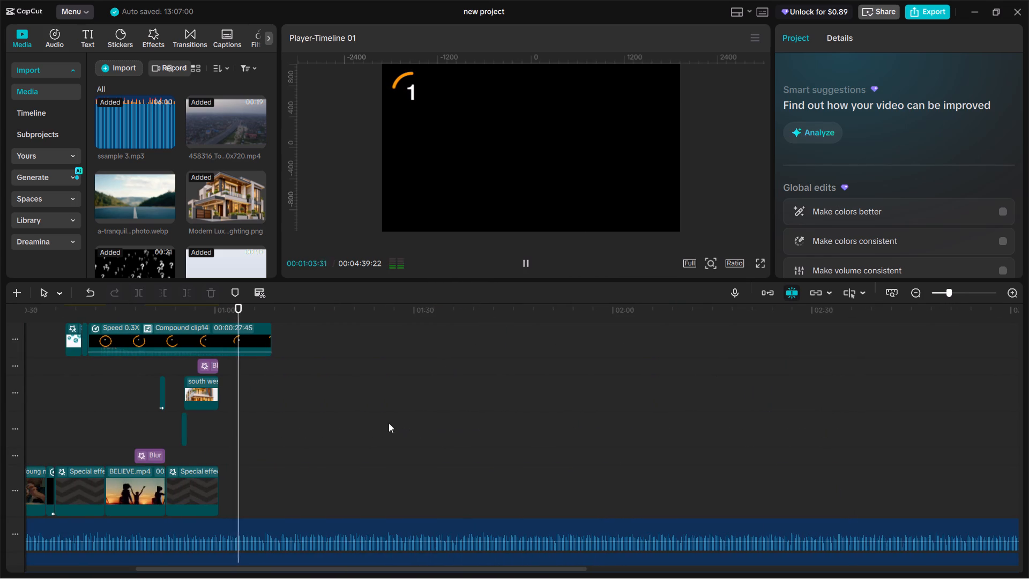
{"action": "left_click", "coordinate": [218, 428]}
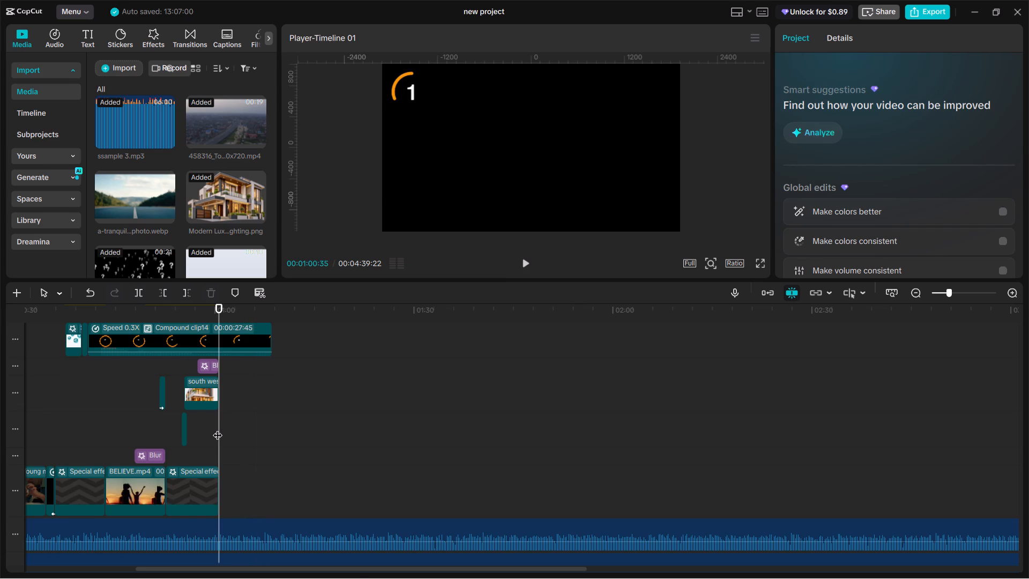
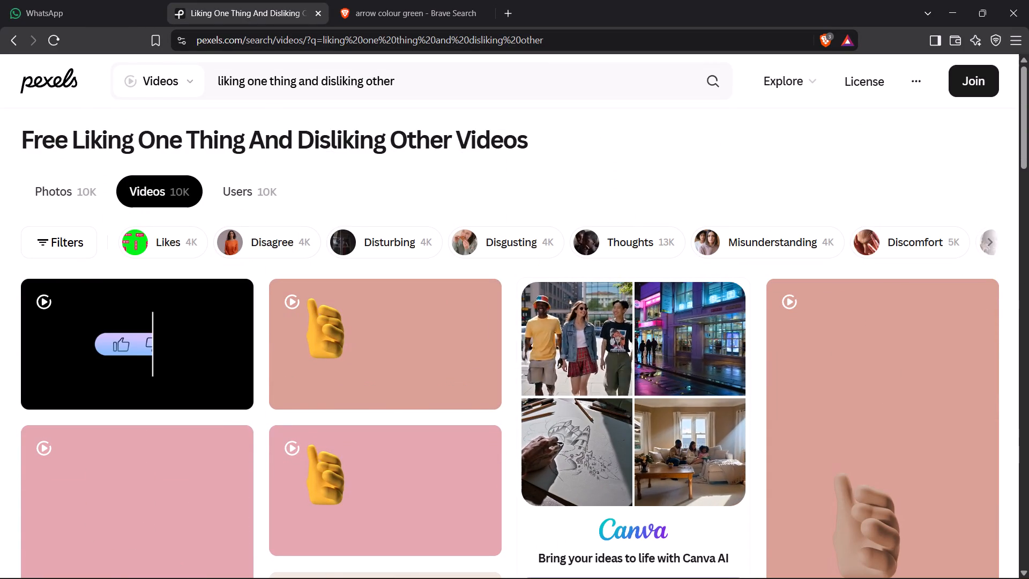
Switch to the Pexels page in the browser and search its videos for the suggested term "arguing".
{"action": "left_click", "coordinate": [441, 84]}
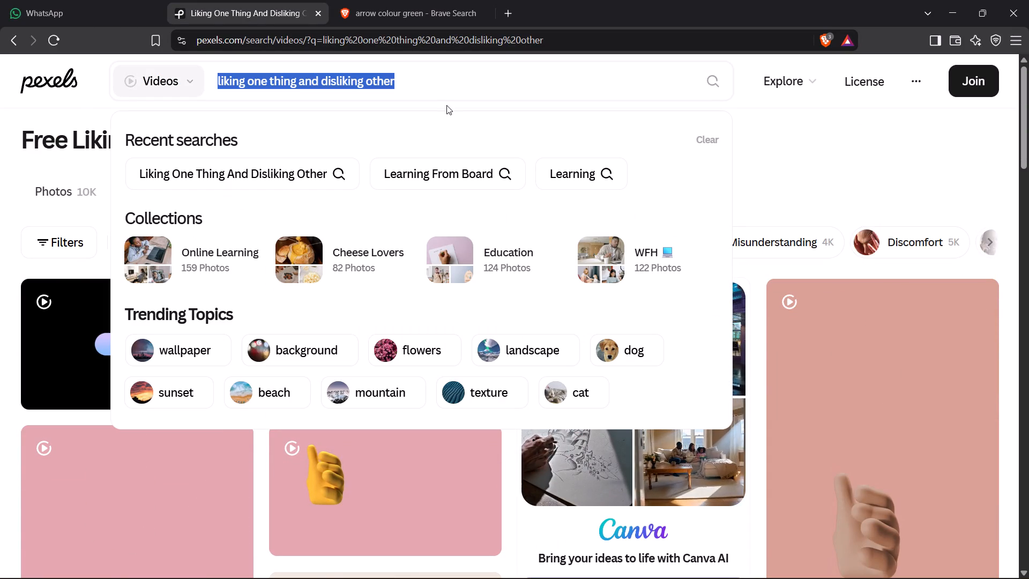
{"action": "key", "text": "a"}
{"action": "type", "text": "RGU"}
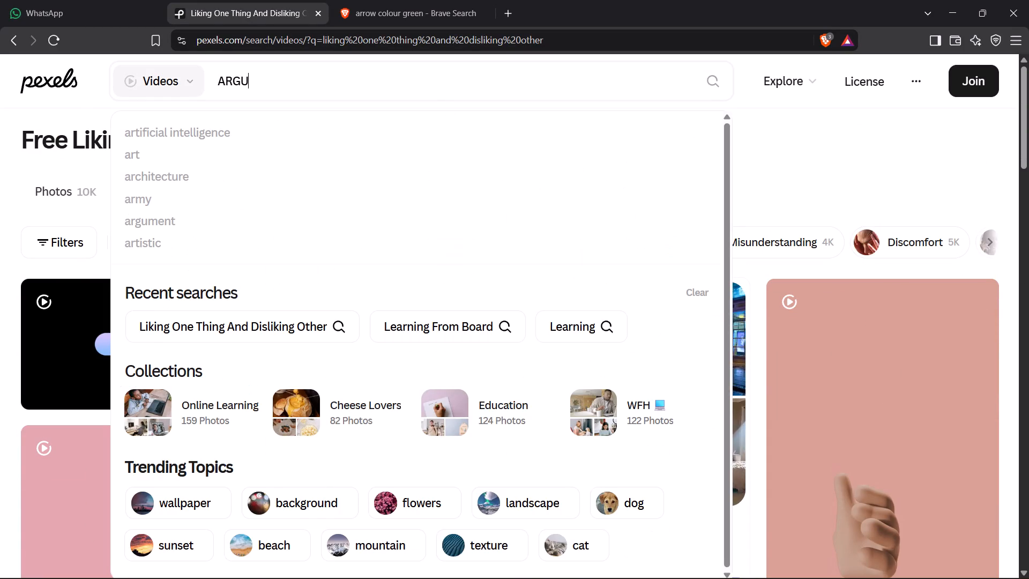
{"action": "key", "text": "Down"}
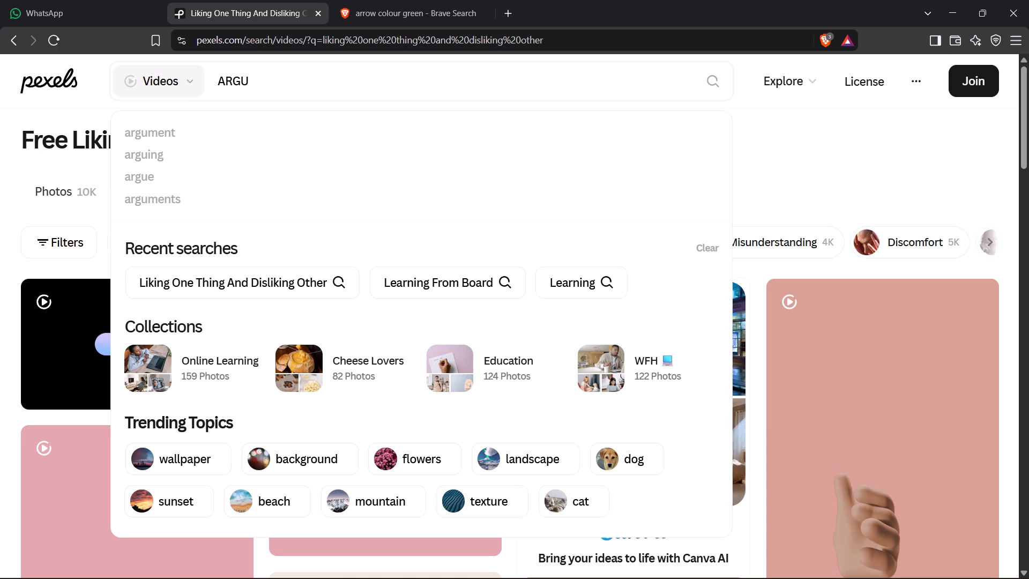
{"action": "key", "text": "Down"}
{"action": "key", "text": "Down"}
{"action": "key", "text": "Down"}
{"action": "key", "text": "Down"}
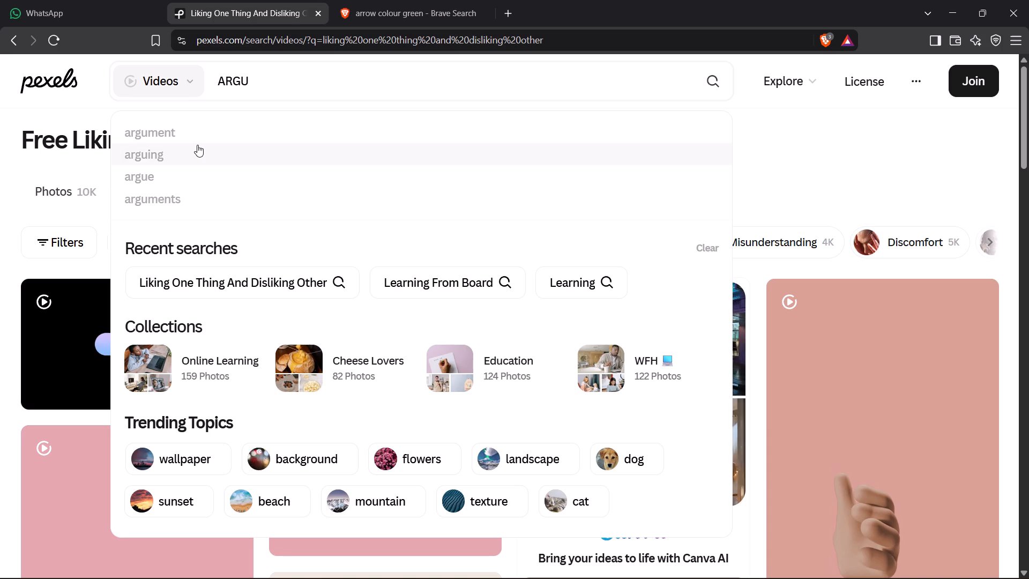
{"action": "left_click", "coordinate": [197, 145]}
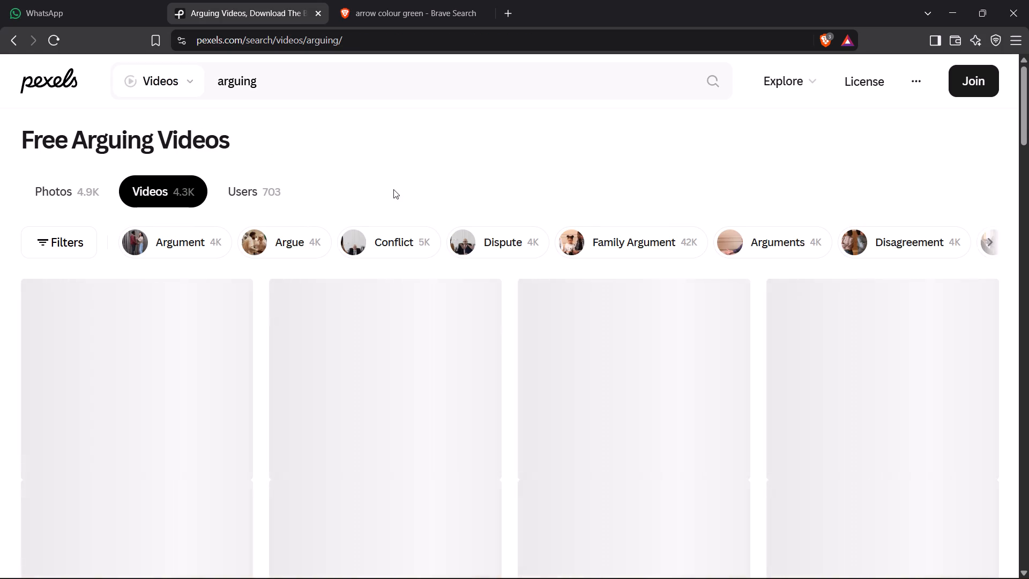
Browse the arguing videos and filter the results to horizontal orientation.
{"action": "scroll", "coordinate": [193, 383], "scroll_direction": "down", "scroll_amount": 1}
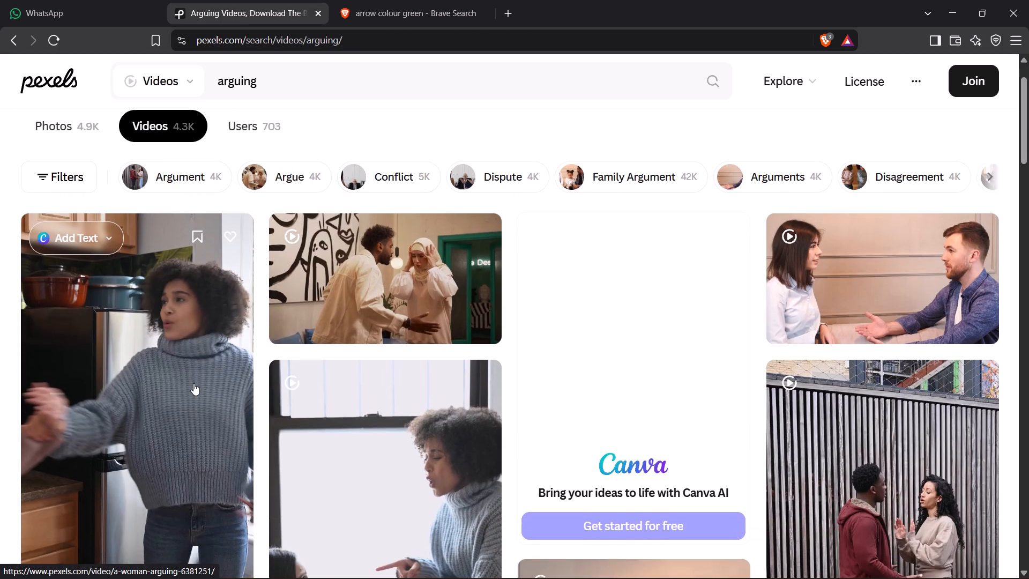
{"action": "scroll", "coordinate": [193, 383], "scroll_direction": "down", "scroll_amount": 2}
{"action": "scroll", "coordinate": [187, 324], "scroll_direction": "up", "scroll_amount": 2}
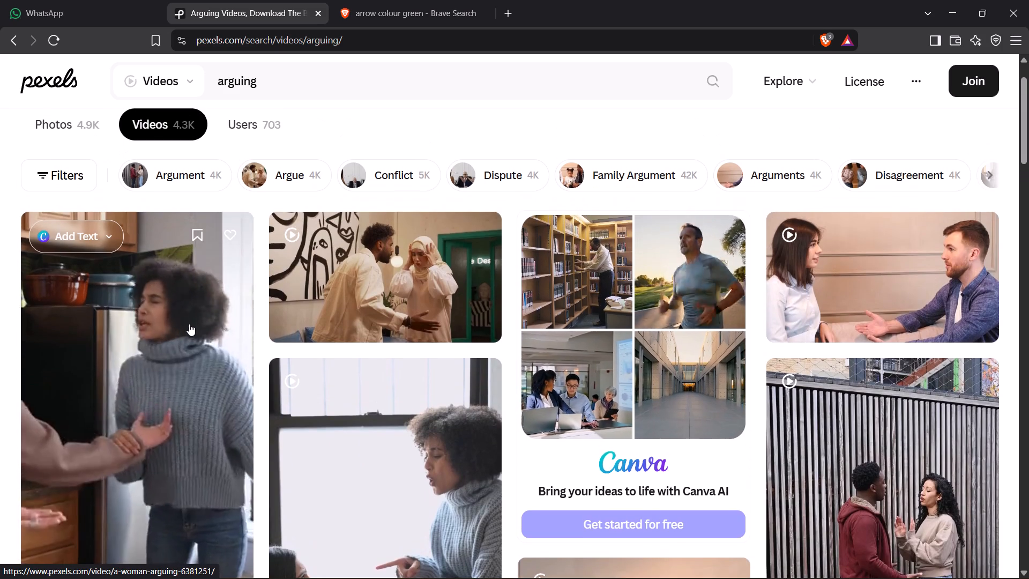
{"action": "scroll", "coordinate": [198, 324], "scroll_direction": "down", "scroll_amount": 3}
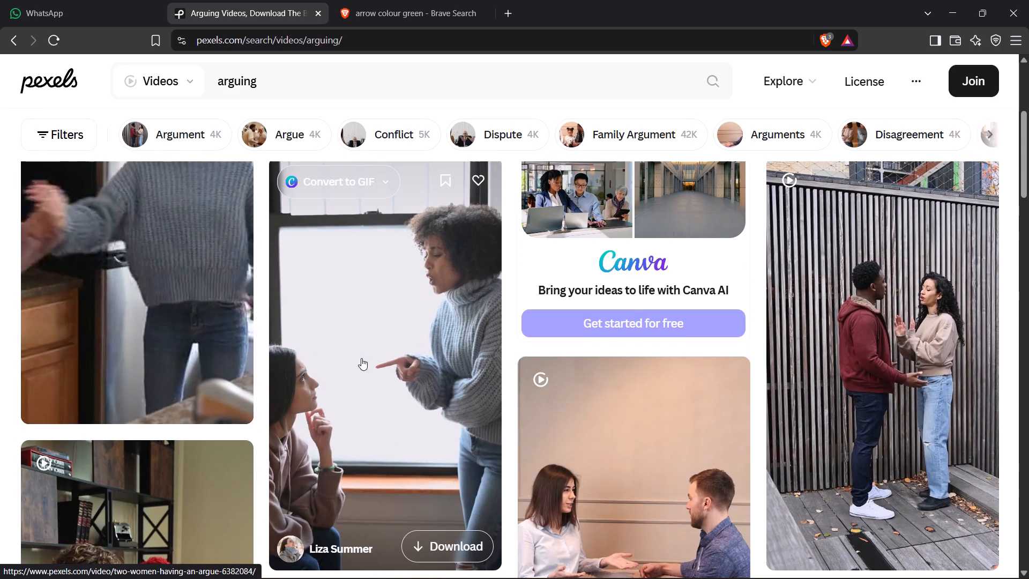
{"action": "scroll", "coordinate": [381, 352], "scroll_direction": "up", "scroll_amount": 8}
{"action": "left_click", "coordinate": [59, 255]}
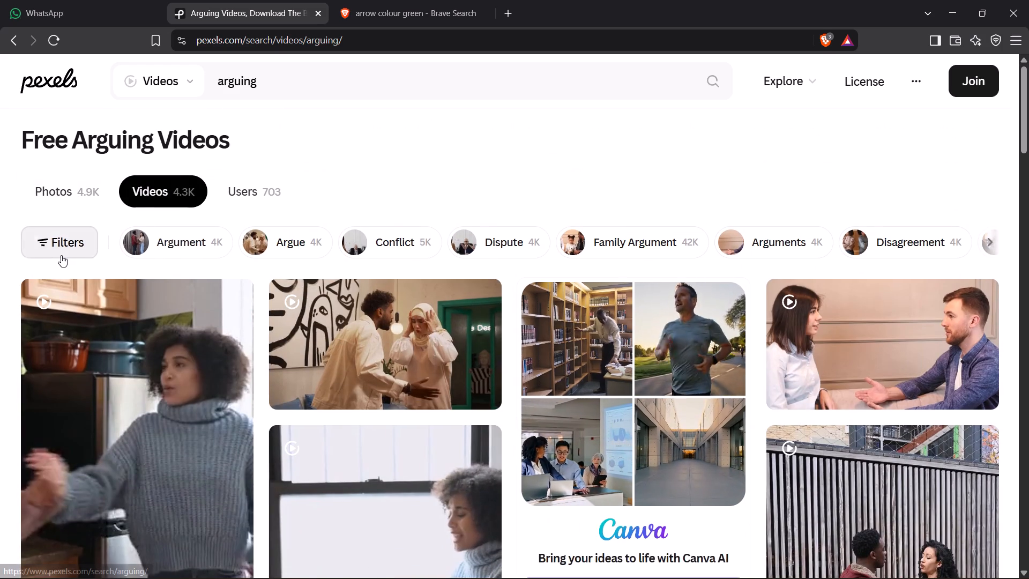
{"action": "left_click", "coordinate": [129, 180]}
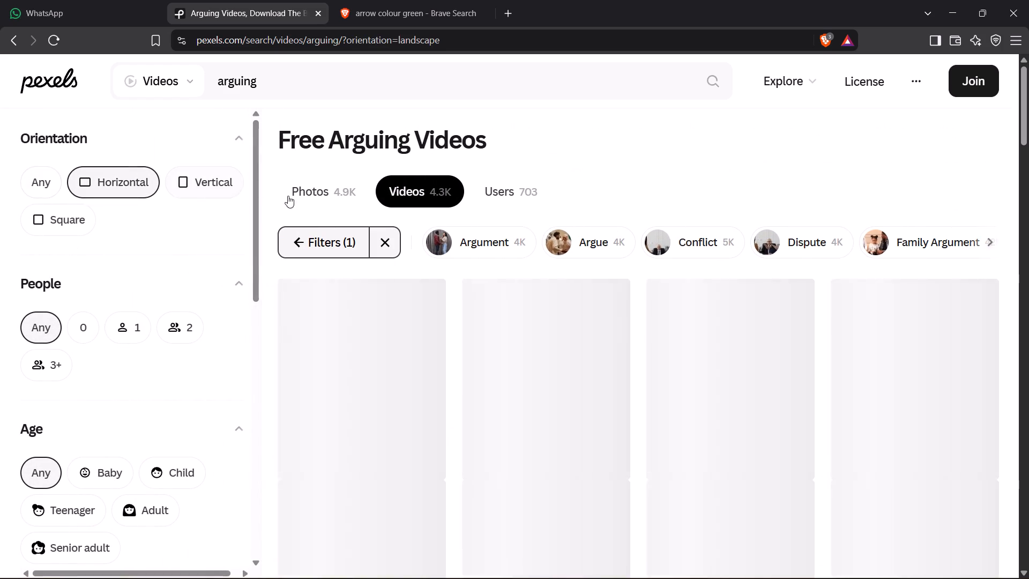
{"action": "left_click", "coordinate": [296, 232]}
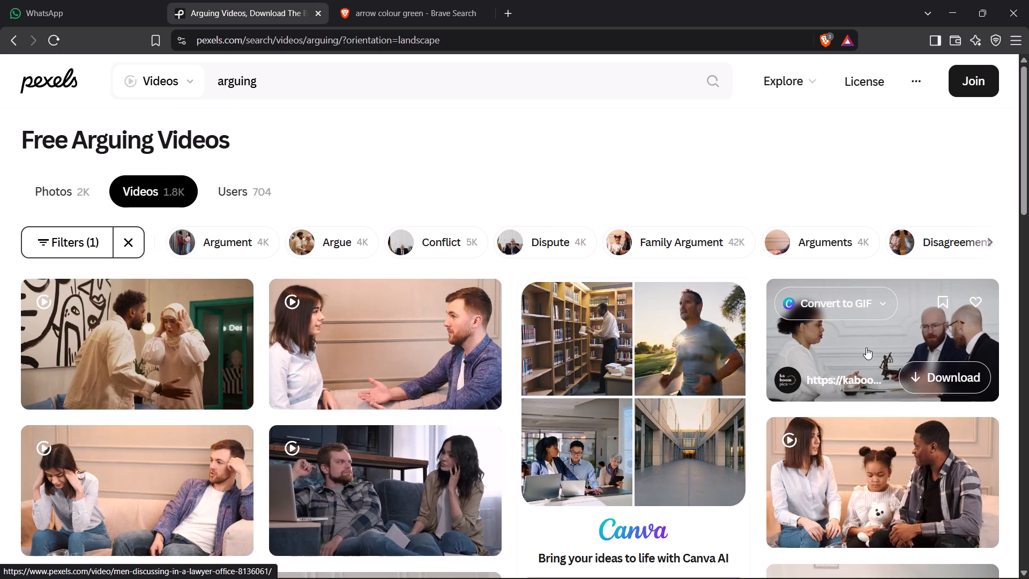
Download the clip of a woman facing two men in suits, saving it as ARGUING in the Desktop's new proj folder.
{"action": "left_click", "coordinate": [921, 365]}
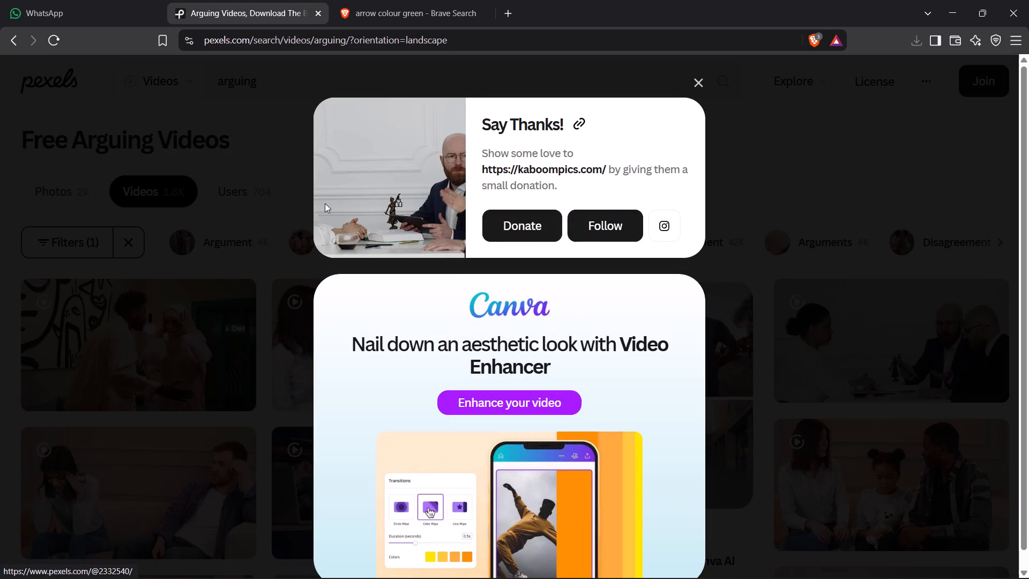
{"action": "left_click", "coordinate": [68, 182]}
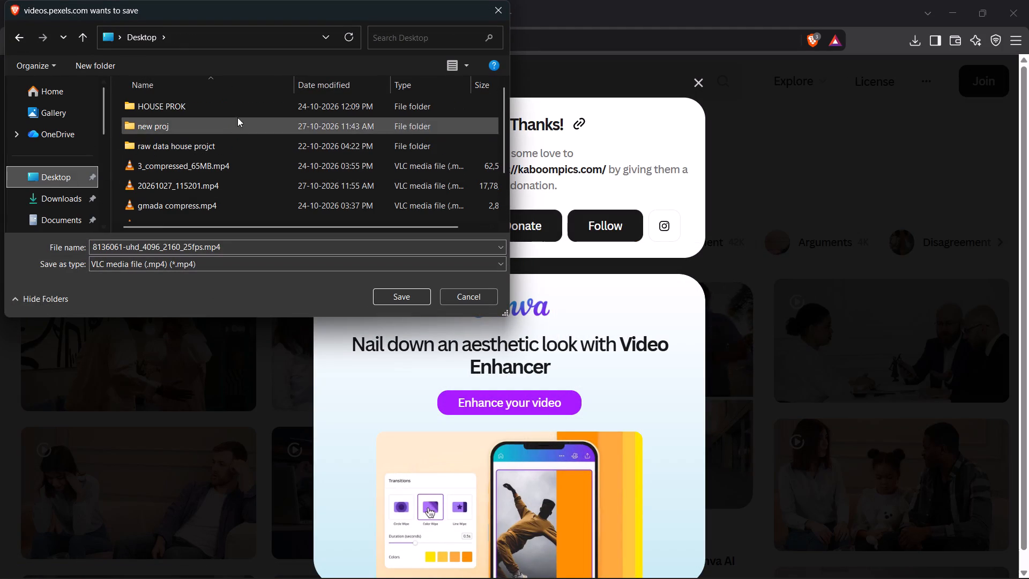
{"action": "left_click", "coordinate": [237, 117]}
{"action": "double_click", "coordinate": [230, 123]}
{"action": "left_click", "coordinate": [277, 244]}
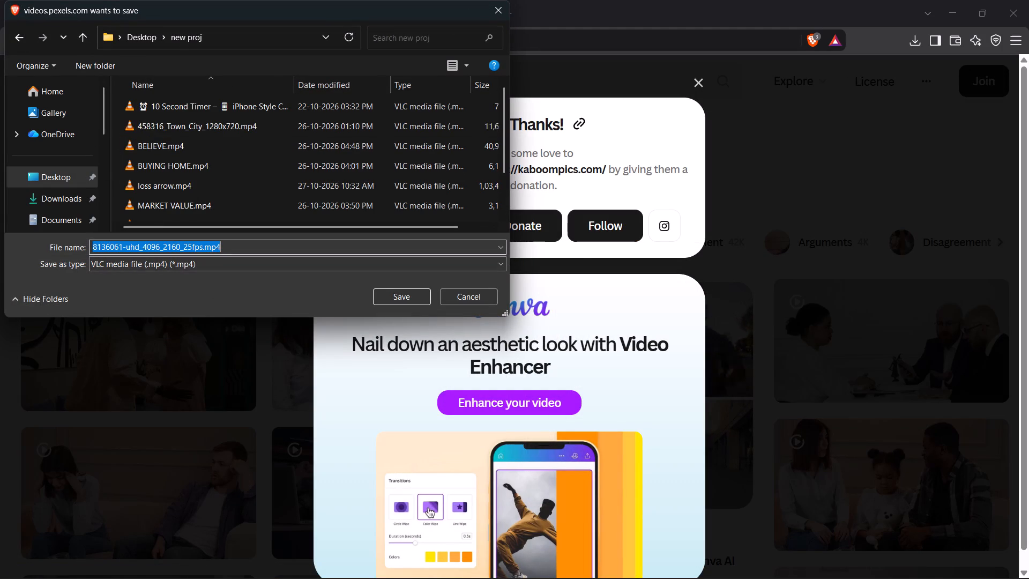
{"action": "type", "text": "AGR"}
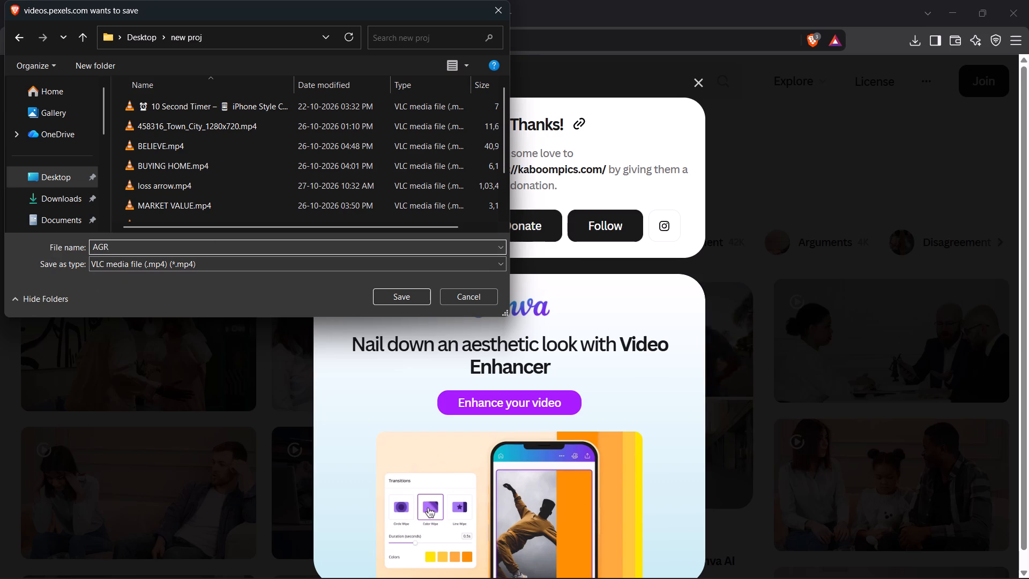
{"action": "key", "text": "BackSpace"}
{"action": "key", "text": "BackSpace"}
{"action": "type", "text": "RGUING"}
{"action": "key", "text": "Return"}
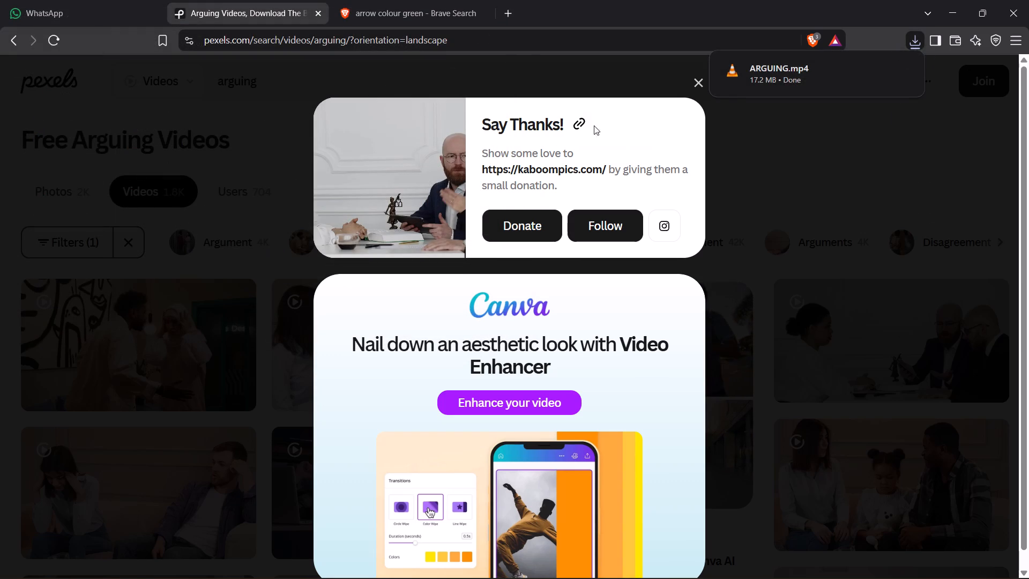
Switch to File Explorer, open the new proj folder on the Desktop and look through its files for the downloaded clip.
{"action": "left_click", "coordinate": [532, 563]}
{"action": "left_click", "coordinate": [495, 557]}
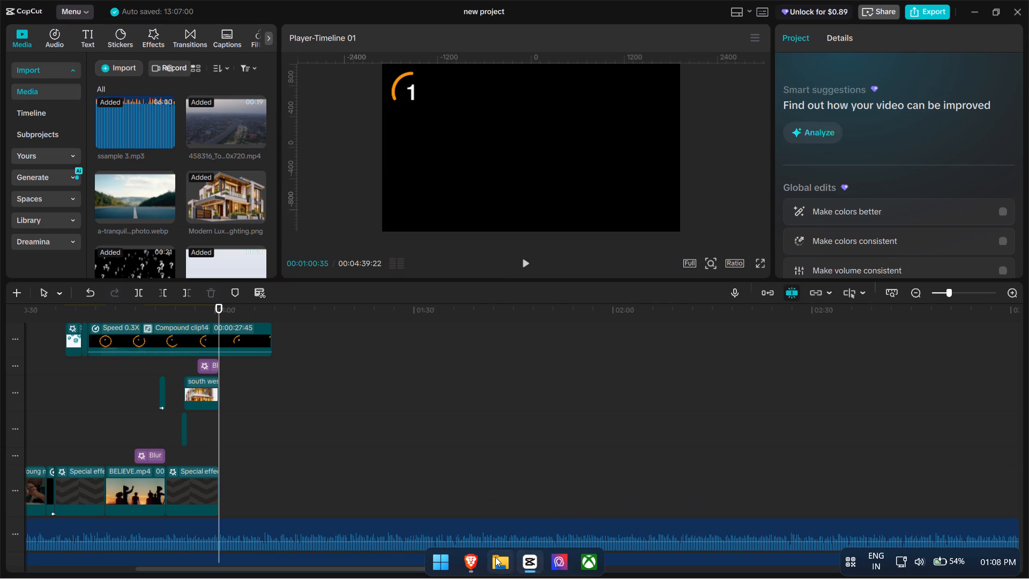
{"action": "left_click", "coordinate": [257, 316]}
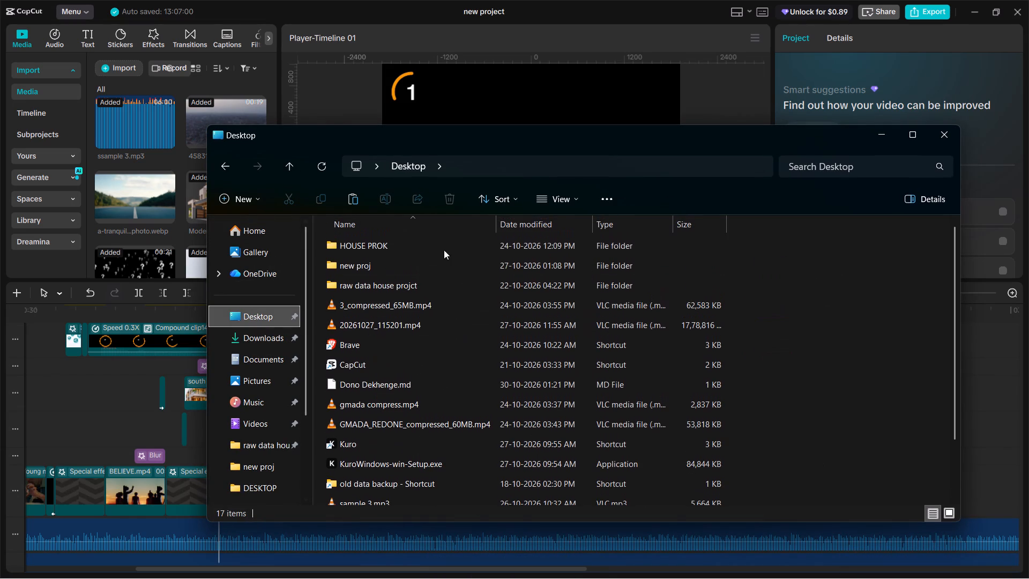
{"action": "double_click", "coordinate": [423, 261]}
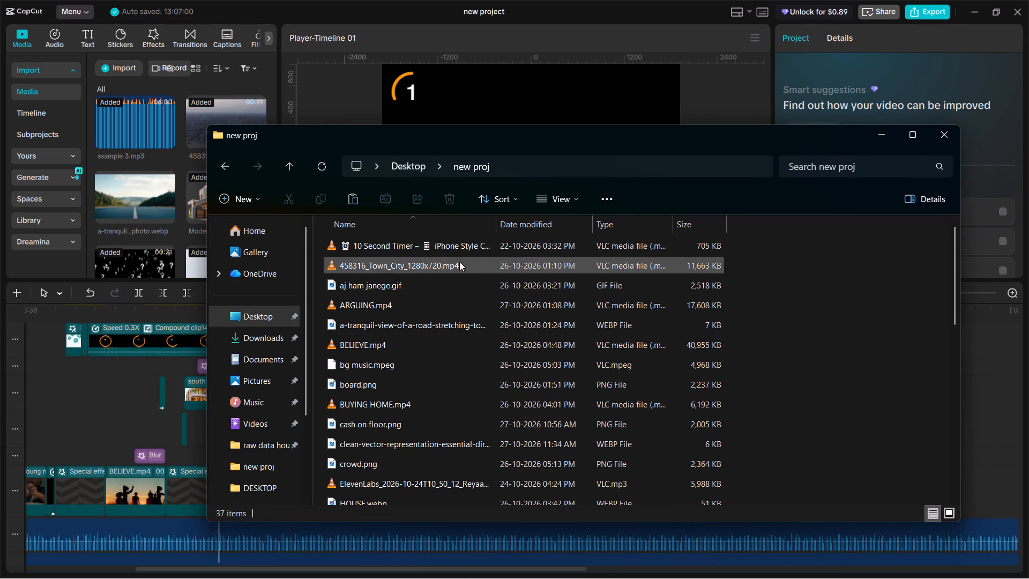
{"action": "scroll", "coordinate": [466, 268], "scroll_direction": "down", "scroll_amount": 8}
{"action": "scroll", "coordinate": [450, 473], "scroll_direction": "down", "scroll_amount": 3}
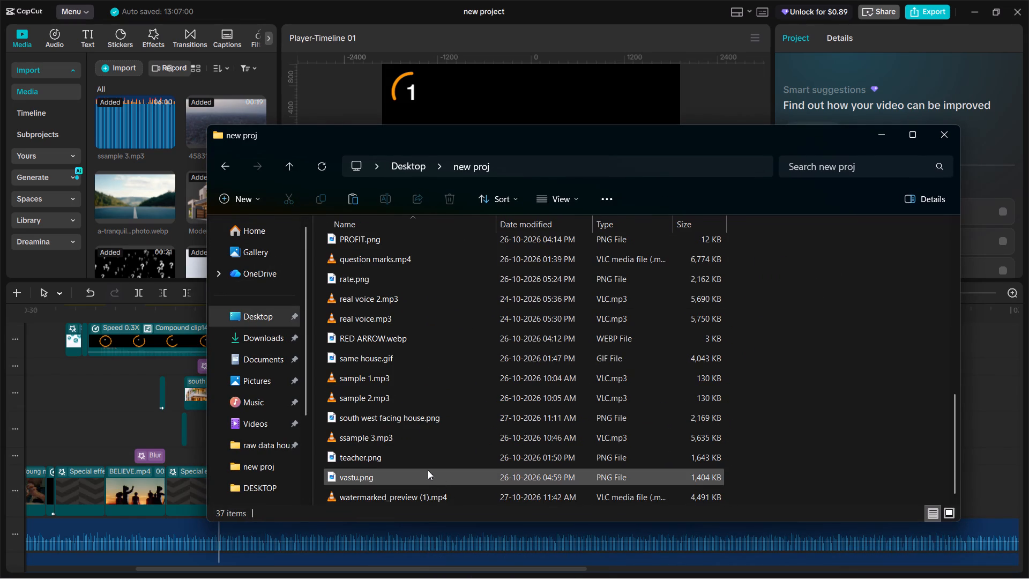
{"action": "scroll", "coordinate": [409, 343], "scroll_direction": "up", "scroll_amount": 2}
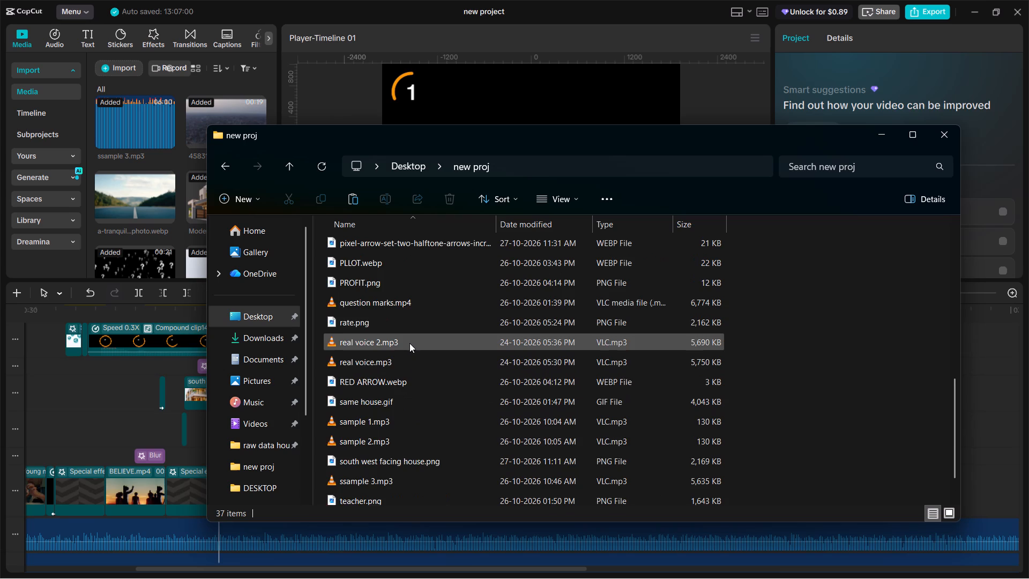
{"action": "scroll", "coordinate": [409, 342], "scroll_direction": "up", "scroll_amount": 9}
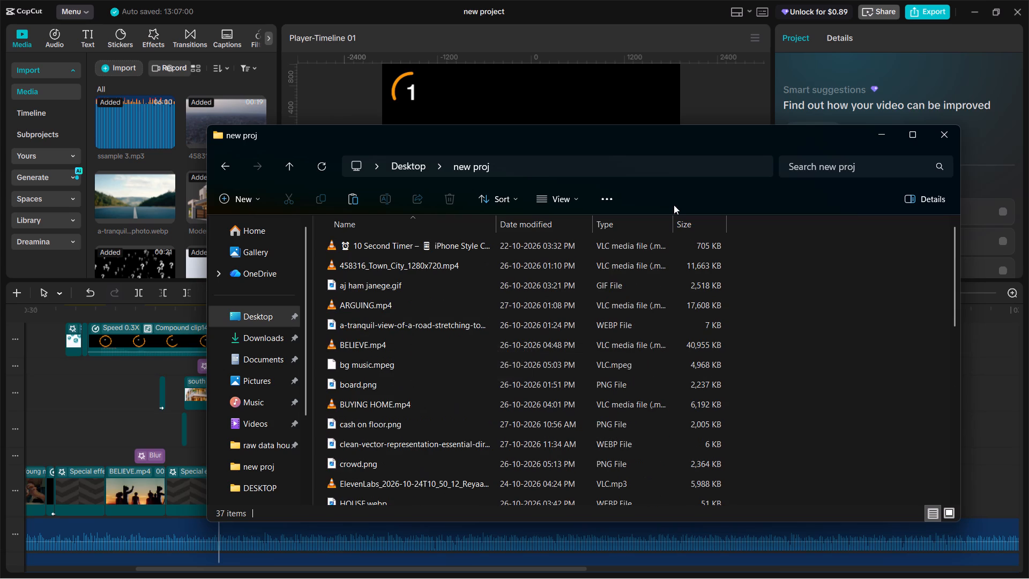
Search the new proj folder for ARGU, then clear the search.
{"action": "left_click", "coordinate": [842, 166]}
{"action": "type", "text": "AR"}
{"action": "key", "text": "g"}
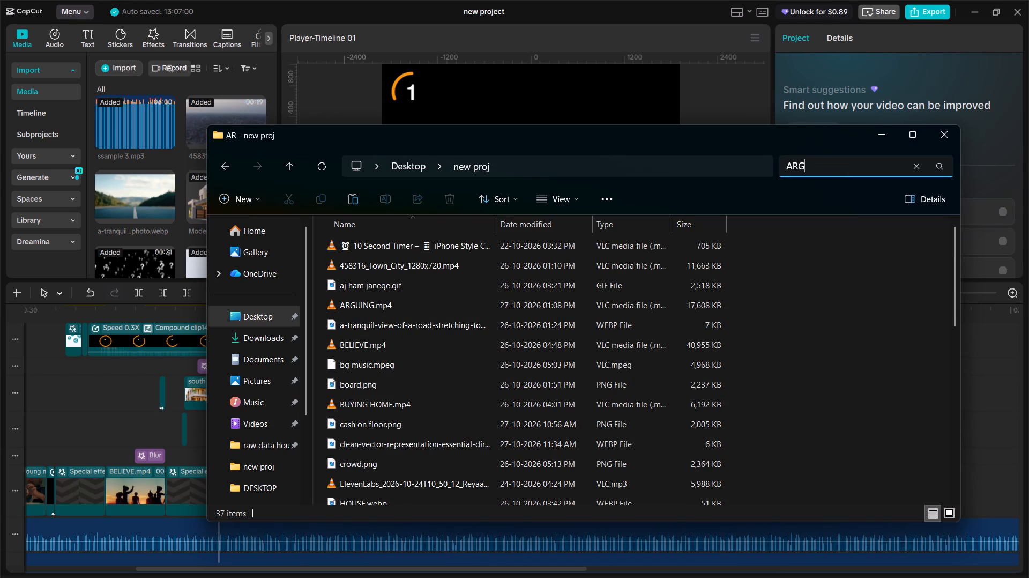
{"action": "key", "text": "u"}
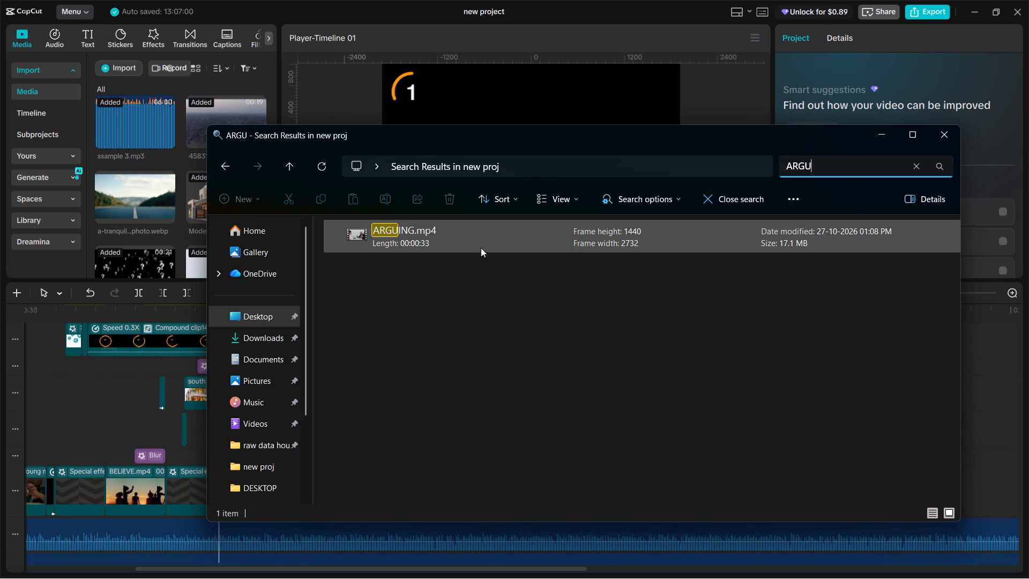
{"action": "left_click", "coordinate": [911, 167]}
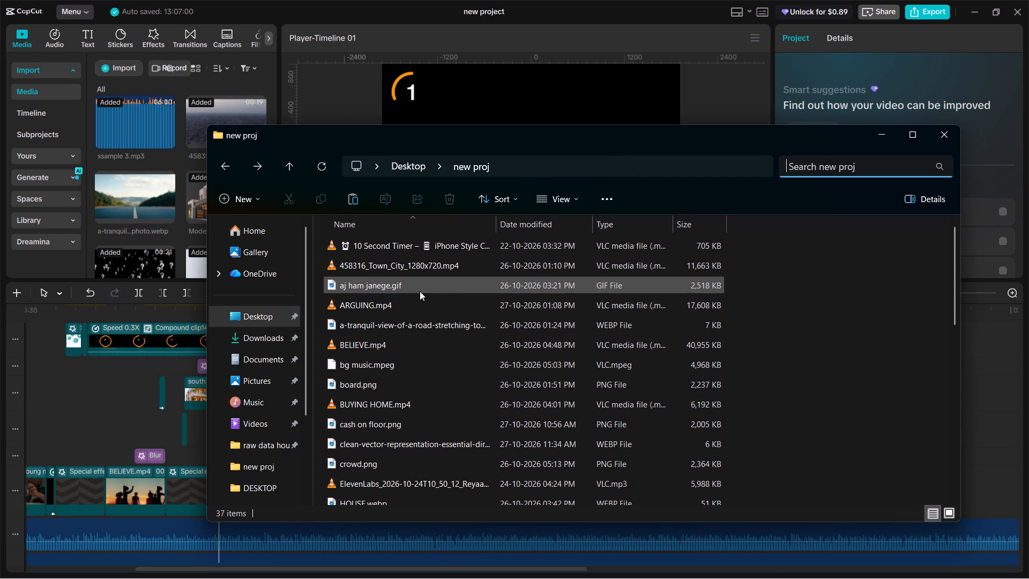
Add ARGUING.mp4 from the new proj folder to CapCut's main track, directly after the FOR EXAMPLE scene's background clip.
{"action": "left_click_drag", "start_coordinate": [415, 303], "coordinate": [448, 303]}
{"action": "left_click_drag", "start_coordinate": [430, 302], "coordinate": [550, 578]}
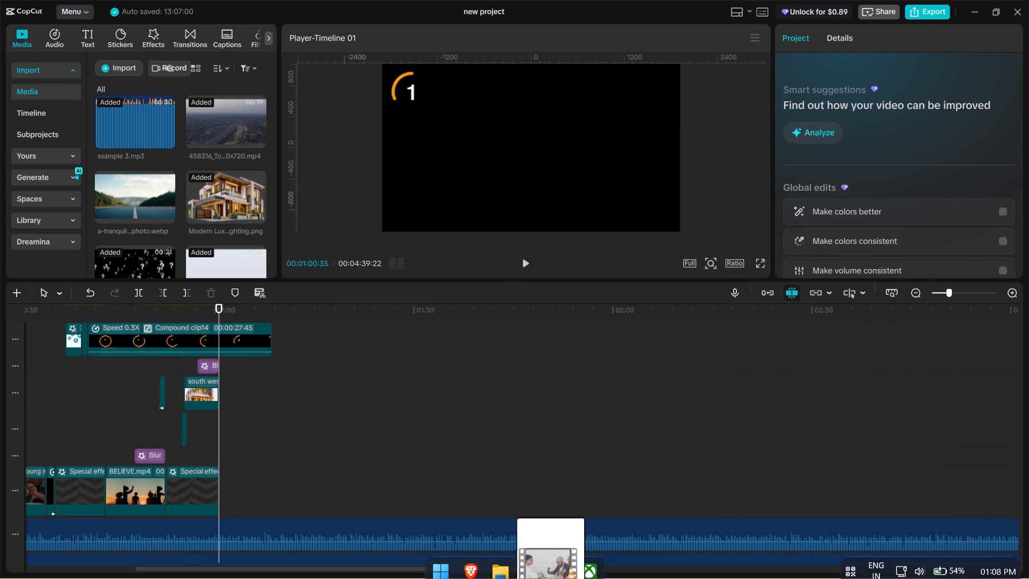
{"action": "left_click_drag", "start_coordinate": [550, 578], "coordinate": [257, 487]}
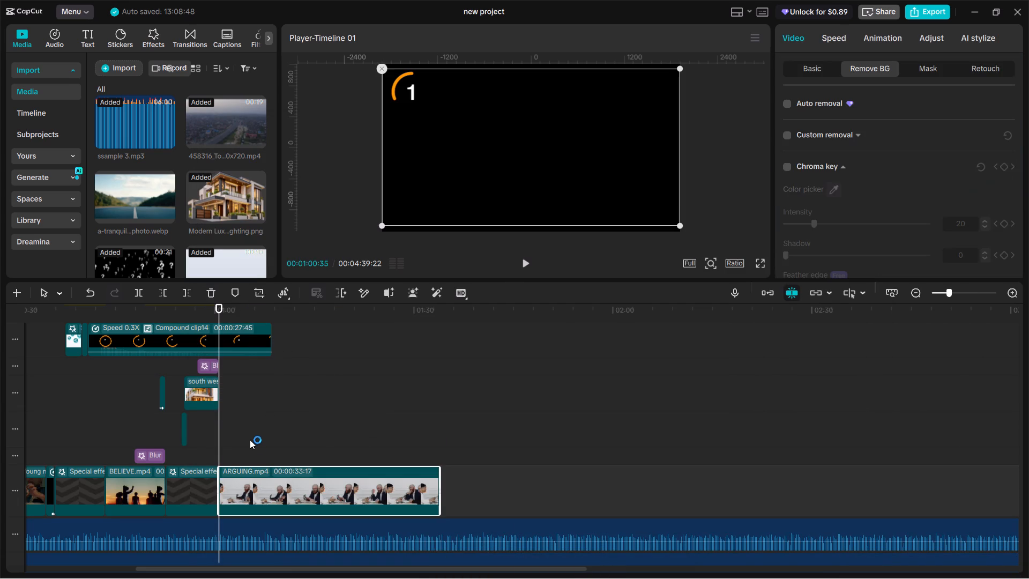
Play back the cut from the FOR EXAMPLE scene into the arguing clip.
{"action": "key", "text": "space"}
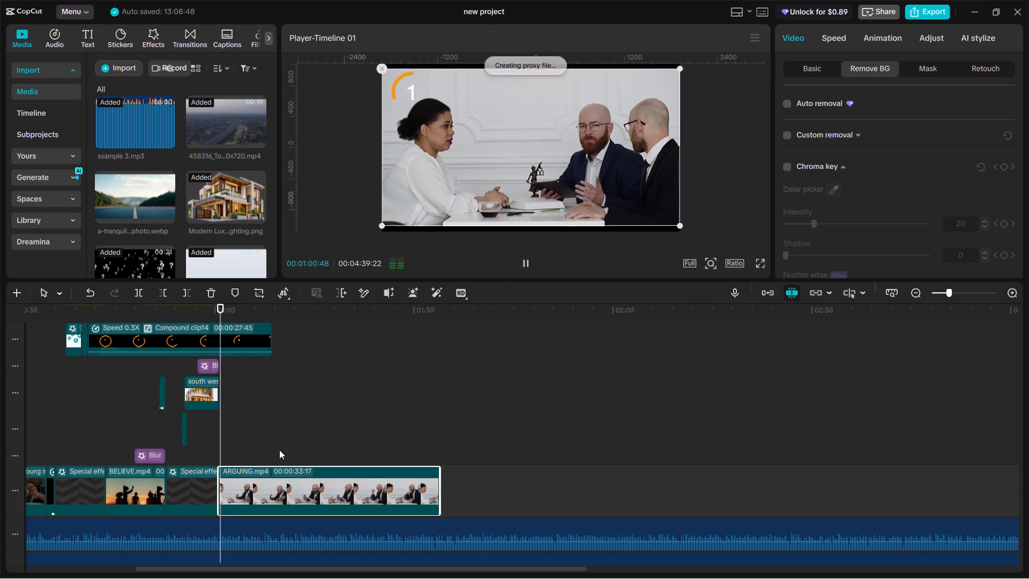
{"action": "key", "text": "space"}
{"action": "left_click", "coordinate": [213, 434]}
{"action": "key", "text": "space"}
{"action": "key", "text": "space"}
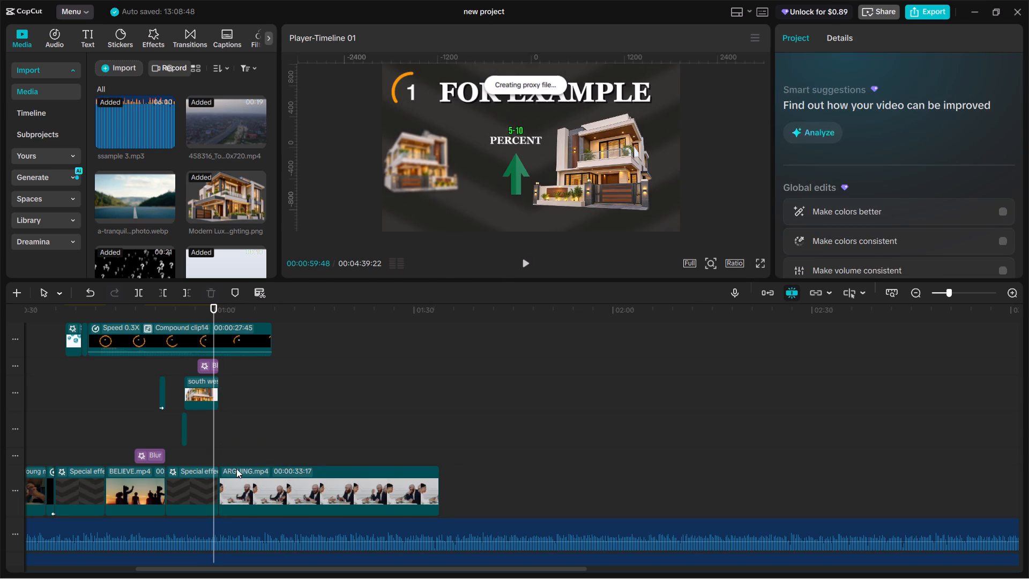
{"action": "key", "text": "space"}
{"action": "key", "text": "space"}
Scale the ARGUING.mp4 clip up to 106% so it fills the frame.
{"action": "left_click", "coordinate": [239, 470]}
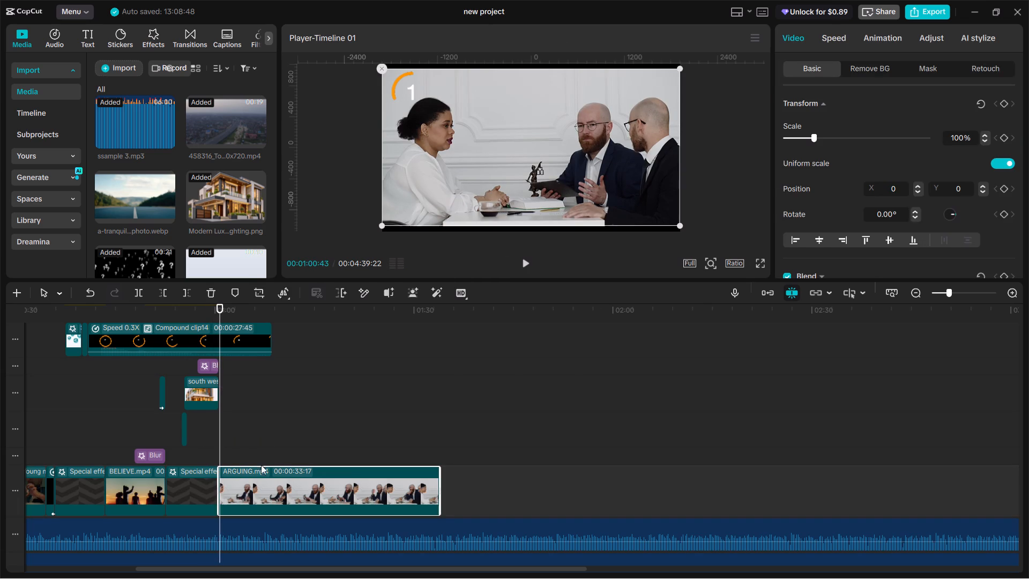
{"action": "left_click_drag", "start_coordinate": [677, 221], "coordinate": [685, 233]}
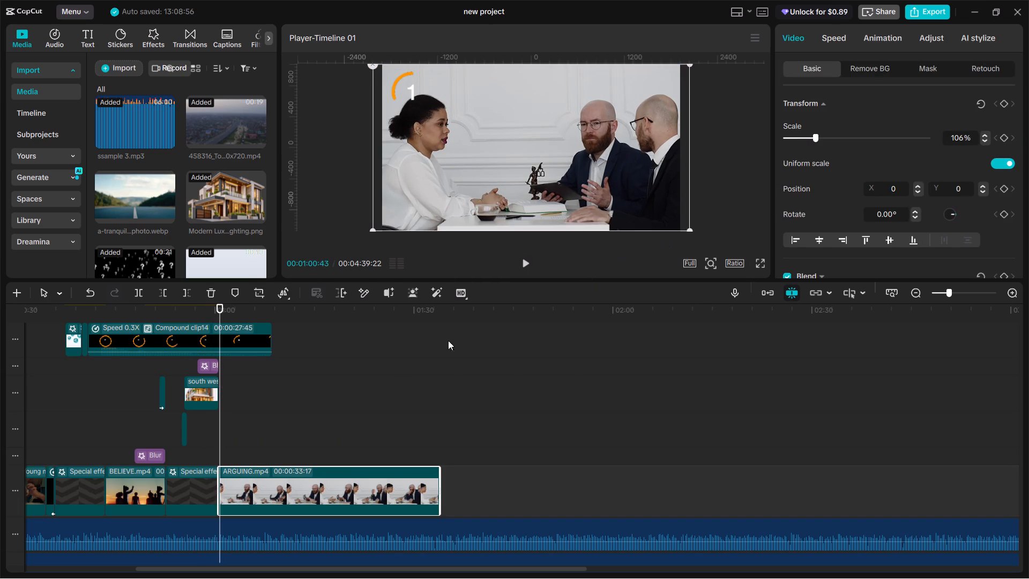
Play back from the end of the FOR EXAMPLE scene through the arguing clip to check it against the narration.
{"action": "left_click", "coordinate": [212, 435]}
{"action": "key", "text": "space"}
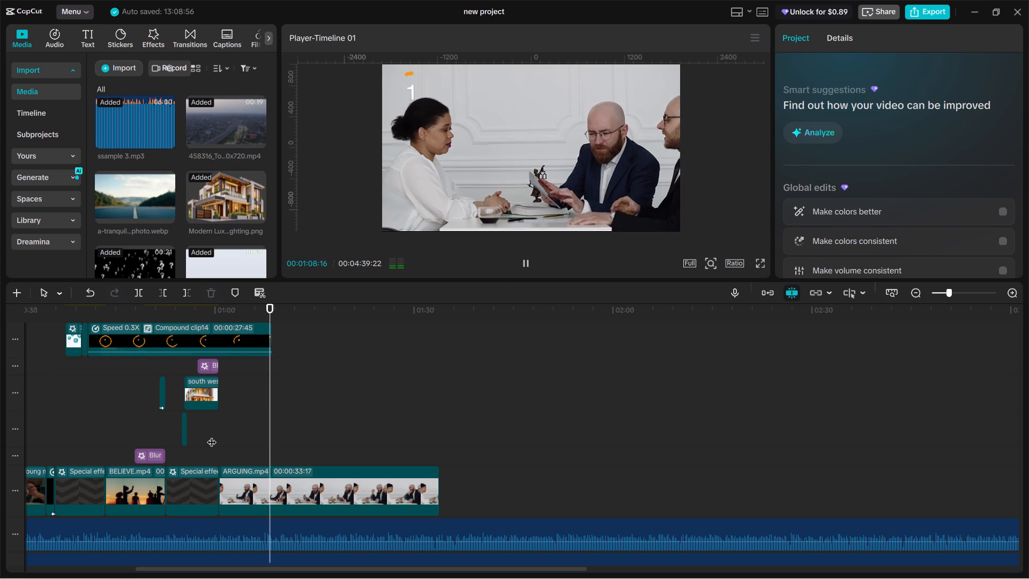
{"action": "key", "text": "space"}
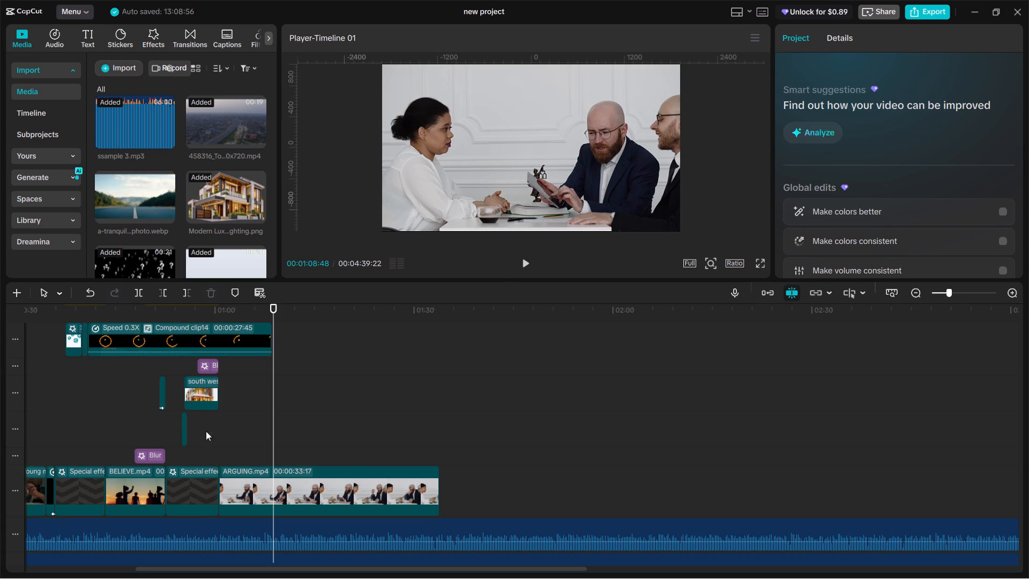
Split the ARGUING.mp4 clip at 00:01:07:10 and delete the part after the cut.
{"action": "left_click", "coordinate": [257, 396]}
{"action": "key", "text": "space"}
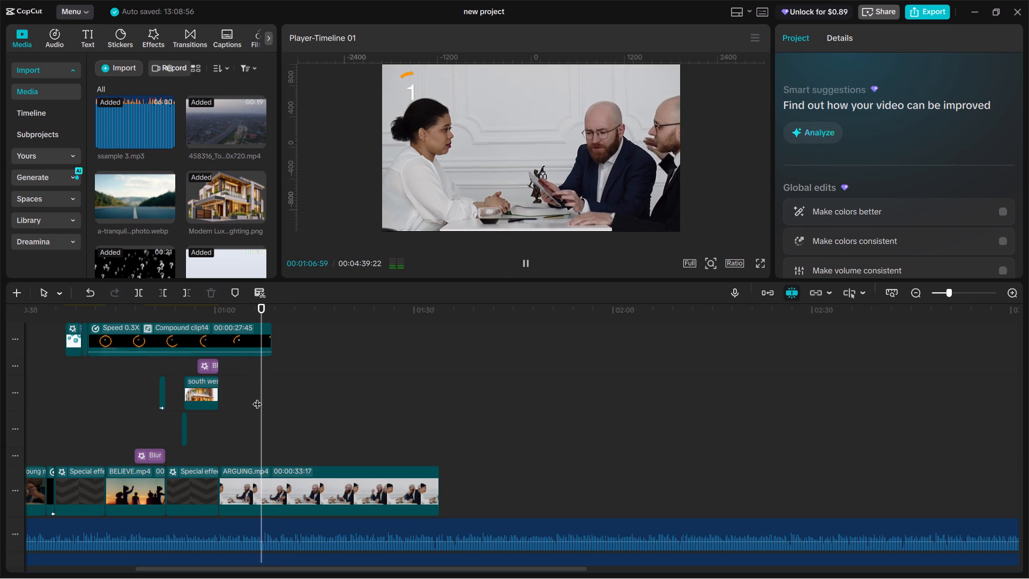
{"action": "key", "text": "space"}
{"action": "scroll", "coordinate": [288, 469], "scroll_direction": "up", "scroll_amount": 20, "text": "ctrl"}
{"action": "scroll", "coordinate": [288, 469], "scroll_direction": "up", "scroll_amount": 5, "text": "ctrl"}
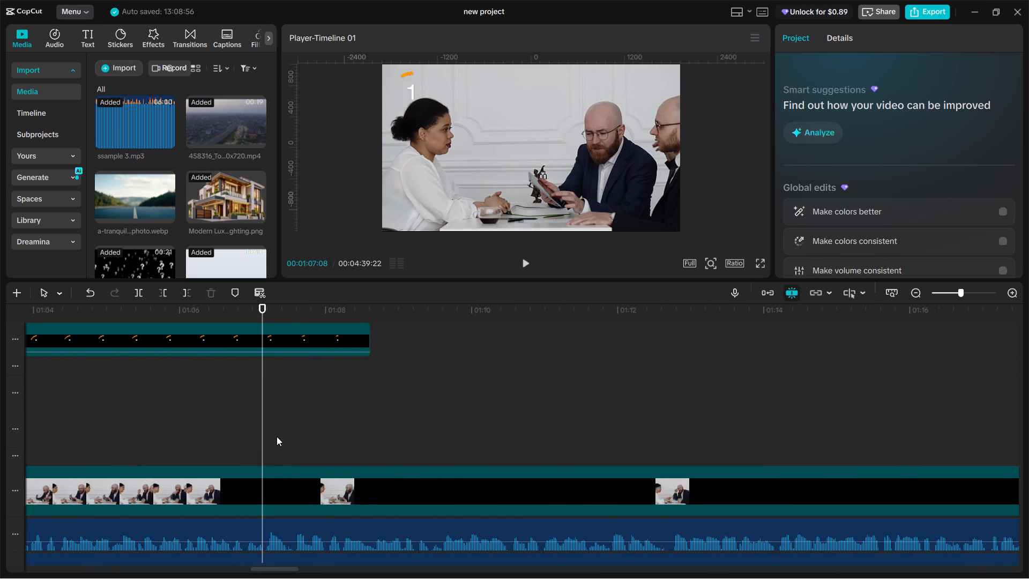
{"action": "key", "text": "space"}
{"action": "double_click", "coordinate": [264, 425]}
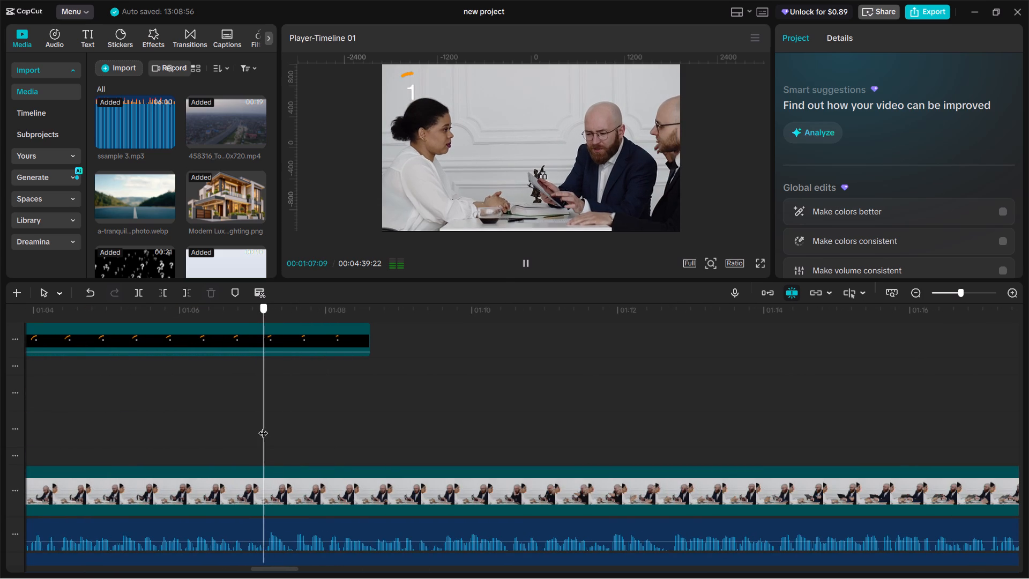
{"action": "left_click", "coordinate": [297, 486]}
{"action": "key", "text": "ctrl+b"}
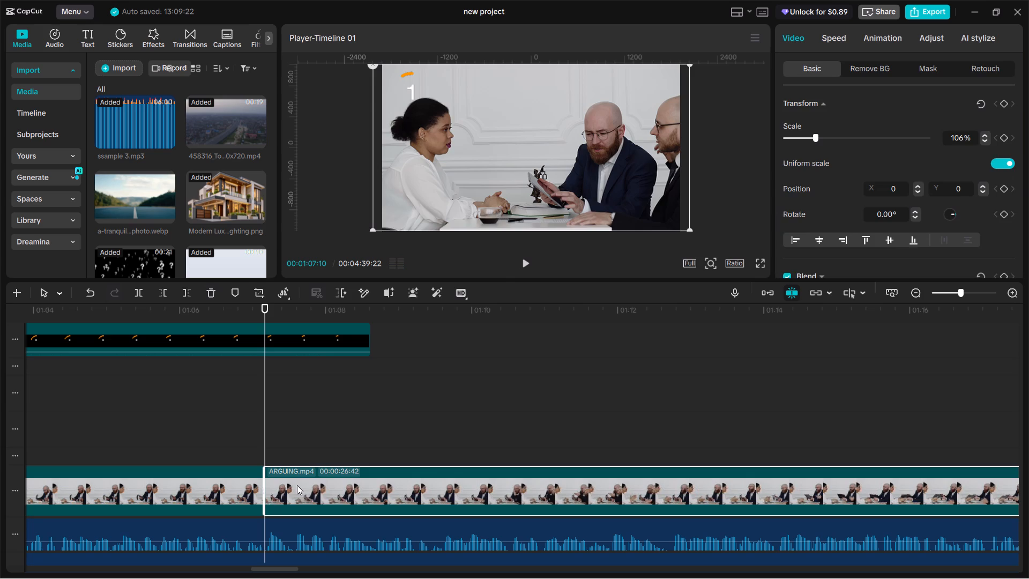
{"action": "key", "text": "BackSpace"}
Duplicate the FOR EXAMPLE scene's chevron background clip directly after ARGUING.mp4 and set its end at about 01:16.
{"action": "scroll", "coordinate": [293, 477], "scroll_direction": "down", "scroll_amount": 16, "text": "ctrl"}
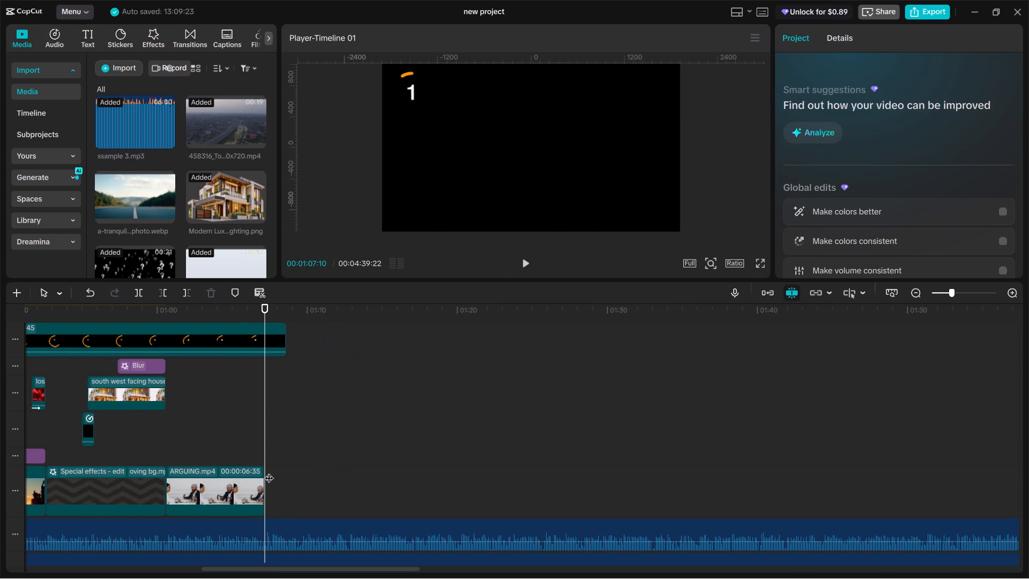
{"action": "left_click", "coordinate": [75, 487]}
{"action": "key", "text": "ctrl+c"}
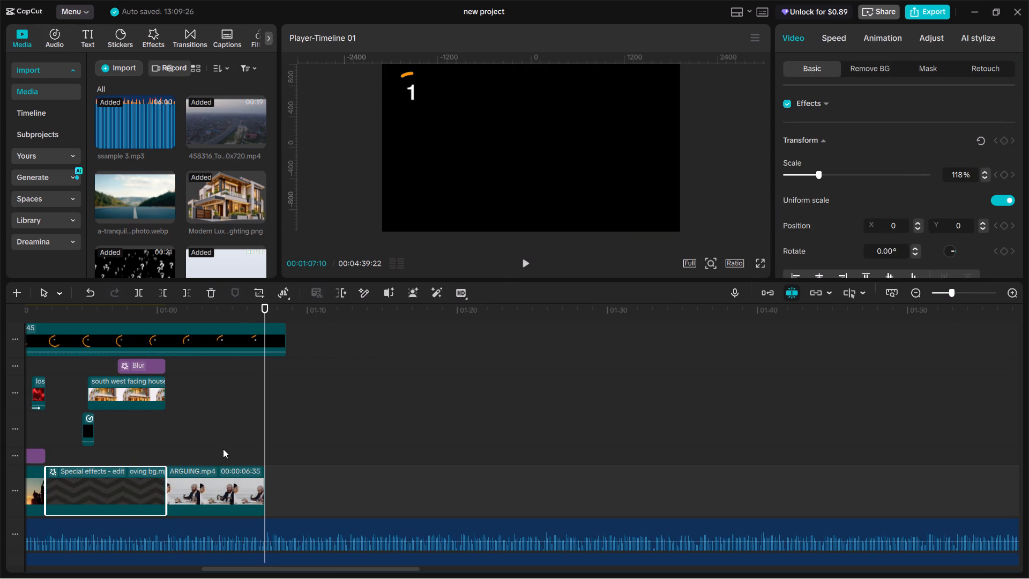
{"action": "key", "text": "ctrl+v"}
{"action": "left_click_drag", "start_coordinate": [386, 480], "coordinate": [321, 479]}
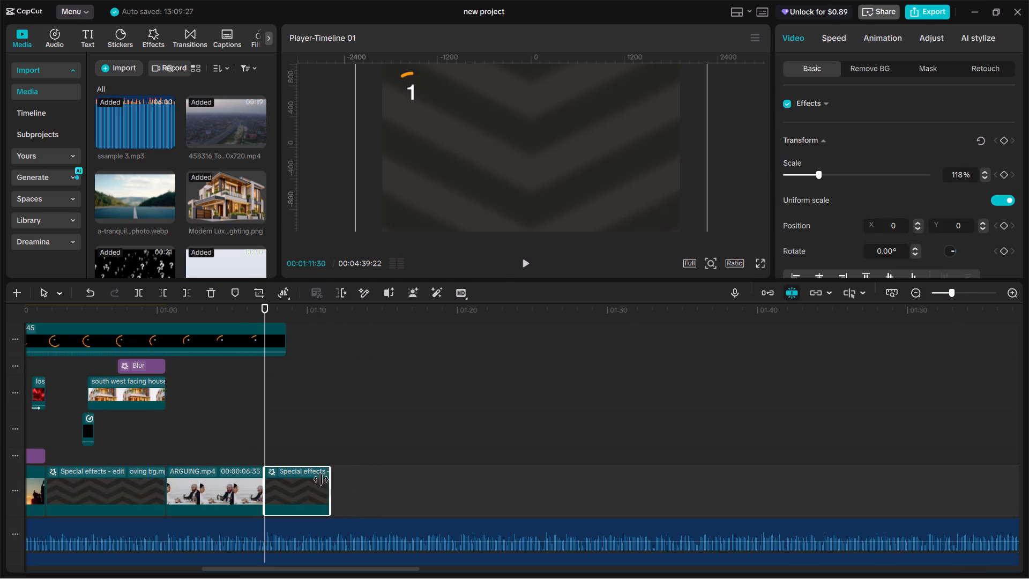
{"action": "left_click_drag", "start_coordinate": [321, 479], "coordinate": [401, 489]}
Play back the start of the new background clip, and add a default text clip at its start, 00:01:07:10.
{"action": "key", "text": "space"}
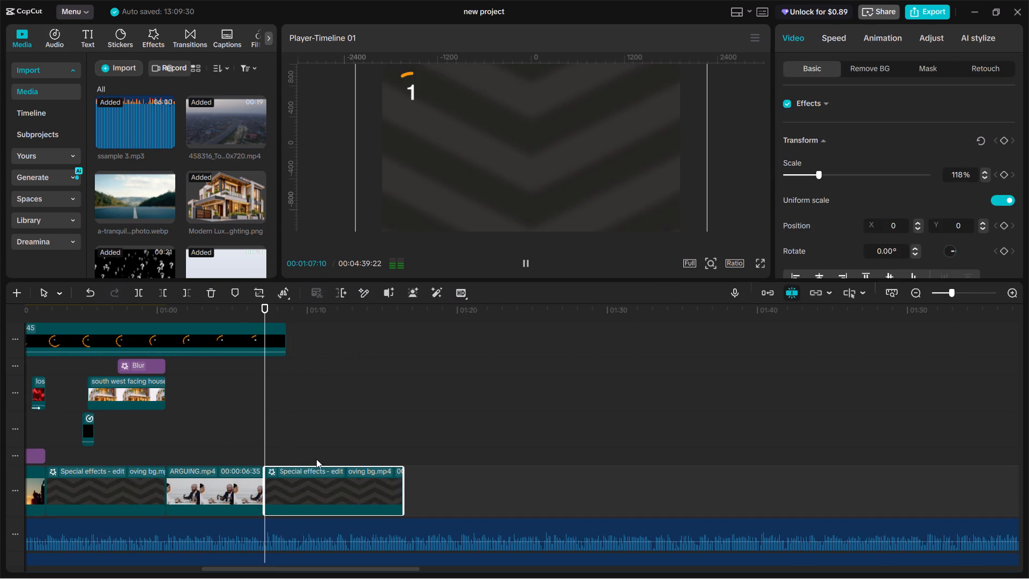
{"action": "key", "text": "space"}
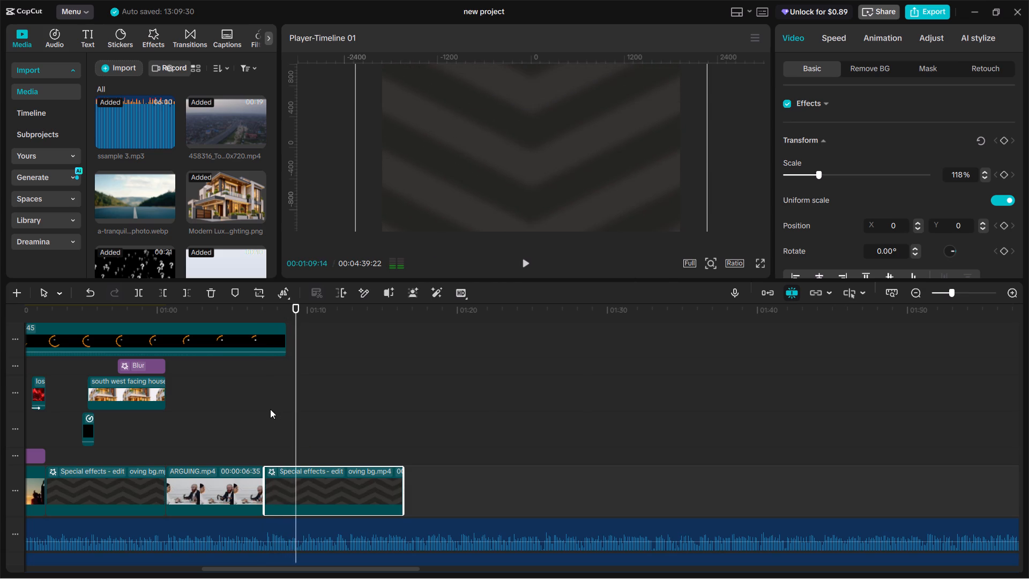
{"action": "double_click", "coordinate": [270, 409]}
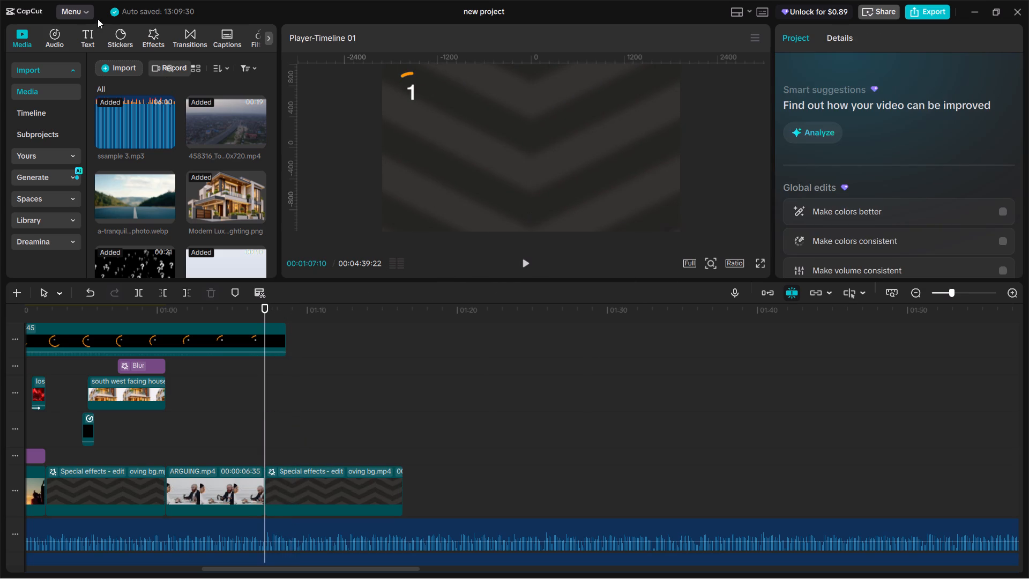
{"action": "left_click", "coordinate": [96, 38]}
{"action": "left_click", "coordinate": [144, 115]}
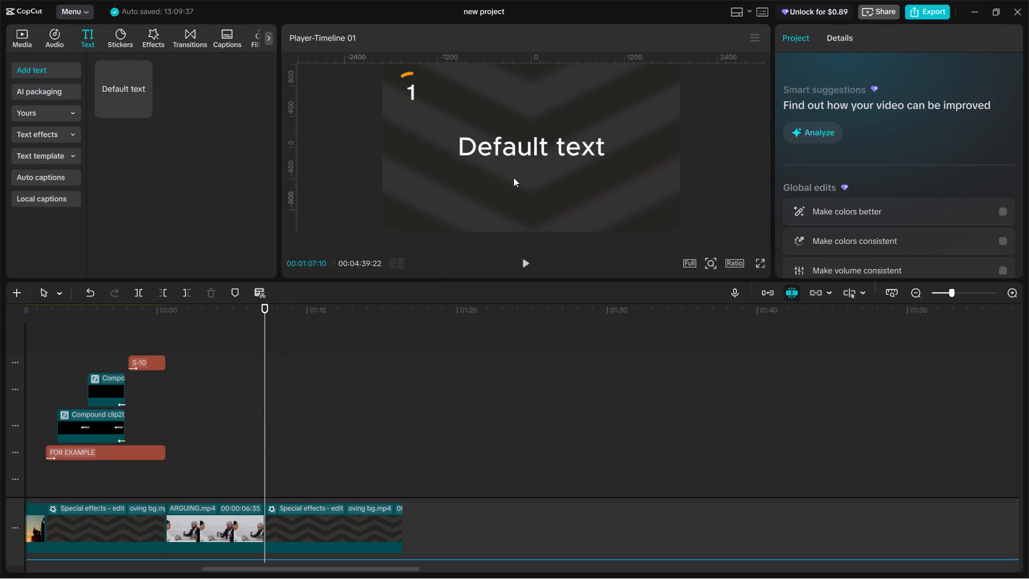
{"action": "scroll", "coordinate": [184, 326], "scroll_direction": "up", "scroll_amount": 12}
{"action": "left_click", "coordinate": [508, 153]}
{"action": "scroll", "coordinate": [292, 405], "scroll_direction": "up", "scroll_amount": 6}
{"action": "scroll", "coordinate": [292, 407], "scroll_direction": "down", "scroll_amount": 7}
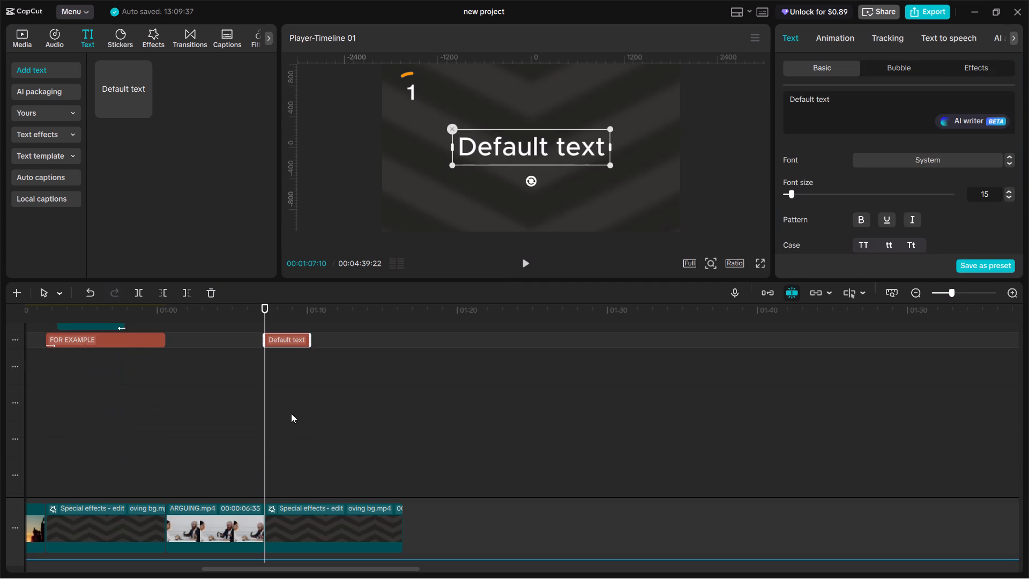
{"action": "scroll", "coordinate": [291, 413], "scroll_direction": "up", "scroll_amount": 2}
Replace the default text with "CHALIE AB BAAT" on the first line and "KRTE HAI" on the second.
{"action": "left_click", "coordinate": [841, 112]}
{"action": "key", "text": "ctrl+a"}
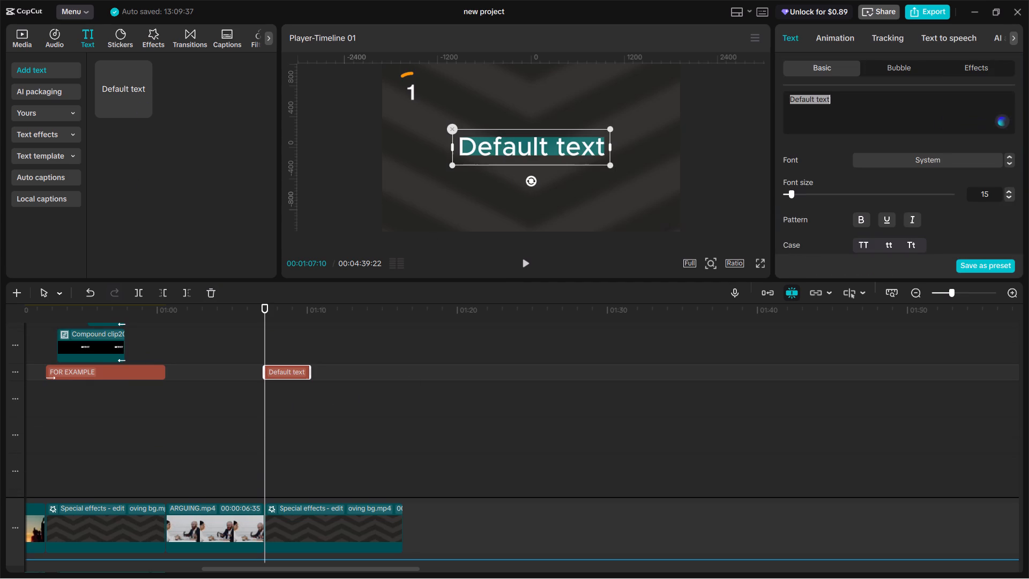
{"action": "type", "text": "CHA"}
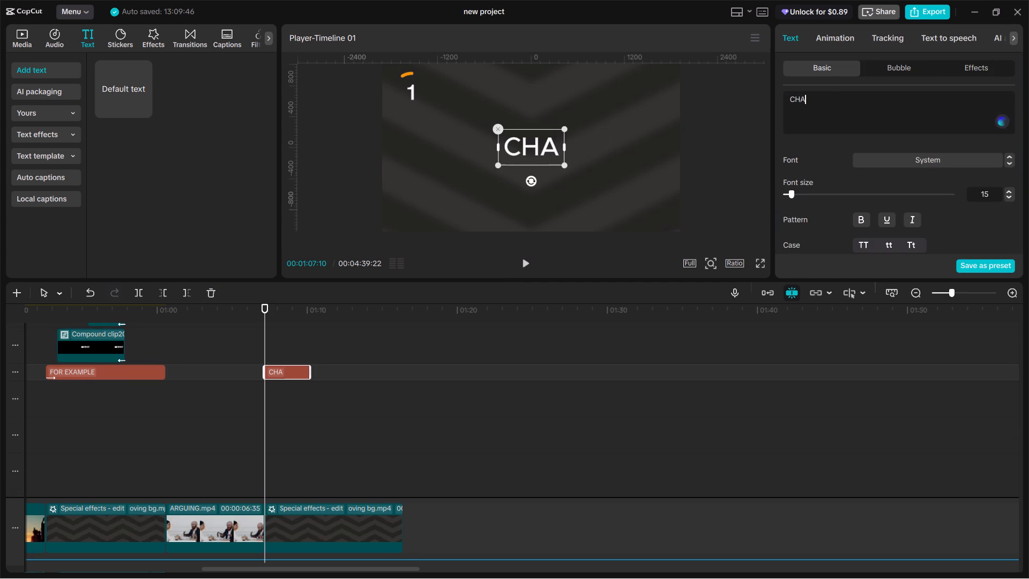
{"action": "type", "text": "LIE"}
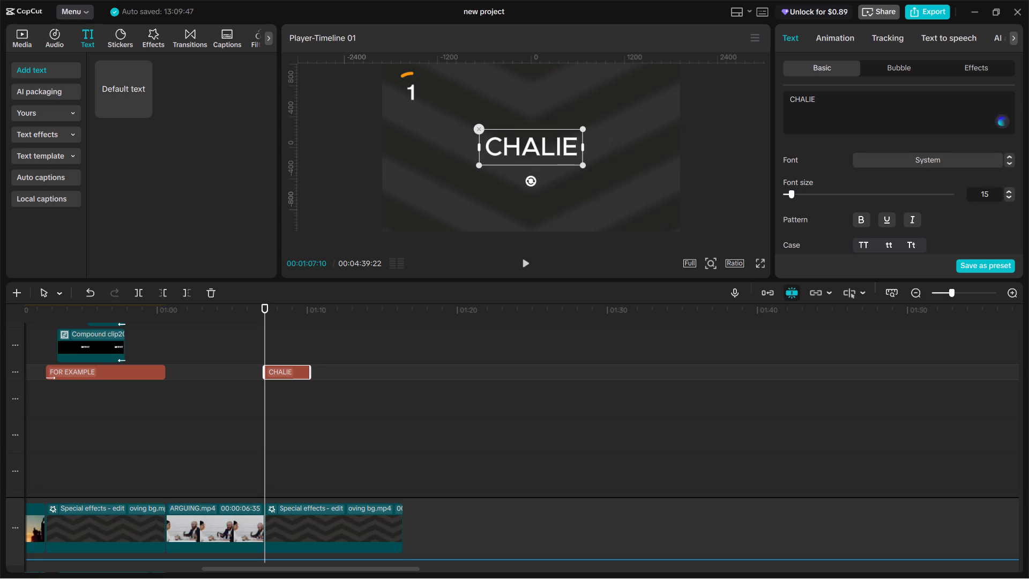
{"action": "key", "text": "space"}
{"action": "type", "text": "AB"}
{"action": "key", "text": "space"}
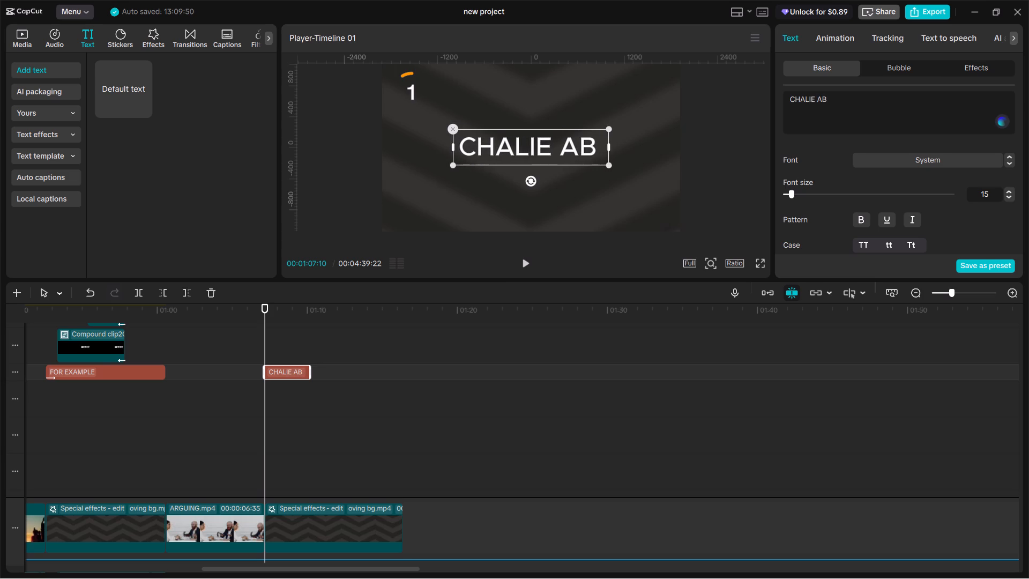
{"action": "type", "text": "BAT"}
{"action": "key", "text": "space"}
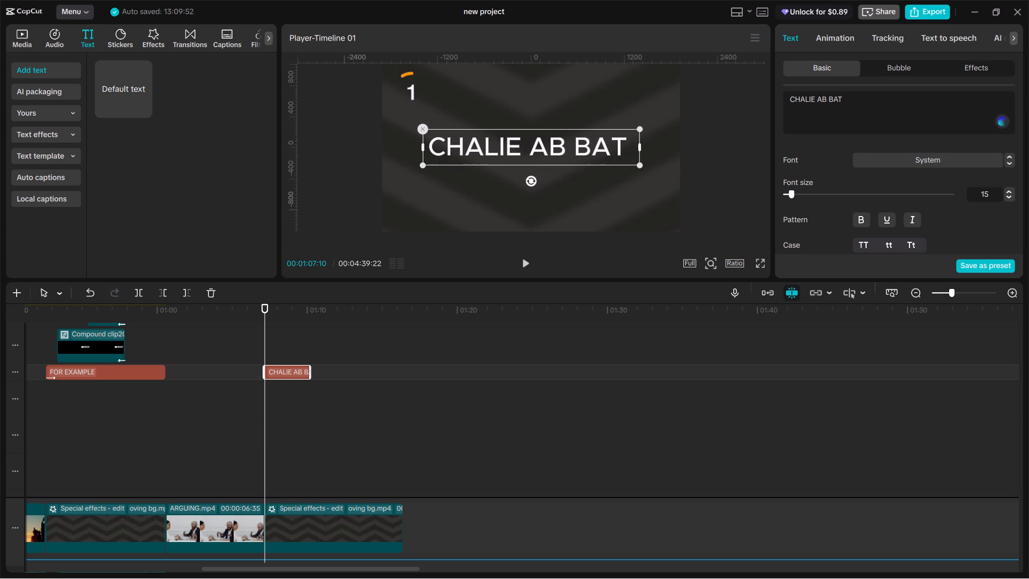
{"action": "key", "text": "BackSpace"}
{"action": "key", "text": "BackSpace"}
{"action": "key", "text": "BackSpace"}
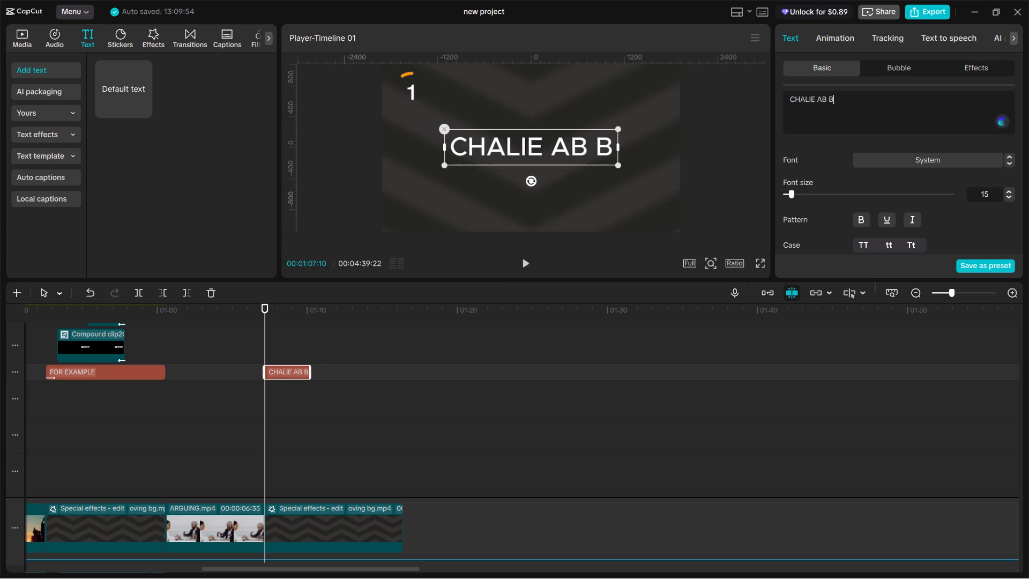
{"action": "type", "text": "AAT"}
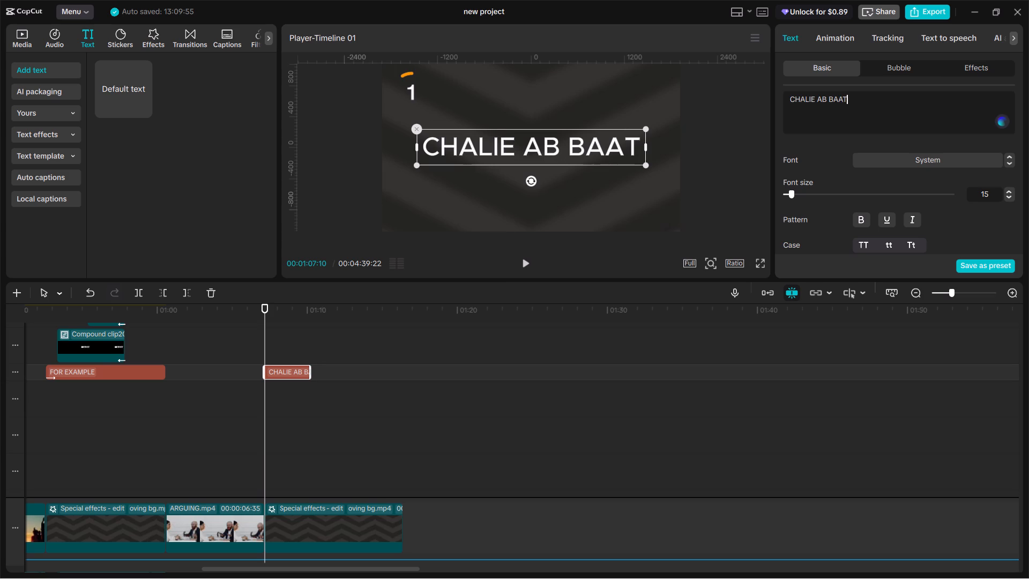
{"action": "key", "text": "Return"}
{"action": "type", "text": "KRL"}
{"action": "key", "text": "BackSpace"}
{"action": "type", "text": "TE HAI"}
{"action": "key", "text": "space"}
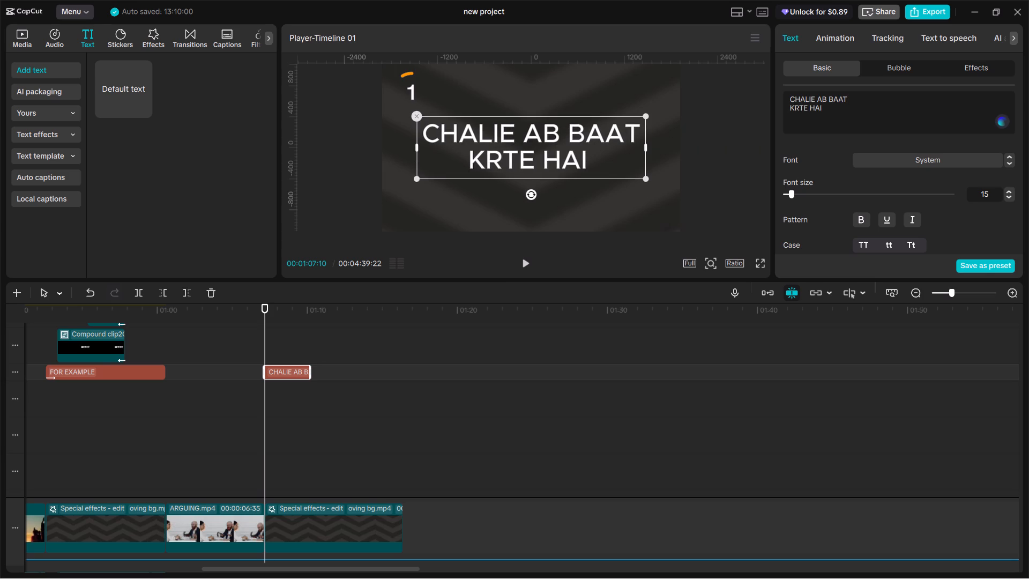
Search the fonts for SERIF, apply the serif preset to the CHALIE AB BAAT text, and make it bold and uppercase.
{"action": "left_click", "coordinate": [914, 156]}
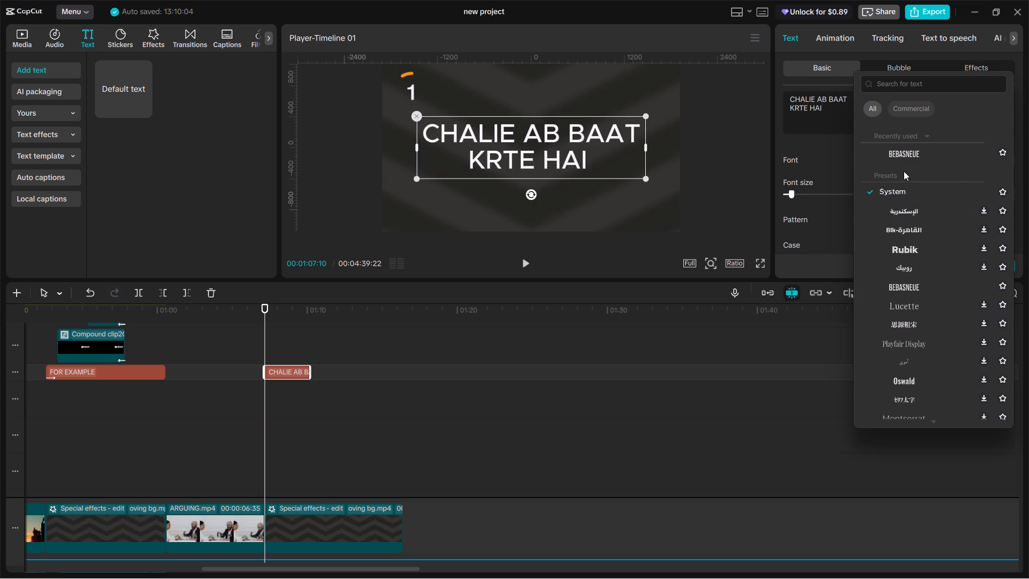
{"action": "scroll", "coordinate": [902, 158], "scroll_direction": "down", "scroll_amount": 1}
{"action": "scroll", "coordinate": [902, 159], "scroll_direction": "up", "scroll_amount": 12}
{"action": "left_click", "coordinate": [930, 81]}
{"action": "type", "text": "SERI"}
{"action": "key", "text": "f"}
{"action": "key", "text": "Return"}
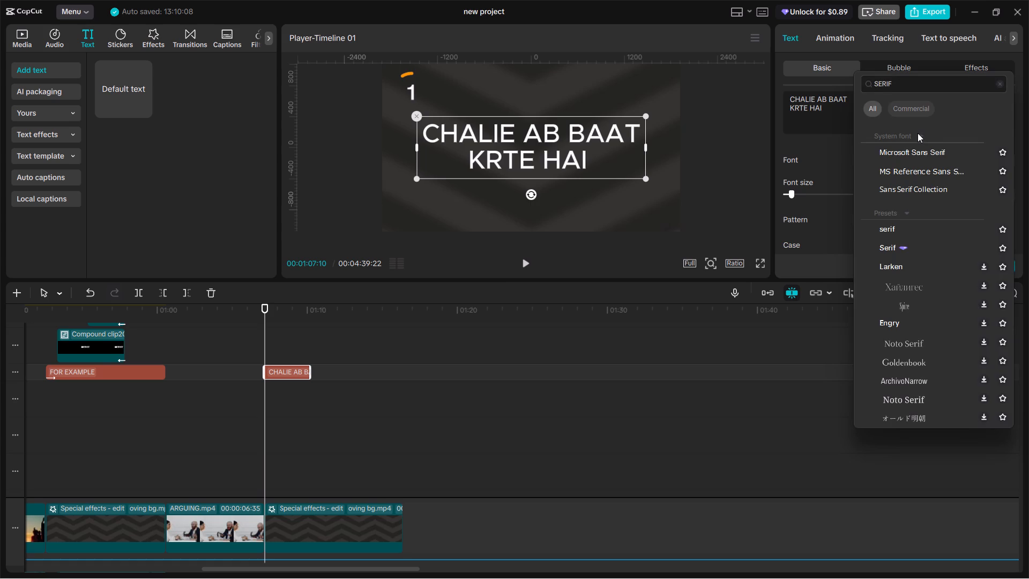
{"action": "left_click", "coordinate": [898, 225]}
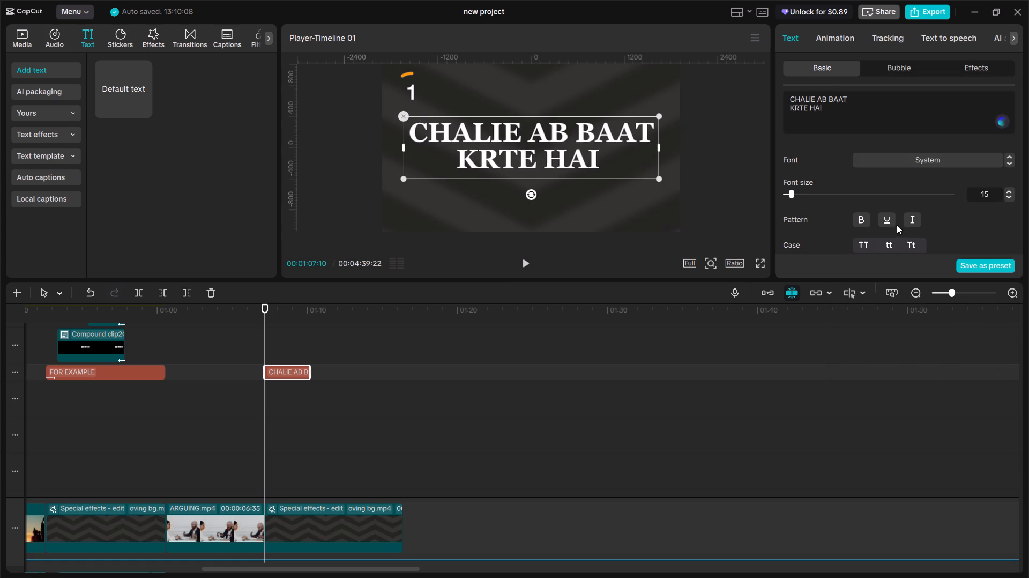
{"action": "left_click", "coordinate": [861, 220]}
{"action": "left_click", "coordinate": [864, 240]}
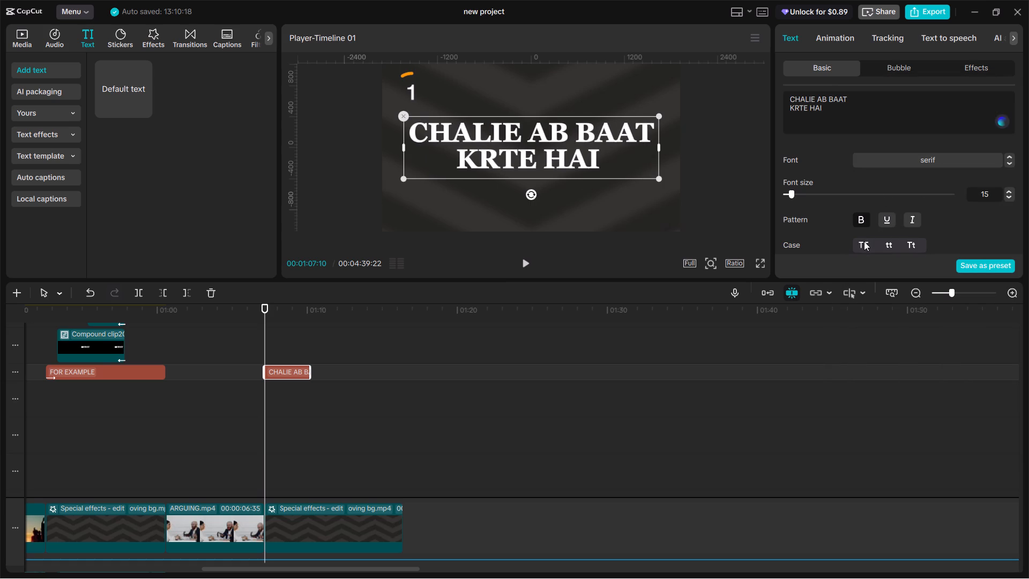
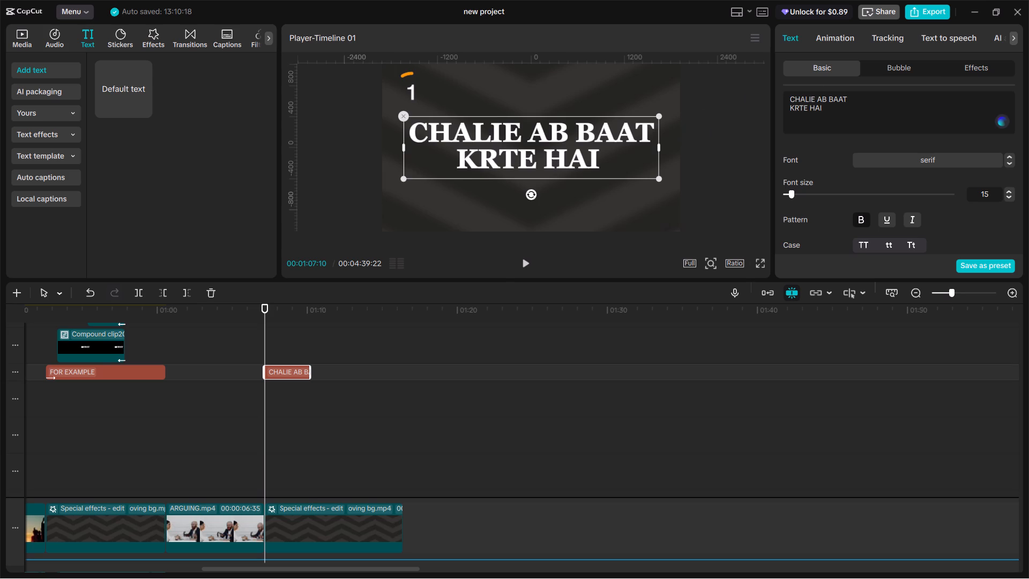
Give the word CHALIE the yellow black-outlined preset style and change its text colour to golden yellow.
{"action": "left_click_drag", "start_coordinate": [848, 97], "coordinate": [827, 97]}
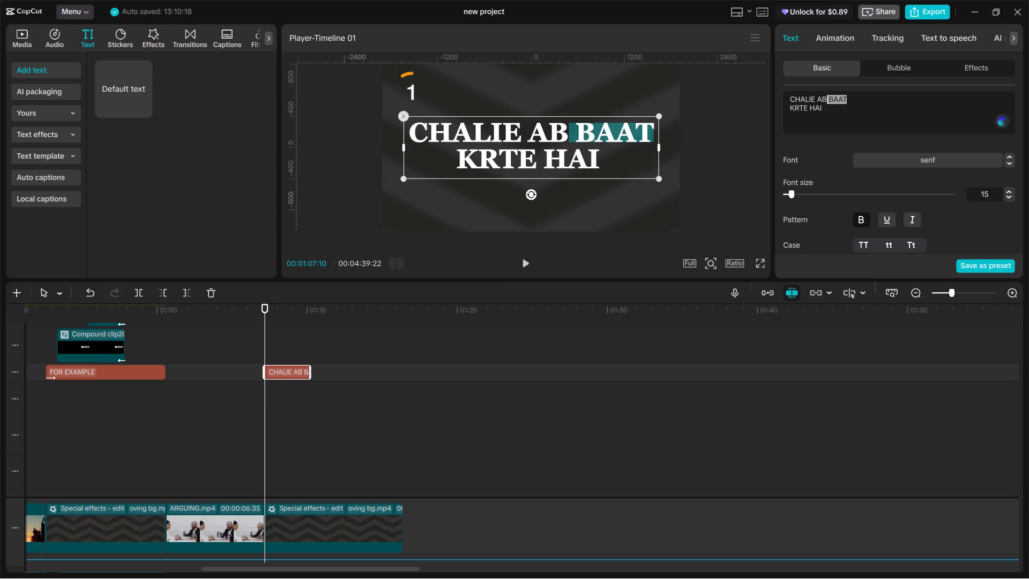
{"action": "left_click_drag", "start_coordinate": [827, 97], "coordinate": [832, 93]}
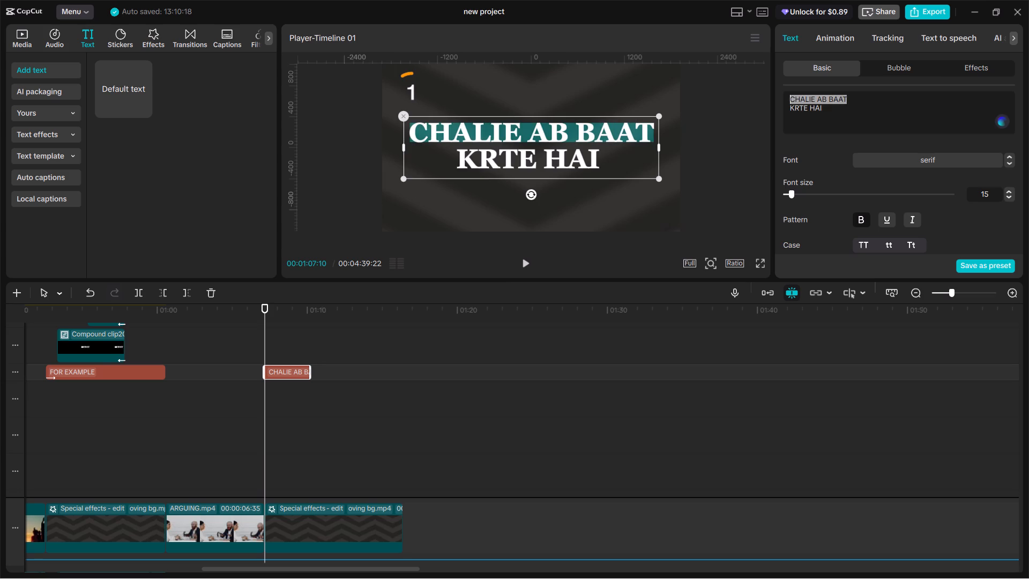
{"action": "left_click_drag", "start_coordinate": [832, 93], "coordinate": [830, 99]}
{"action": "left_click", "coordinate": [851, 100]}
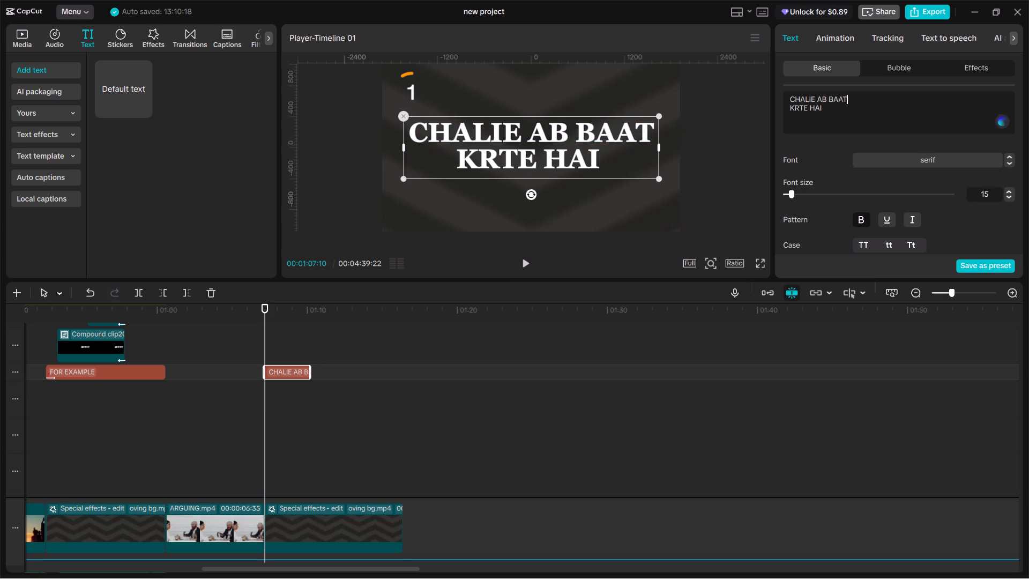
{"action": "left_click_drag", "start_coordinate": [814, 97], "coordinate": [788, 96]}
{"action": "scroll", "coordinate": [947, 189], "scroll_direction": "down", "scroll_amount": 1}
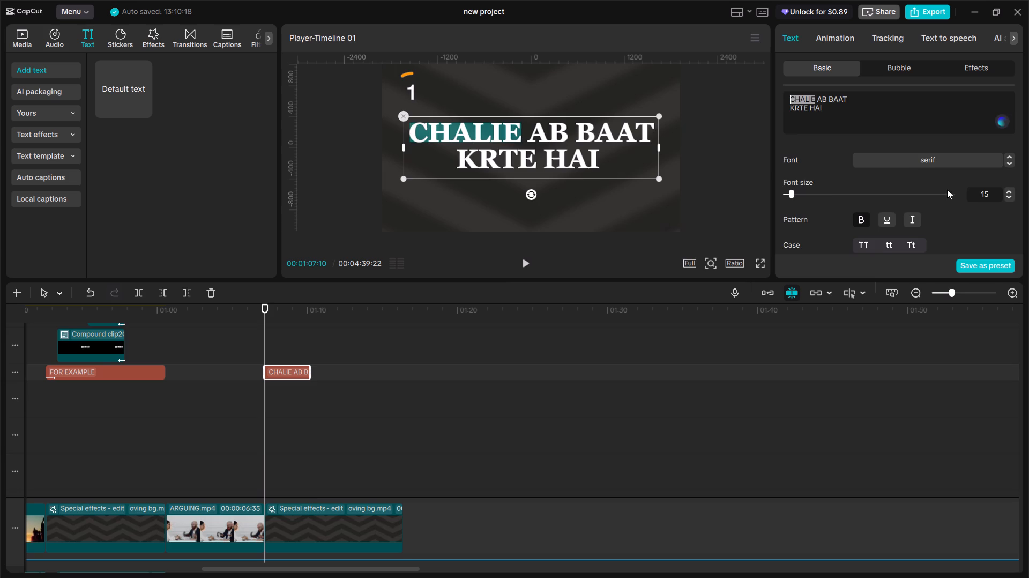
{"action": "scroll", "coordinate": [948, 190], "scroll_direction": "down", "scroll_amount": 2}
{"action": "left_click", "coordinate": [966, 204]}
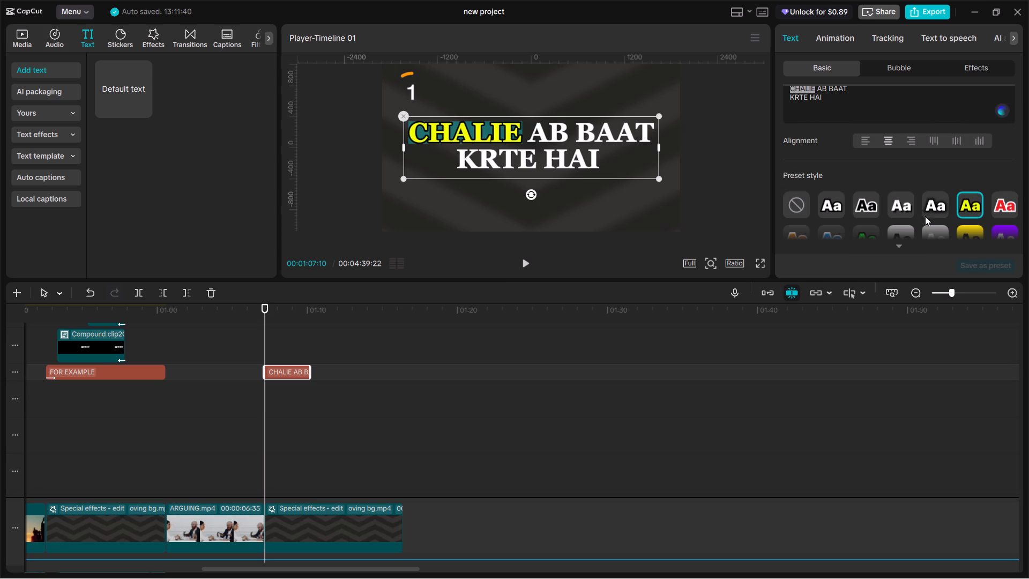
{"action": "scroll", "coordinate": [893, 210], "scroll_direction": "down", "scroll_amount": 2}
{"action": "scroll", "coordinate": [914, 198], "scroll_direction": "up", "scroll_amount": 4}
{"action": "left_click", "coordinate": [877, 210]}
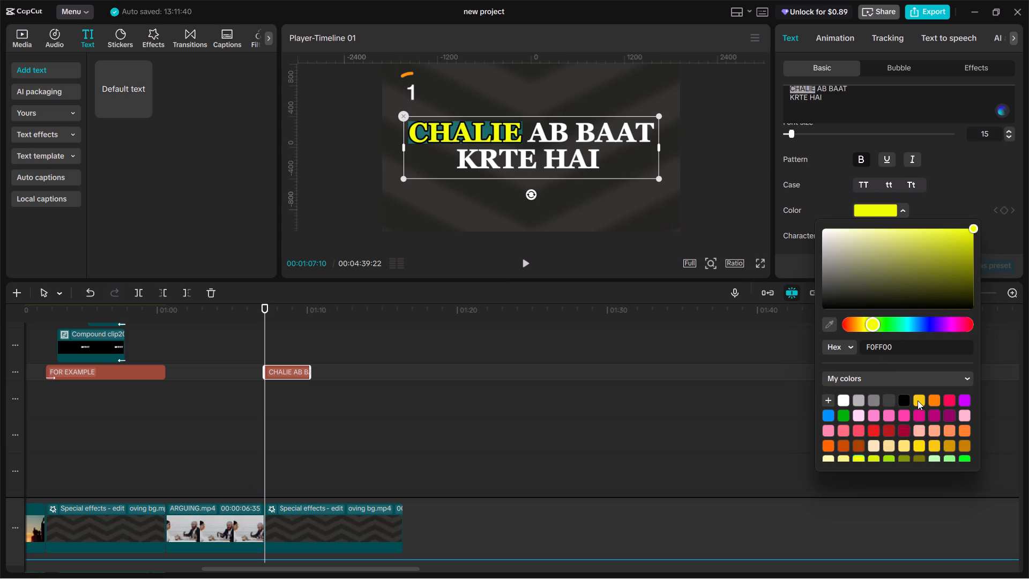
{"action": "left_click", "coordinate": [918, 400]}
{"action": "left_click", "coordinate": [942, 182]}
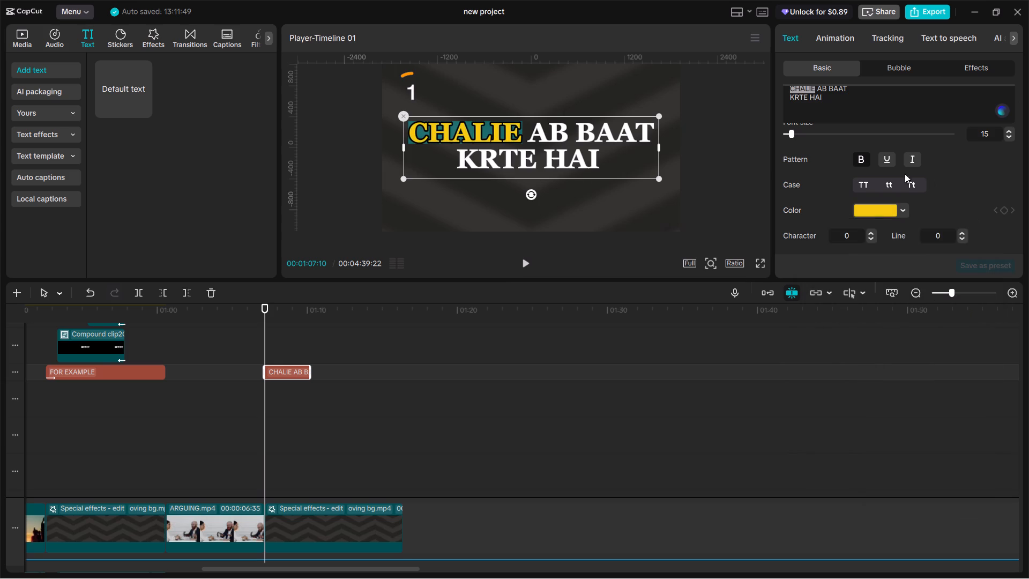
Apply the white preset style with a black shadowed outline to the words AB BAAT KRTE HAI.
{"action": "scroll", "coordinate": [879, 165], "scroll_direction": "up", "scroll_amount": 3}
{"action": "left_click_drag", "start_coordinate": [838, 110], "coordinate": [824, 110]}
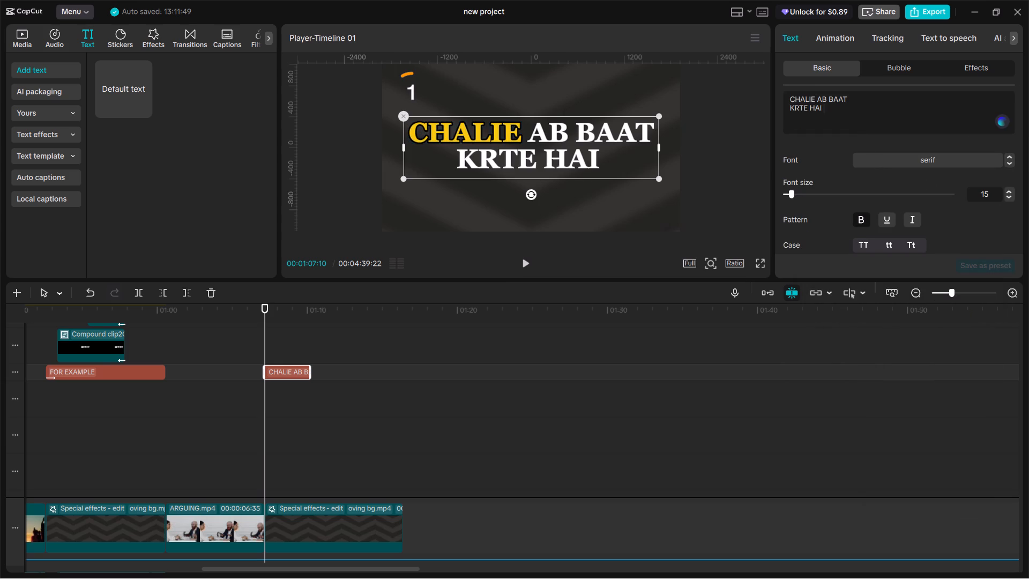
{"action": "left_click_drag", "start_coordinate": [824, 110], "coordinate": [818, 98]}
{"action": "scroll", "coordinate": [896, 150], "scroll_direction": "down", "scroll_amount": 5}
{"action": "scroll", "coordinate": [919, 176], "scroll_direction": "up", "scroll_amount": 1}
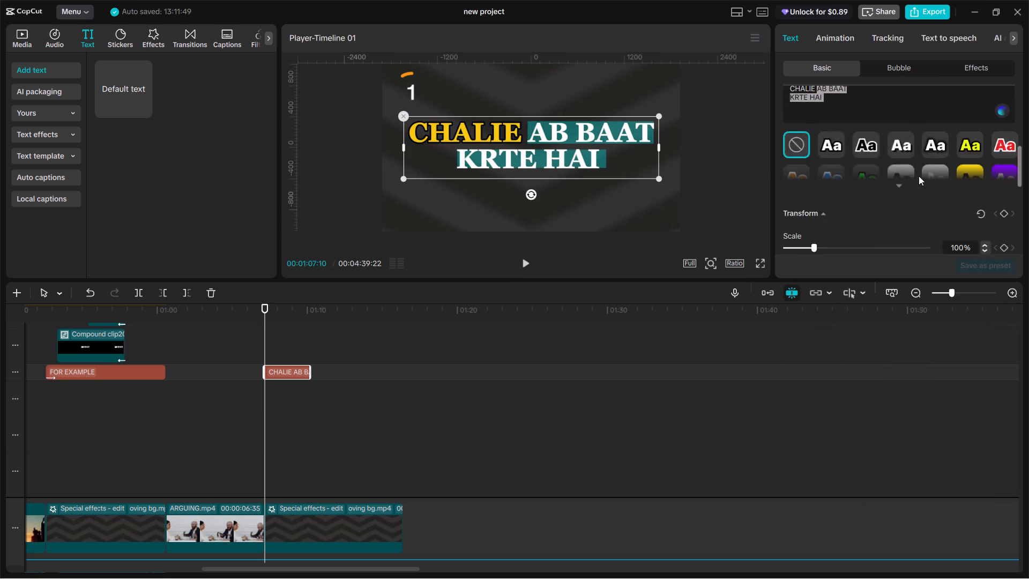
{"action": "scroll", "coordinate": [919, 176], "scroll_direction": "up", "scroll_amount": 1}
{"action": "left_click", "coordinate": [896, 205]}
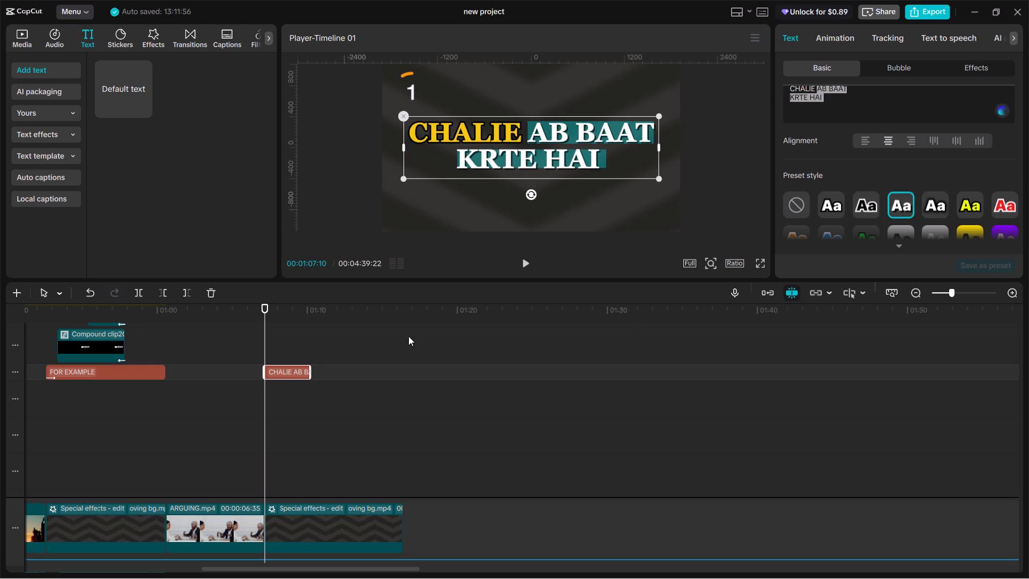
Delete the second line, KRTE HAI, from the title text clip, keeping only CHALIE AB BAAT.
{"action": "left_click", "coordinate": [251, 348]}
{"action": "key", "text": "space"}
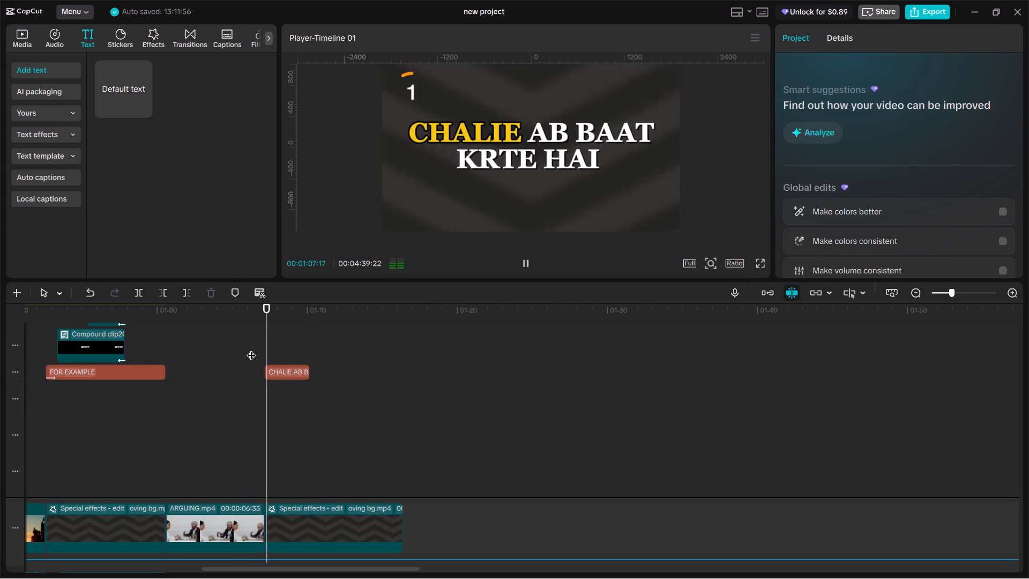
{"action": "key", "text": "space"}
{"action": "left_click", "coordinate": [253, 348]}
{"action": "left_click_drag", "start_coordinate": [253, 348], "coordinate": [260, 353]}
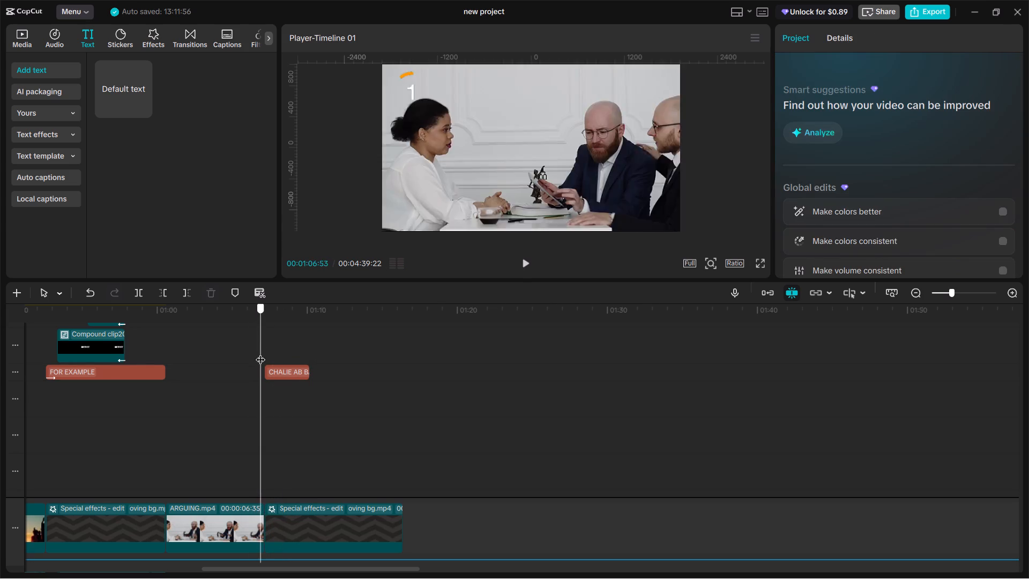
{"action": "left_click_drag", "start_coordinate": [260, 353], "coordinate": [263, 355]}
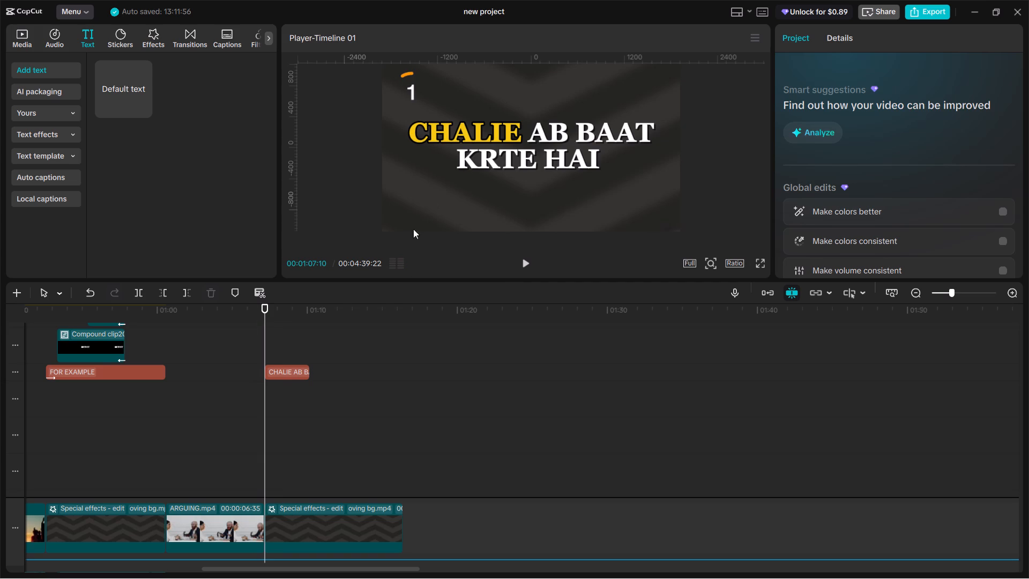
{"action": "left_click", "coordinate": [282, 369]}
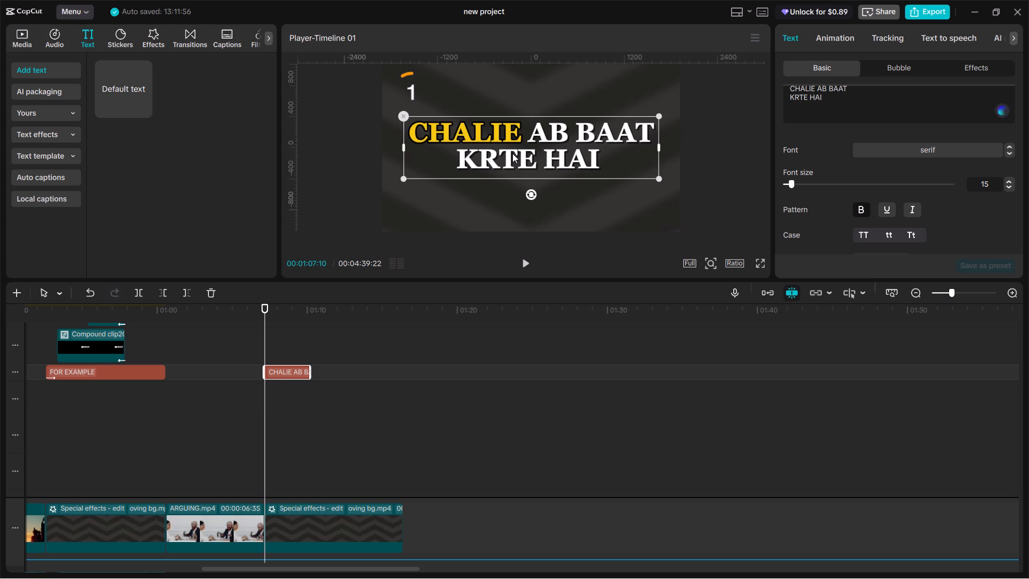
{"action": "left_click", "coordinate": [823, 99]}
{"action": "key", "text": "BackSpace"}
{"action": "key", "text": "BackSpace"}
{"action": "key", "text": "BackSpace"}
{"action": "key", "text": "BackSpace"}
{"action": "key", "text": "BackSpace"}
{"action": "key", "text": "BackSpace"}
{"action": "key", "text": "BackSpace"}
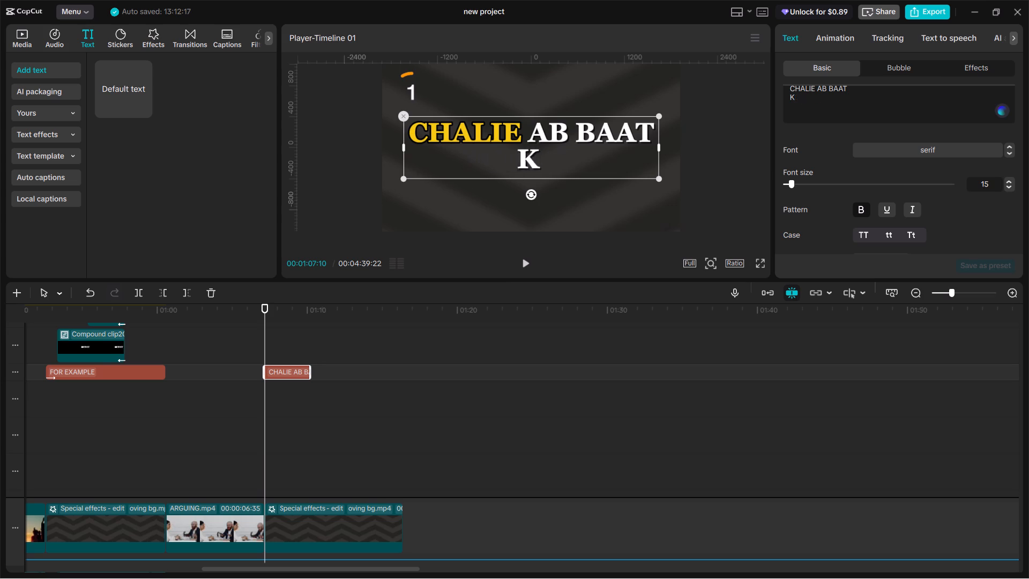
{"action": "key", "text": "BackSpace"}
{"action": "key", "text": "BackSpace"}
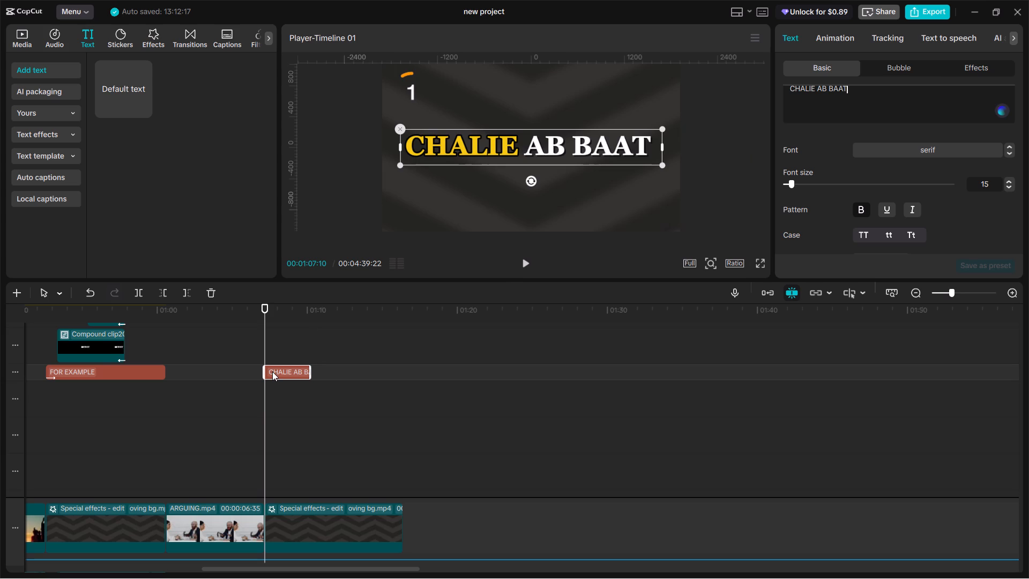
Duplicate the CHALIE AB BAAT text clip at 00:01:07:10 and replace the copy's text with "KRTE HAI".
{"action": "key", "text": "ctrl+c"}
{"action": "key", "text": "ctrl+v"}
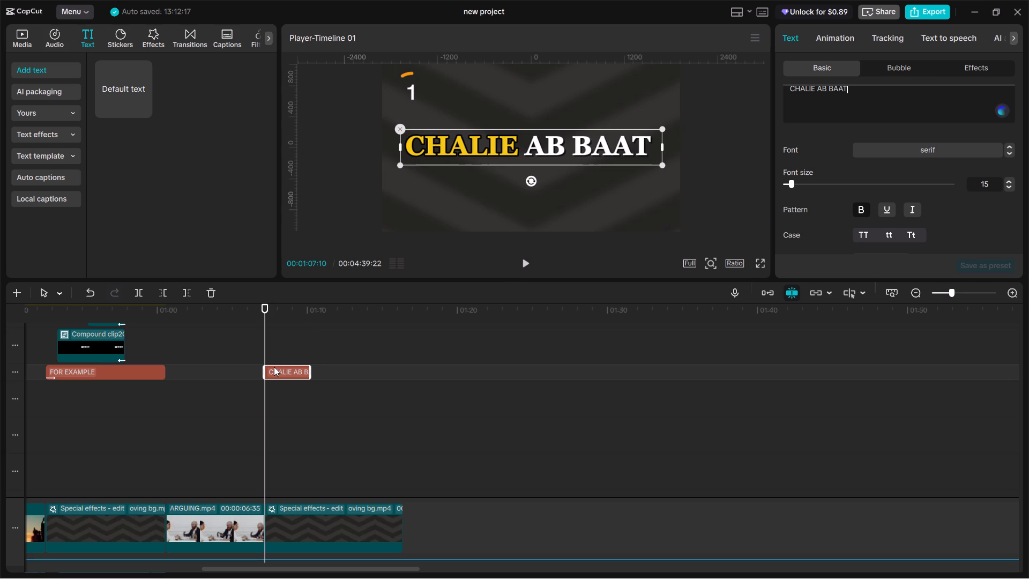
{"action": "key", "text": "ctrl+c"}
{"action": "left_click", "coordinate": [273, 367], "text": "ctrl"}
{"action": "key", "text": "ctrl+c"}
{"action": "key", "text": "ctrl+v"}
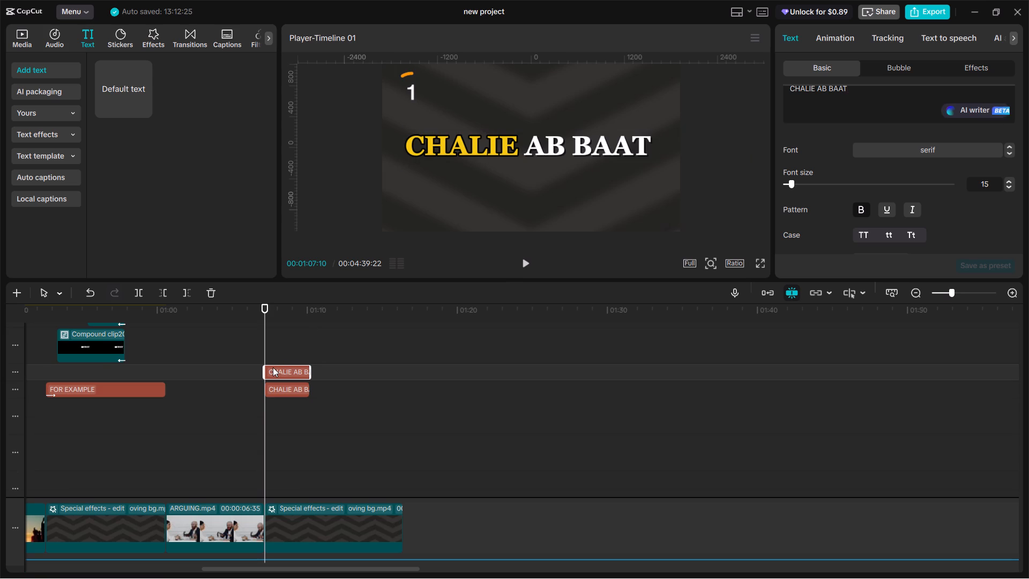
{"action": "left_click", "coordinate": [854, 92]}
{"action": "key", "text": "ctrl+a"}
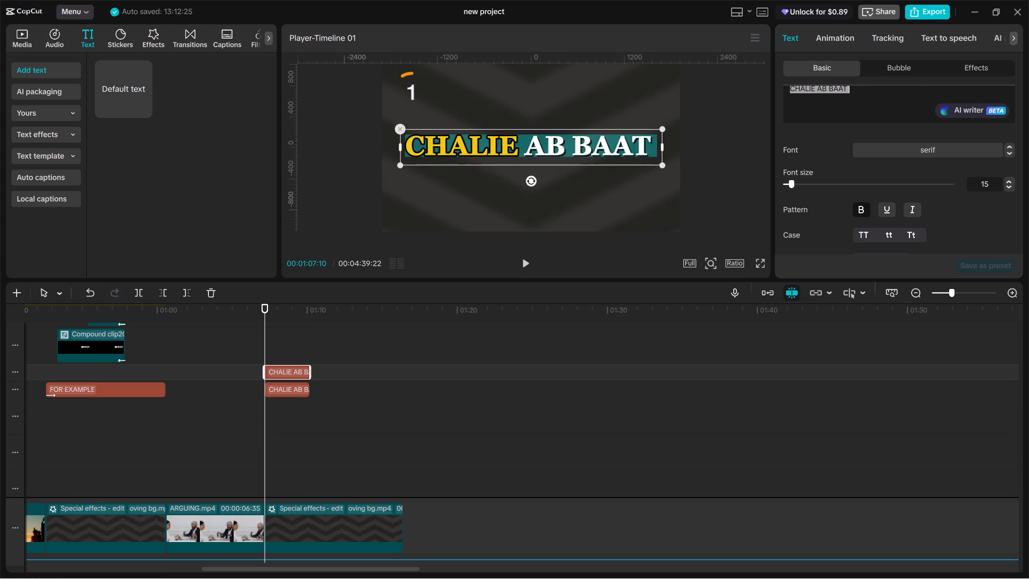
{"action": "type", "text": "KRTE HAI"}
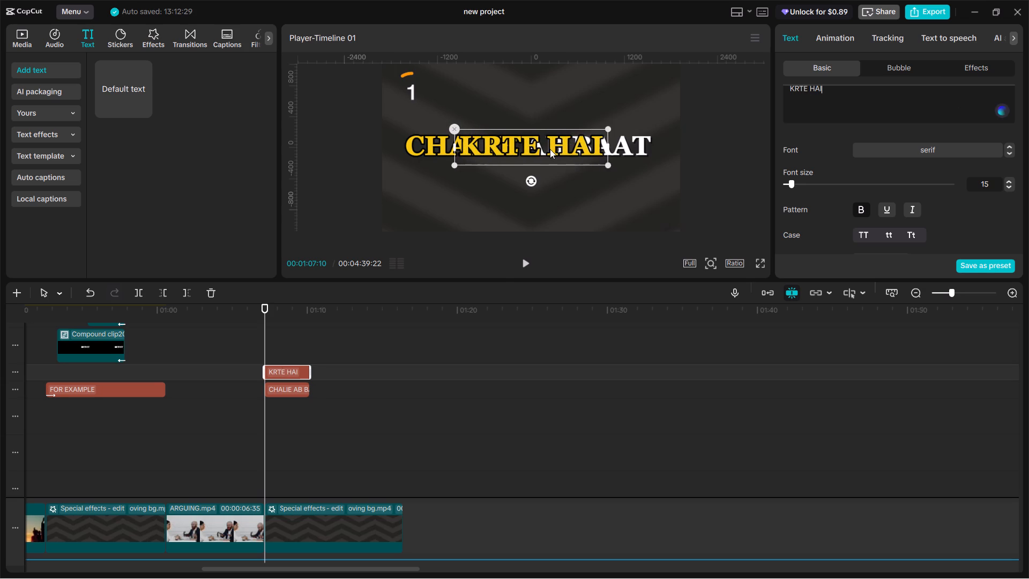
Place the KRTE HAI text directly beneath CHALIE AB BAAT and apply the same white shadowed preset style as AB BAAT.
{"action": "left_click_drag", "start_coordinate": [550, 149], "coordinate": [547, 175]}
{"action": "scroll", "coordinate": [933, 211], "scroll_direction": "down", "scroll_amount": 3}
{"action": "left_click", "coordinate": [898, 193]}
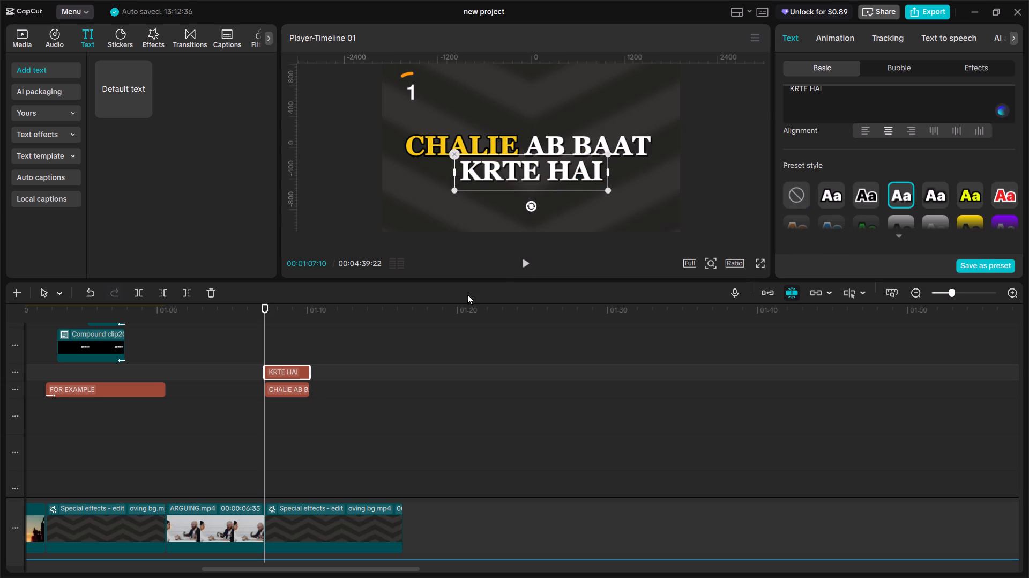
Turn the CHALIE AB BAAT and KRTE HAI text clips into two separate compound clips.
{"action": "left_click", "coordinate": [264, 354]}
{"action": "left_click", "coordinate": [253, 354]}
{"action": "key", "text": "space"}
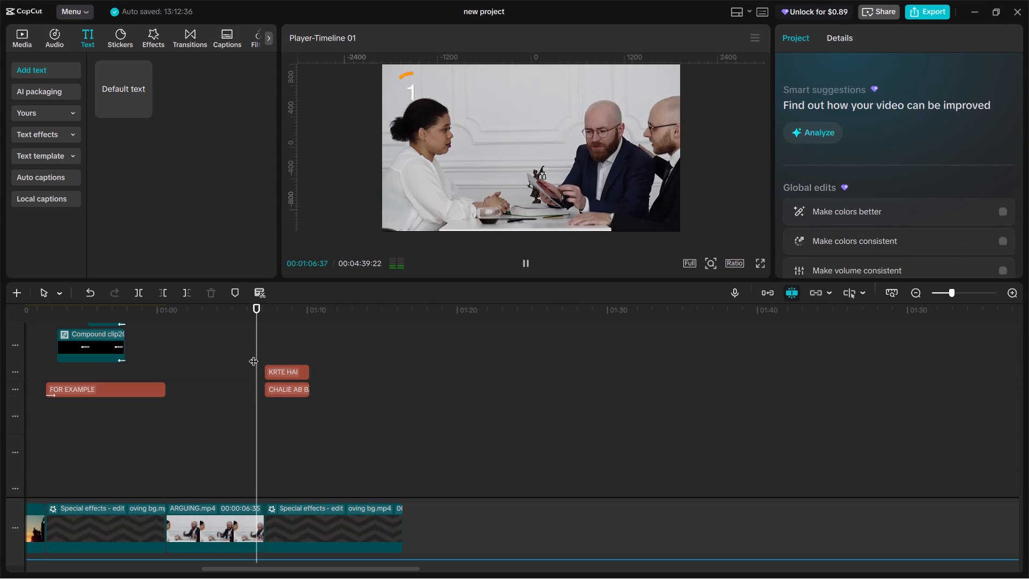
{"action": "key", "text": "space"}
{"action": "double_click", "coordinate": [264, 351]}
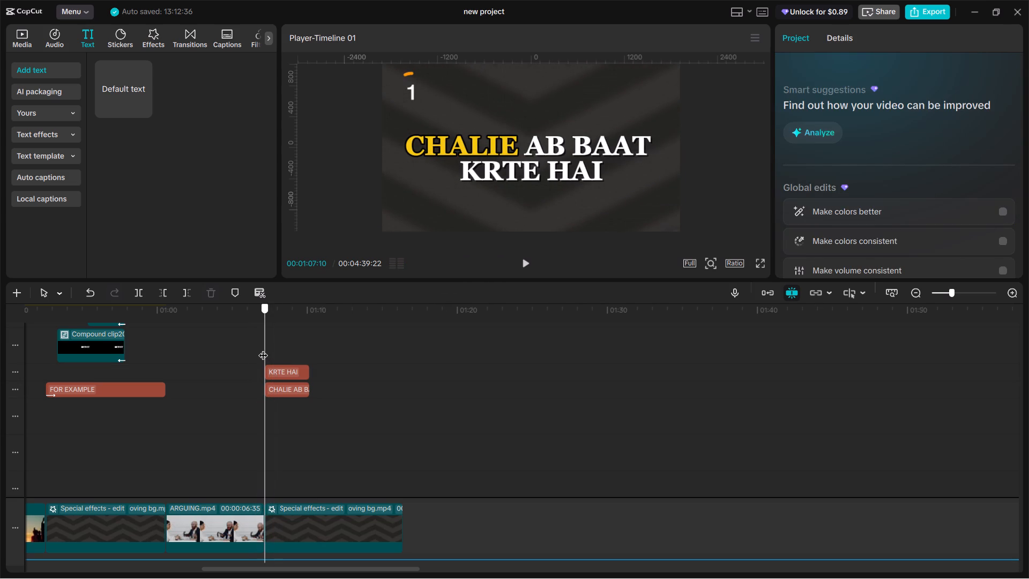
{"action": "left_click", "coordinate": [274, 376]}
{"action": "left_click", "coordinate": [274, 385]}
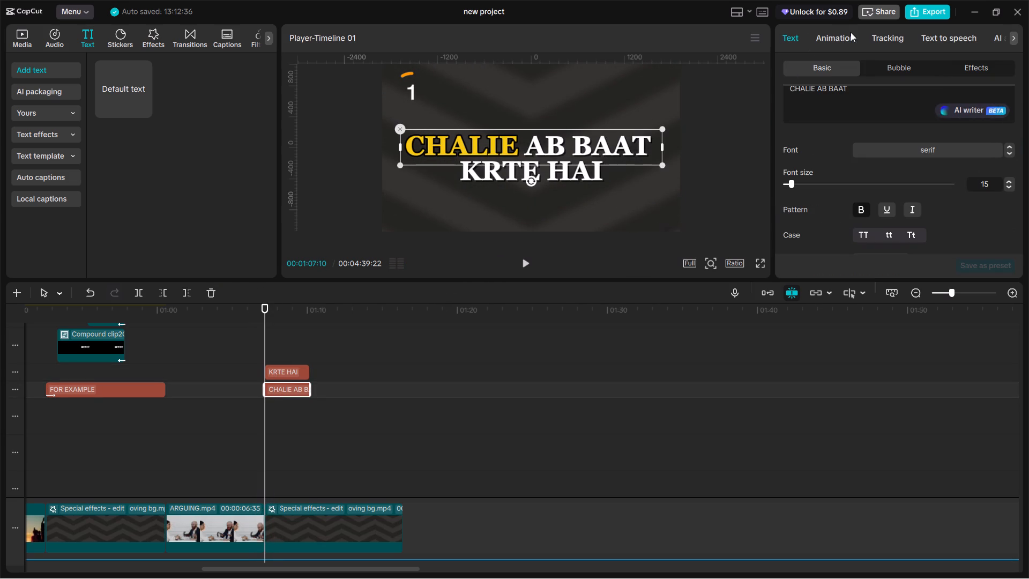
{"action": "left_click", "coordinate": [845, 36]}
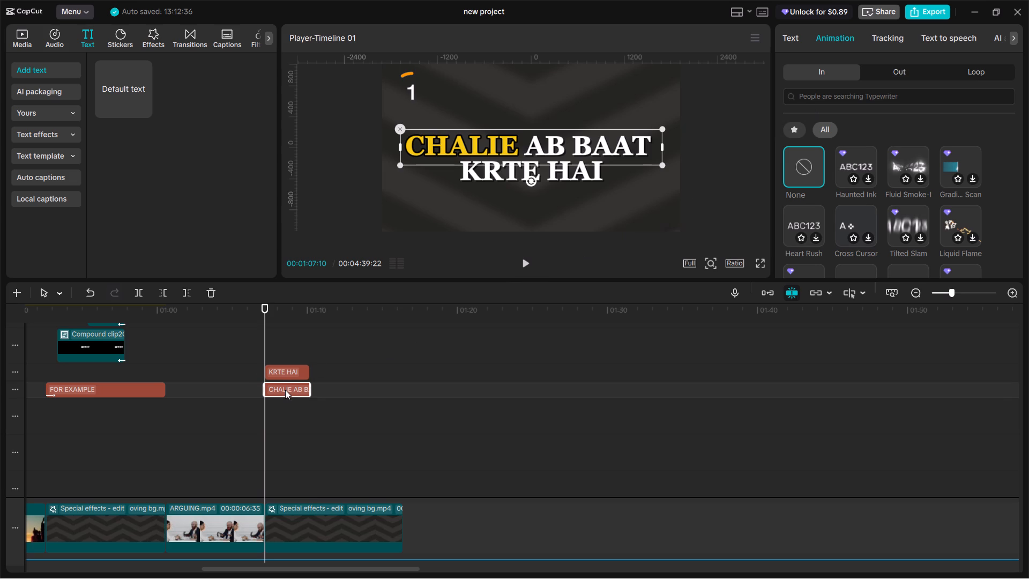
{"action": "left_click", "coordinate": [791, 39]}
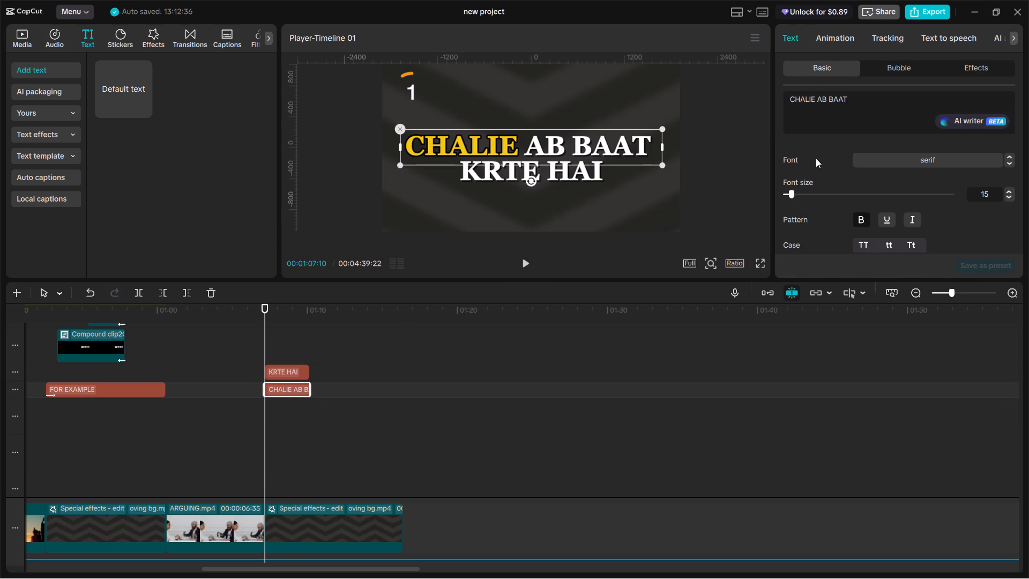
{"action": "key", "text": "alt+g"}
{"action": "left_click", "coordinate": [286, 368]}
{"action": "key", "text": "alt+v"}
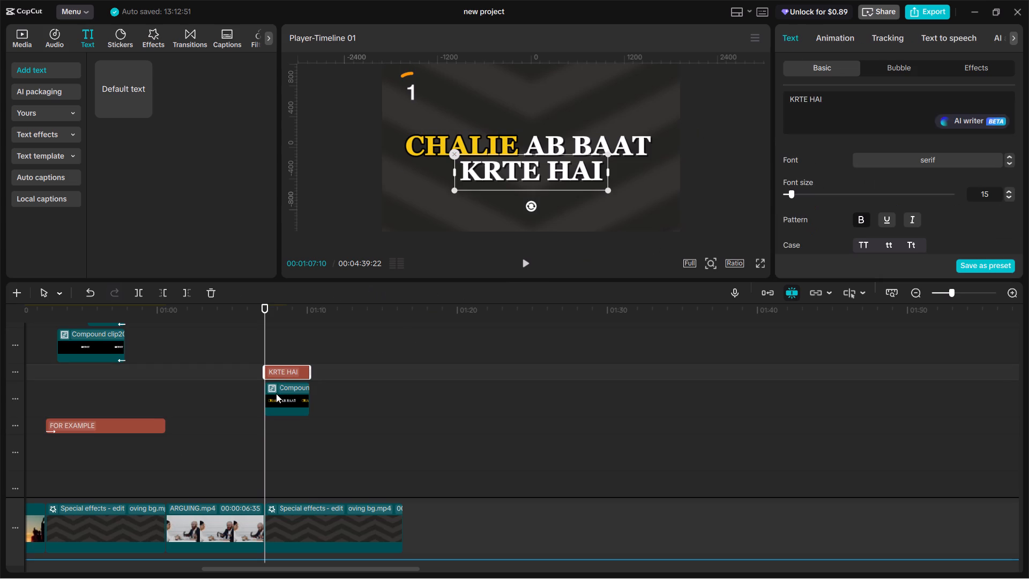
{"action": "key", "text": "alt+g"}
Add a Split mask to the CHALIE AB BAAT compound clip, rotate it to vertical and move it to the text's left edge.
{"action": "left_click", "coordinate": [275, 406]}
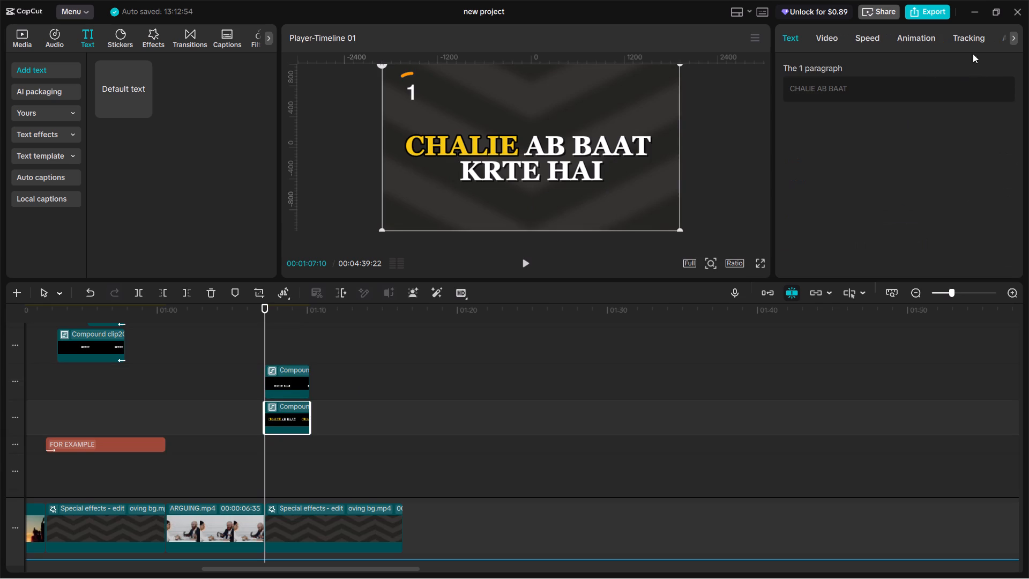
{"action": "left_click", "coordinate": [827, 40]}
{"action": "left_click", "coordinate": [914, 66]}
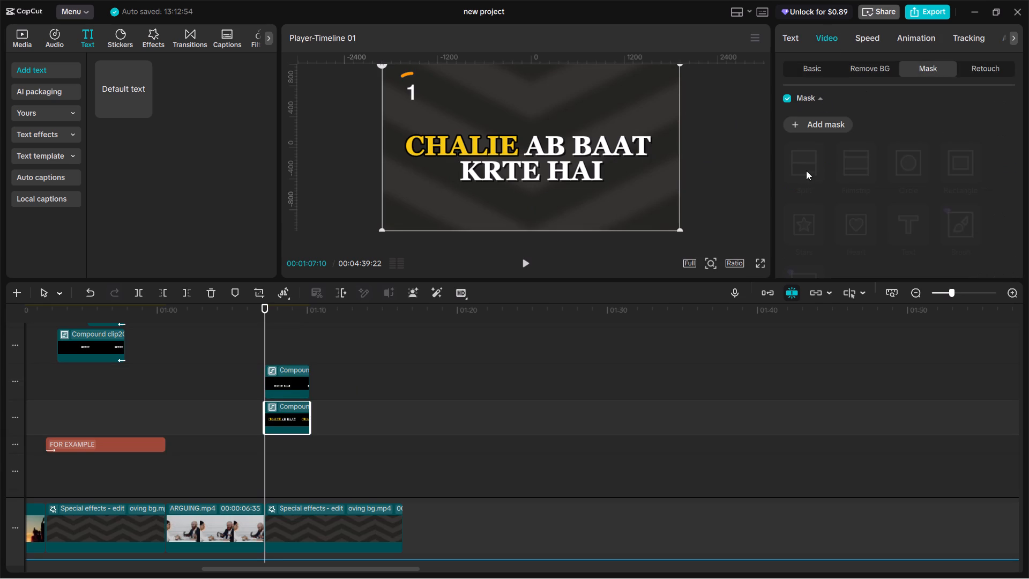
{"action": "left_click", "coordinate": [821, 127]}
{"action": "left_click", "coordinate": [809, 166]}
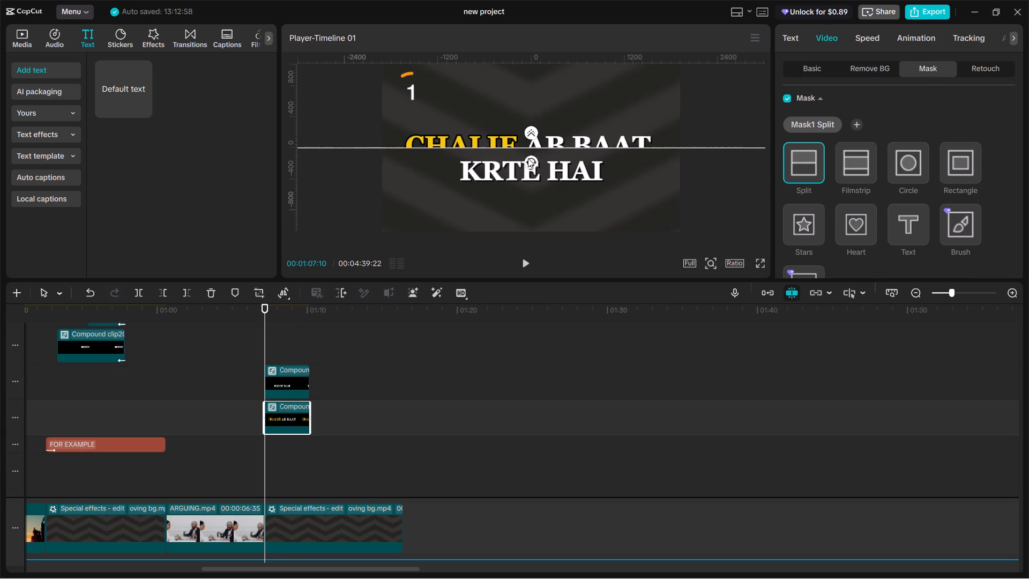
{"action": "left_click_drag", "start_coordinate": [528, 160], "coordinate": [561, 156]}
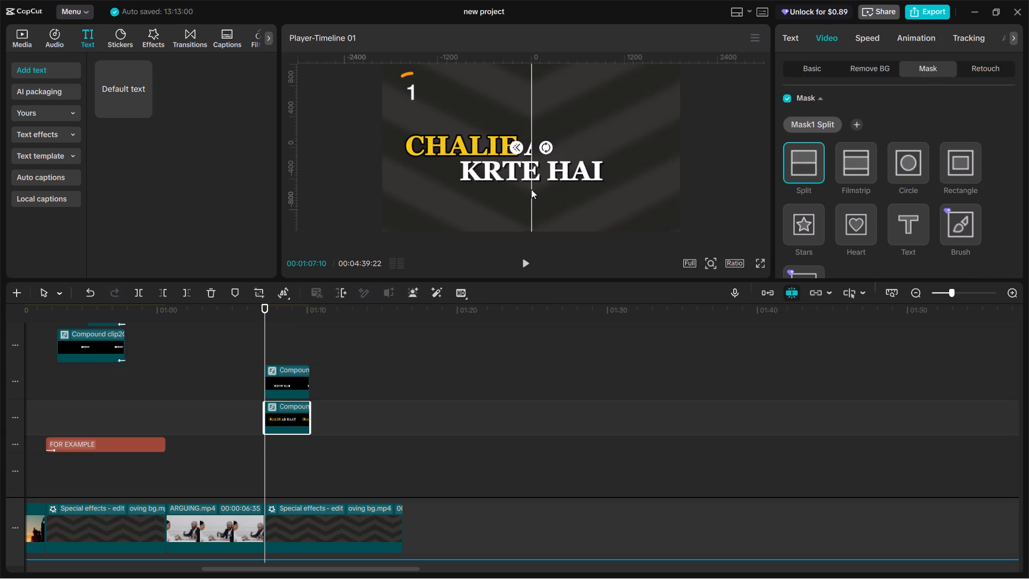
{"action": "left_click_drag", "start_coordinate": [530, 189], "coordinate": [405, 187]}
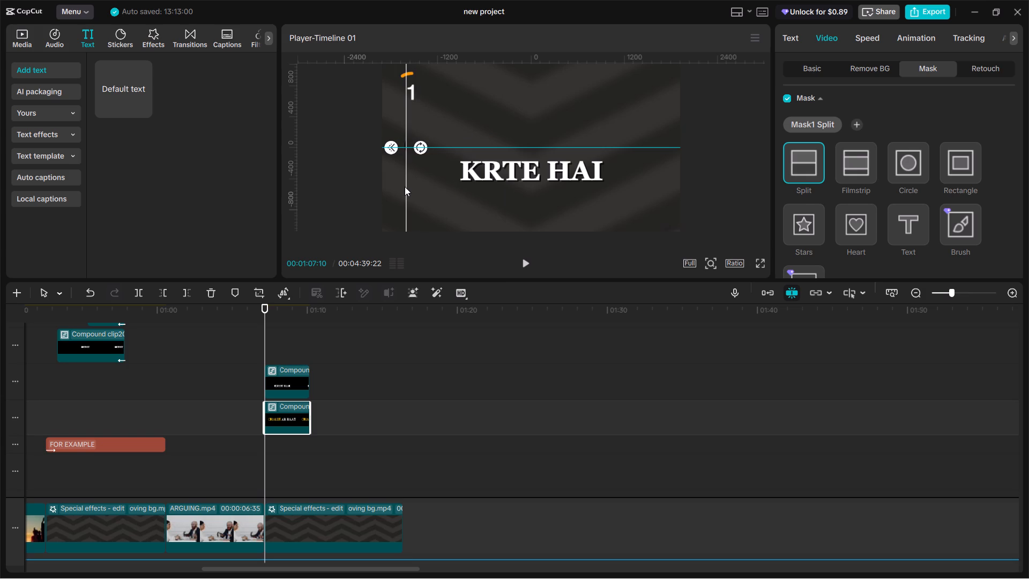
{"action": "left_click_drag", "start_coordinate": [405, 187], "coordinate": [404, 187]}
{"action": "key", "text": "space"}
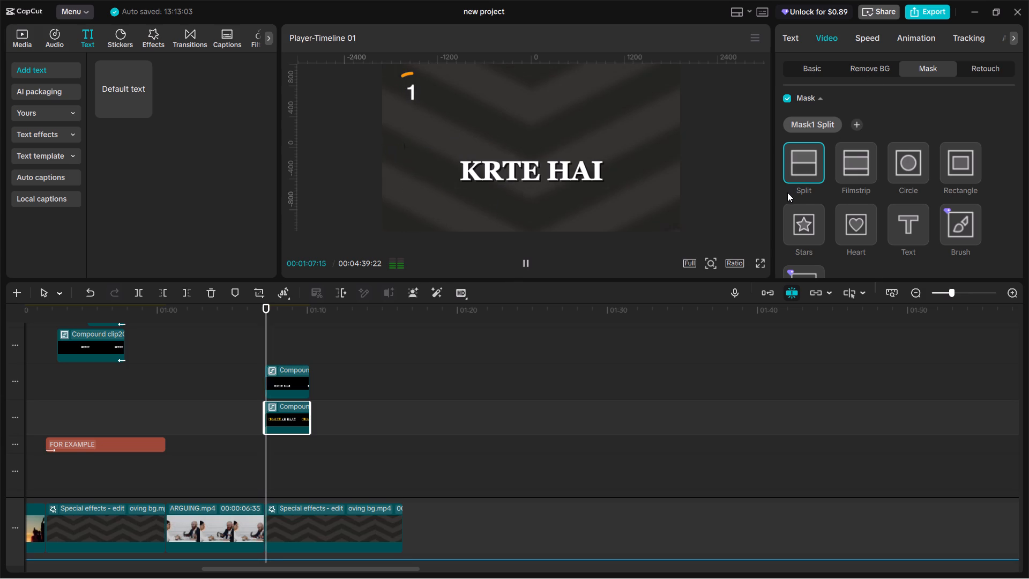
Add a Transform keyframe to the CHALIE AB BAAT compound clip at 00:01:07:59.
{"action": "key", "text": "space"}
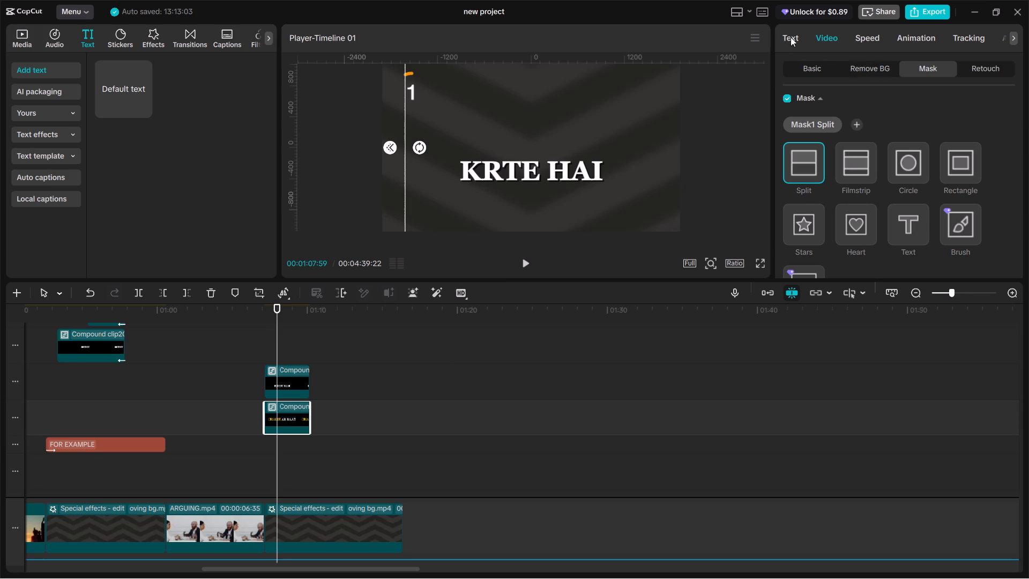
{"action": "left_click", "coordinate": [825, 75]}
{"action": "left_click", "coordinate": [1001, 104]}
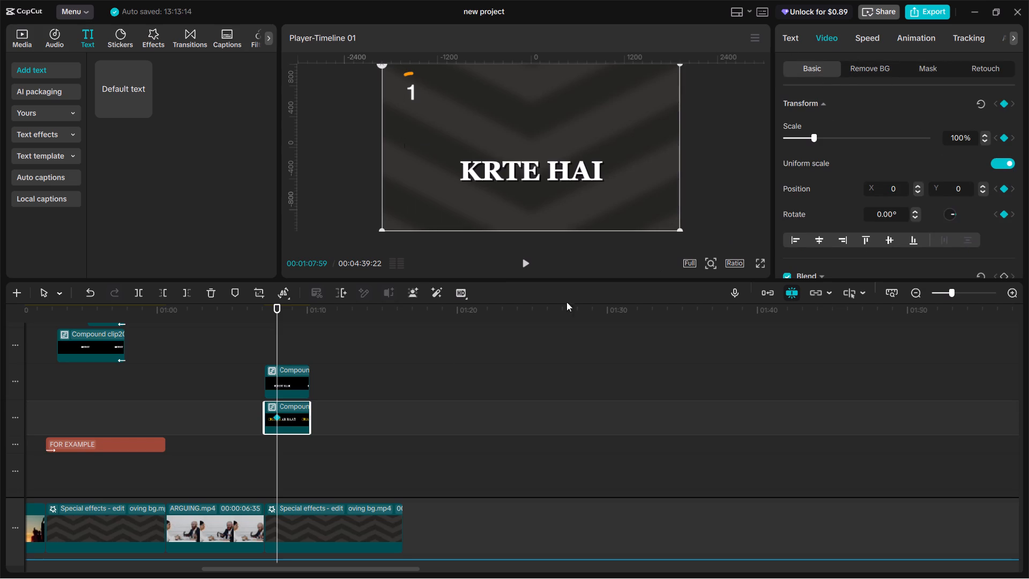
{"action": "left_click_drag", "start_coordinate": [277, 345], "coordinate": [267, 350]}
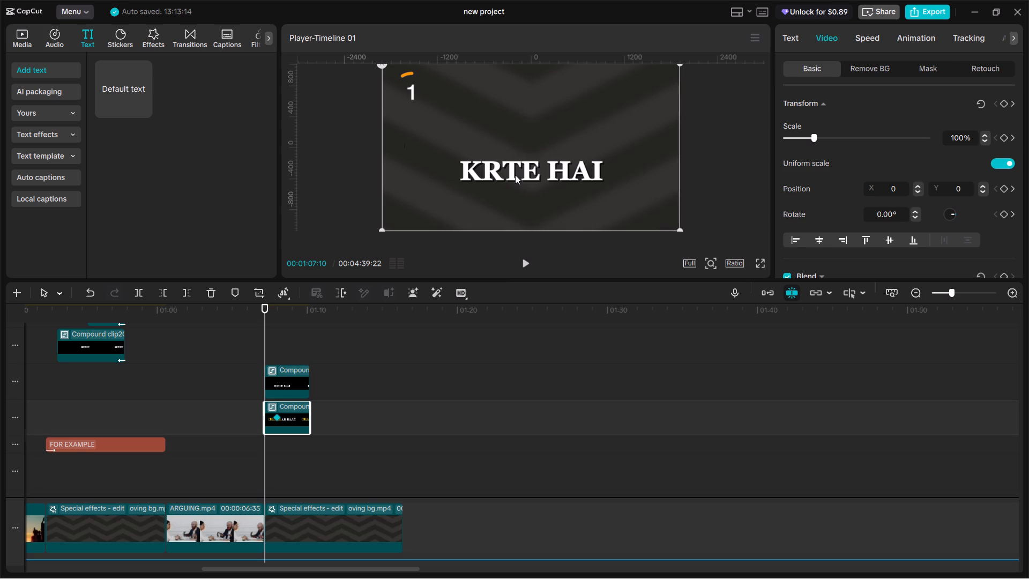
{"action": "left_click", "coordinate": [274, 416]}
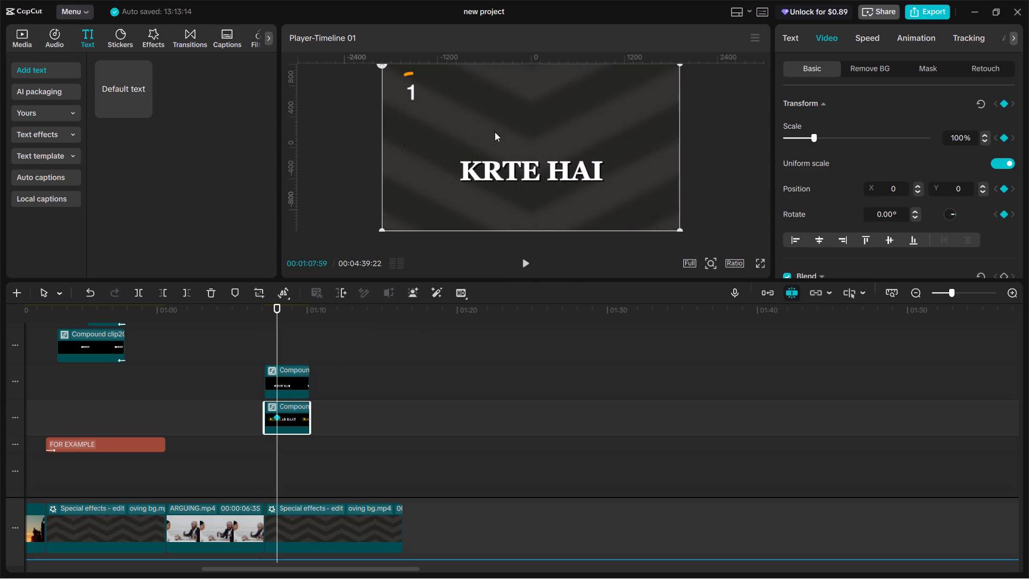
Move the CHALIE AB BAAT Split mask just past the text's right end, X about 794, and keyframe the mask settings at 00:01:07:59.
{"action": "left_click", "coordinate": [923, 64]}
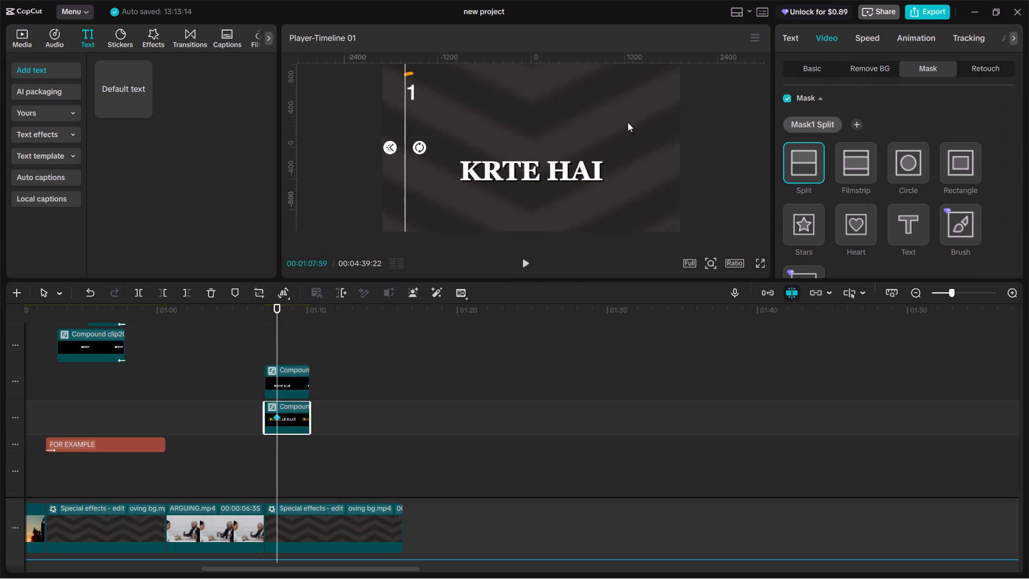
{"action": "left_click_drag", "start_coordinate": [404, 122], "coordinate": [647, 125]}
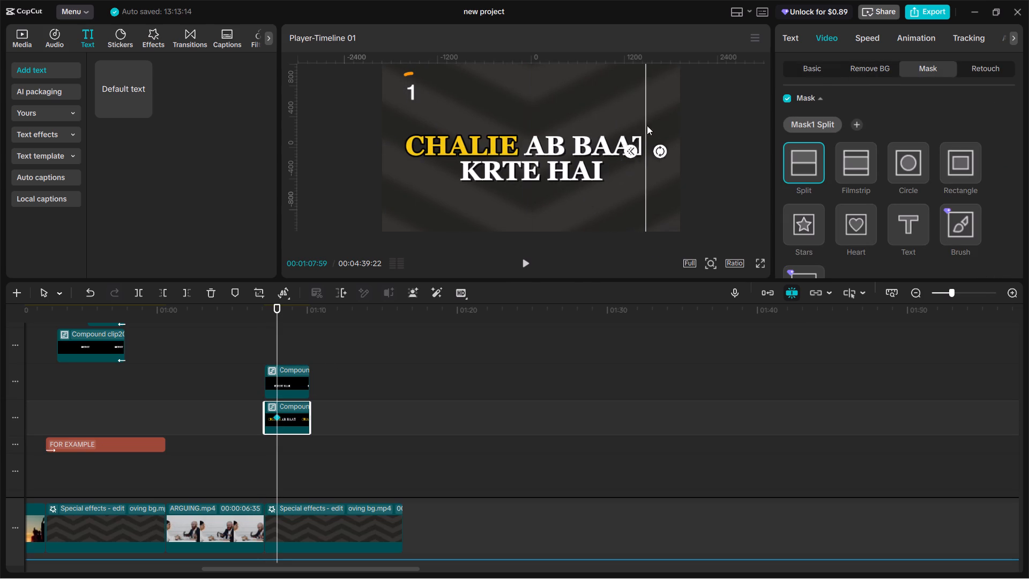
{"action": "left_click_drag", "start_coordinate": [647, 125], "coordinate": [654, 125]}
{"action": "scroll", "coordinate": [889, 158], "scroll_direction": "down", "scroll_amount": 3}
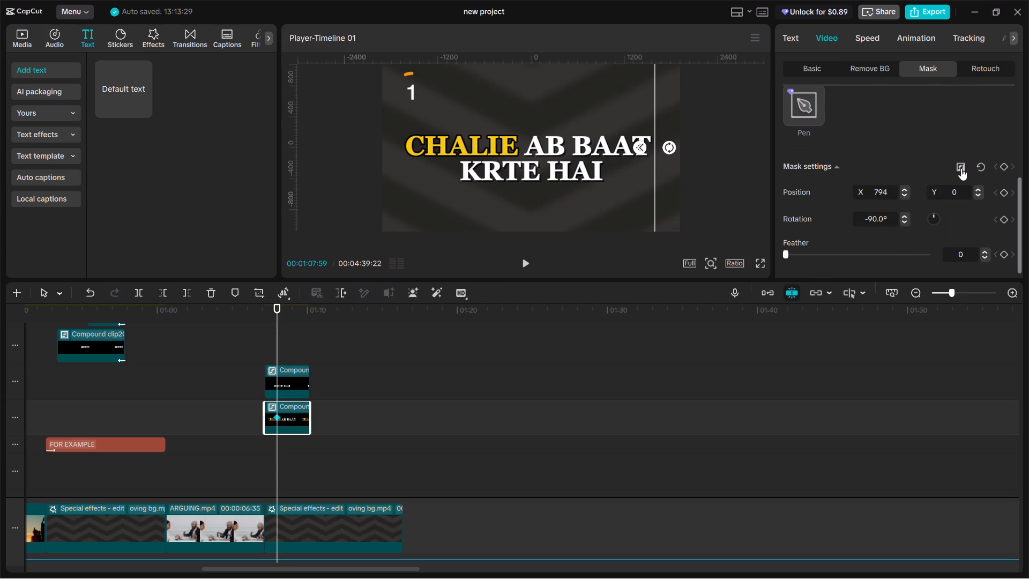
{"action": "left_click", "coordinate": [1001, 166]}
At 00:01:07:10, move the CHALIE AB BAAT Split mask line back to the text's left edge so the text is hidden.
{"action": "scroll", "coordinate": [308, 374], "scroll_direction": "up", "scroll_amount": 1}
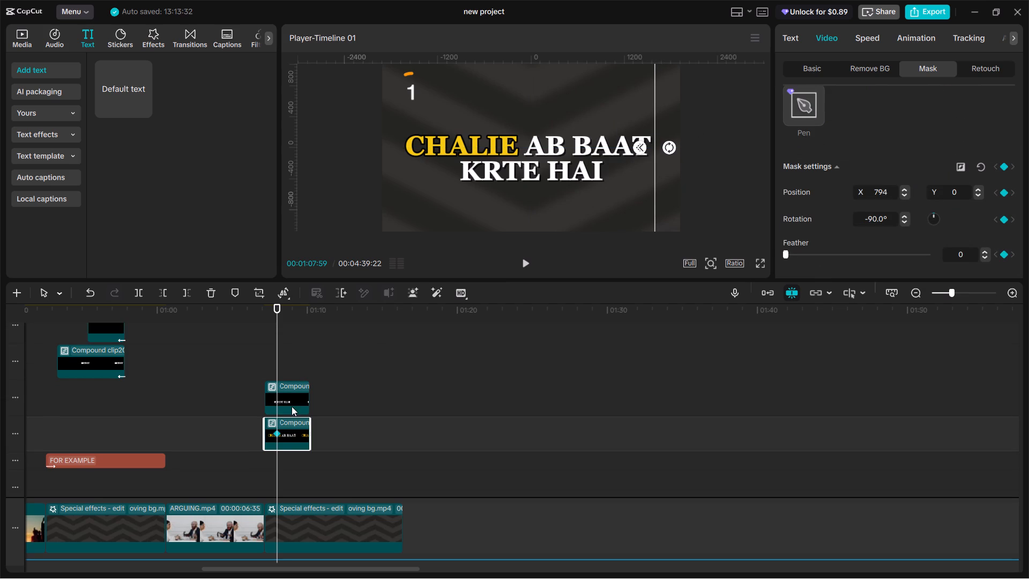
{"action": "scroll", "coordinate": [482, 326], "scroll_direction": "up", "scroll_amount": 5}
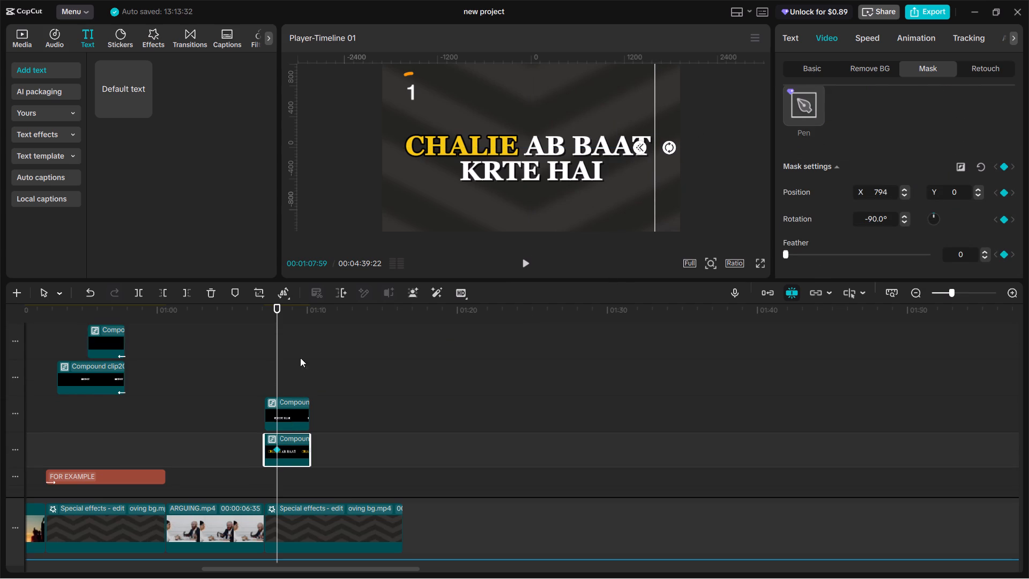
{"action": "left_click_drag", "start_coordinate": [274, 359], "coordinate": [267, 361]}
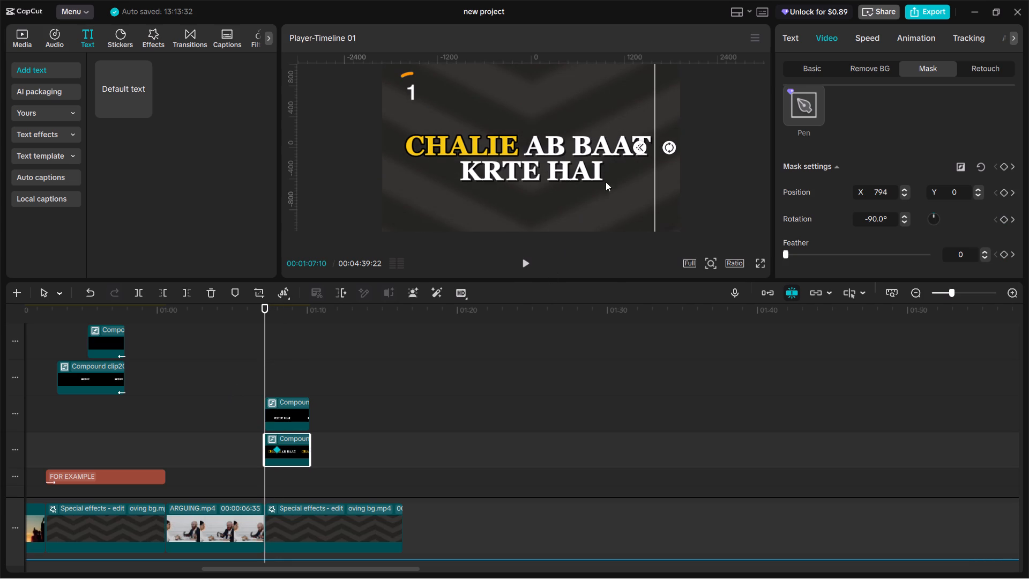
{"action": "left_click_drag", "start_coordinate": [654, 175], "coordinate": [409, 177]}
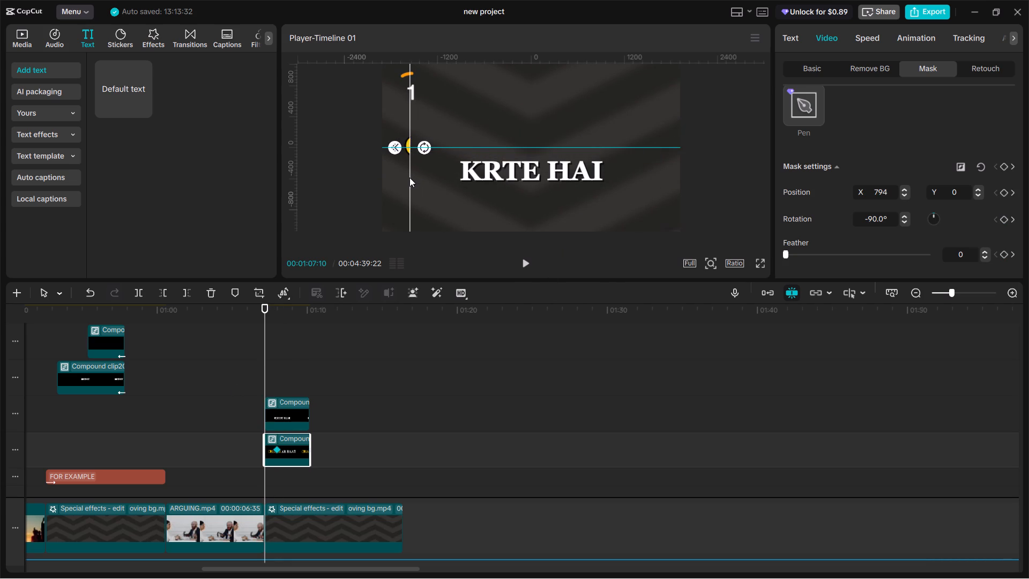
{"action": "left_click_drag", "start_coordinate": [409, 177], "coordinate": [405, 177]}
Play back the CHALIE AB BAAT mask reveal from the start of its compound clip.
{"action": "left_click", "coordinate": [241, 370]}
{"action": "key", "text": "space"}
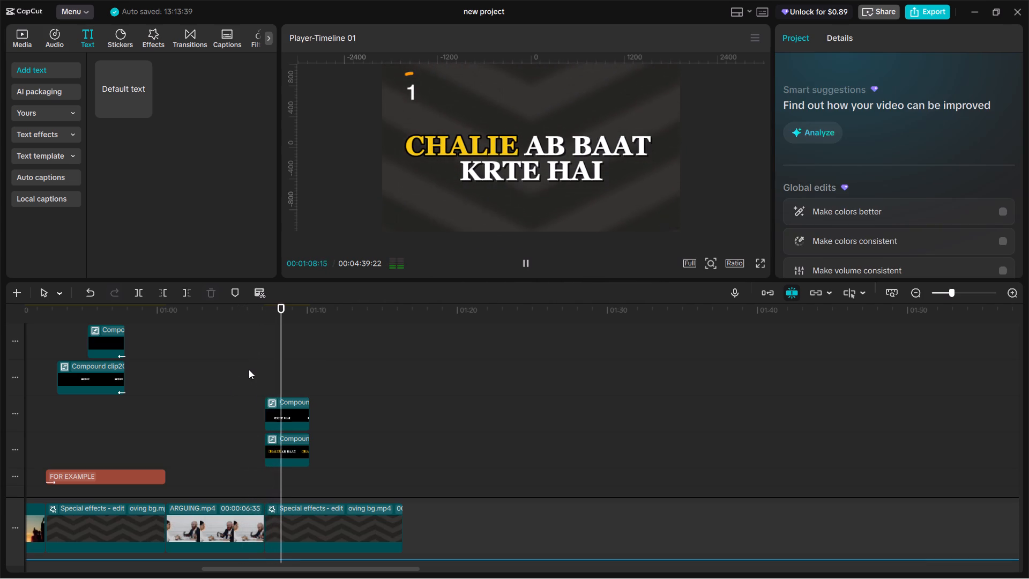
{"action": "key", "text": "space"}
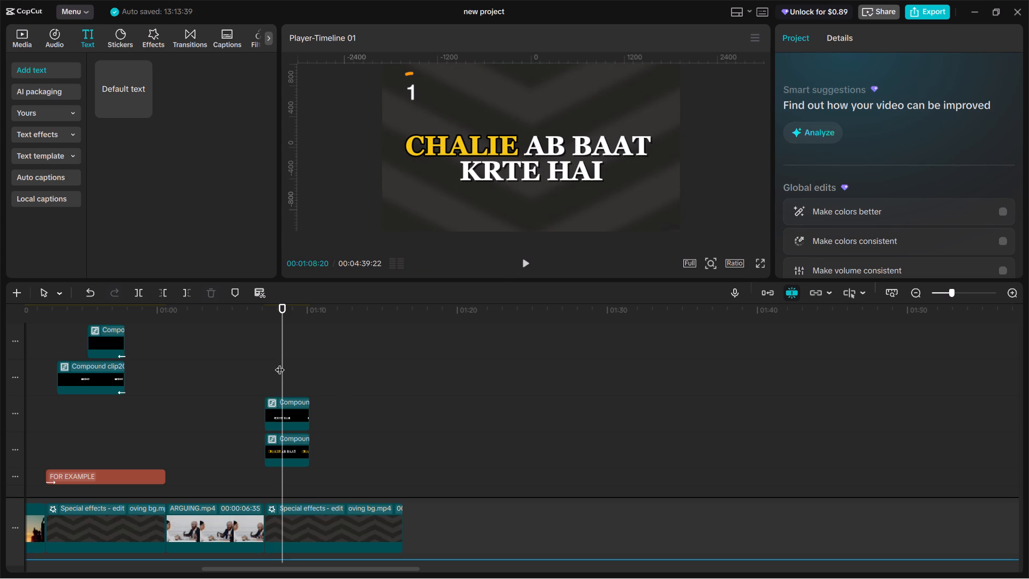
{"action": "left_click", "coordinate": [265, 374]}
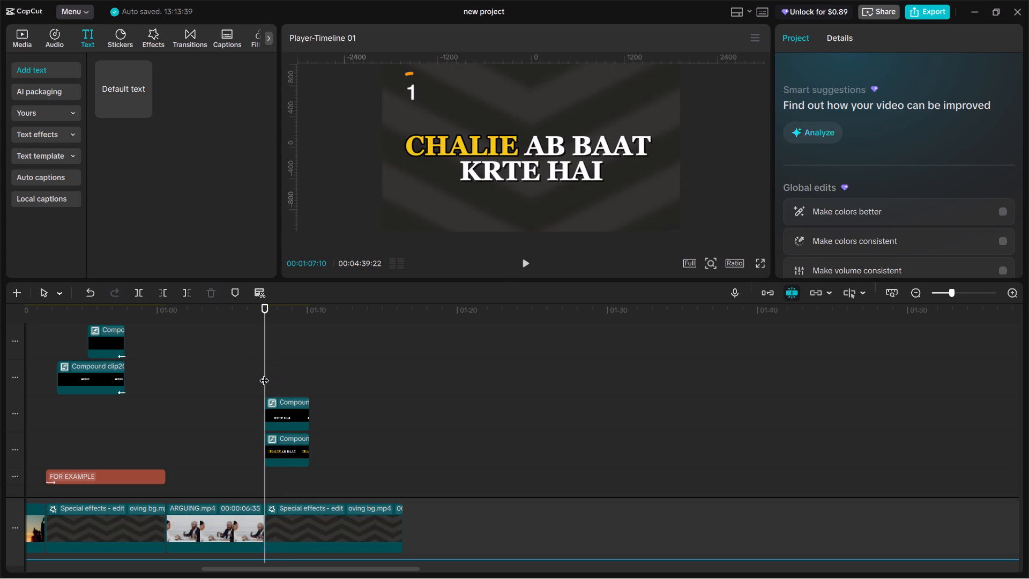
{"action": "key", "text": "space"}
{"action": "key", "text": "space"}
{"action": "key", "text": "space"}
{"action": "key", "text": "space"}
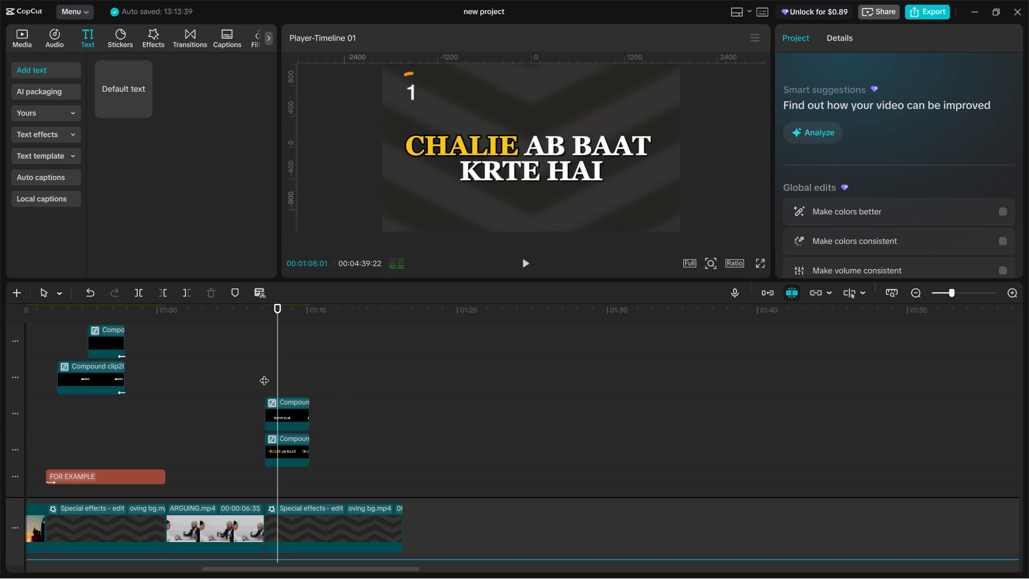
Shift the KRTE HAI compound clip later on its track so it starts at about 00:01:07:55.
{"action": "left_click", "coordinate": [281, 443]}
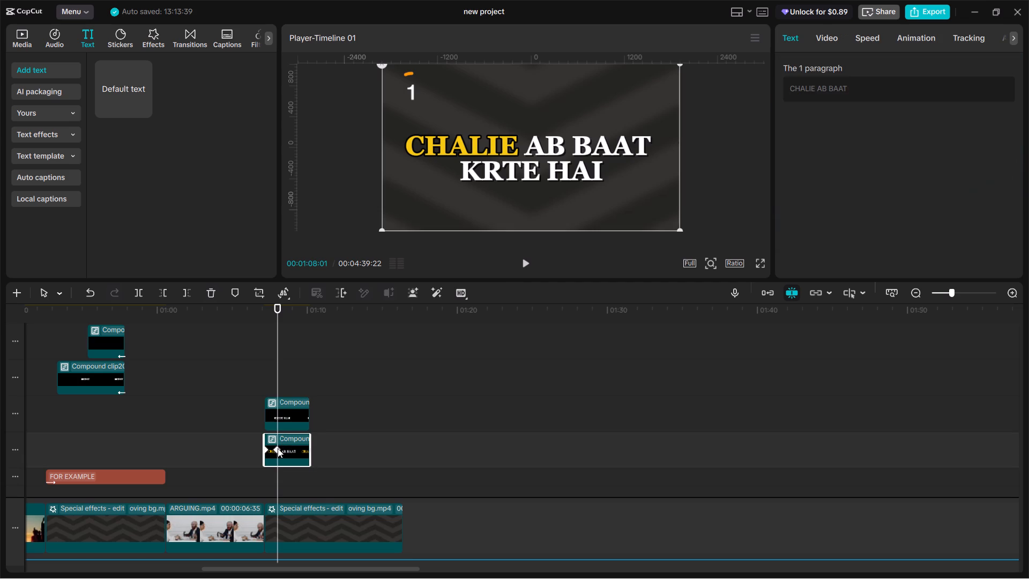
{"action": "left_click", "coordinate": [277, 410]}
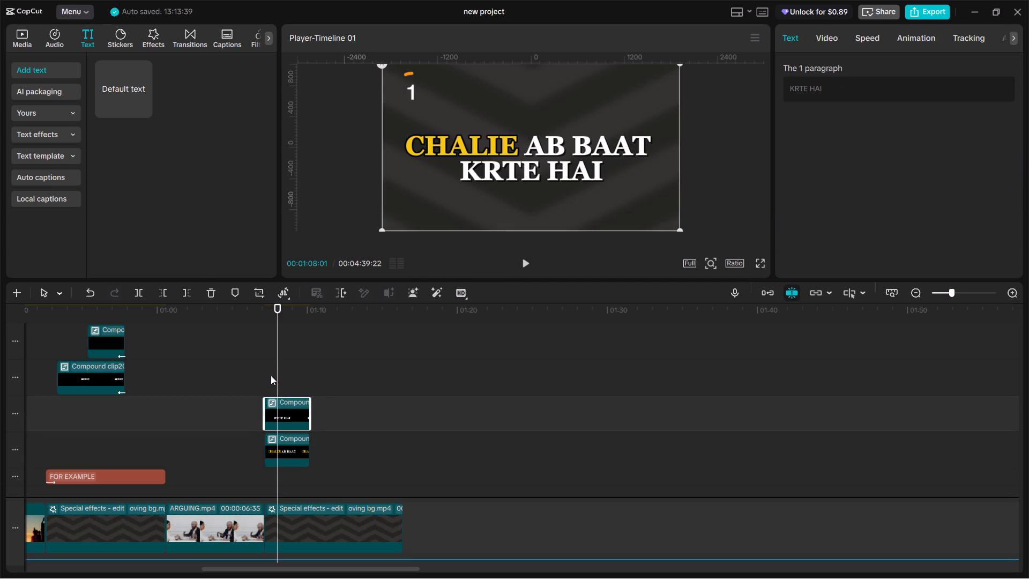
{"action": "left_click", "coordinate": [278, 384]}
{"action": "left_click_drag", "start_coordinate": [280, 413], "coordinate": [286, 413]}
{"action": "left_click_drag", "start_coordinate": [286, 413], "coordinate": [288, 412]}
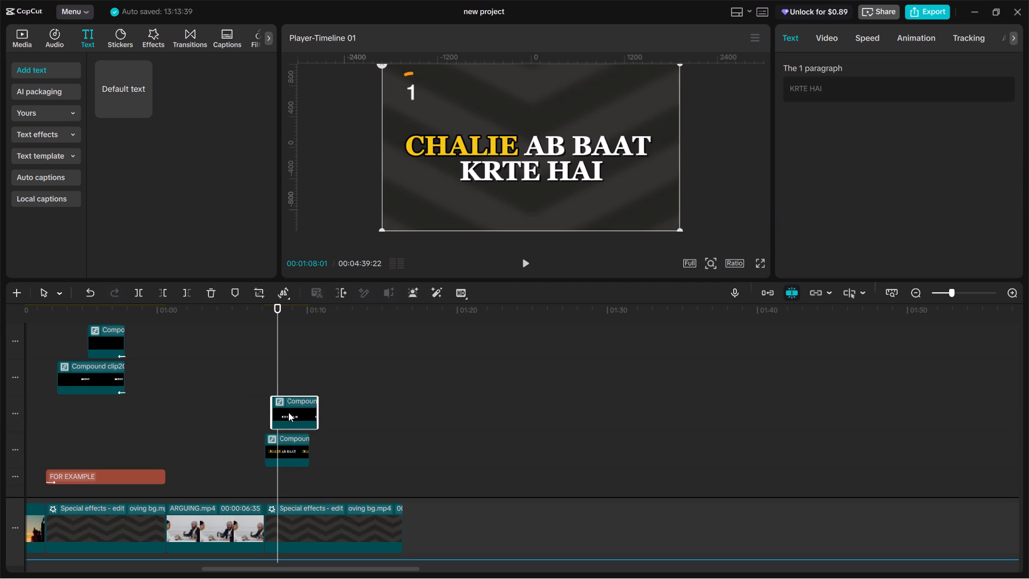
{"action": "left_click_drag", "start_coordinate": [288, 412], "coordinate": [289, 413]}
{"action": "scroll", "coordinate": [281, 403], "scroll_direction": "up", "scroll_amount": 2, "text": "ctrl"}
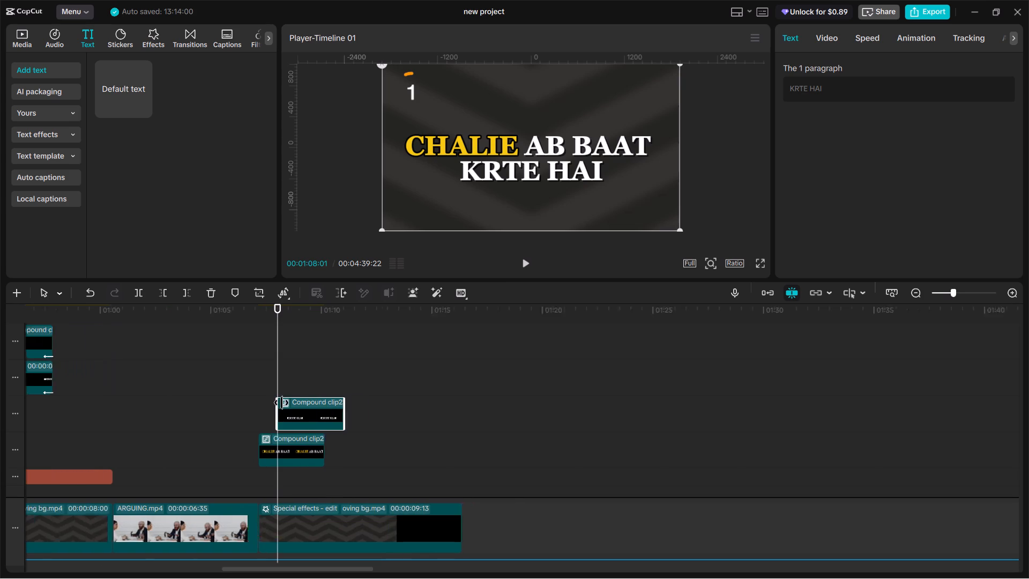
{"action": "scroll", "coordinate": [281, 403], "scroll_direction": "up", "scroll_amount": 9, "text": "ctrl"}
{"action": "left_click_drag", "start_coordinate": [287, 412], "coordinate": [282, 413]}
Add a Split mask to the KRTE HAI compound clip, rotate it to -90° and place it at the text's right edge, X about 493.
{"action": "left_click_drag", "start_coordinate": [278, 381], "coordinate": [273, 381]}
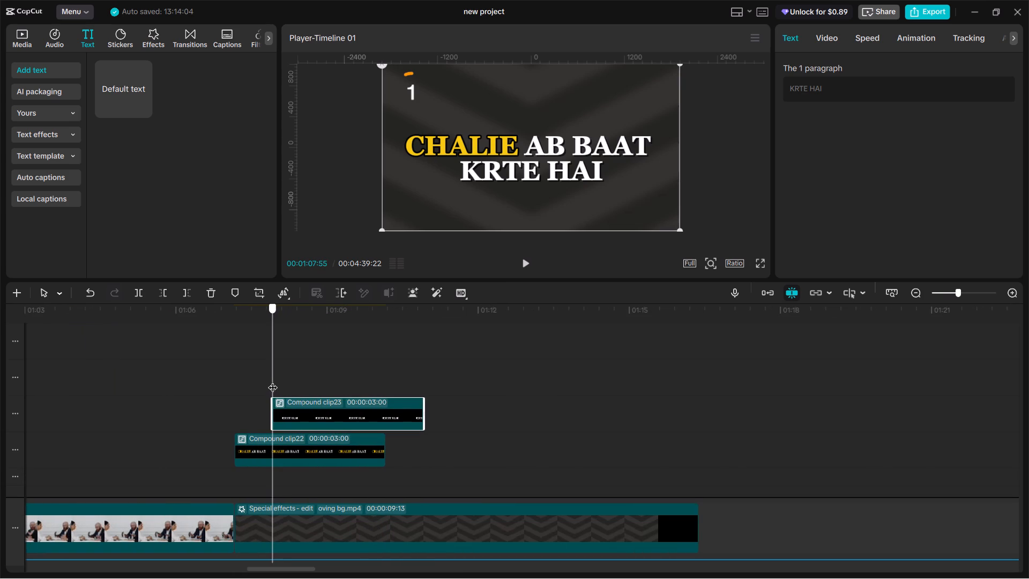
{"action": "left_click_drag", "start_coordinate": [273, 381], "coordinate": [272, 381]}
{"action": "left_click", "coordinate": [819, 38]}
{"action": "left_click", "coordinate": [823, 127]}
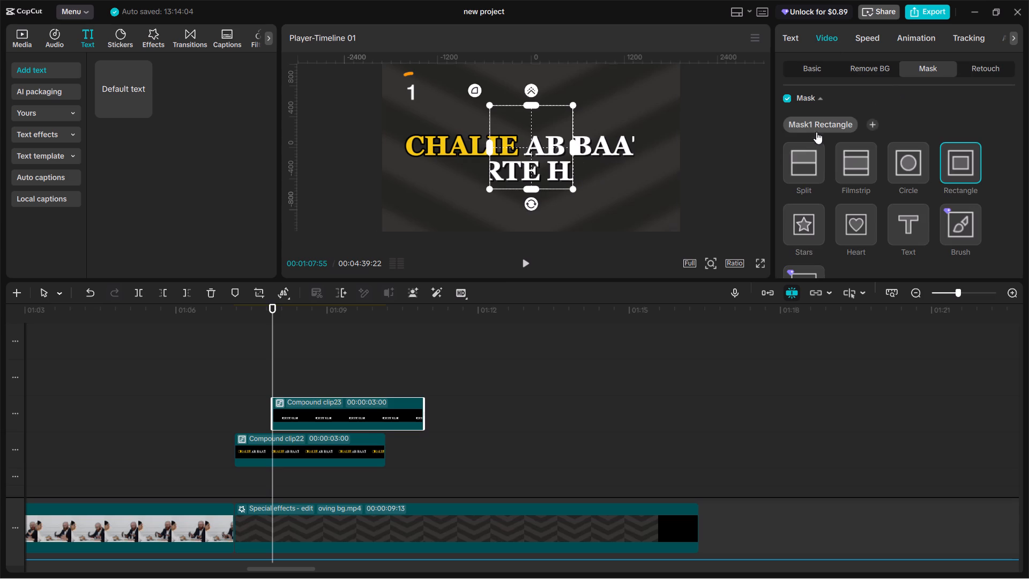
{"action": "left_click", "coordinate": [810, 155]}
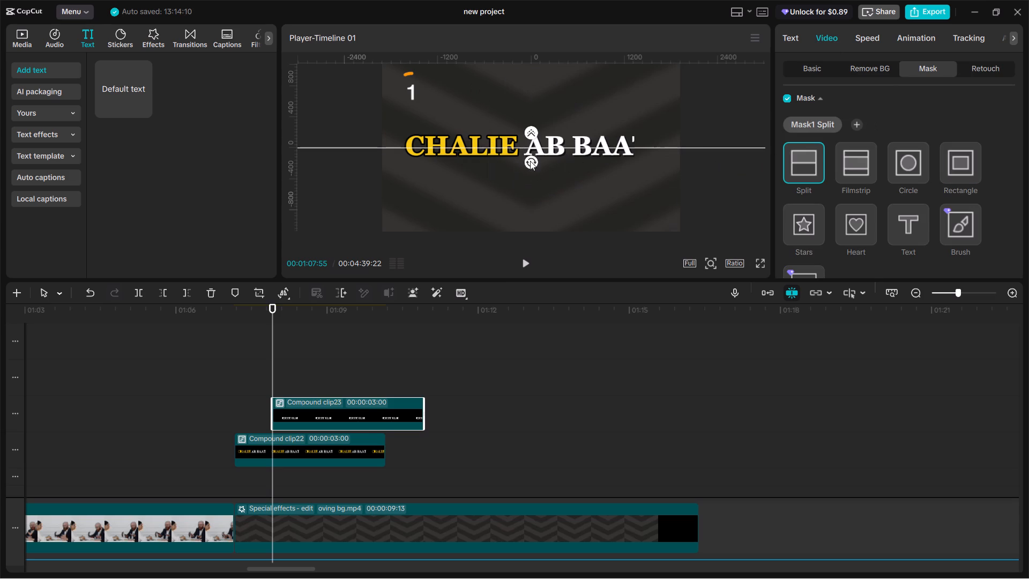
{"action": "left_click_drag", "start_coordinate": [530, 161], "coordinate": [561, 150]}
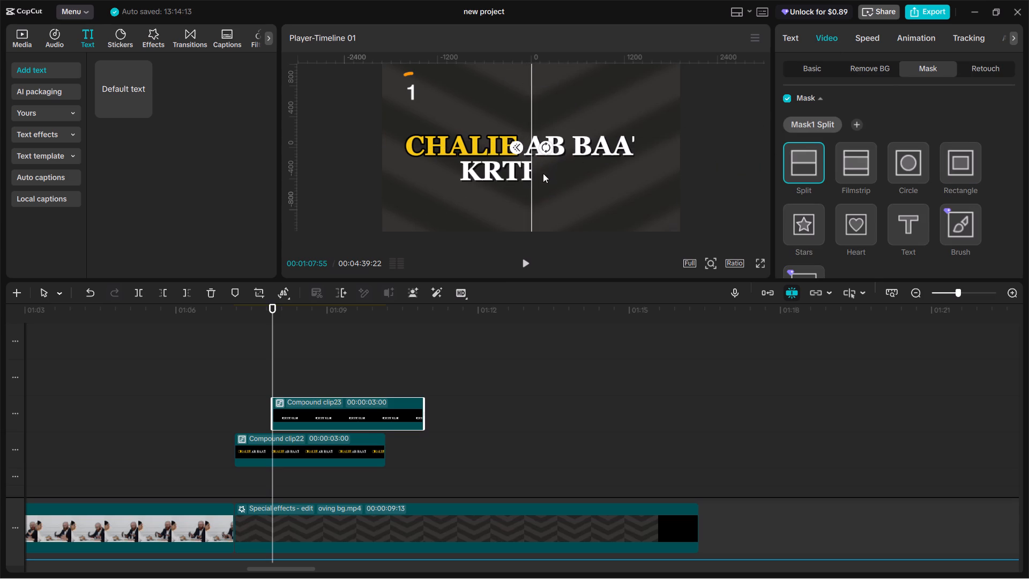
{"action": "left_click_drag", "start_coordinate": [529, 185], "coordinate": [598, 185]}
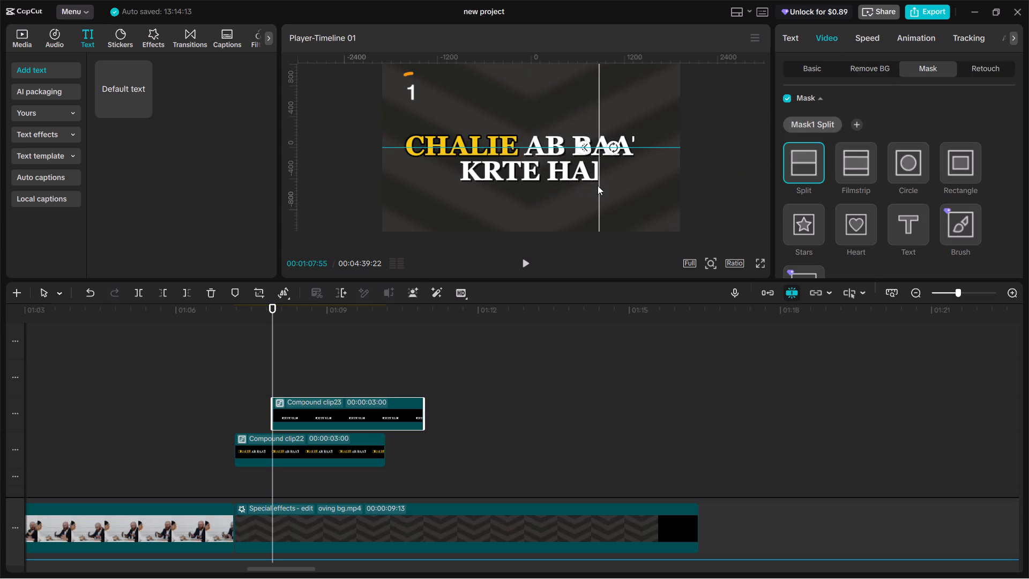
{"action": "left_click_drag", "start_coordinate": [598, 185], "coordinate": [606, 189]}
Keyframe the KRTE HAI compound clip's mask settings at 00:01:08:39.
{"action": "key", "text": "space"}
{"action": "key", "text": "space"}
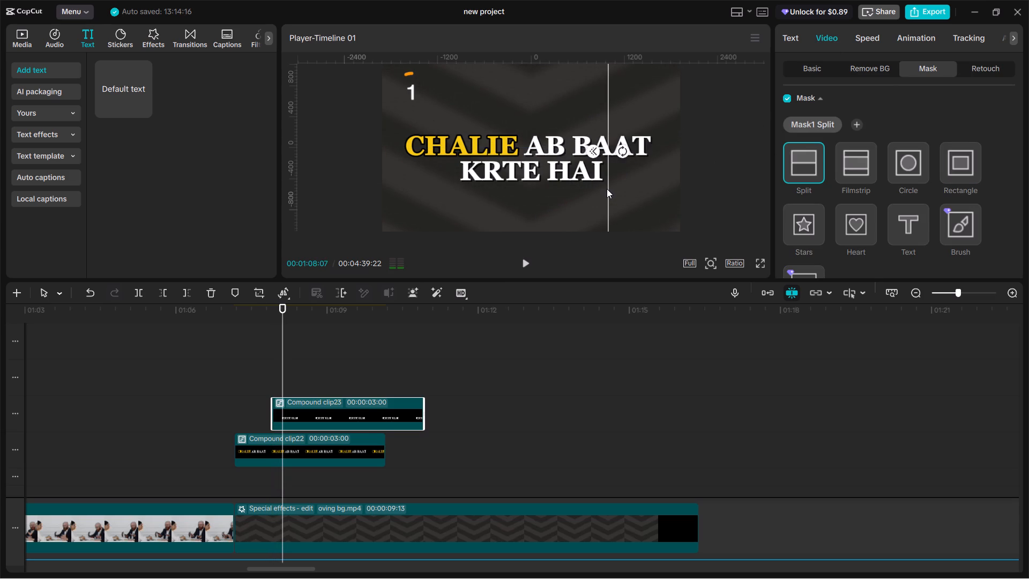
{"action": "key", "text": "space"}
{"action": "key", "text": "space"}
{"action": "key", "text": "space"}
{"action": "key", "text": "space"}
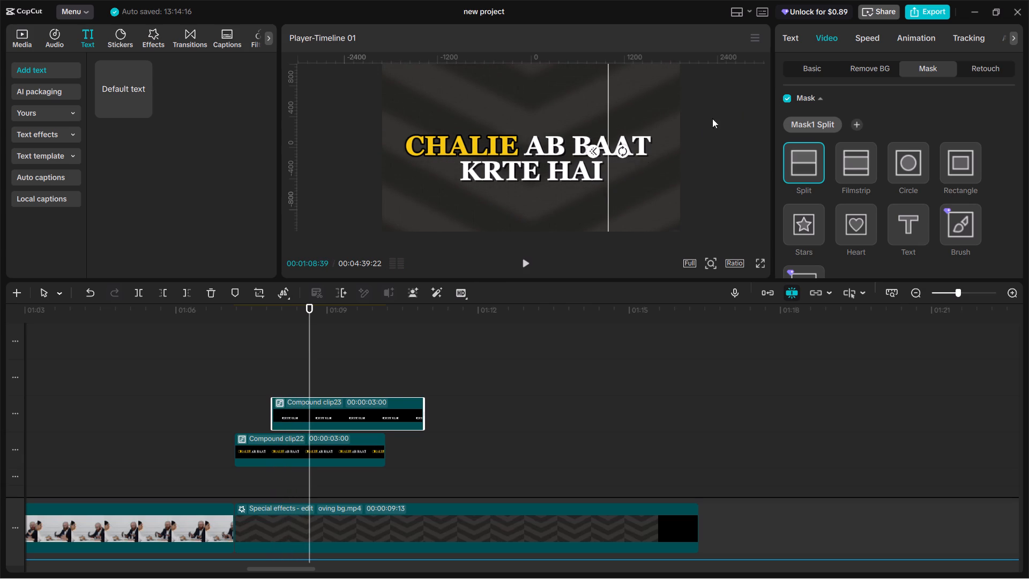
{"action": "scroll", "coordinate": [951, 137], "scroll_direction": "down", "scroll_amount": 3}
{"action": "left_click", "coordinate": [1003, 164]}
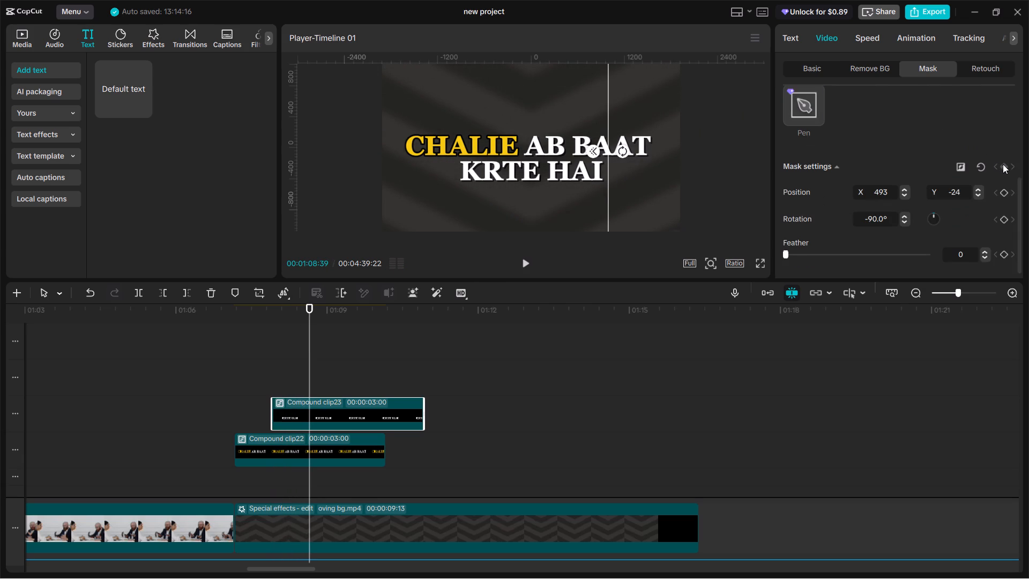
At 00:01:07:55, move the KRTE HAI Split mask line to the text's left edge so the text is hidden.
{"action": "left_click", "coordinate": [280, 377]}
{"action": "left_click_drag", "start_coordinate": [280, 376], "coordinate": [275, 376]}
{"action": "left_click", "coordinate": [295, 402]}
{"action": "left_click_drag", "start_coordinate": [608, 180], "coordinate": [430, 201]}
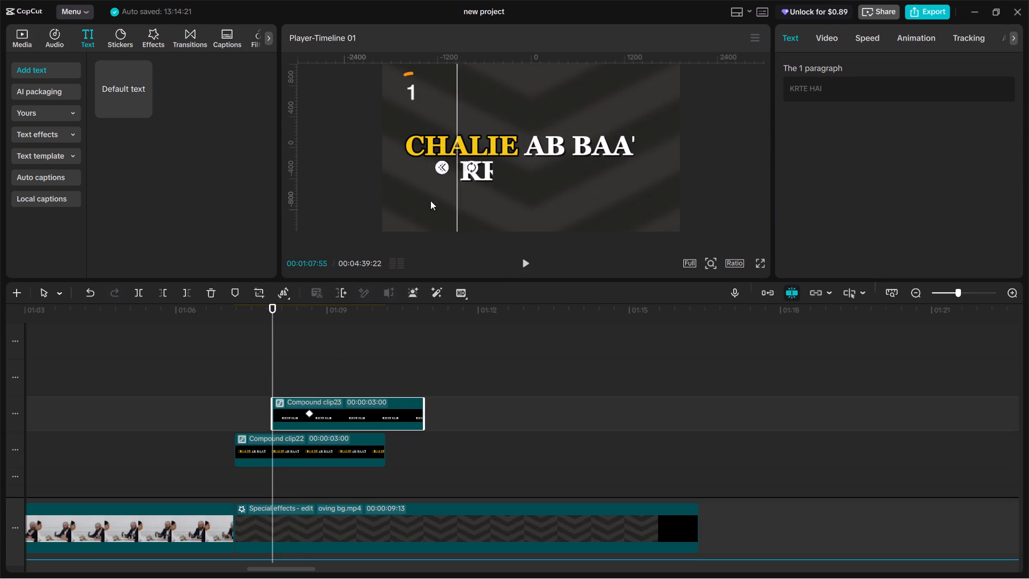
{"action": "left_click_drag", "start_coordinate": [430, 201], "coordinate": [458, 196]}
Play back the title scene to check the CHALIE AB BAAT and KRTE HAI mask reveals in sequence.
{"action": "scroll", "coordinate": [417, 284], "scroll_direction": "down", "scroll_amount": 2, "text": "ctrl"}
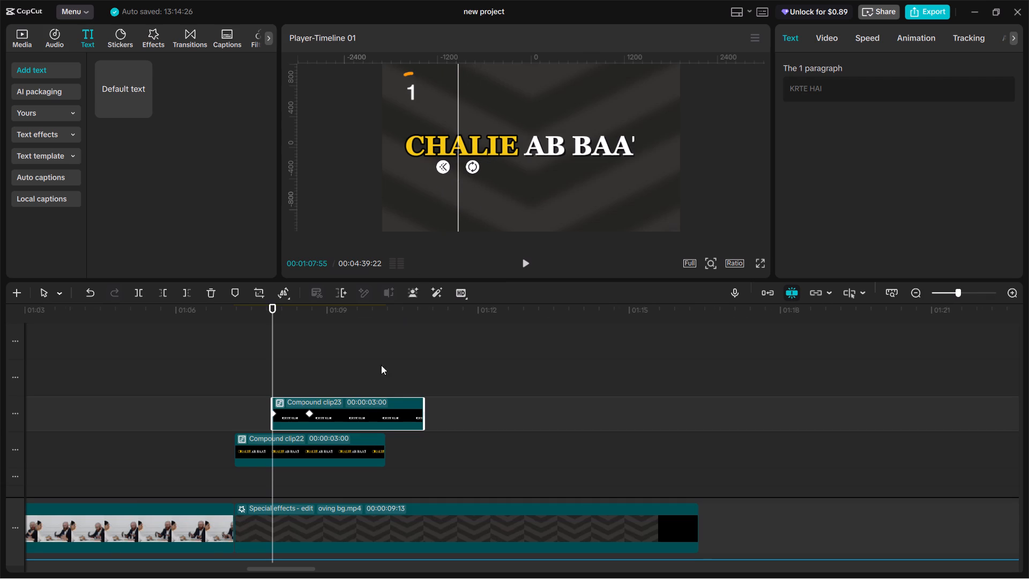
{"action": "scroll", "coordinate": [381, 365], "scroll_direction": "down", "scroll_amount": 8, "text": "ctrl"}
{"action": "left_click", "coordinate": [247, 389]}
{"action": "key", "text": "space"}
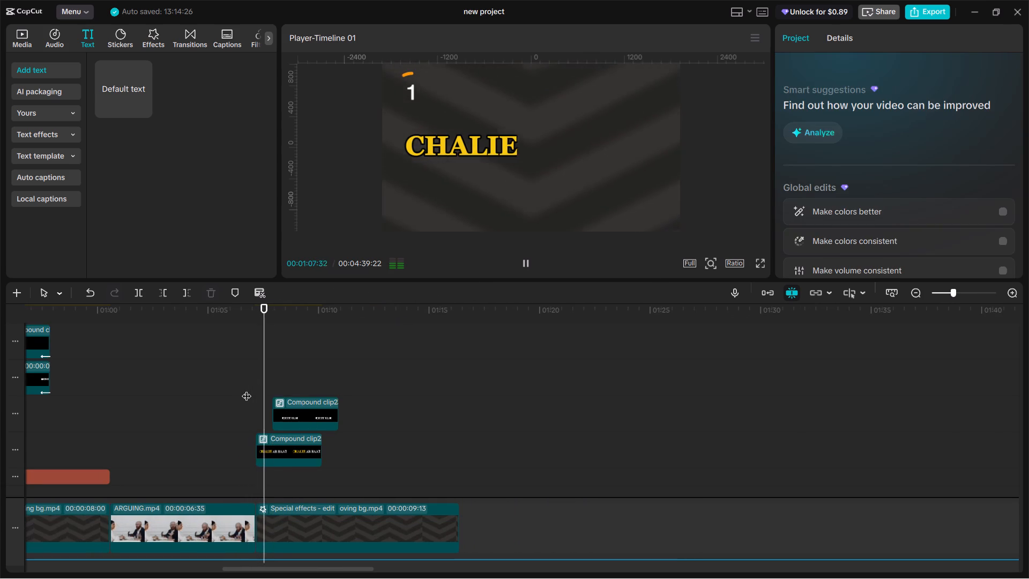
{"action": "key", "text": "space"}
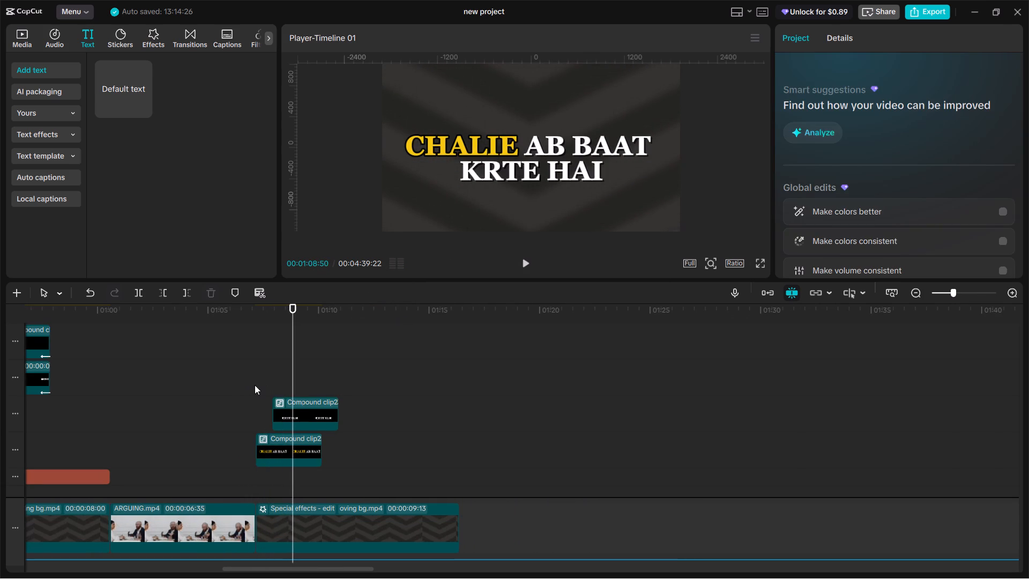
{"action": "left_click", "coordinate": [250, 388]}
{"action": "key", "text": "space"}
{"action": "key", "text": "space"}
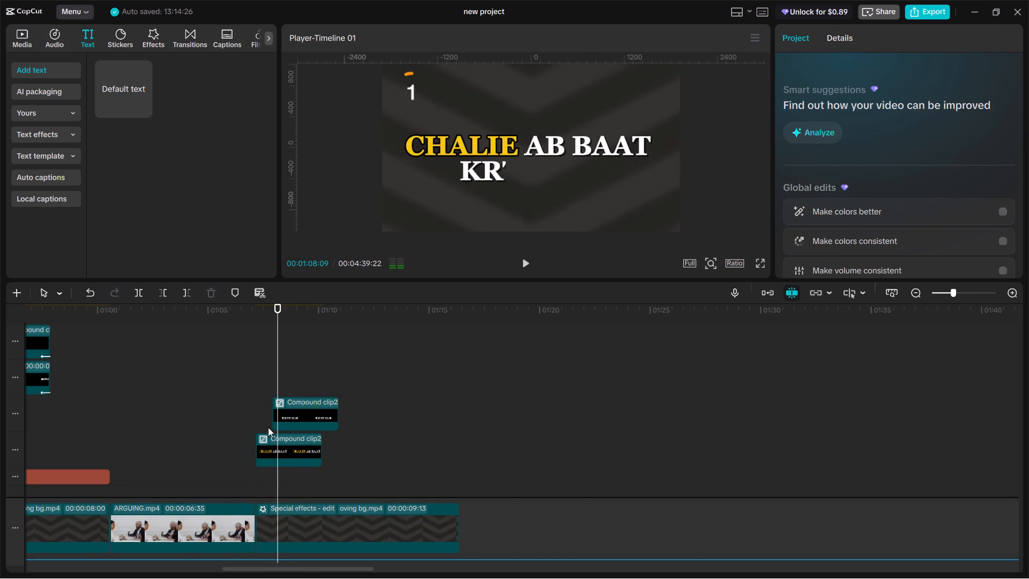
Apply Easing to the mask keyframes of both the CHALIE AB BAAT and KRTE HAI compound clips and preview the reveals.
{"action": "left_click", "coordinate": [269, 437]}
{"action": "right_click", "coordinate": [273, 448]}
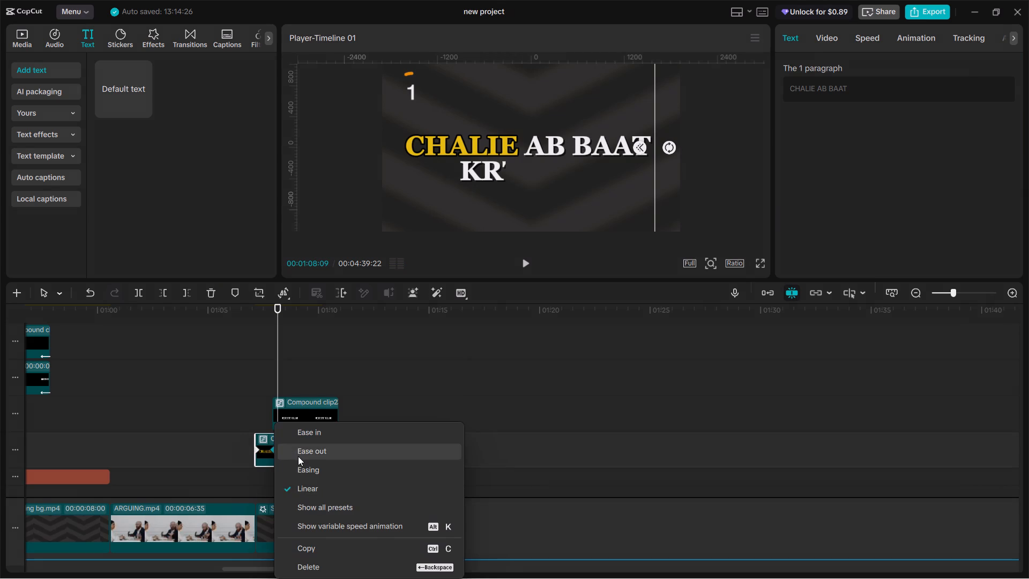
{"action": "left_click", "coordinate": [301, 470]}
{"action": "left_click", "coordinate": [291, 421]}
{"action": "right_click", "coordinate": [288, 413]}
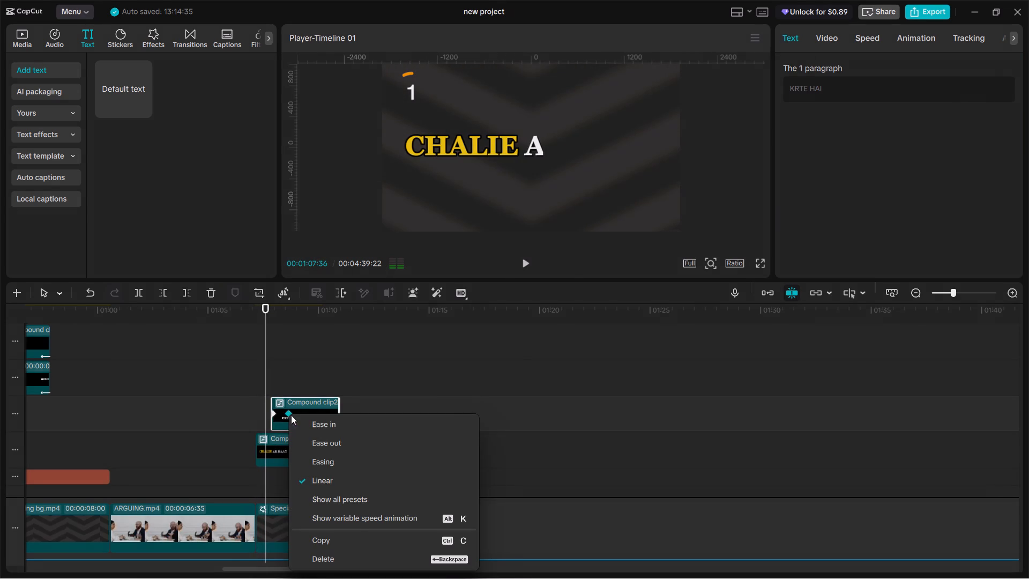
{"action": "left_click", "coordinate": [312, 459]}
{"action": "left_click", "coordinate": [238, 414]}
{"action": "key", "text": "space"}
{"action": "key", "text": "space"}
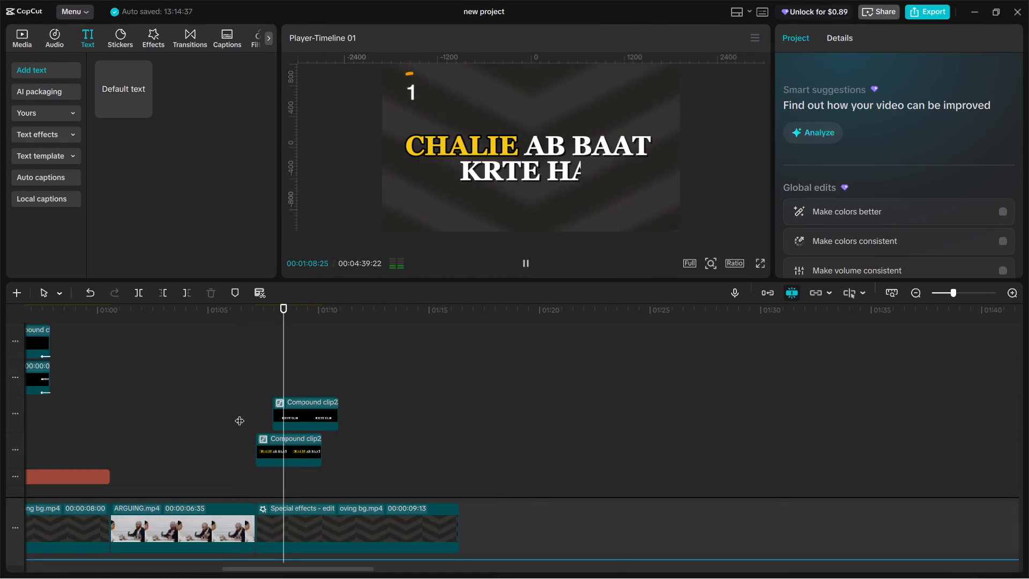
{"action": "key", "text": "space"}
Combine the CHALIE AB BAAT and KRTE HAI compound clips into a single compound clip.
{"action": "left_click_drag", "start_coordinate": [259, 396], "coordinate": [304, 461]}
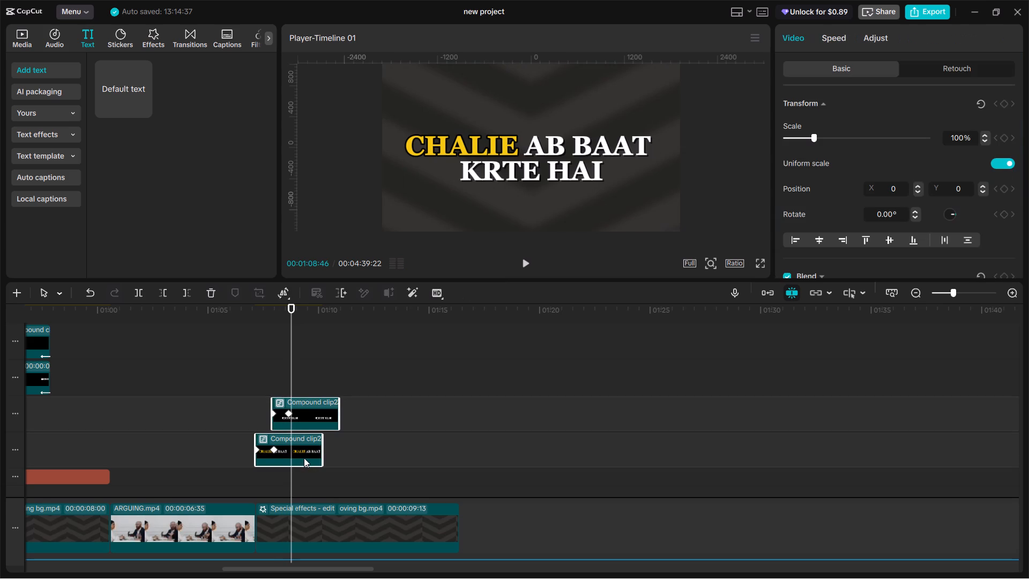
{"action": "key", "text": "alt+g"}
Play back the combined title compound clip to check the timing of both line reveals.
{"action": "left_click", "coordinate": [241, 388]}
{"action": "key", "text": "space"}
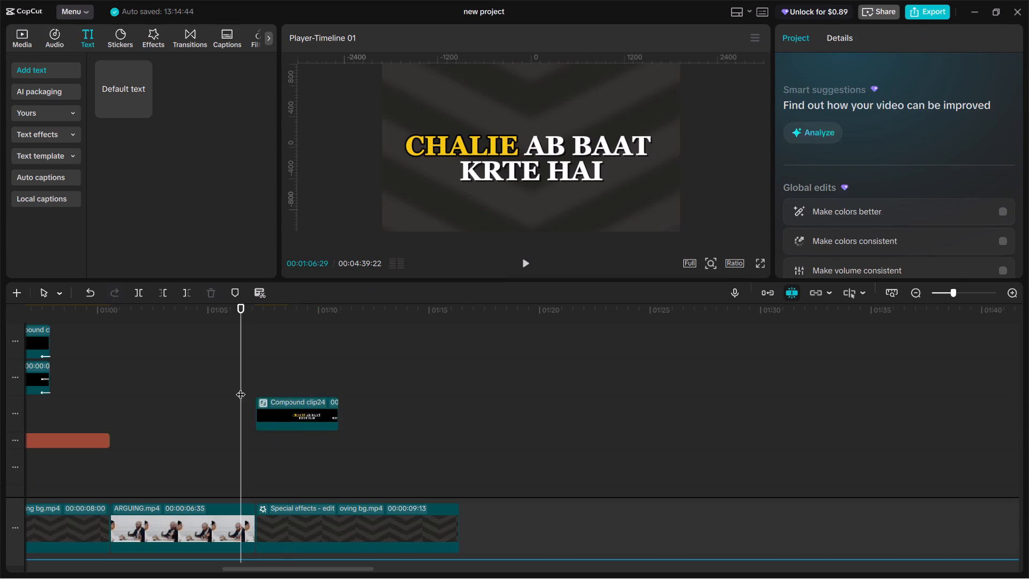
{"action": "key", "text": "space"}
{"action": "key", "text": "space"}
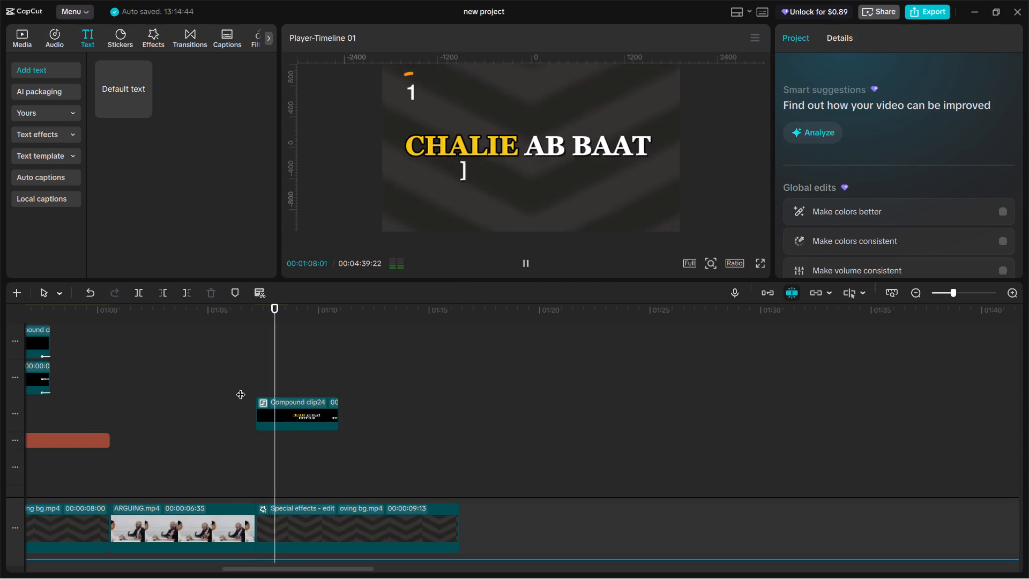
{"action": "key", "text": "space"}
{"action": "key", "text": "space"}
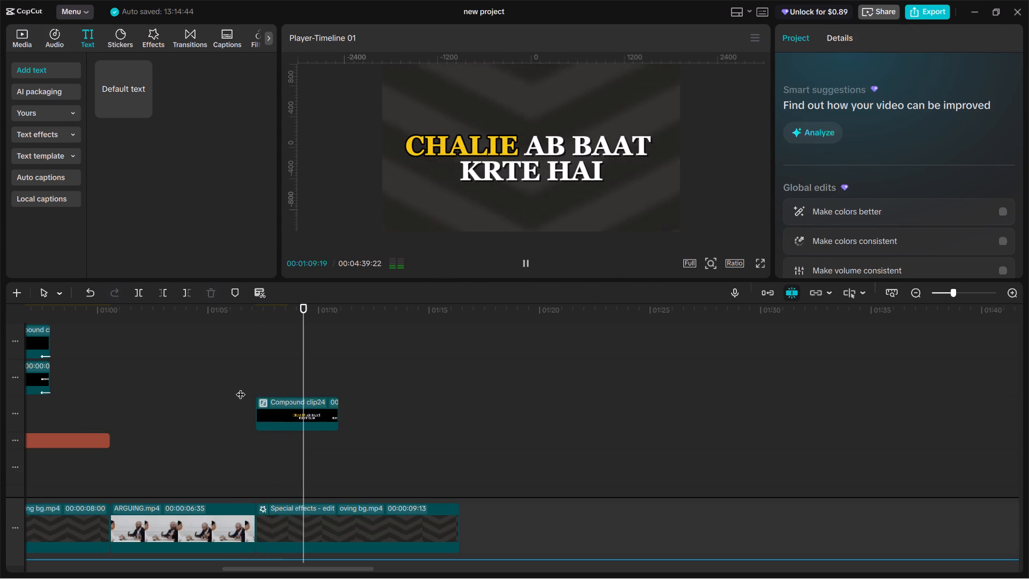
{"action": "key", "text": "space"}
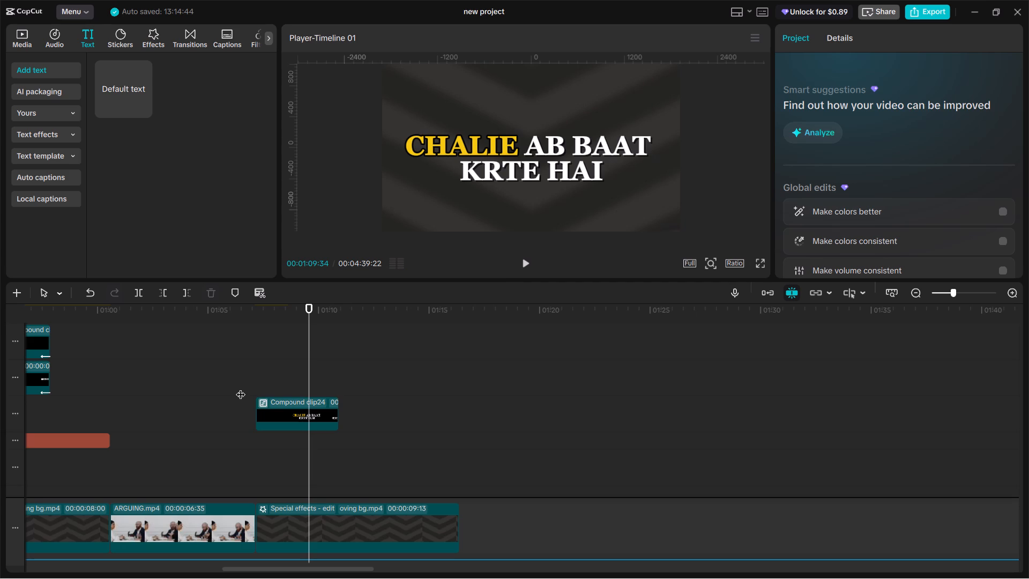
{"action": "double_click", "coordinate": [282, 378]}
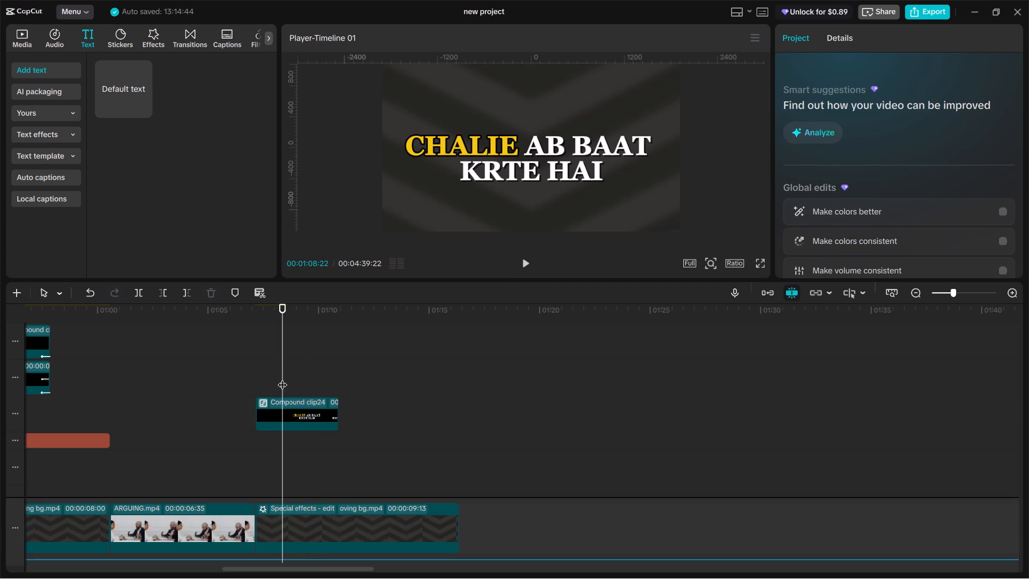
{"action": "key", "text": "space"}
{"action": "key", "text": "space"}
{"action": "left_click", "coordinate": [289, 382]}
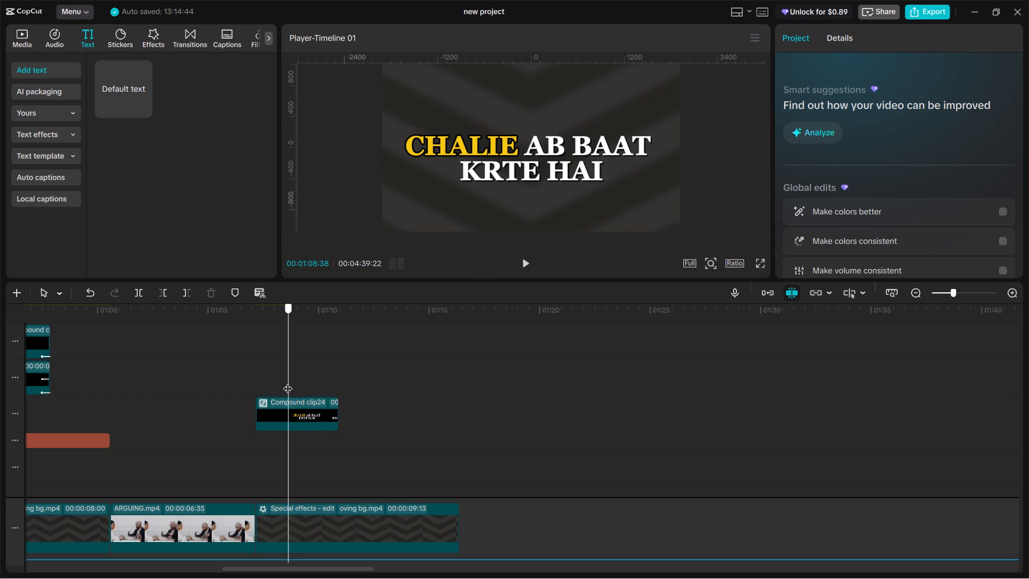
Examine the timeline tracks around 00:01:08 to locate where the existing countdown overlay ends.
{"action": "scroll", "coordinate": [312, 445], "scroll_direction": "down", "scroll_amount": 18}
{"action": "scroll", "coordinate": [312, 458], "scroll_direction": "down", "scroll_amount": 11}
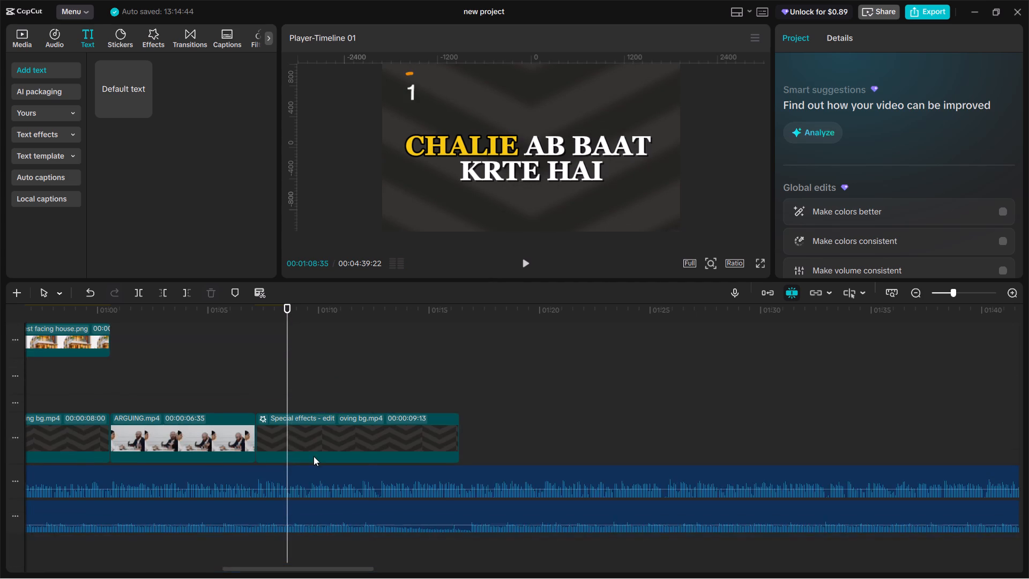
{"action": "scroll", "coordinate": [312, 455], "scroll_direction": "up", "scroll_amount": 16, "text": "ctrl"}
{"action": "left_click", "coordinate": [287, 390]}
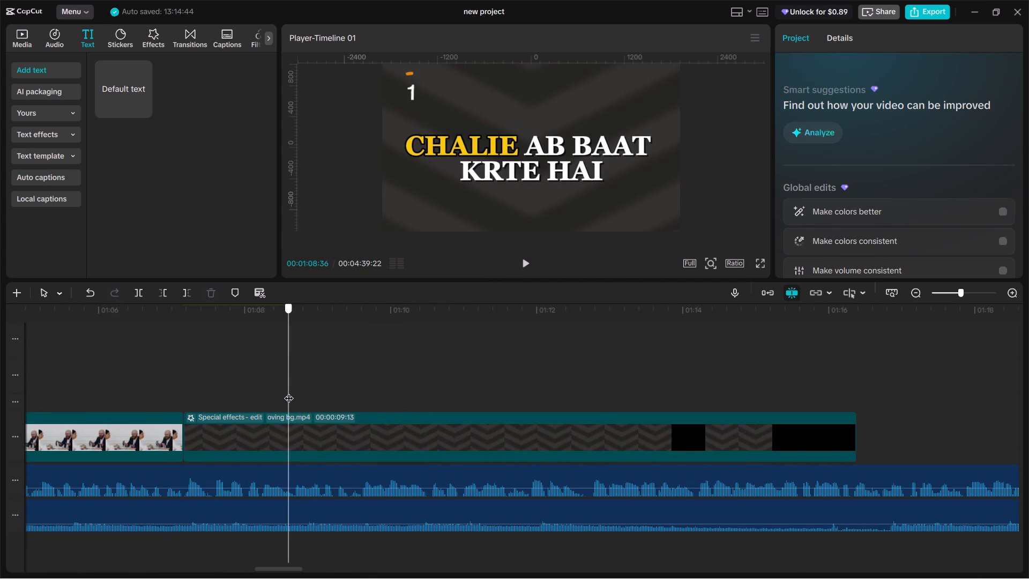
{"action": "scroll", "coordinate": [302, 387], "scroll_direction": "down", "scroll_amount": 5, "text": "ctrl"}
{"action": "scroll", "coordinate": [312, 386], "scroll_direction": "up", "scroll_amount": 15, "text": "ctrl"}
{"action": "scroll", "coordinate": [303, 393], "scroll_direction": "down", "scroll_amount": 5, "text": "ctrl"}
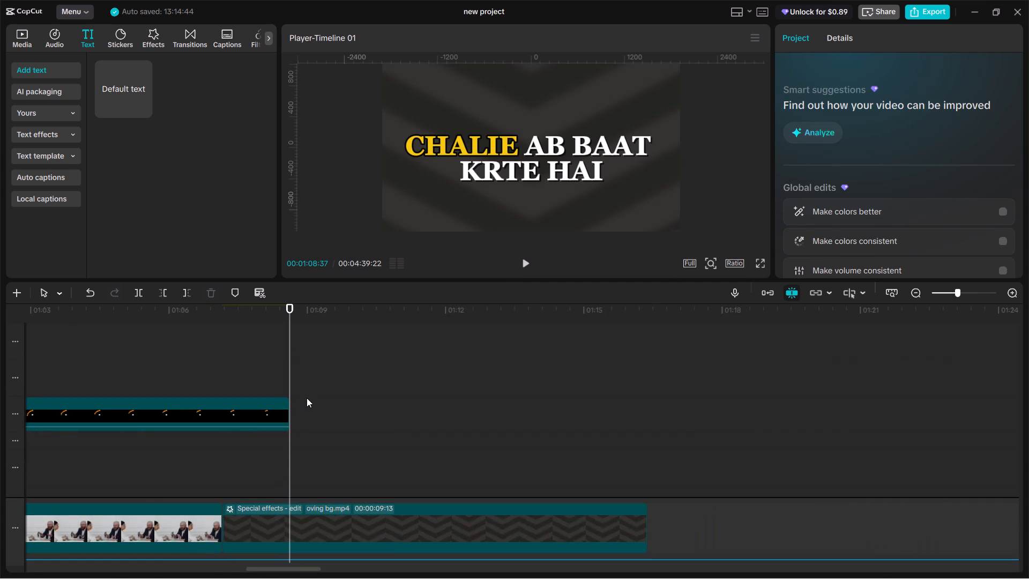
{"action": "scroll", "coordinate": [307, 398], "scroll_direction": "down", "scroll_amount": 12, "text": "ctrl"}
{"action": "scroll", "coordinate": [306, 399], "scroll_direction": "up", "scroll_amount": 20}
{"action": "scroll", "coordinate": [306, 399], "scroll_direction": "up", "scroll_amount": 3}
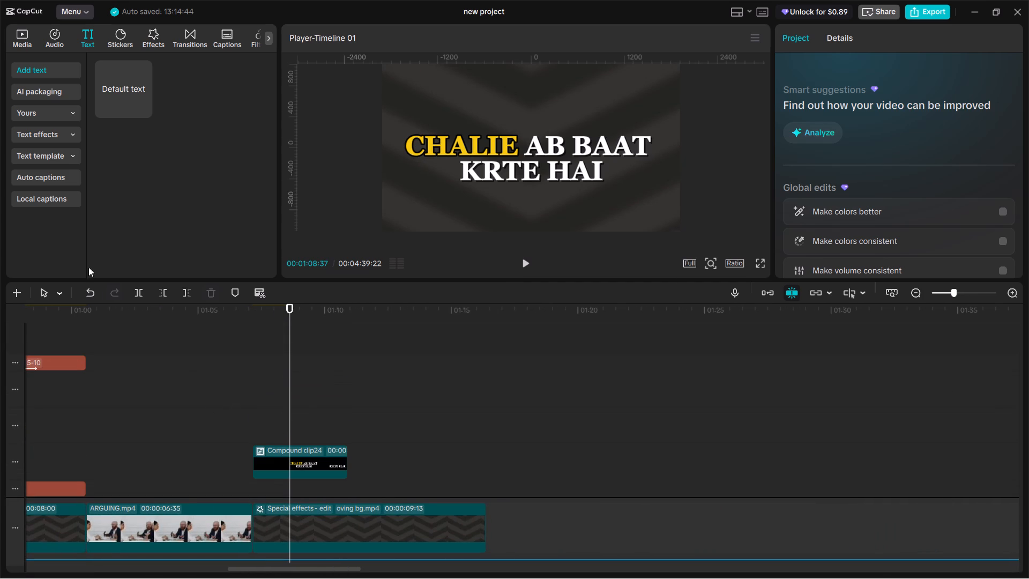
Add the 10 Second Timer video from the imported media to an overlay track above the title, starting just before the title clip.
{"action": "left_click", "coordinate": [22, 43]}
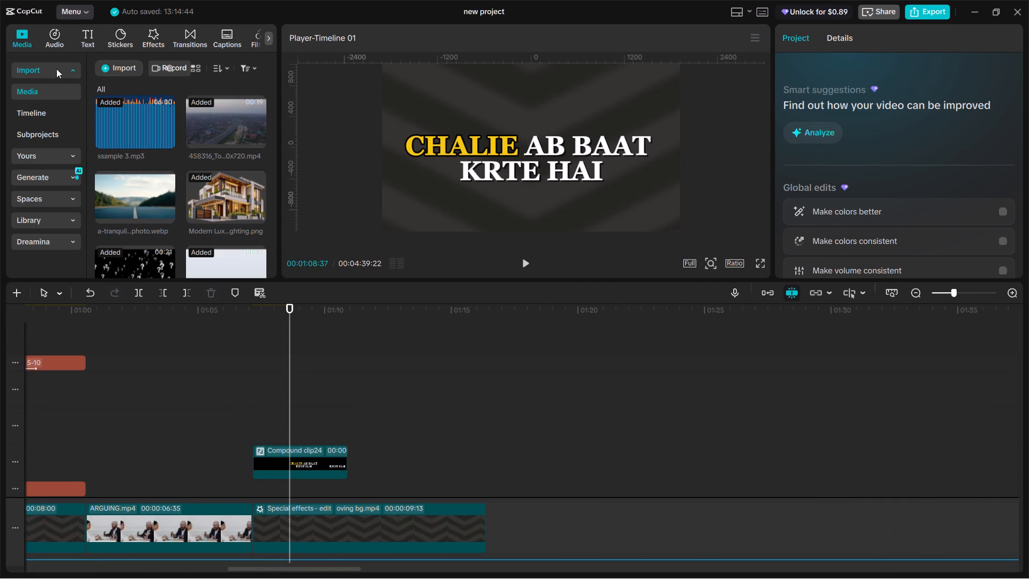
{"action": "scroll", "coordinate": [207, 164], "scroll_direction": "down", "scroll_amount": 3}
{"action": "scroll", "coordinate": [207, 165], "scroll_direction": "up", "scroll_amount": 13}
{"action": "scroll", "coordinate": [205, 162], "scroll_direction": "down", "scroll_amount": 2}
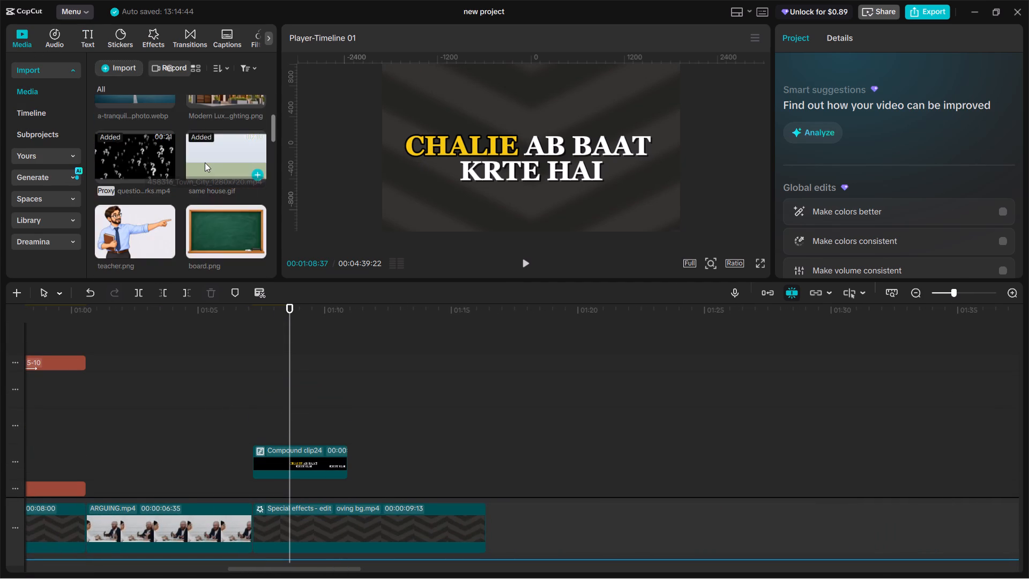
{"action": "scroll", "coordinate": [205, 162], "scroll_direction": "down", "scroll_amount": 3}
{"action": "scroll", "coordinate": [139, 190], "scroll_direction": "down", "scroll_amount": 2}
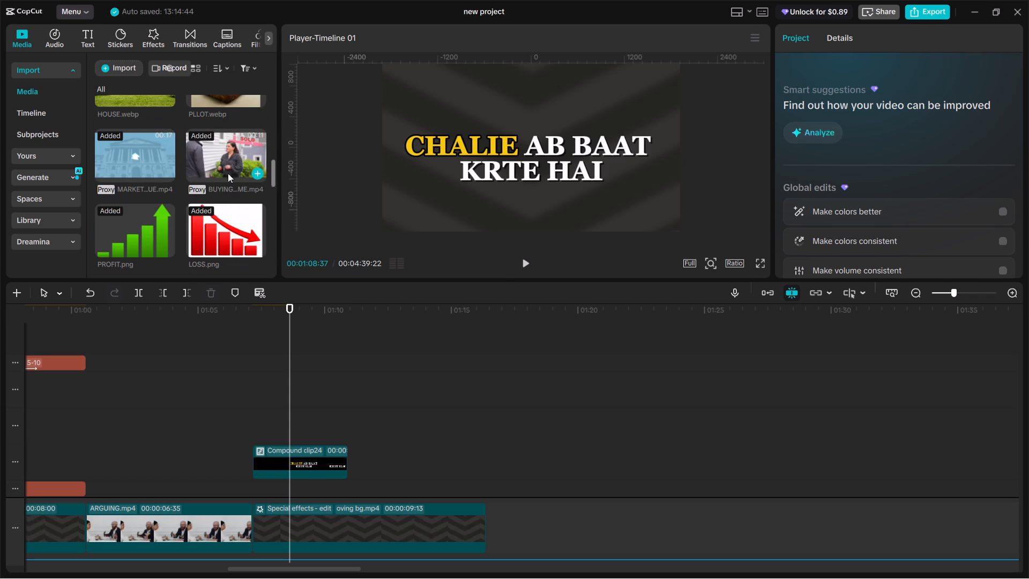
{"action": "scroll", "coordinate": [130, 217], "scroll_direction": "down", "scroll_amount": 1}
{"action": "scroll", "coordinate": [203, 224], "scroll_direction": "down", "scroll_amount": 1}
{"action": "left_click_drag", "start_coordinate": [220, 180], "coordinate": [400, 420]}
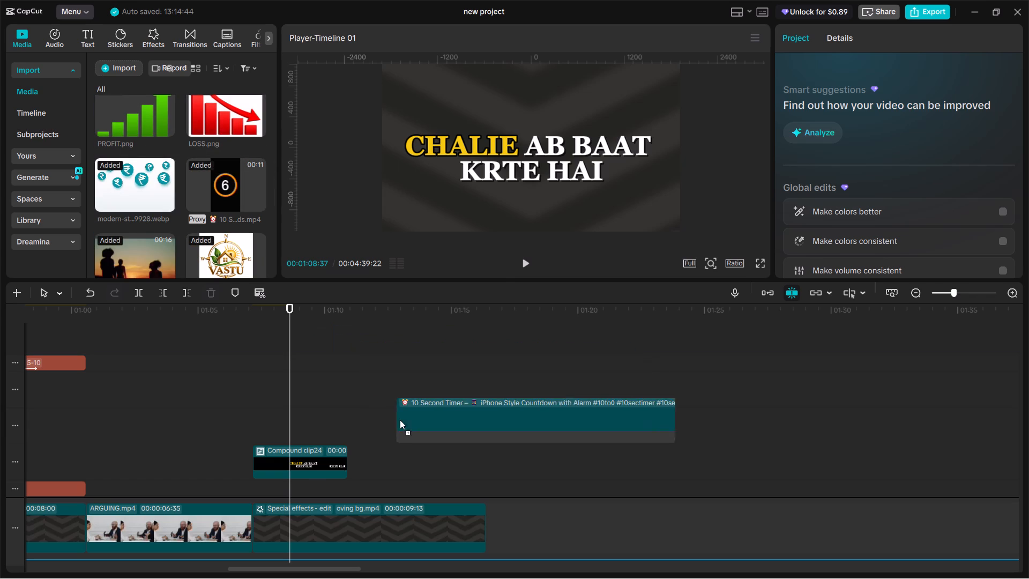
{"action": "left_click_drag", "start_coordinate": [400, 420], "coordinate": [327, 382]}
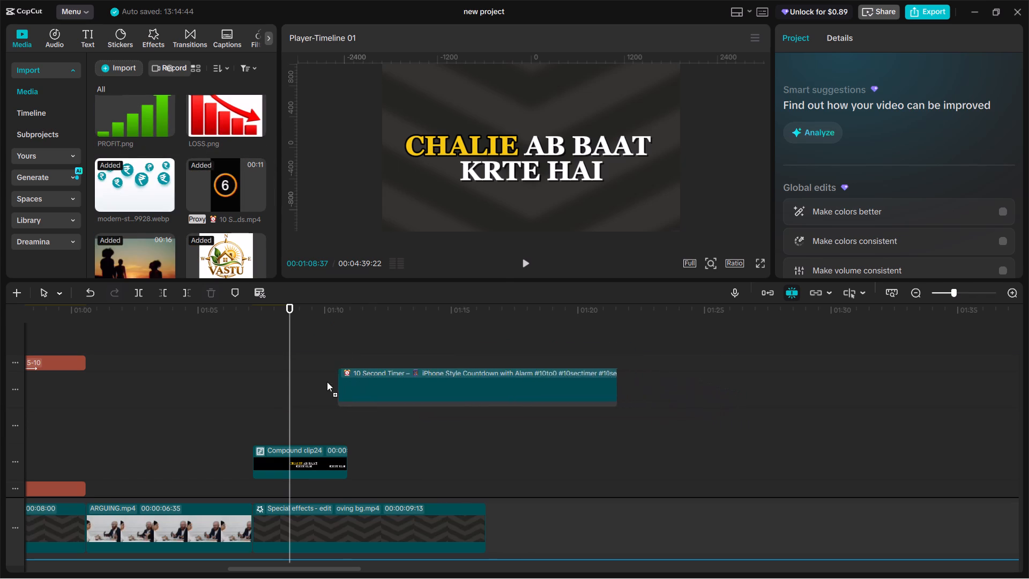
{"action": "left_click_drag", "start_coordinate": [327, 382], "coordinate": [223, 375]}
Split the timer clip at 00:01:13:59, where the number 2 has a full ring, and delete the part before it.
{"action": "left_click_drag", "start_coordinate": [292, 341], "coordinate": [304, 345]}
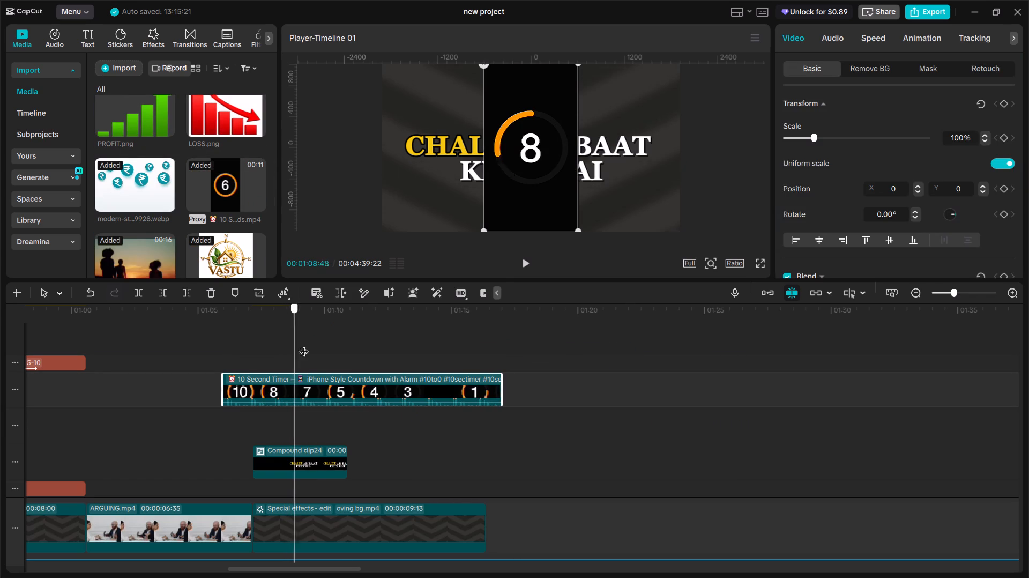
{"action": "left_click_drag", "start_coordinate": [304, 345], "coordinate": [450, 372]}
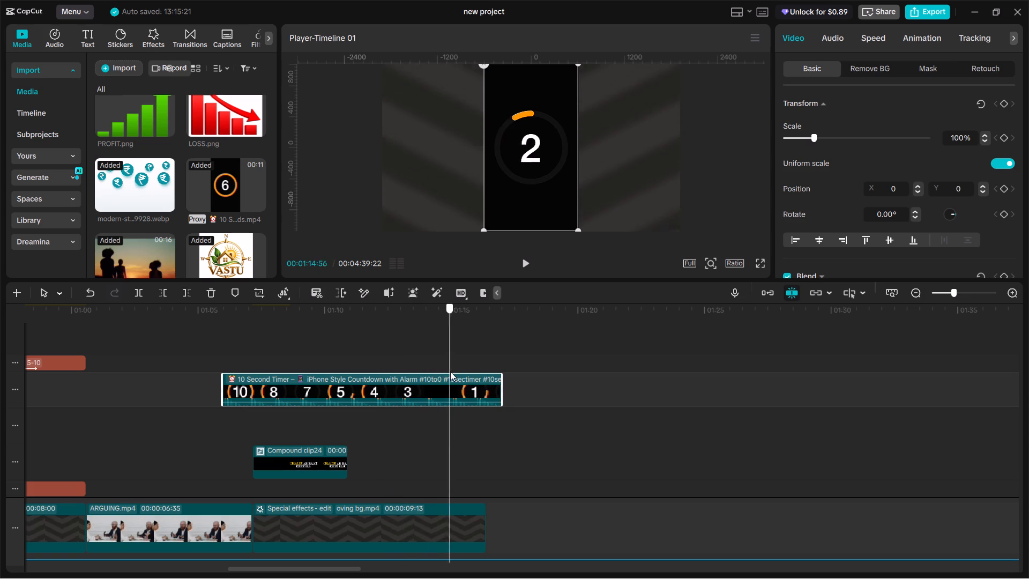
{"action": "left_click_drag", "start_coordinate": [450, 372], "coordinate": [427, 363]}
{"action": "key", "text": "Left"}
{"action": "key", "text": "Left"}
{"action": "key", "text": "Left"}
{"action": "key", "text": "Right"}
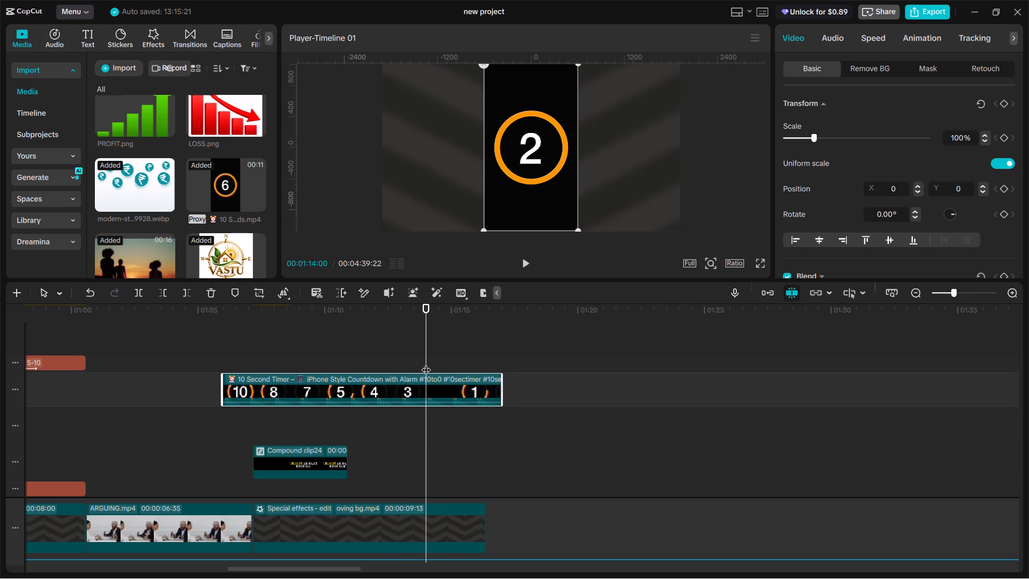
{"action": "key", "text": "Left"}
{"action": "key", "text": "Right"}
{"action": "key", "text": "Right"}
{"action": "key", "text": "Left"}
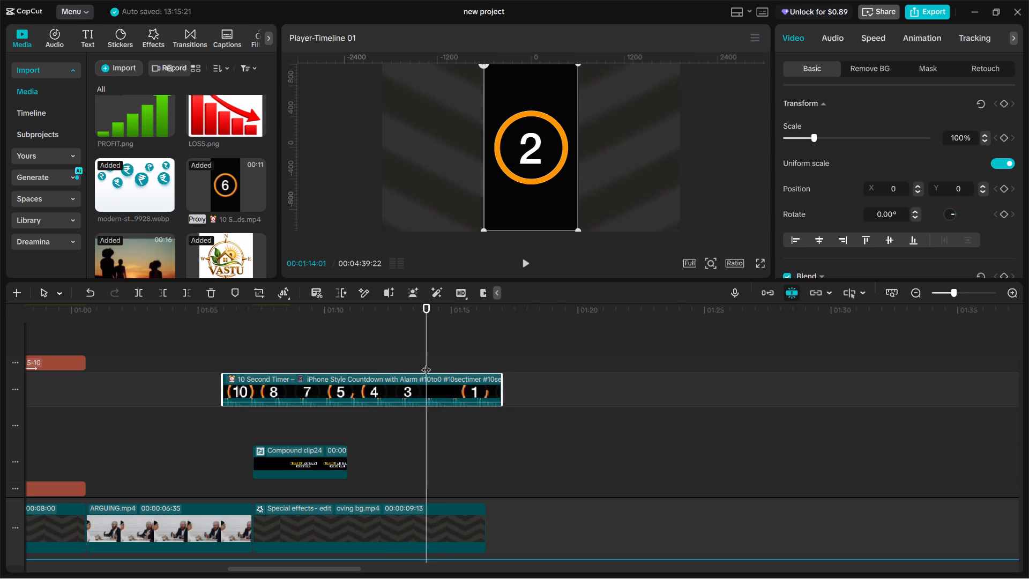
{"action": "key", "text": "Left"}
{"action": "key", "text": "Left"}
{"action": "key", "text": "Left"}
{"action": "key", "text": "Left"}
{"action": "key", "text": "Right"}
{"action": "key", "text": "Right"}
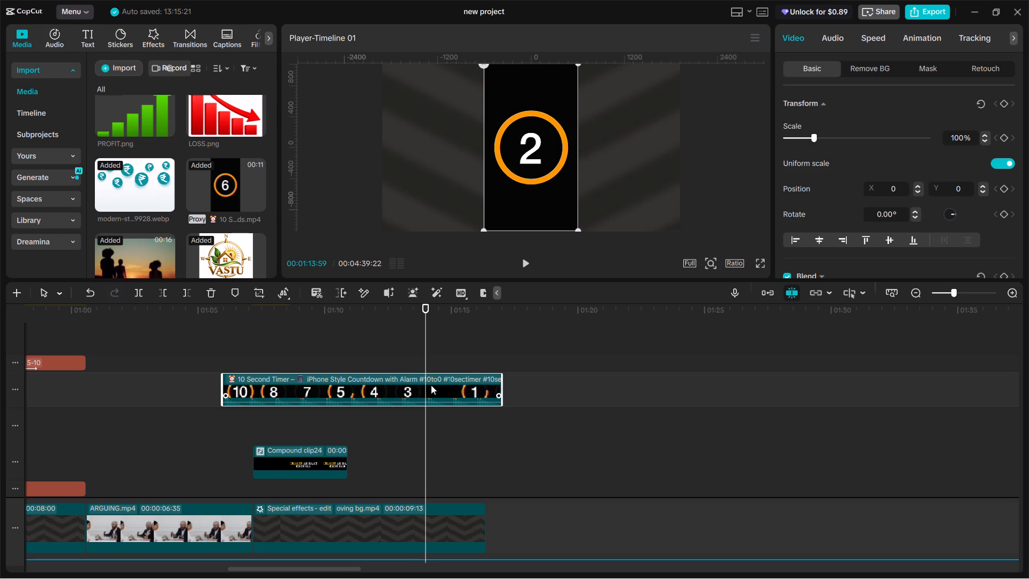
{"action": "key", "text": "ctrl+b"}
{"action": "left_click", "coordinate": [384, 387]}
{"action": "key", "text": "BackSpace"}
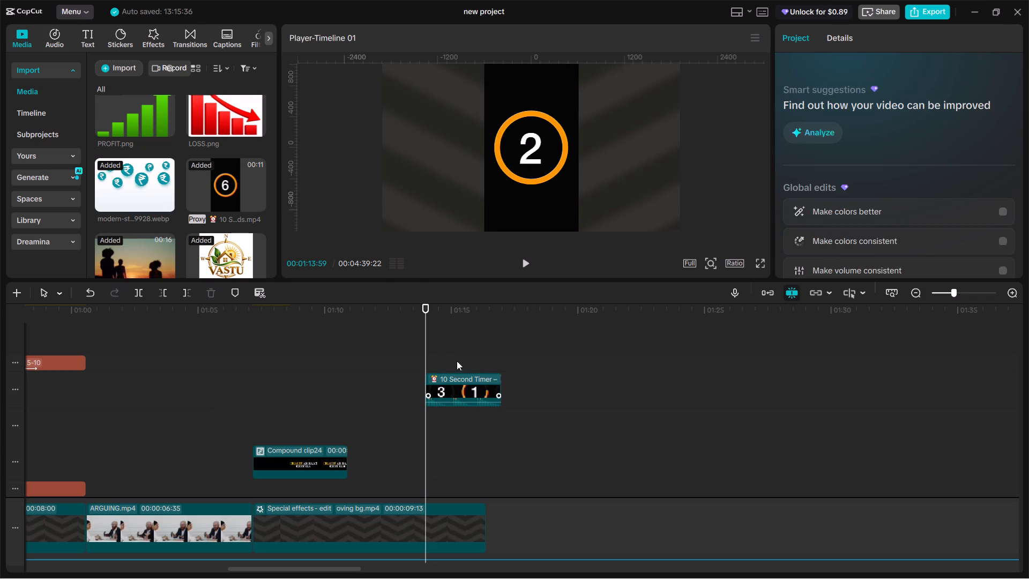
Split the timer clip at 00:01:14:58, at the end of the number 2, and delete the part after it.
{"action": "double_click", "coordinate": [446, 348]}
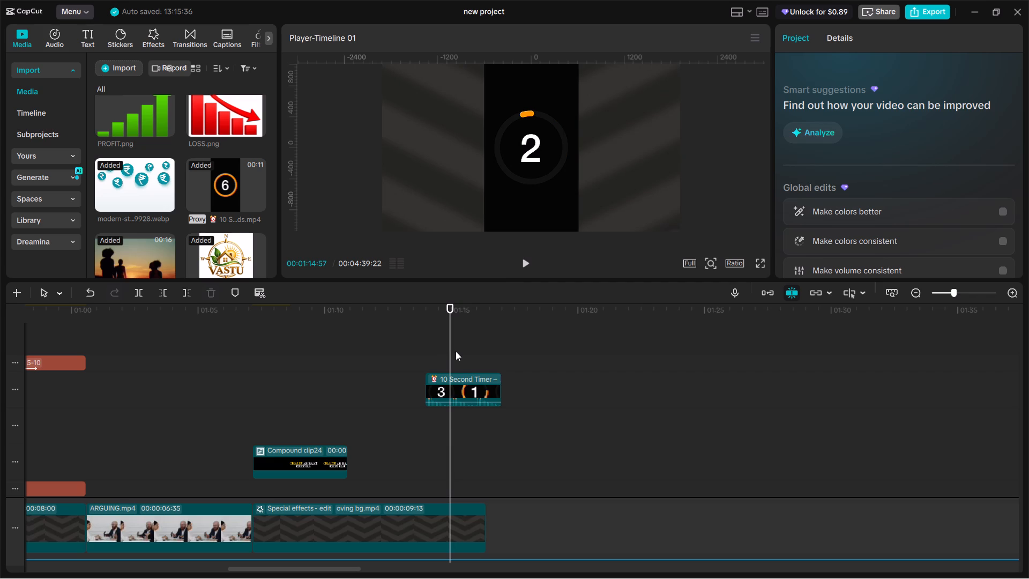
{"action": "key", "text": "Right"}
{"action": "key", "text": "Right"}
{"action": "key", "text": "Left"}
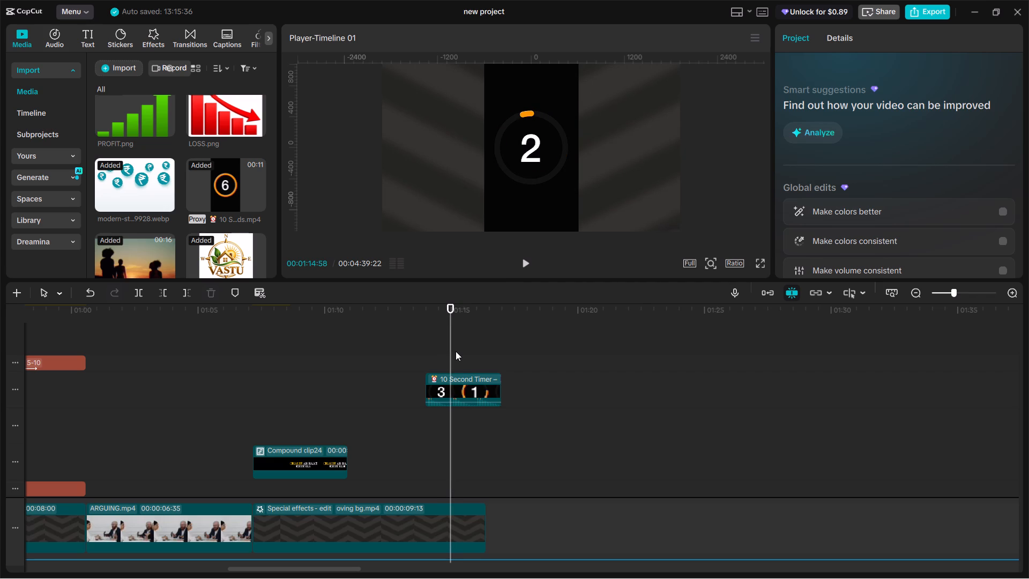
{"action": "left_click", "coordinate": [482, 384]}
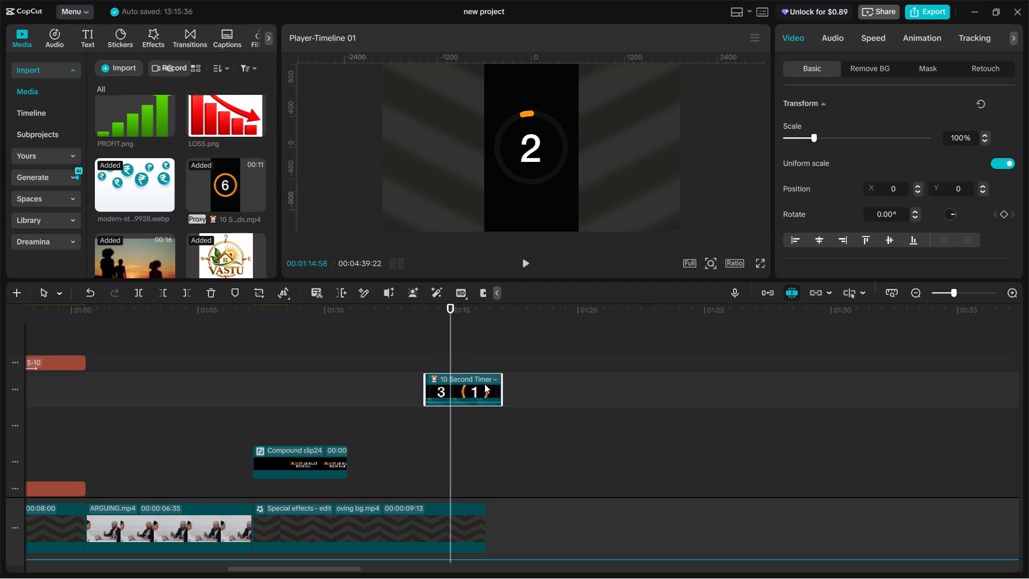
{"action": "key", "text": "ctrl+b"}
{"action": "key", "text": "BackSpace"}
Move the trimmed number 2 timer clip earlier on its track to start at about 00:01:12.
{"action": "left_click", "coordinate": [440, 384]}
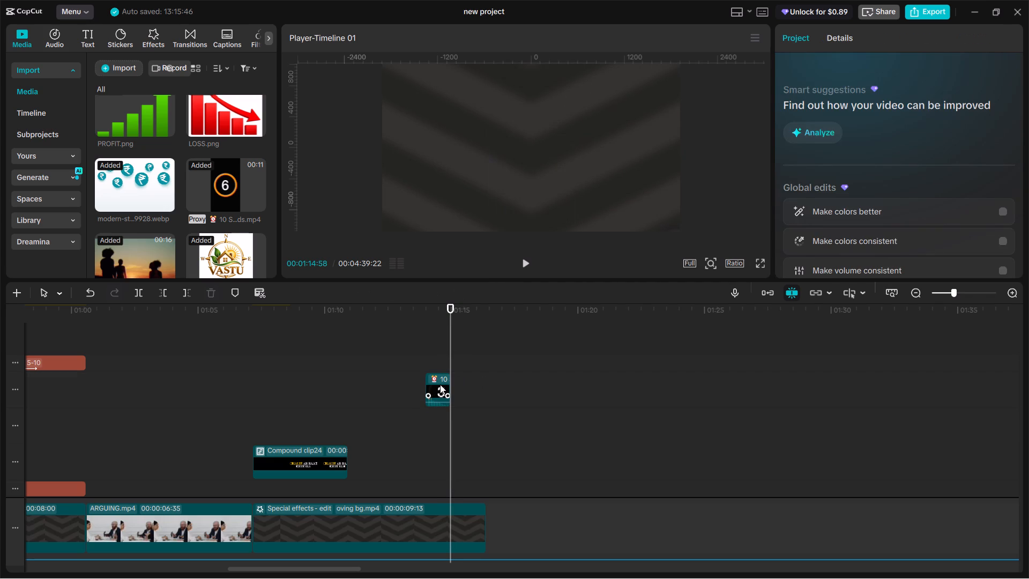
{"action": "left_click_drag", "start_coordinate": [439, 384], "coordinate": [389, 379]}
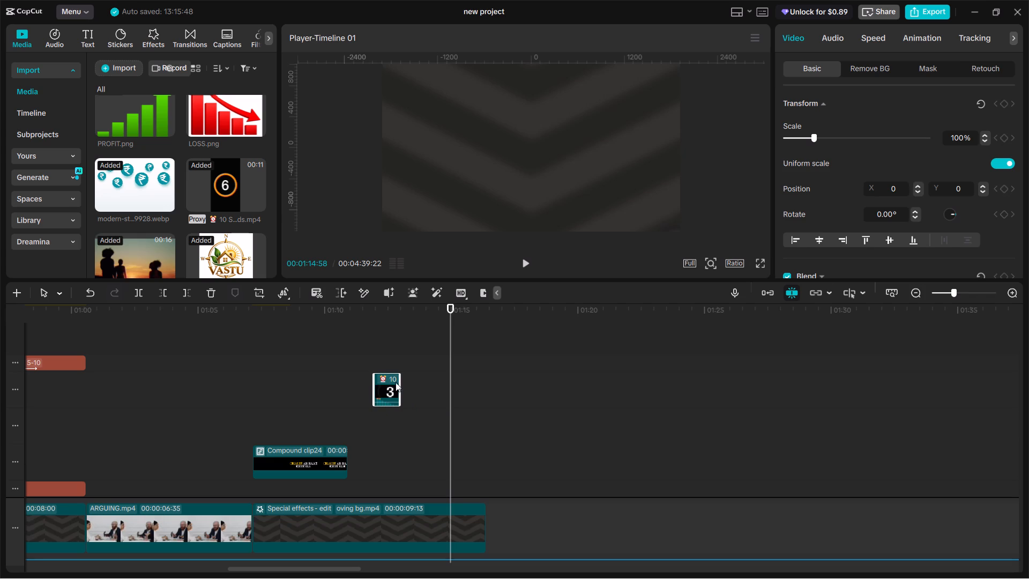
Slow the number 2 timer clip to 0.10x speed, stretching its duration to 9.9 s.
{"action": "left_click", "coordinate": [384, 384]}
{"action": "left_click", "coordinate": [882, 28]}
{"action": "left_click", "coordinate": [871, 36]}
{"action": "left_click_drag", "start_coordinate": [397, 378], "coordinate": [426, 379]}
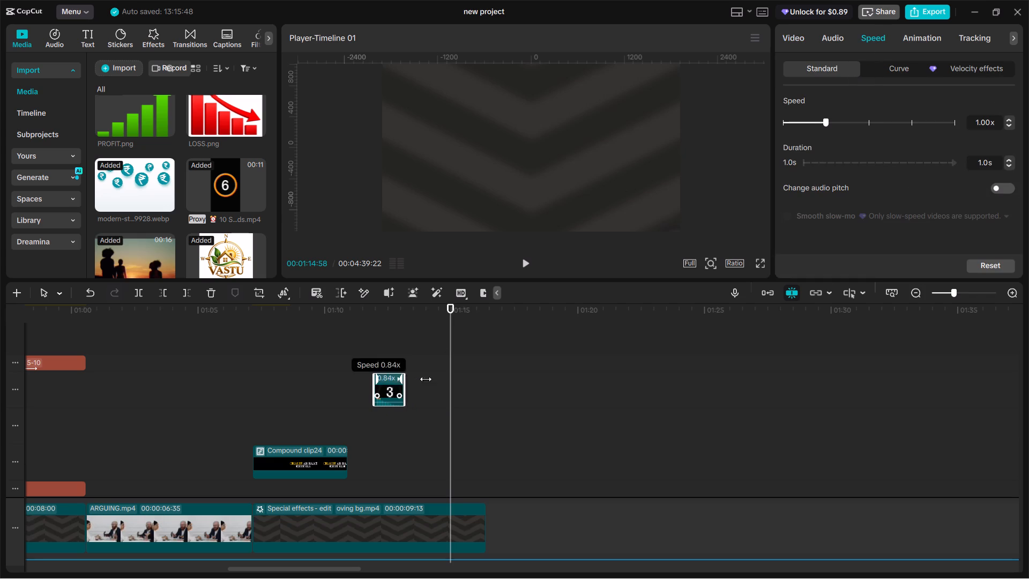
{"action": "left_click_drag", "start_coordinate": [426, 379], "coordinate": [753, 380]}
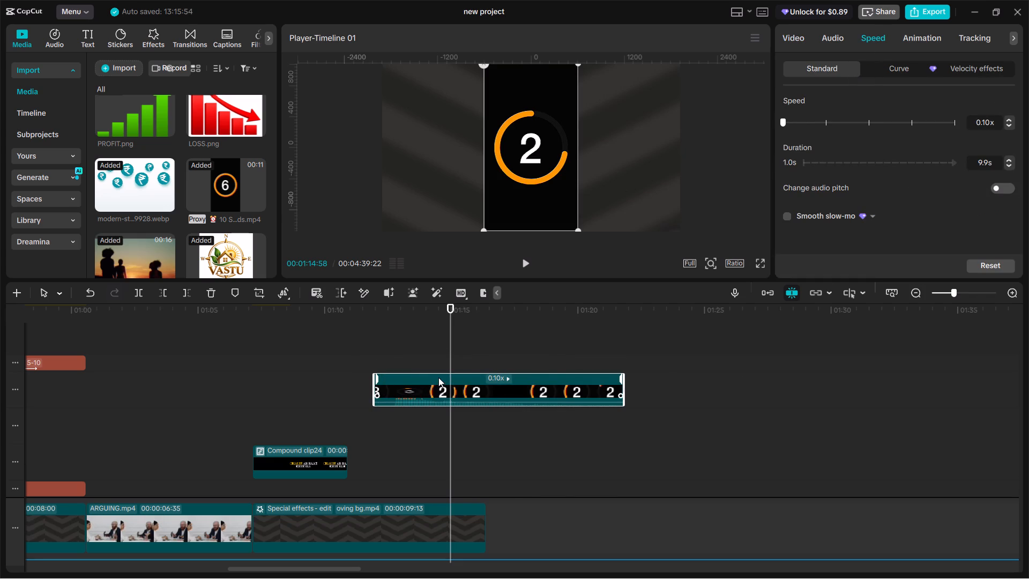
Make the slowed timer clip a compound clip, stretch it to 0.7x speed, about 14:43 long, and preview it from its start.
{"action": "key", "text": "alt+g"}
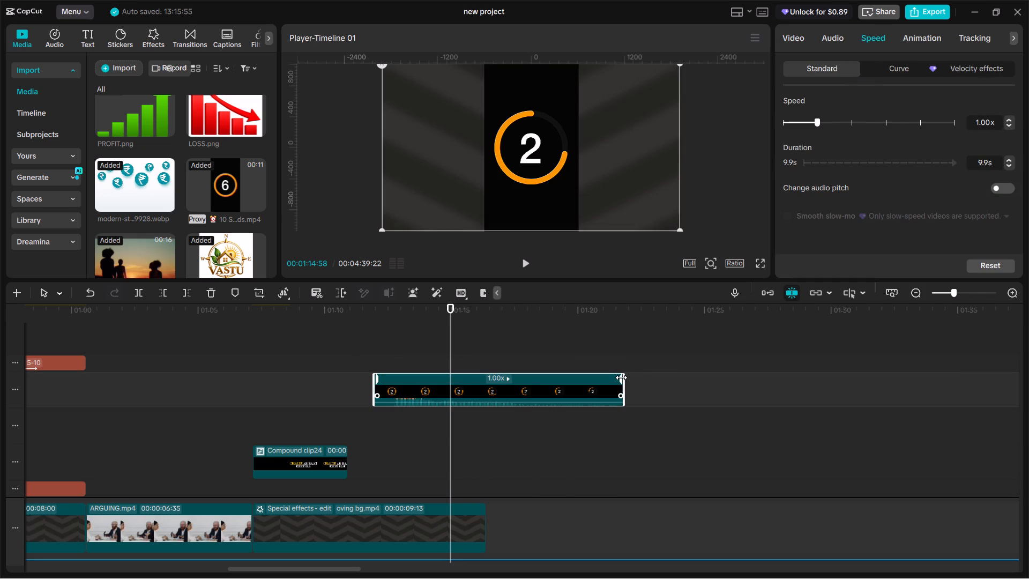
{"action": "left_click_drag", "start_coordinate": [621, 377], "coordinate": [745, 377]}
{"action": "left_click", "coordinate": [387, 347]}
{"action": "left_click_drag", "start_coordinate": [387, 347], "coordinate": [376, 347]}
{"action": "key", "text": "space"}
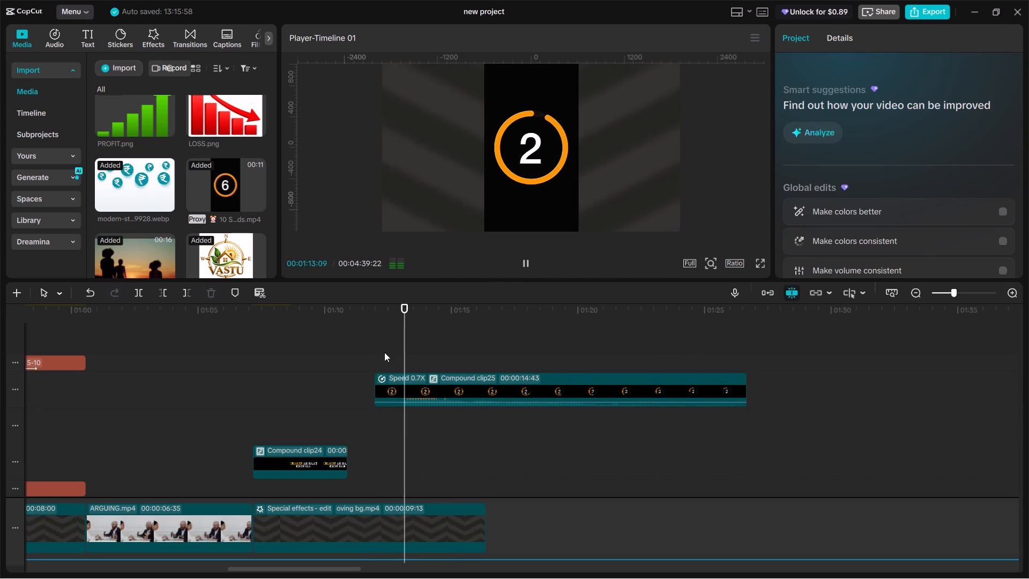
Preview the slowed number 2 clip from its start at 00:01:11:58.
{"action": "left_click", "coordinate": [384, 352]}
{"action": "left_click_drag", "start_coordinate": [384, 352], "coordinate": [375, 350]}
{"action": "left_click", "coordinate": [409, 390]}
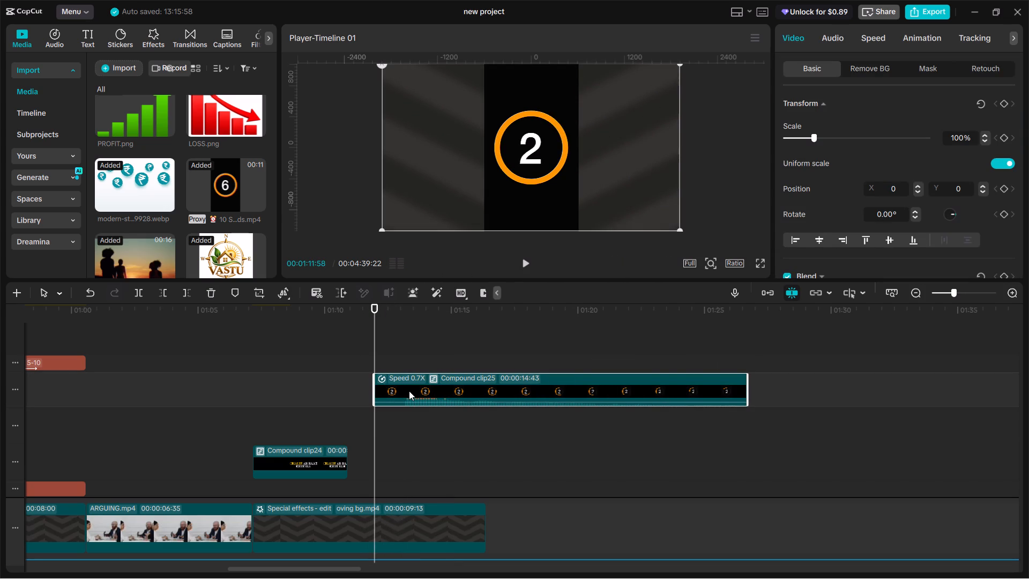
{"action": "key", "text": "space"}
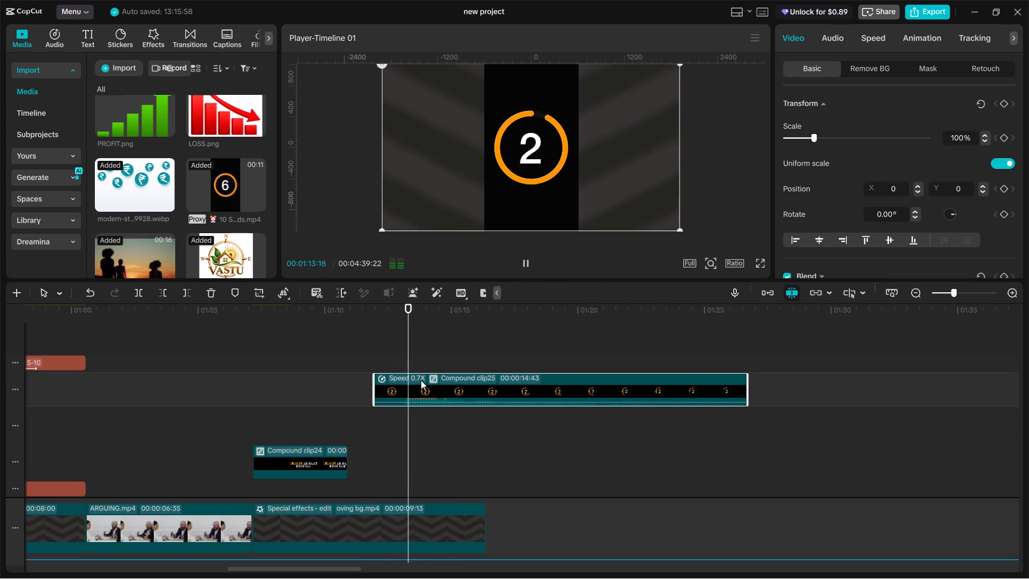
{"action": "key", "text": "space"}
Mute the number 2 clip's track and the two video tracks directly below it, and replay the clip's opening.
{"action": "left_click_drag", "start_coordinate": [22, 378], "coordinate": [39, 378]}
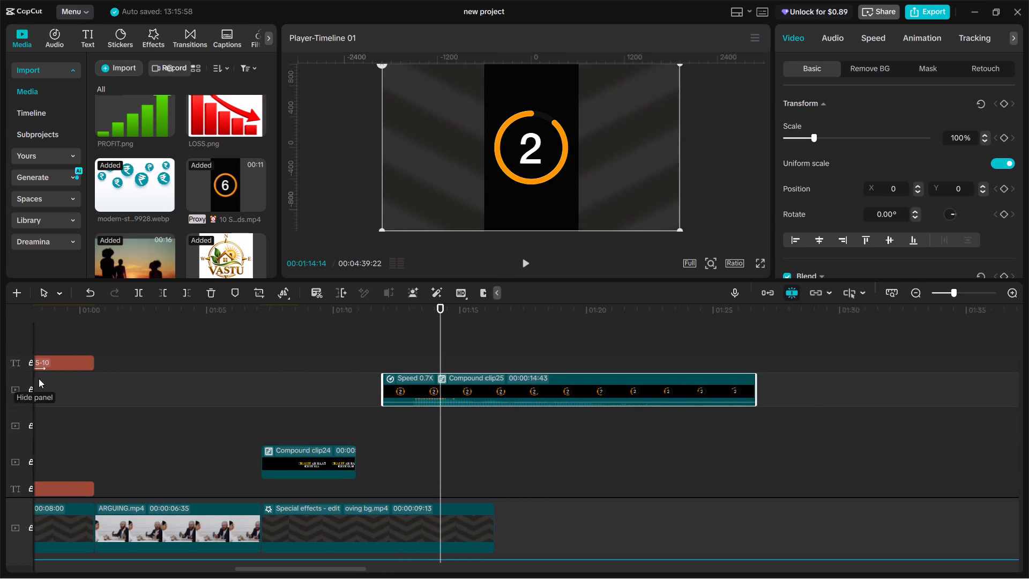
{"action": "left_click_drag", "start_coordinate": [39, 378], "coordinate": [96, 380]}
{"action": "left_click", "coordinate": [61, 388]}
{"action": "left_click", "coordinate": [65, 417]}
{"action": "left_click", "coordinate": [68, 426]}
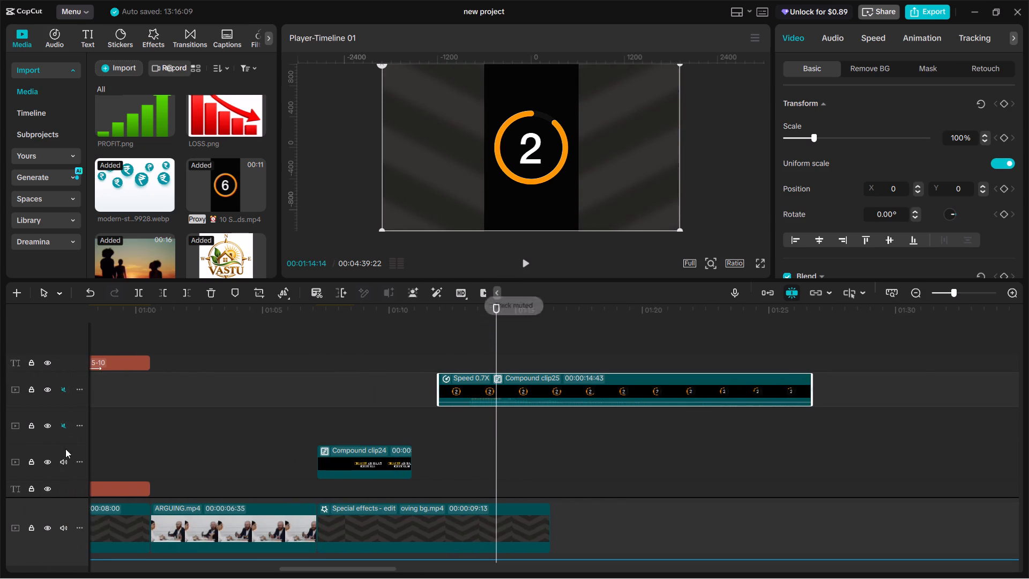
{"action": "left_click", "coordinate": [65, 461]}
{"action": "scroll", "coordinate": [65, 444], "scroll_direction": "down", "scroll_amount": 5}
{"action": "scroll", "coordinate": [91, 436], "scroll_direction": "up", "scroll_amount": 1}
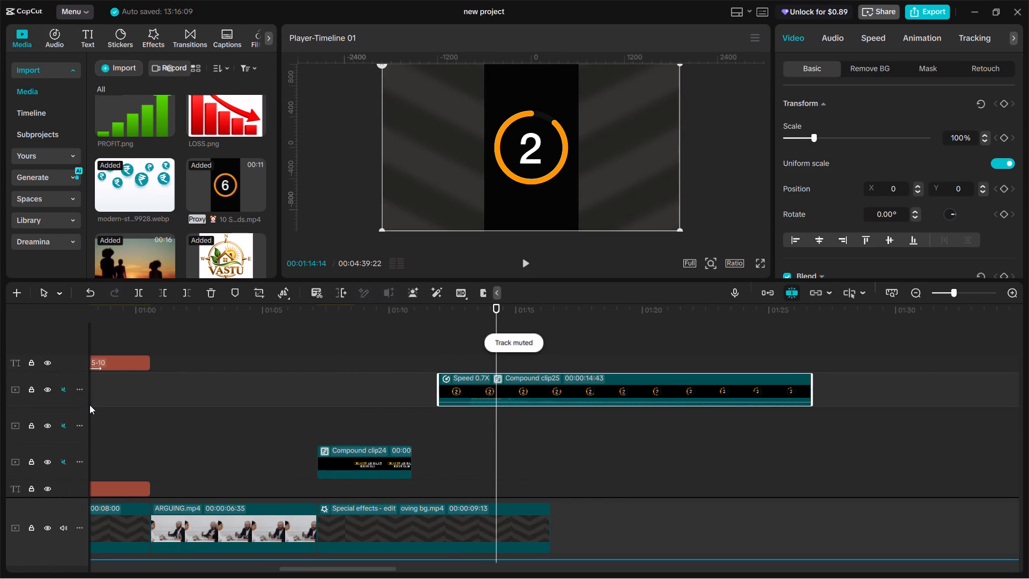
{"action": "left_click_drag", "start_coordinate": [88, 404], "coordinate": [21, 415]}
{"action": "left_click", "coordinate": [389, 340]}
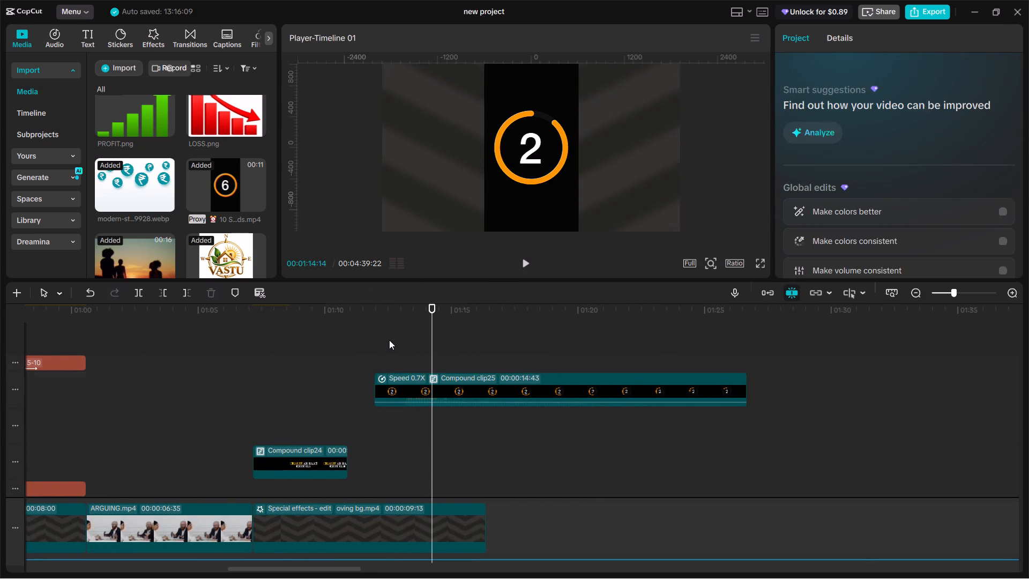
{"action": "left_click", "coordinate": [363, 342]}
{"action": "key", "text": "space"}
{"action": "key", "text": "space"}
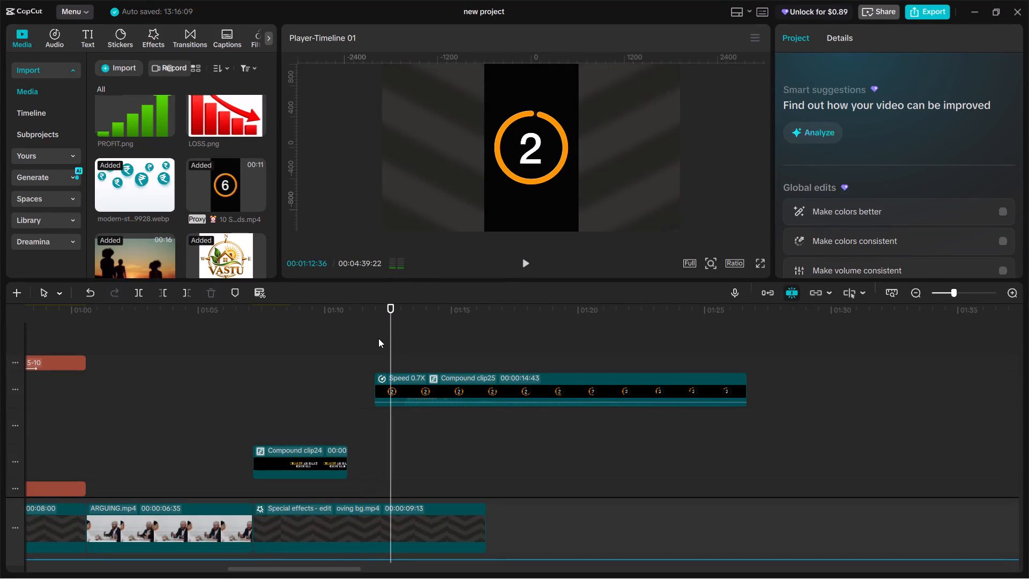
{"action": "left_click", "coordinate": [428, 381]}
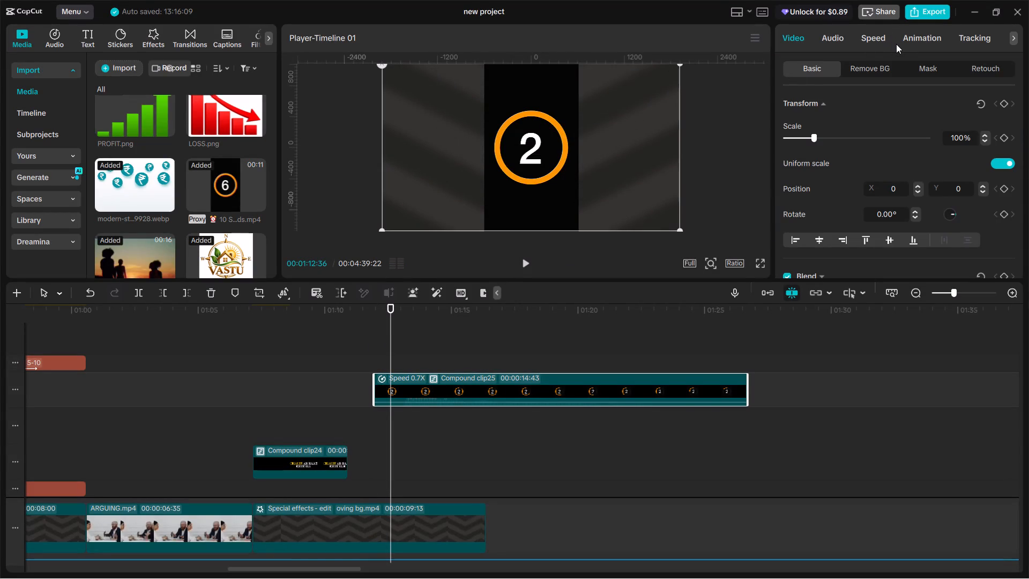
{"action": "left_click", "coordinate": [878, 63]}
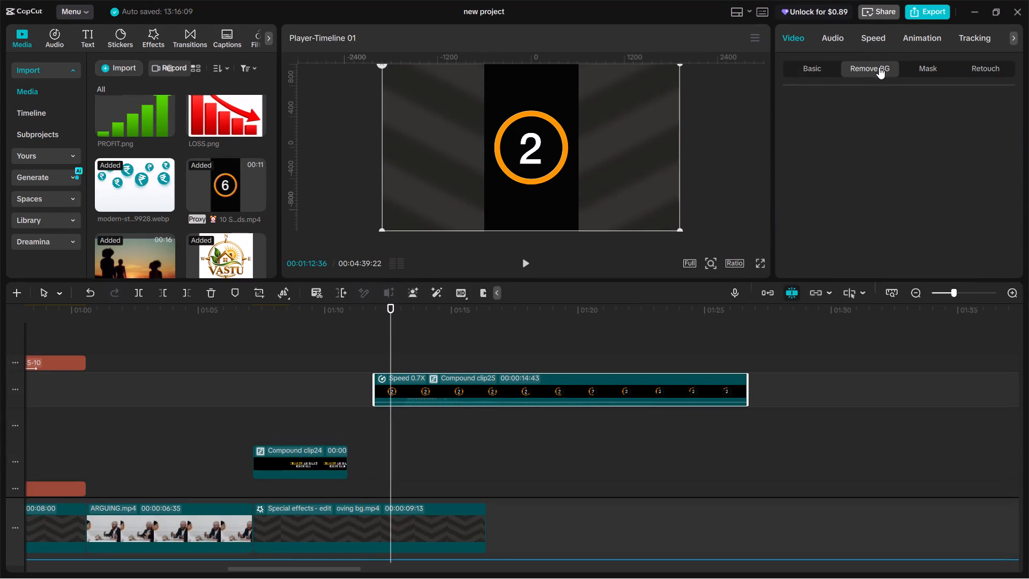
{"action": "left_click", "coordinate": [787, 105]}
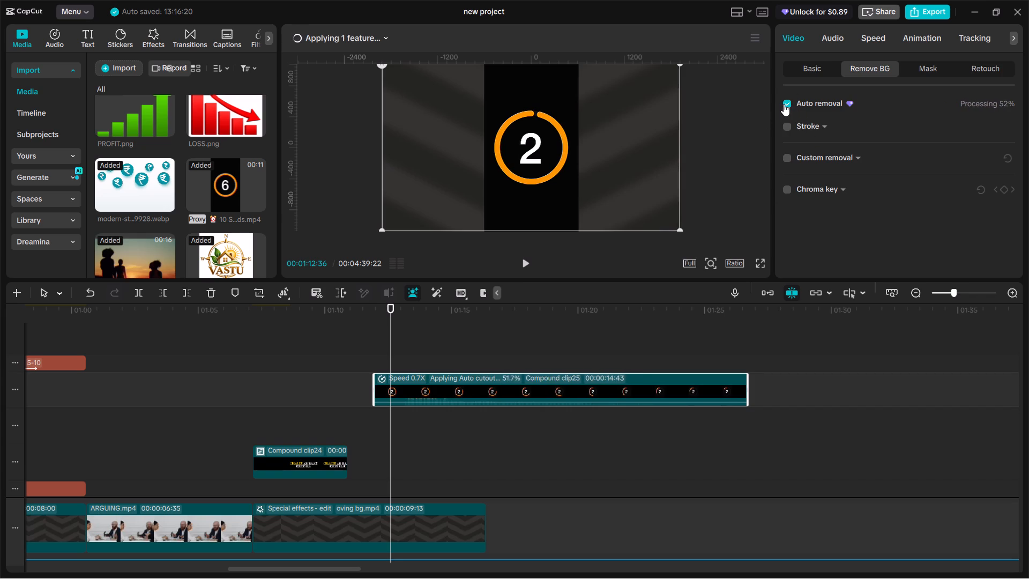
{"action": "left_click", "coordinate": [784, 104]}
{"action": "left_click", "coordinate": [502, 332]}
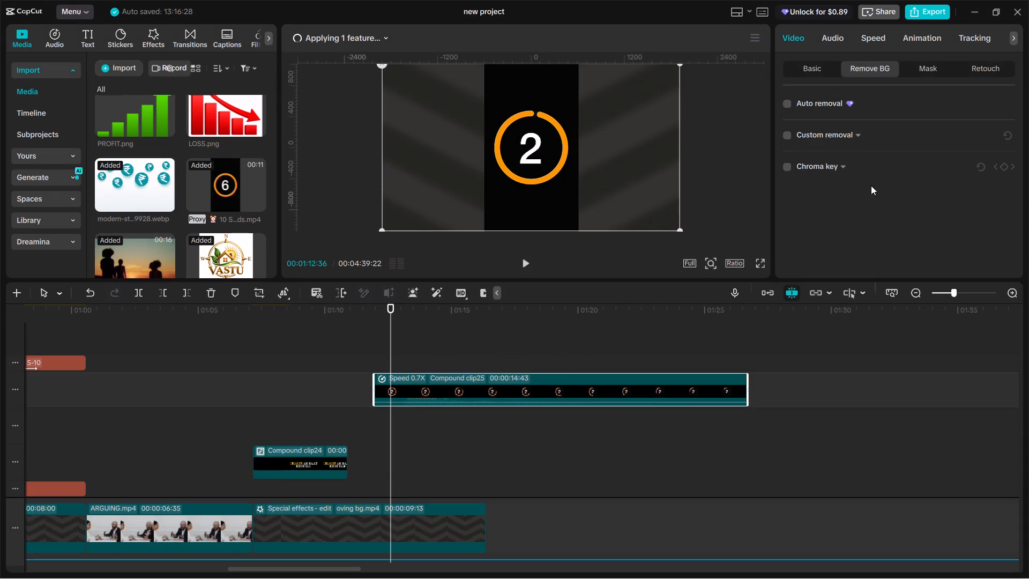
Remove the number 2 clip's black background with Chroma key, picking black as the key colour.
{"action": "left_click", "coordinate": [791, 169]}
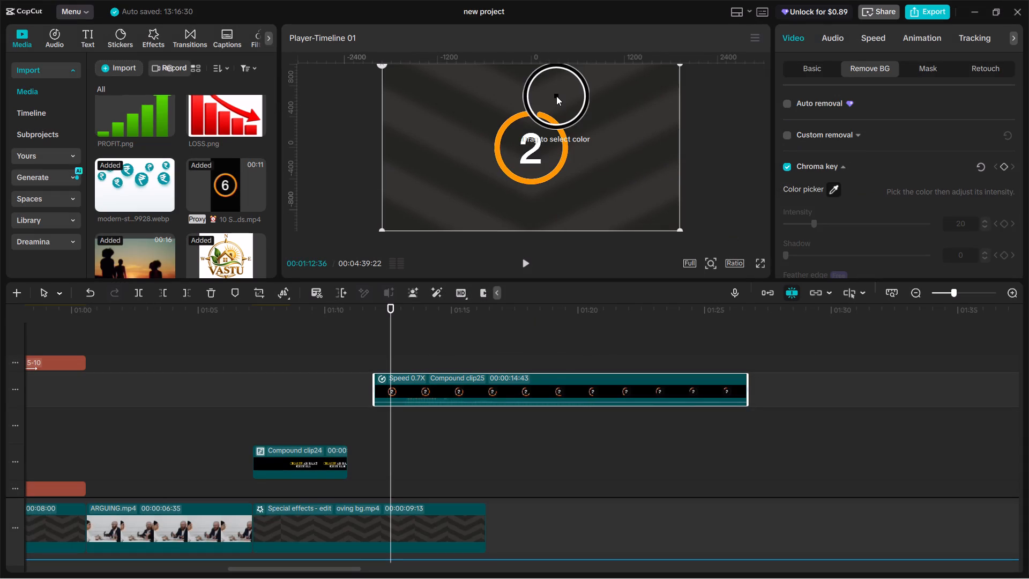
{"action": "left_click", "coordinate": [556, 96]}
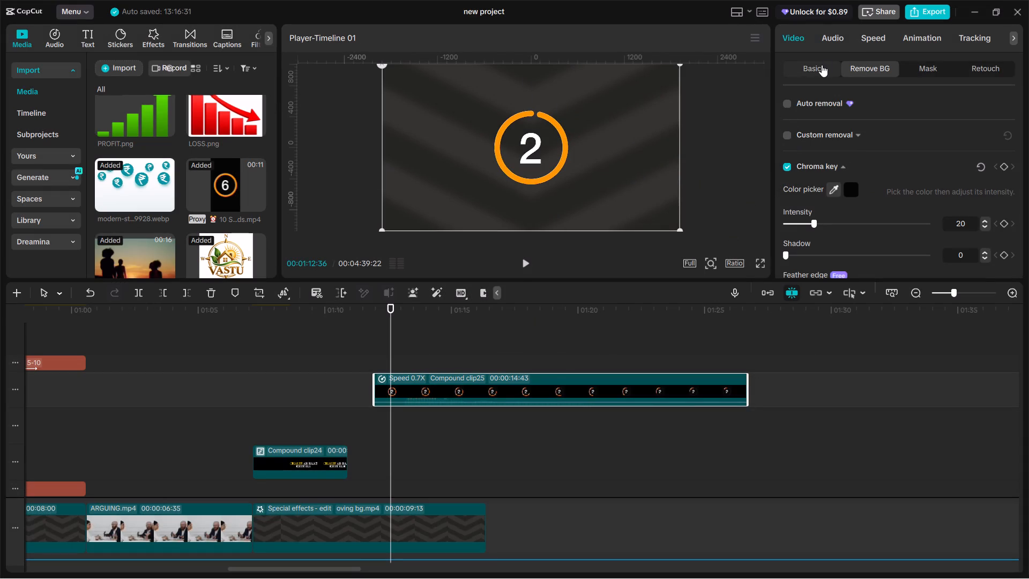
{"action": "left_click", "coordinate": [822, 65]}
Add a 3-second freeze frame at the start of the number 2 clip, at 00:01:11:58.
{"action": "left_click", "coordinate": [381, 347]}
{"action": "left_click", "coordinate": [377, 348]}
{"action": "left_click", "coordinate": [383, 389]}
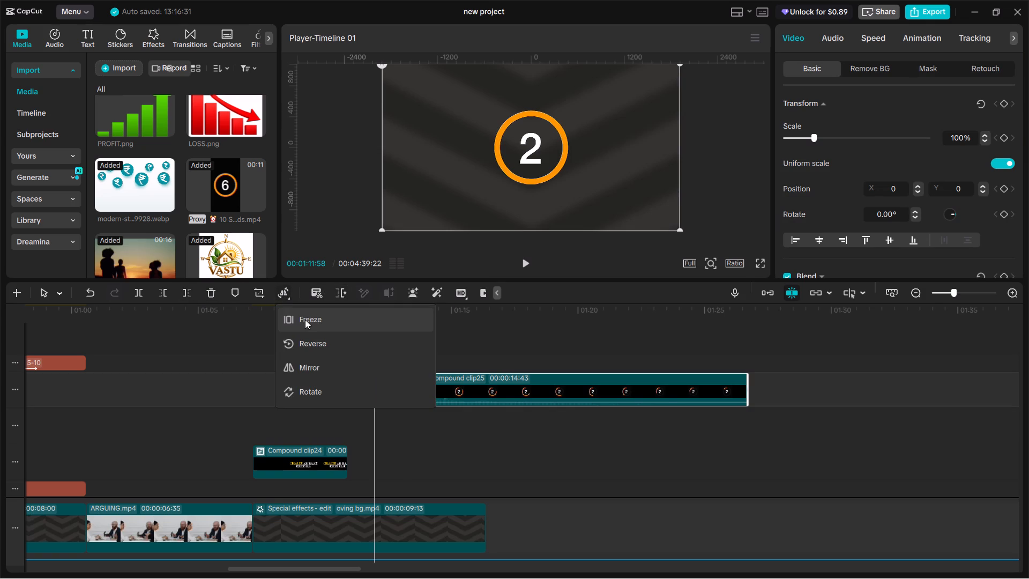
{"action": "left_click", "coordinate": [305, 320]}
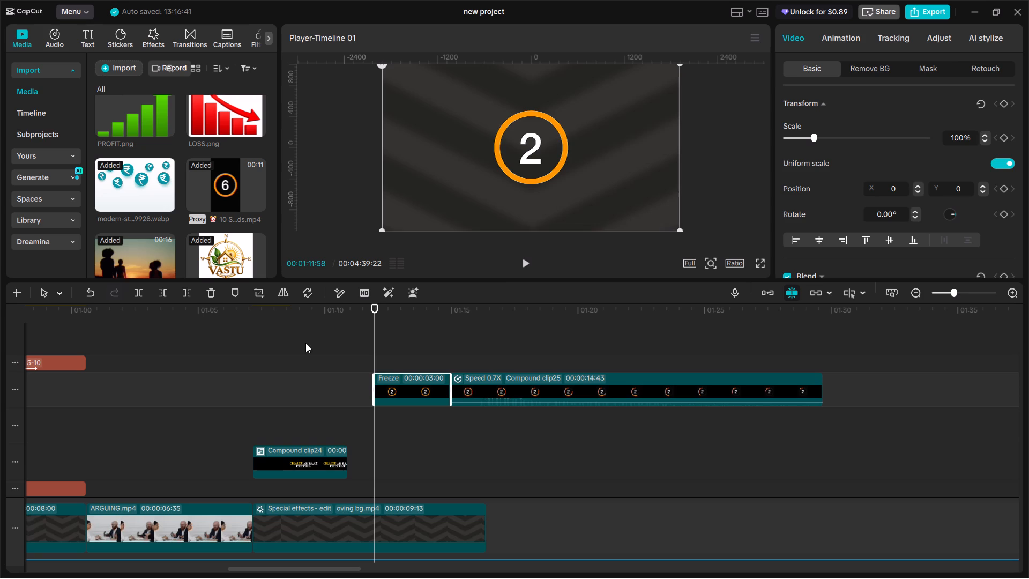
Move the number 2 freeze frame to the lower track holding the earlier timer clip, starting at about 00:01:08:37, and preview it.
{"action": "scroll", "coordinate": [357, 360], "scroll_direction": "down", "scroll_amount": 6}
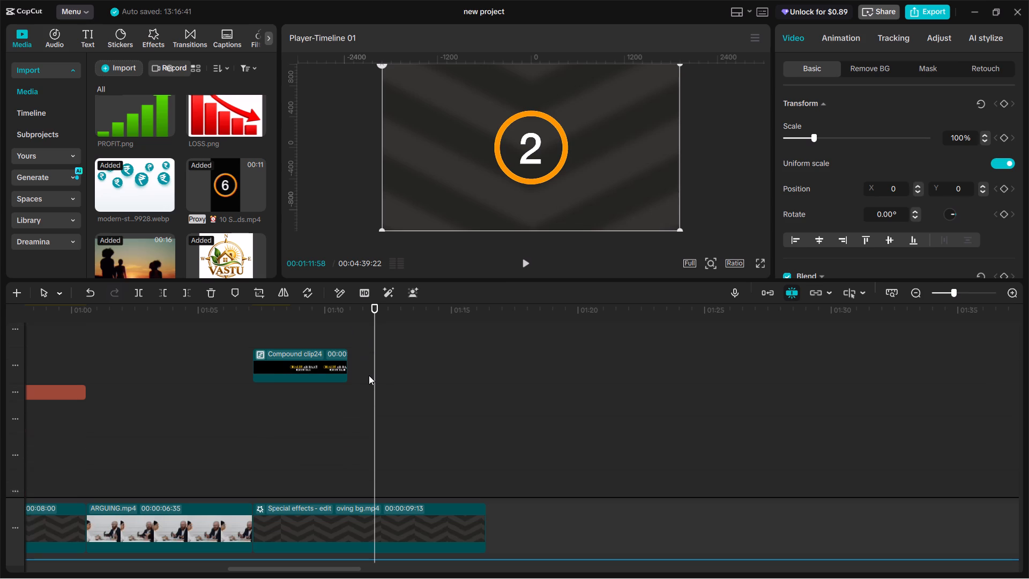
{"action": "scroll", "coordinate": [369, 375], "scroll_direction": "down", "scroll_amount": 10}
{"action": "scroll", "coordinate": [319, 418], "scroll_direction": "up", "scroll_amount": 13}
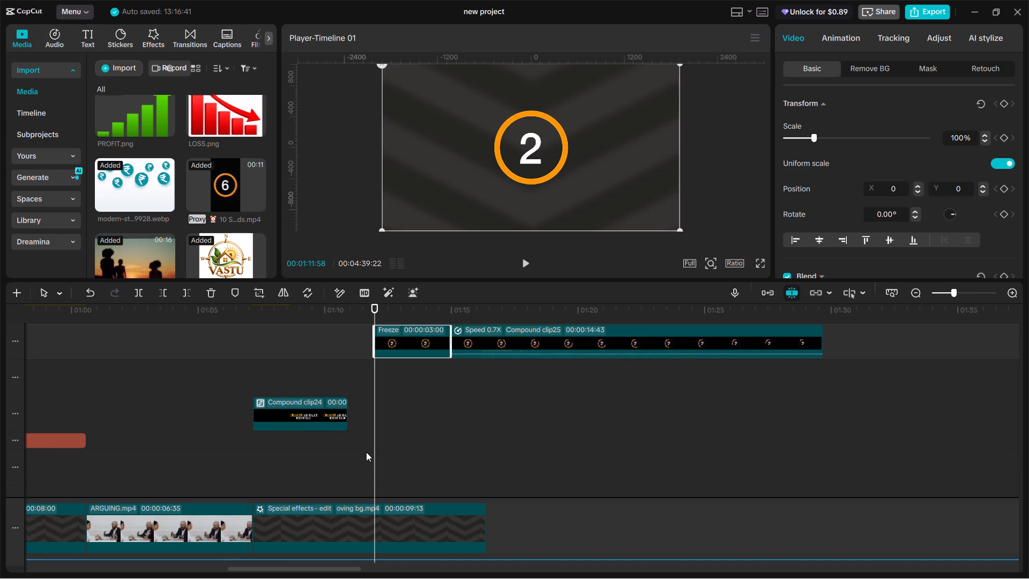
{"action": "left_click_drag", "start_coordinate": [372, 457], "coordinate": [347, 467]}
{"action": "key", "text": "space"}
{"action": "left_click", "coordinate": [328, 467]}
{"action": "left_click_drag", "start_coordinate": [328, 467], "coordinate": [292, 474]}
{"action": "scroll", "coordinate": [291, 470], "scroll_direction": "down", "scroll_amount": 8}
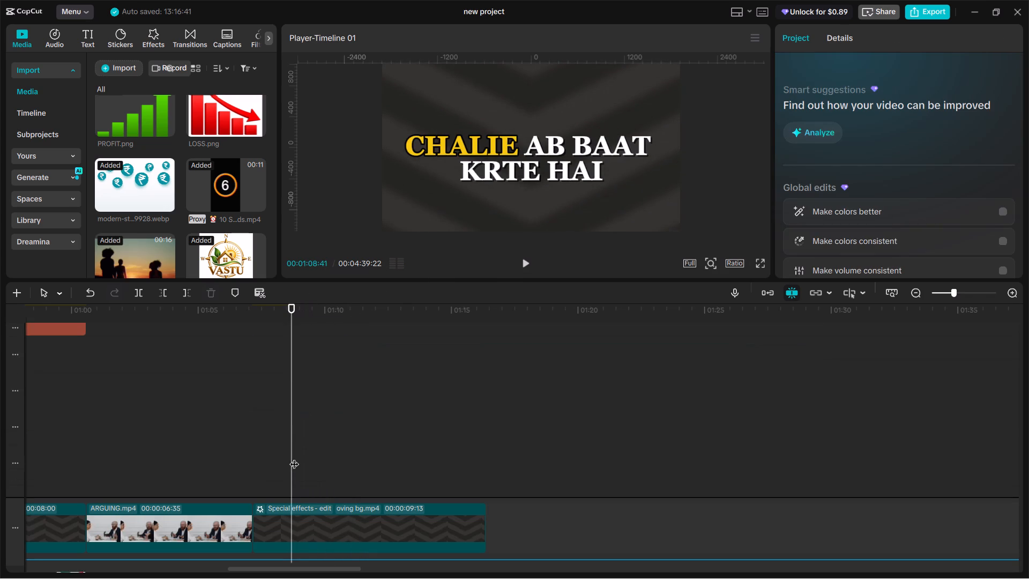
{"action": "scroll", "coordinate": [294, 457], "scroll_direction": "down", "scroll_amount": 11}
{"action": "left_click", "coordinate": [289, 372]}
{"action": "scroll", "coordinate": [309, 394], "scroll_direction": "up", "scroll_amount": 9}
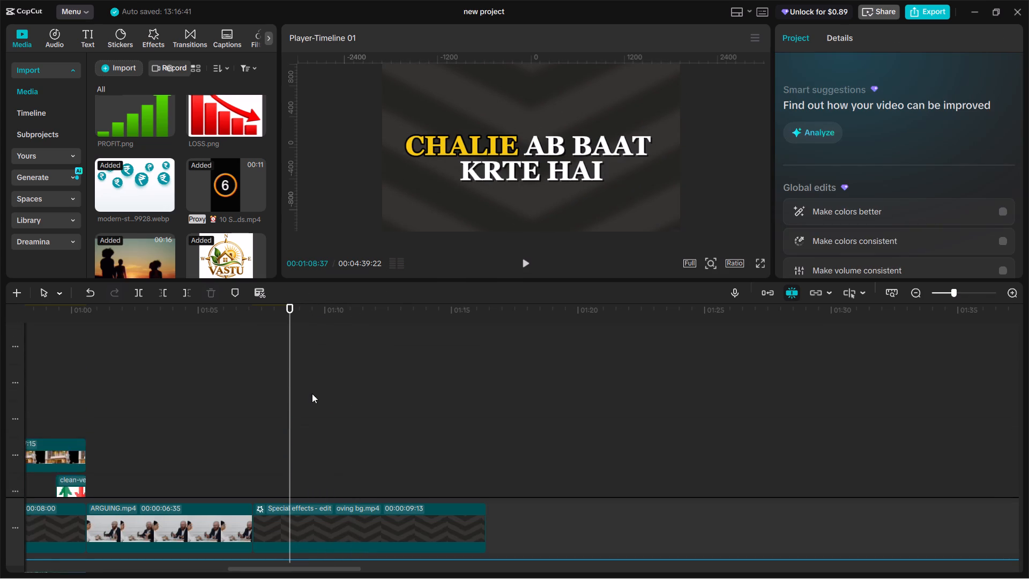
{"action": "scroll", "coordinate": [312, 394], "scroll_direction": "up", "scroll_amount": 16}
{"action": "left_click_drag", "start_coordinate": [406, 388], "coordinate": [326, 465]}
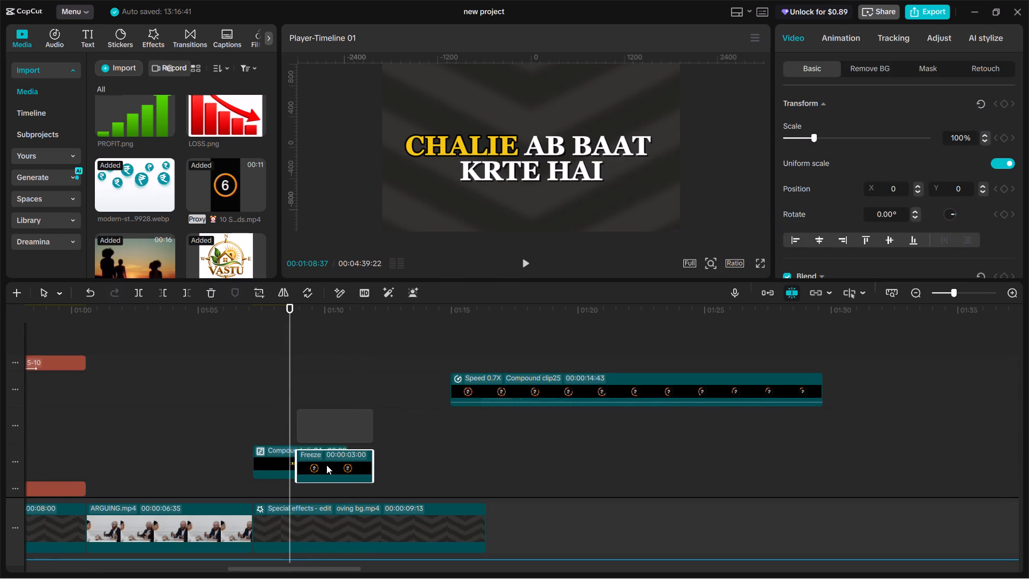
{"action": "left_click_drag", "start_coordinate": [326, 465], "coordinate": [316, 435]}
{"action": "scroll", "coordinate": [322, 464], "scroll_direction": "down", "scroll_amount": 20}
{"action": "scroll", "coordinate": [322, 464], "scroll_direction": "down", "scroll_amount": 1}
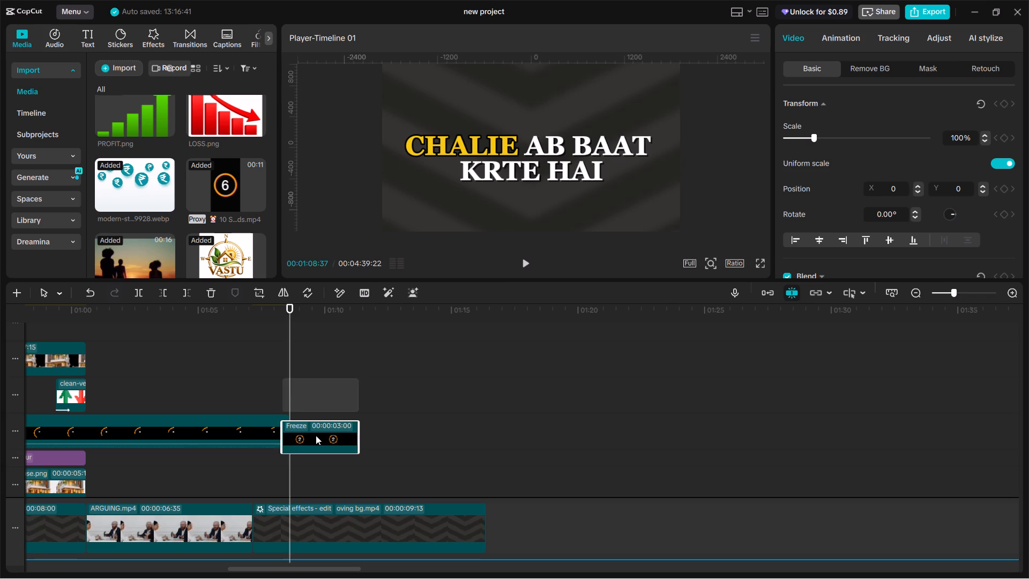
{"action": "left_click_drag", "start_coordinate": [316, 435], "coordinate": [322, 432]}
{"action": "key", "text": "space"}
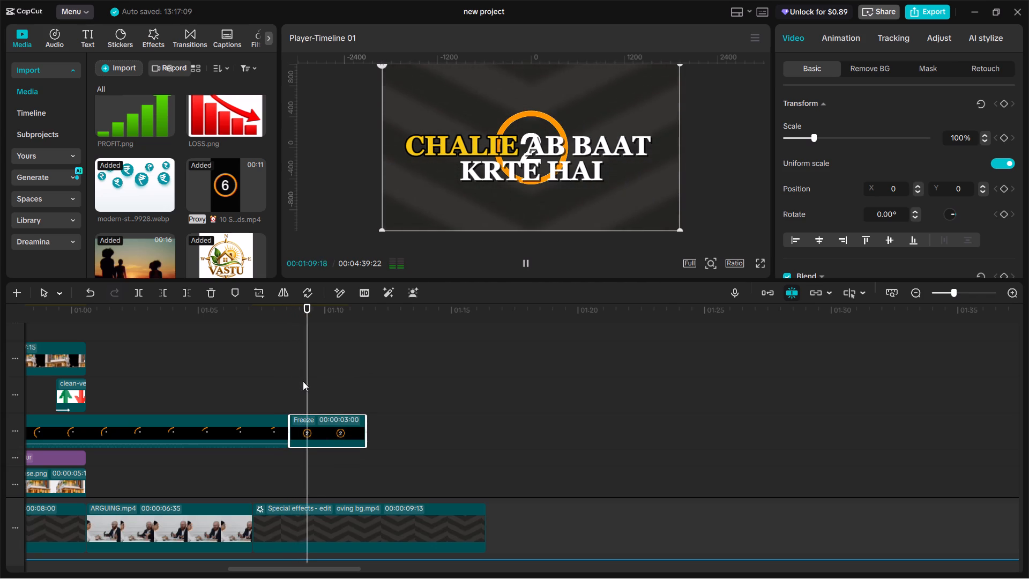
{"action": "key", "text": "space"}
Move the freeze frame below the visible frame to Y -1652 and add a Transform keyframe at its start, 00:01:08:37.
{"action": "left_click", "coordinate": [300, 380]}
{"action": "left_click_drag", "start_coordinate": [300, 380], "coordinate": [293, 380]}
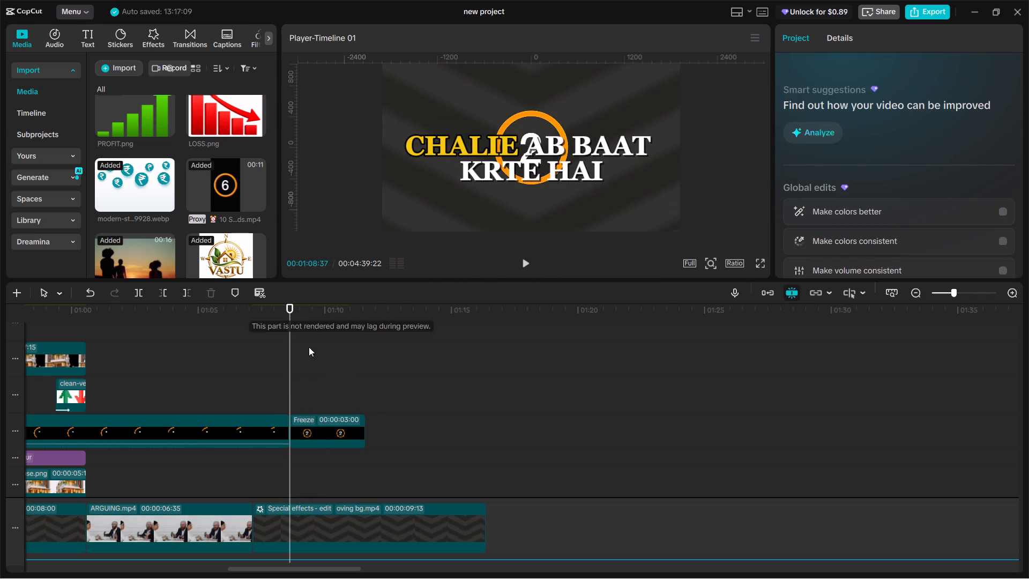
{"action": "scroll", "coordinate": [300, 378], "scroll_direction": "up", "scroll_amount": 17}
{"action": "scroll", "coordinate": [301, 392], "scroll_direction": "down", "scroll_amount": 7}
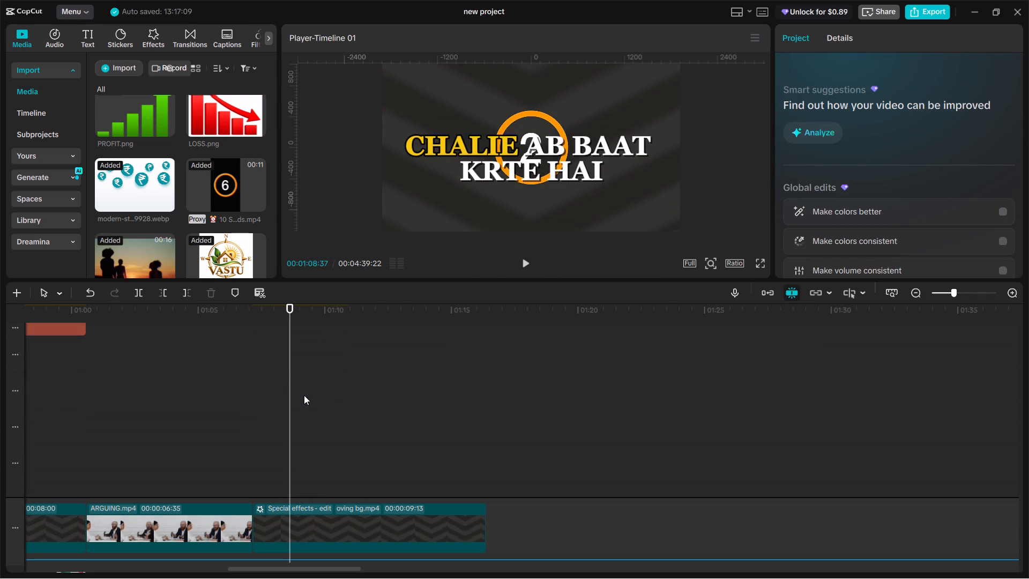
{"action": "scroll", "coordinate": [304, 395], "scroll_direction": "down", "scroll_amount": 9}
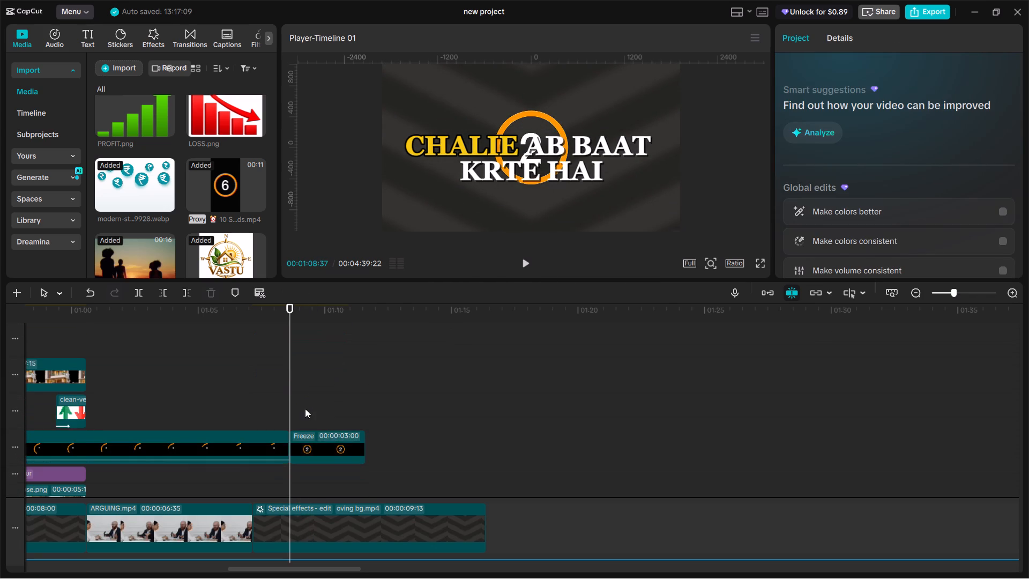
{"action": "left_click", "coordinate": [303, 438]}
{"action": "left_click_drag", "start_coordinate": [530, 151], "coordinate": [528, 169]}
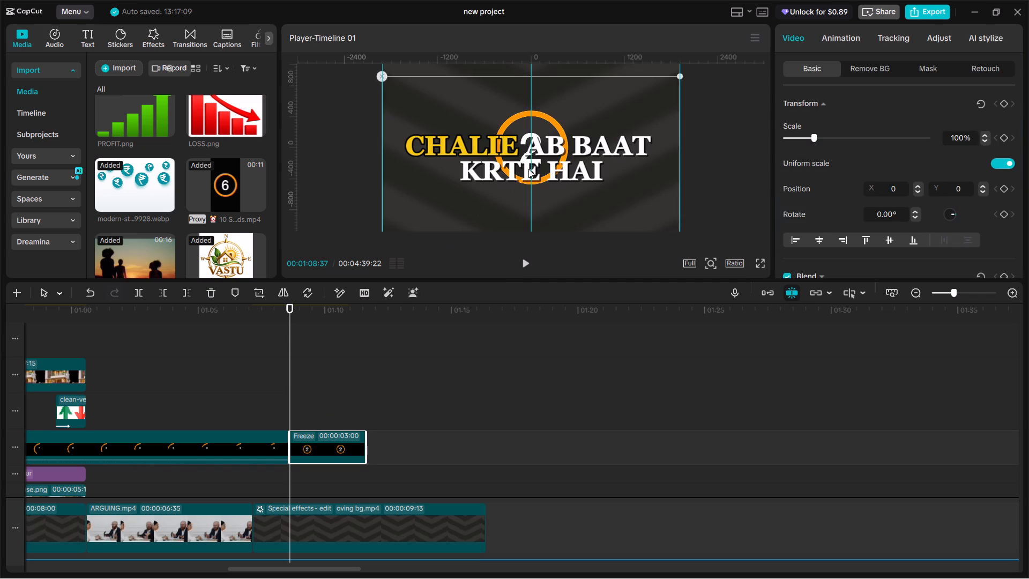
{"action": "left_click_drag", "start_coordinate": [528, 169], "coordinate": [526, 246]}
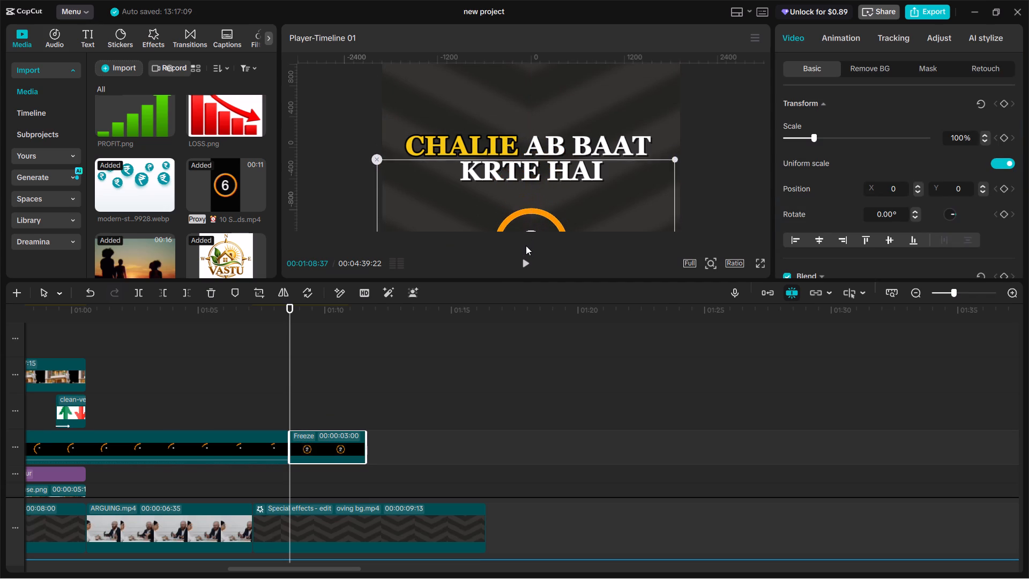
{"action": "left_click_drag", "start_coordinate": [526, 246], "coordinate": [531, 277]}
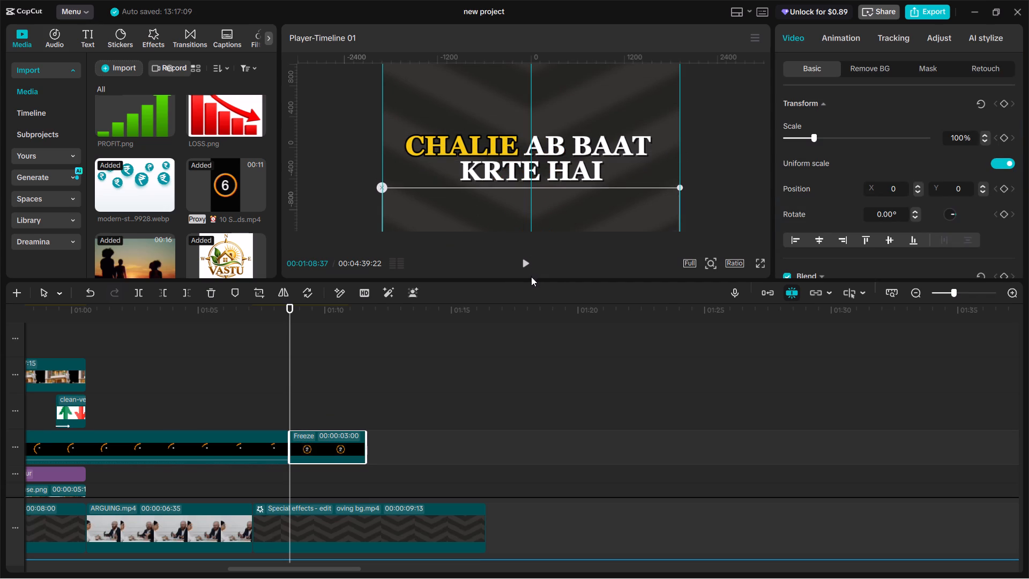
{"action": "left_click_drag", "start_coordinate": [531, 277], "coordinate": [530, 280]}
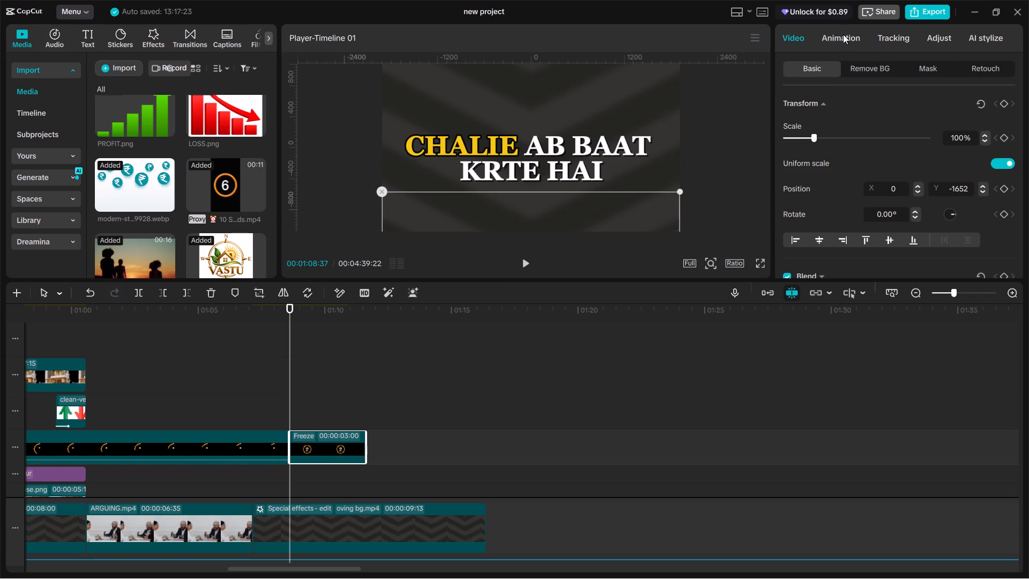
{"action": "left_click", "coordinate": [1003, 106]}
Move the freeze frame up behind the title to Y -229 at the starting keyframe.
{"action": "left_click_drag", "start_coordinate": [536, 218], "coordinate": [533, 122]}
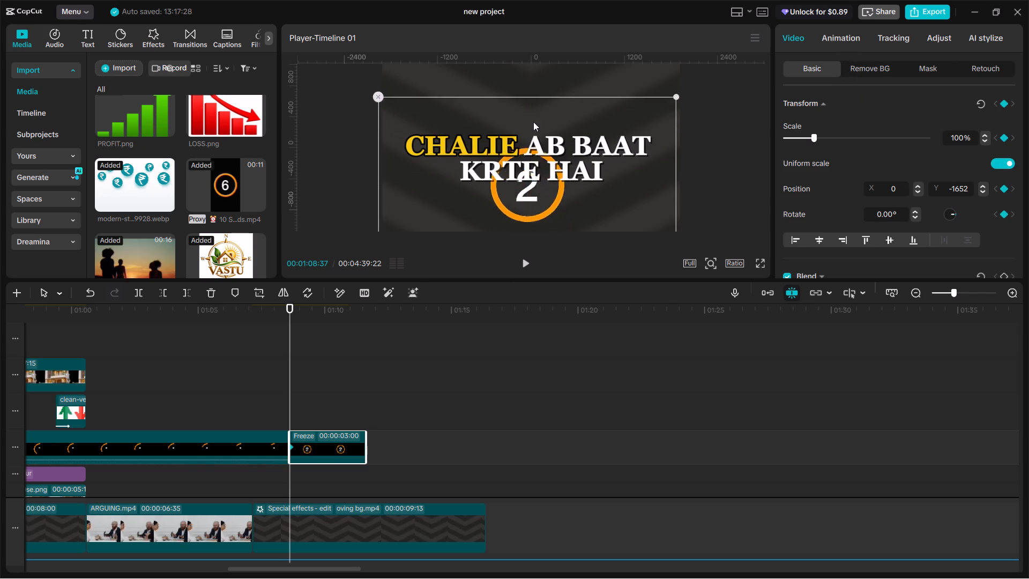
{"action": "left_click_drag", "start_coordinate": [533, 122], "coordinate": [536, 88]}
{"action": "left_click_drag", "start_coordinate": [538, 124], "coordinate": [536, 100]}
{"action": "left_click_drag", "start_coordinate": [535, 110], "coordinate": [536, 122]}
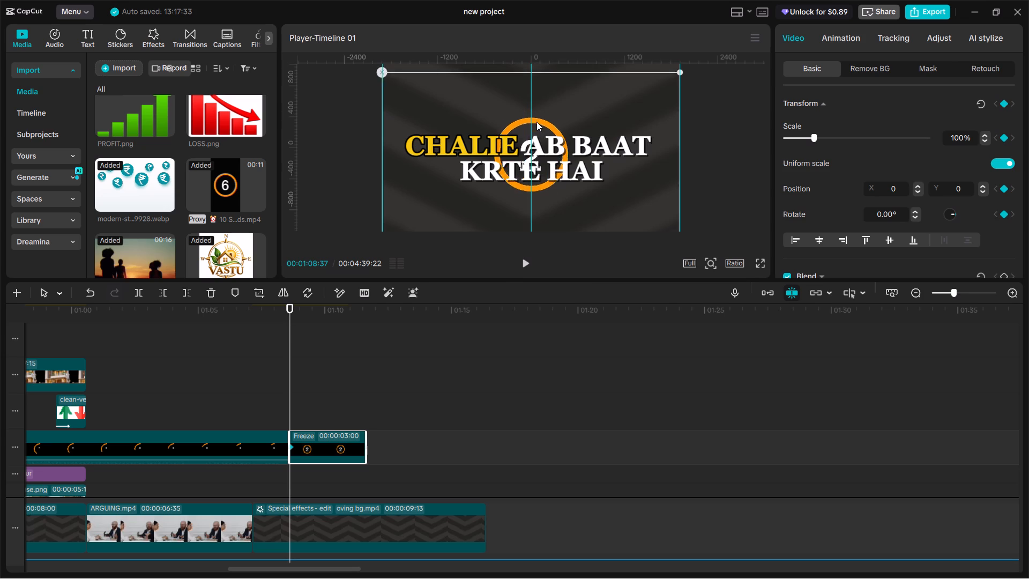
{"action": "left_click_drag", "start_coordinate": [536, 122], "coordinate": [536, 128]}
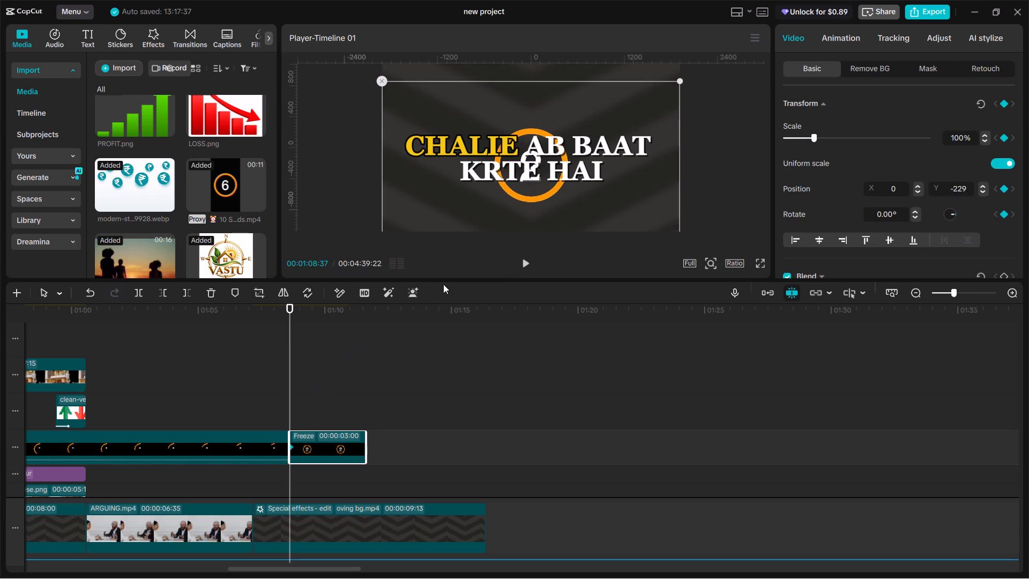
Move the freeze frame back below the visible frame to Y -1639 at the starting keyframe.
{"action": "left_click_drag", "start_coordinate": [506, 194], "coordinate": [510, 281]}
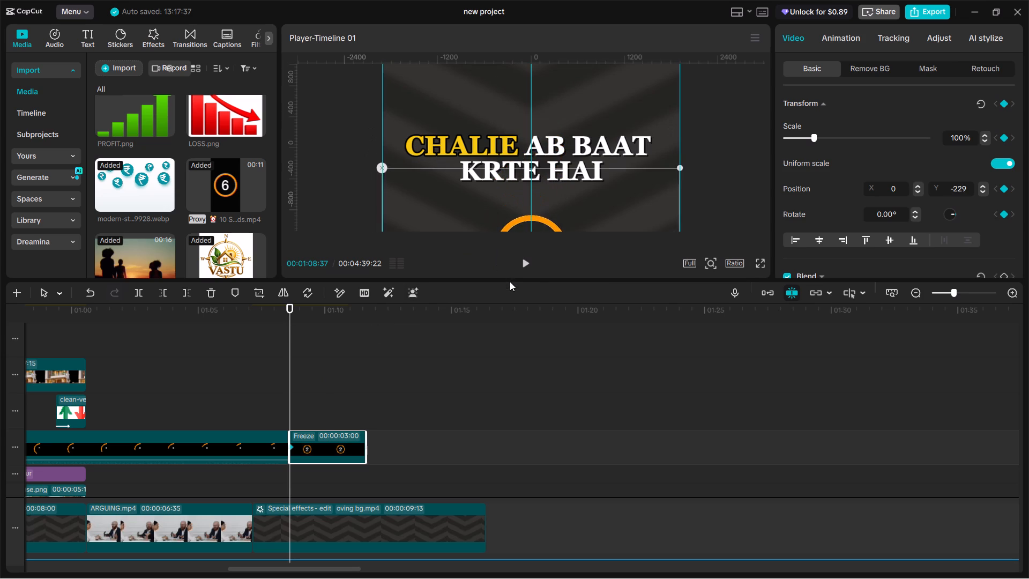
{"action": "left_click_drag", "start_coordinate": [510, 281], "coordinate": [509, 304]}
Raise the number 2 freeze frame behind the title to Y -151 at 00:01:09:14, adding a position keyframe there.
{"action": "key", "text": "space"}
{"action": "key", "text": "space"}
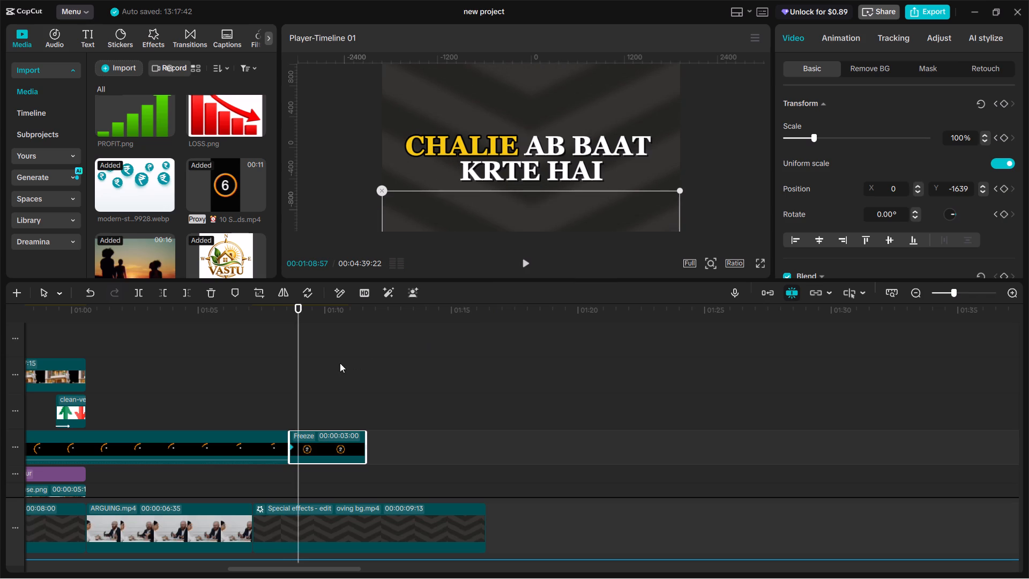
{"action": "key", "text": "space"}
{"action": "key", "text": "space"}
{"action": "left_click_drag", "start_coordinate": [513, 213], "coordinate": [516, 184]}
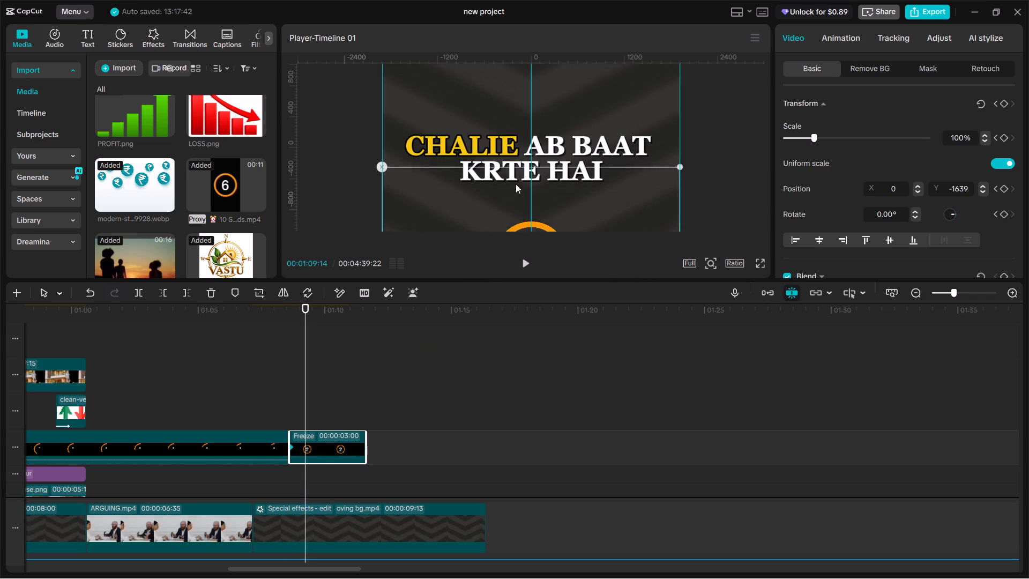
{"action": "left_click_drag", "start_coordinate": [516, 184], "coordinate": [517, 109]}
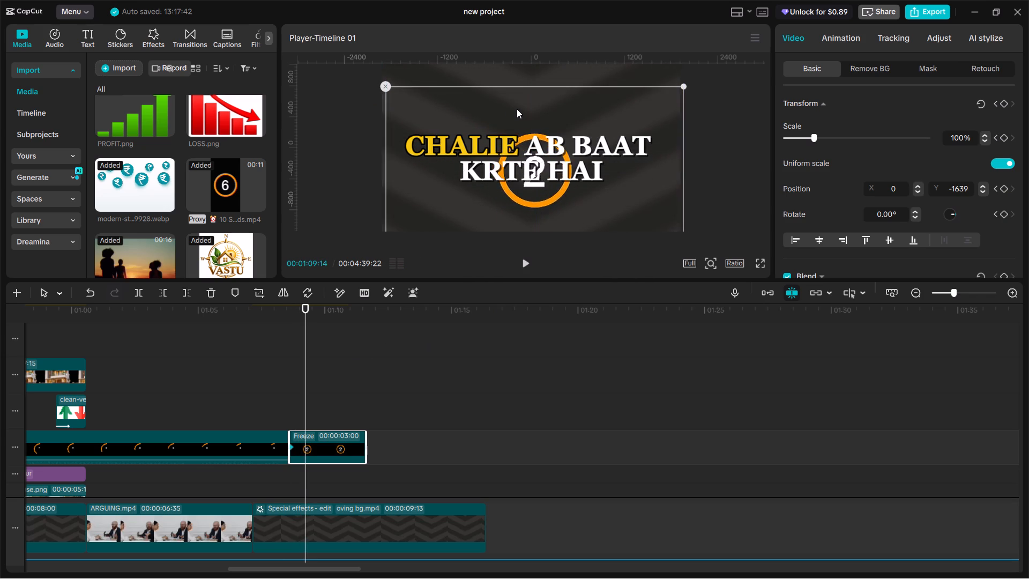
{"action": "left_click_drag", "start_coordinate": [517, 109], "coordinate": [514, 98]}
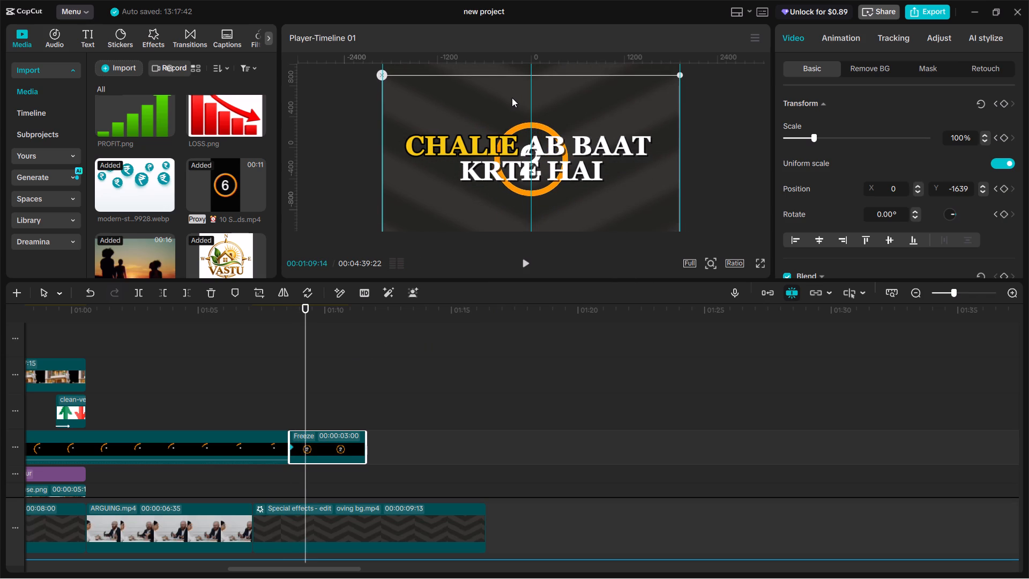
{"action": "left_click_drag", "start_coordinate": [516, 101], "coordinate": [516, 109]}
{"action": "left_click_drag", "start_coordinate": [517, 108], "coordinate": [517, 120]}
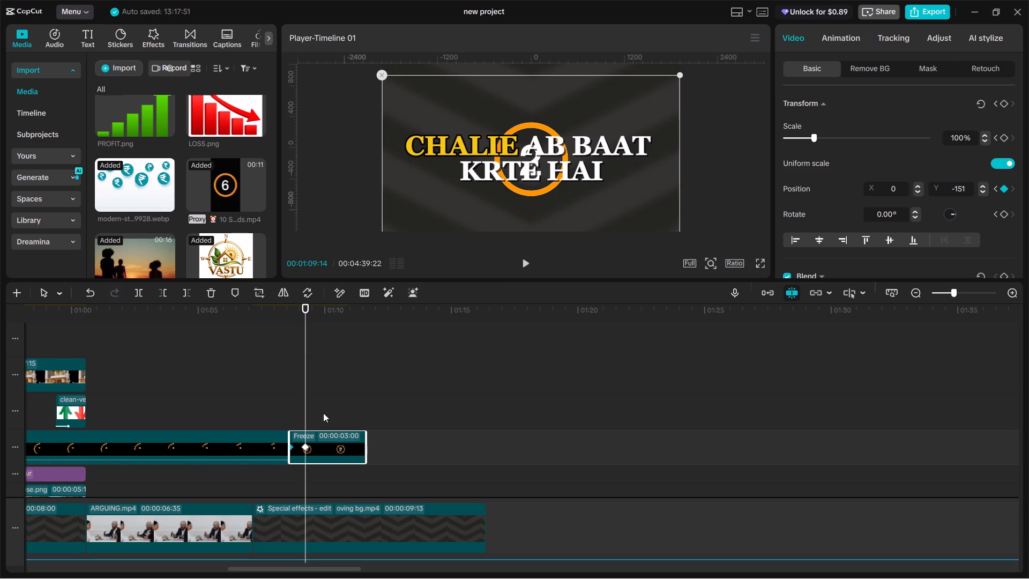
Apply Ease out to the freeze frame's keyframe at 00:01:09:14.
{"action": "right_click", "coordinate": [304, 444]}
{"action": "left_click", "coordinate": [337, 451]}
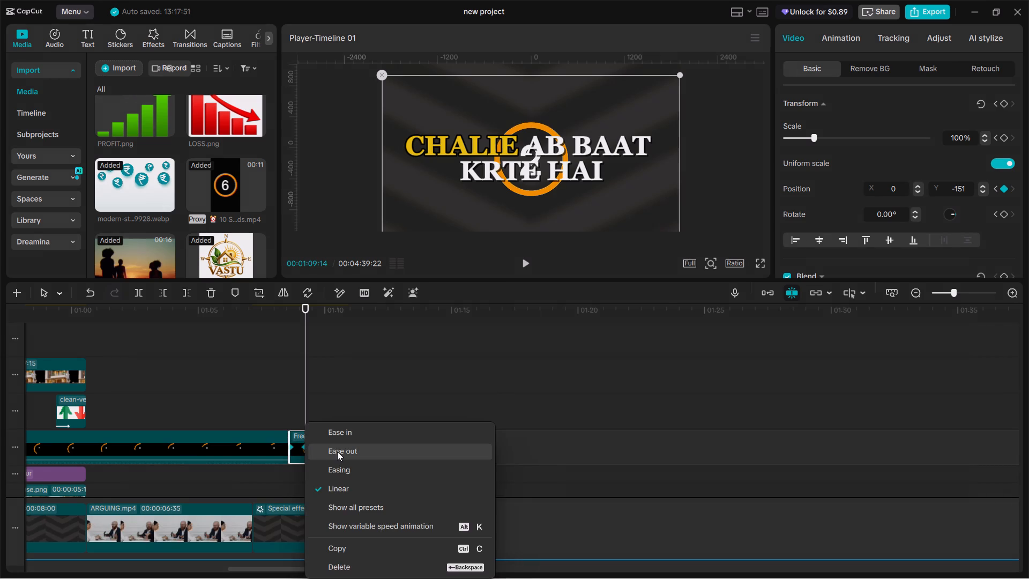
Preview the number 2 rising into the title scene between about 00:01:08 and 00:01:09.
{"action": "left_click", "coordinate": [278, 402]}
{"action": "key", "text": "space"}
{"action": "key", "text": "space"}
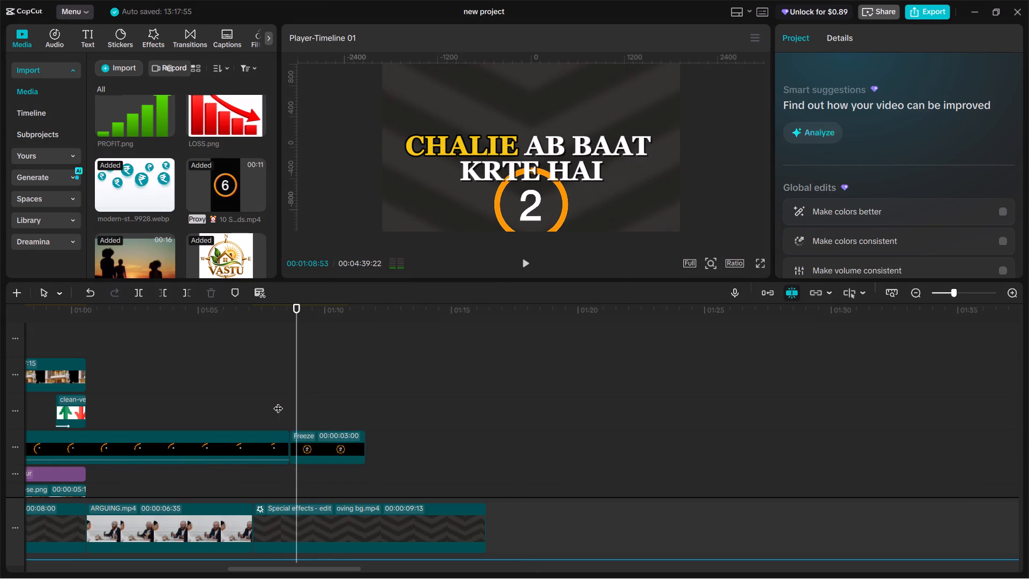
{"action": "left_click", "coordinate": [278, 402]}
{"action": "key", "text": "space"}
{"action": "key", "text": "space"}
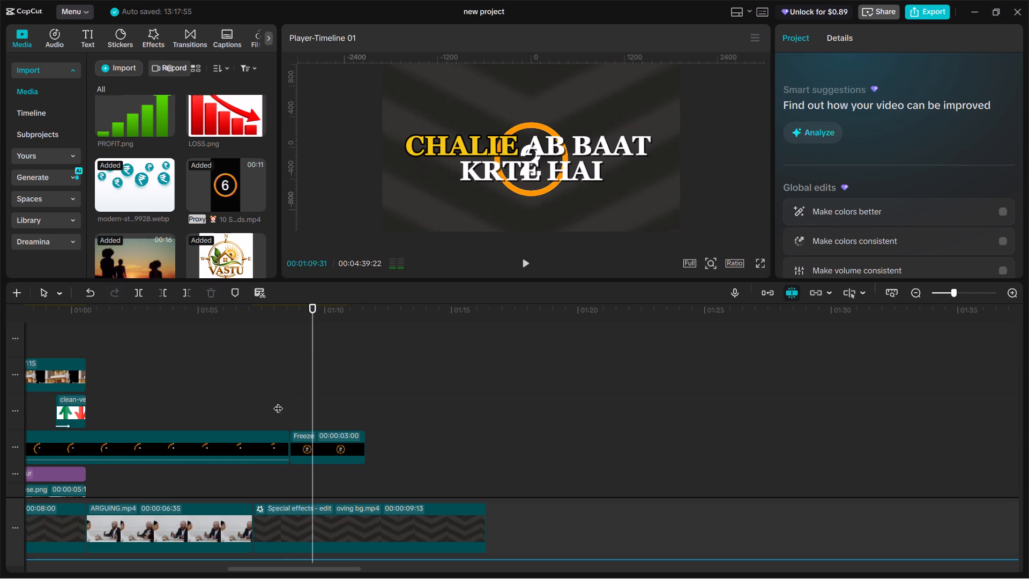
{"action": "left_click", "coordinate": [289, 406]}
{"action": "left_click_drag", "start_coordinate": [290, 406], "coordinate": [300, 411]}
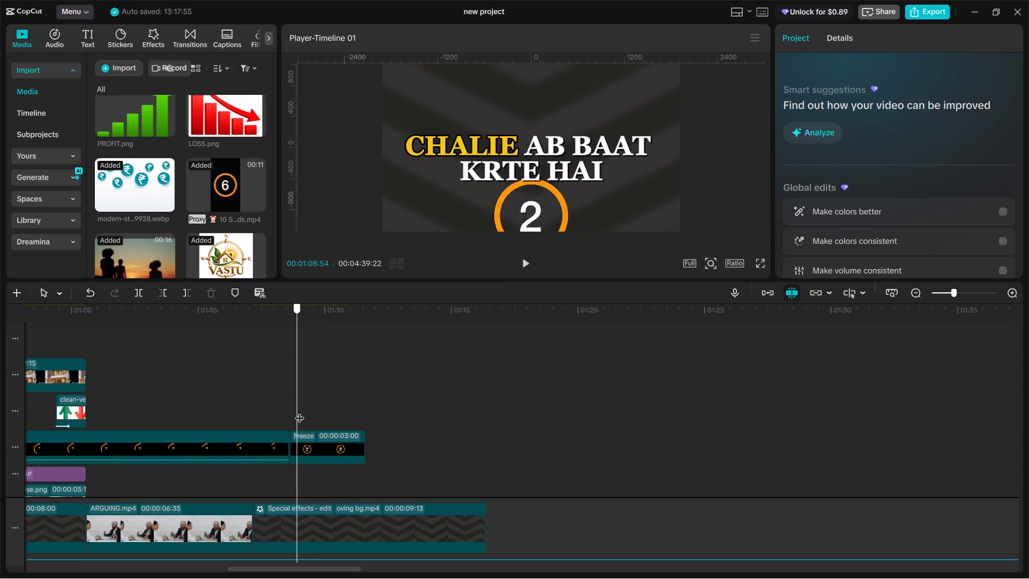
{"action": "left_click_drag", "start_coordinate": [300, 411], "coordinate": [301, 413]}
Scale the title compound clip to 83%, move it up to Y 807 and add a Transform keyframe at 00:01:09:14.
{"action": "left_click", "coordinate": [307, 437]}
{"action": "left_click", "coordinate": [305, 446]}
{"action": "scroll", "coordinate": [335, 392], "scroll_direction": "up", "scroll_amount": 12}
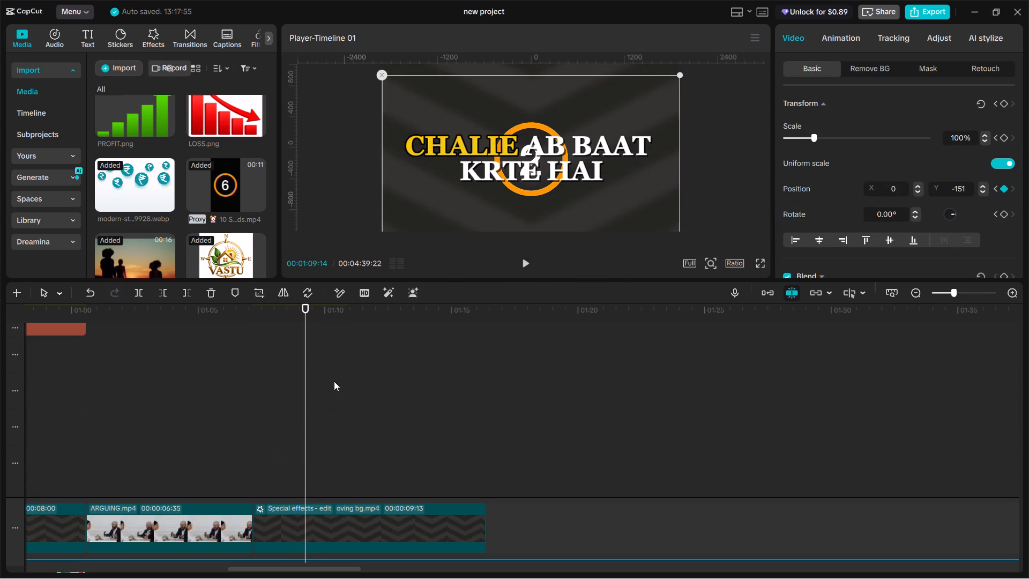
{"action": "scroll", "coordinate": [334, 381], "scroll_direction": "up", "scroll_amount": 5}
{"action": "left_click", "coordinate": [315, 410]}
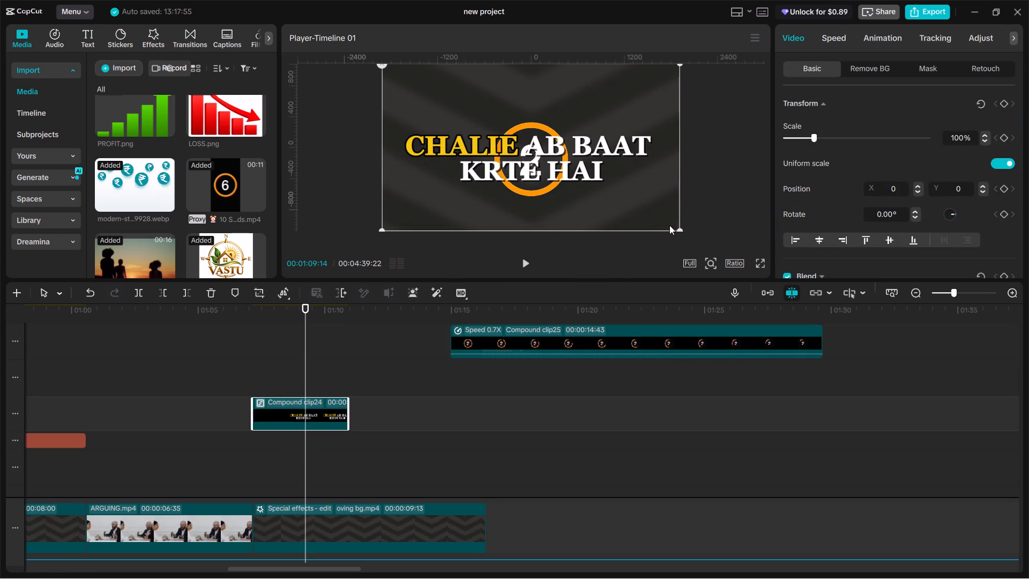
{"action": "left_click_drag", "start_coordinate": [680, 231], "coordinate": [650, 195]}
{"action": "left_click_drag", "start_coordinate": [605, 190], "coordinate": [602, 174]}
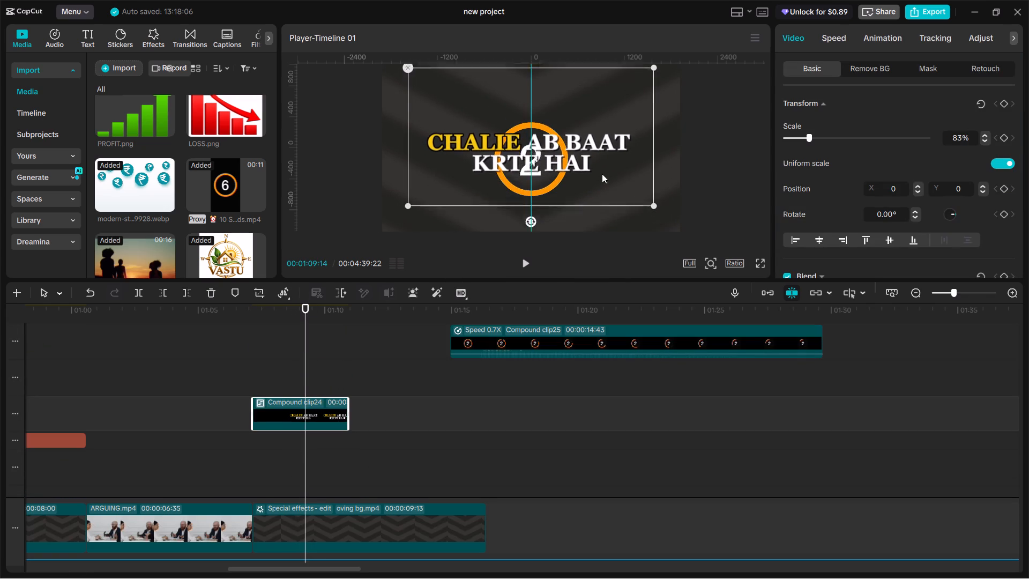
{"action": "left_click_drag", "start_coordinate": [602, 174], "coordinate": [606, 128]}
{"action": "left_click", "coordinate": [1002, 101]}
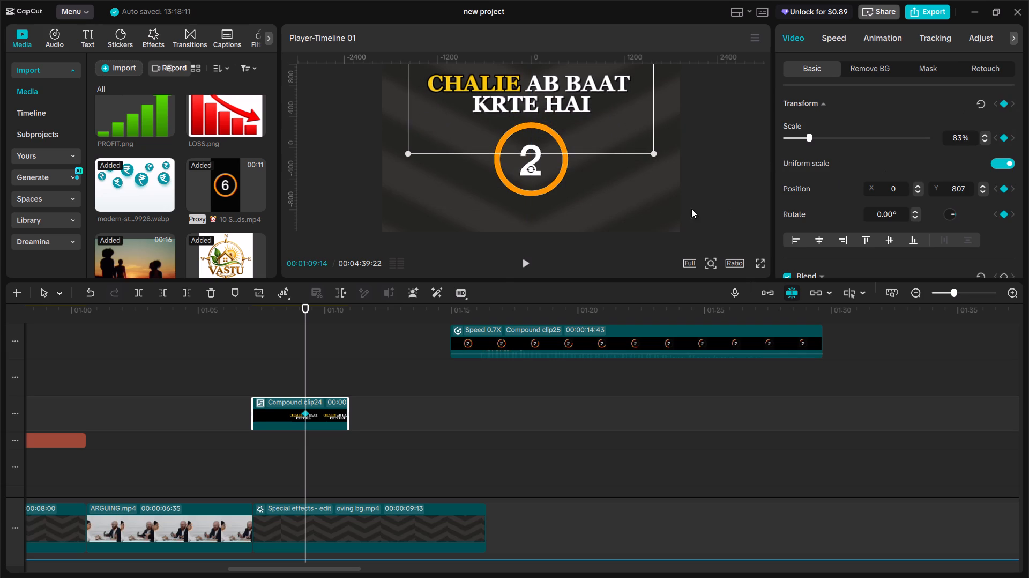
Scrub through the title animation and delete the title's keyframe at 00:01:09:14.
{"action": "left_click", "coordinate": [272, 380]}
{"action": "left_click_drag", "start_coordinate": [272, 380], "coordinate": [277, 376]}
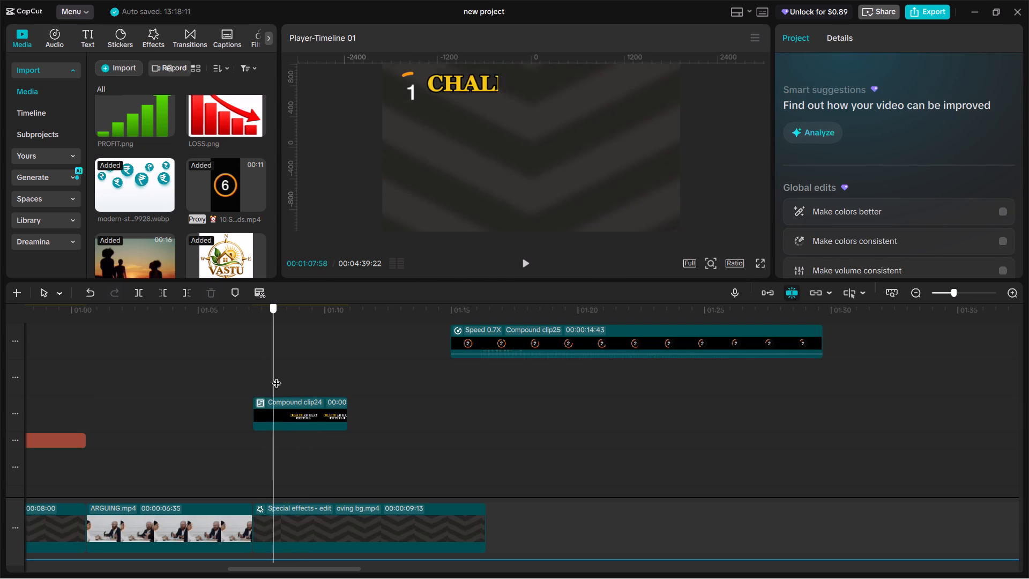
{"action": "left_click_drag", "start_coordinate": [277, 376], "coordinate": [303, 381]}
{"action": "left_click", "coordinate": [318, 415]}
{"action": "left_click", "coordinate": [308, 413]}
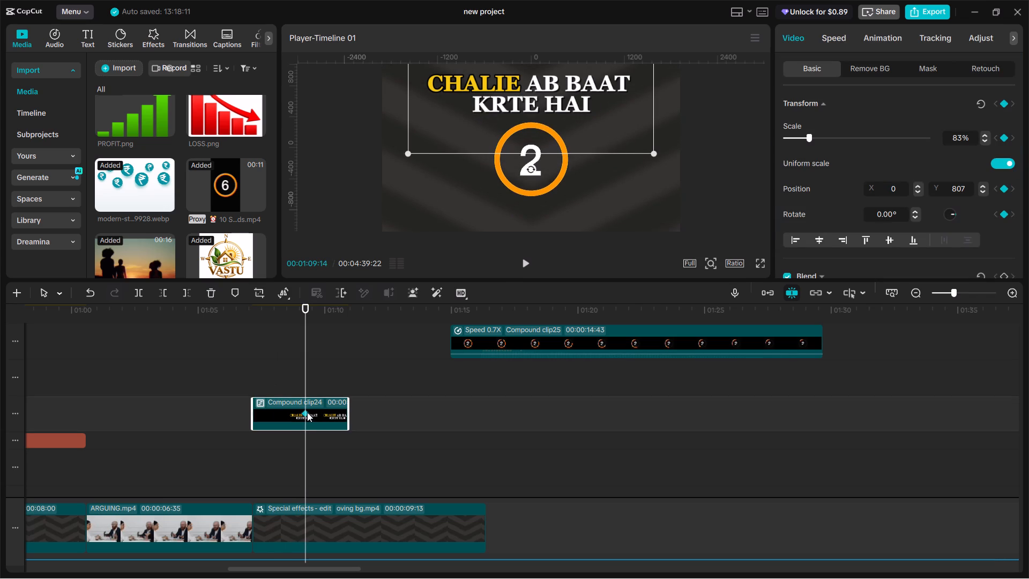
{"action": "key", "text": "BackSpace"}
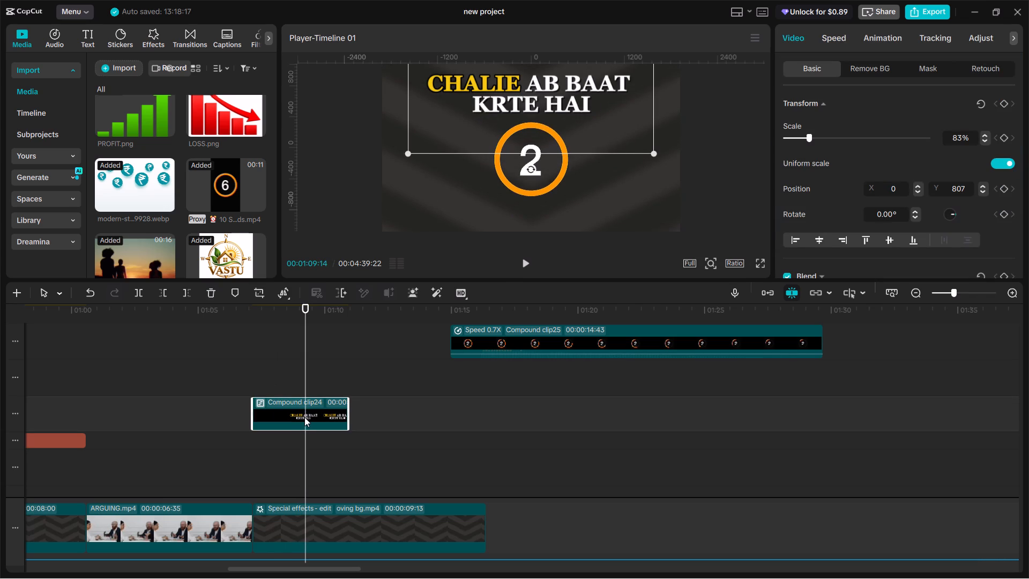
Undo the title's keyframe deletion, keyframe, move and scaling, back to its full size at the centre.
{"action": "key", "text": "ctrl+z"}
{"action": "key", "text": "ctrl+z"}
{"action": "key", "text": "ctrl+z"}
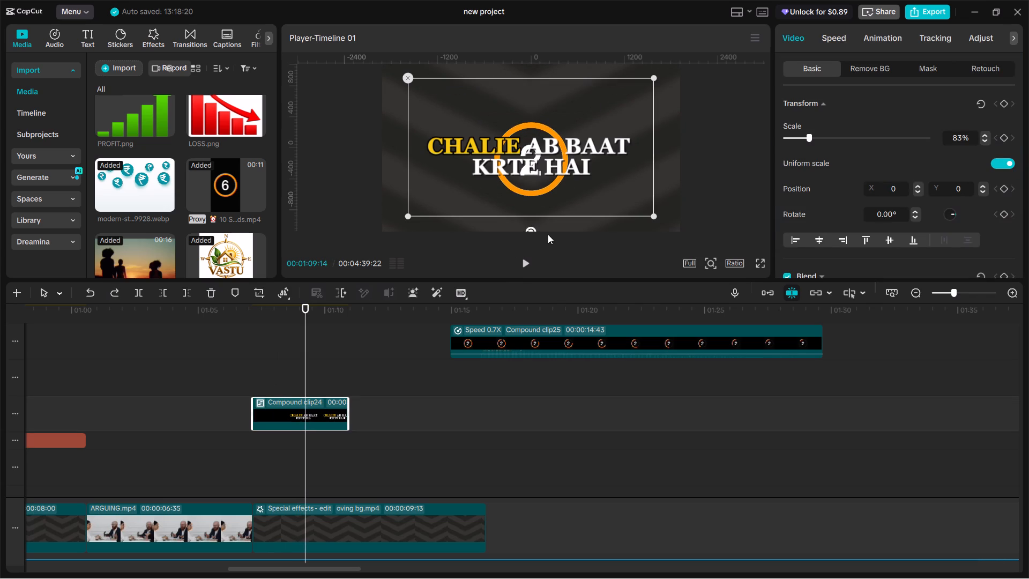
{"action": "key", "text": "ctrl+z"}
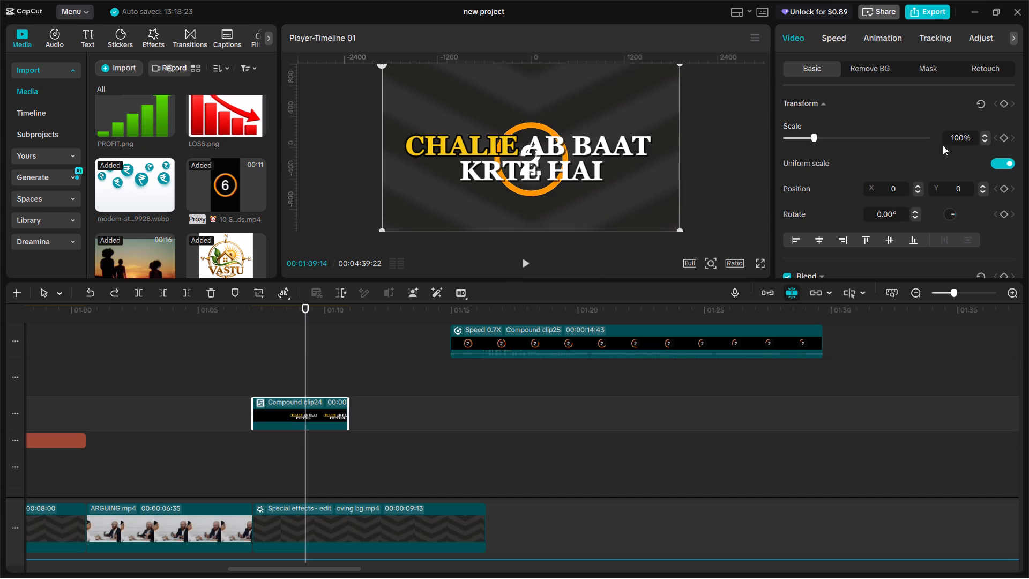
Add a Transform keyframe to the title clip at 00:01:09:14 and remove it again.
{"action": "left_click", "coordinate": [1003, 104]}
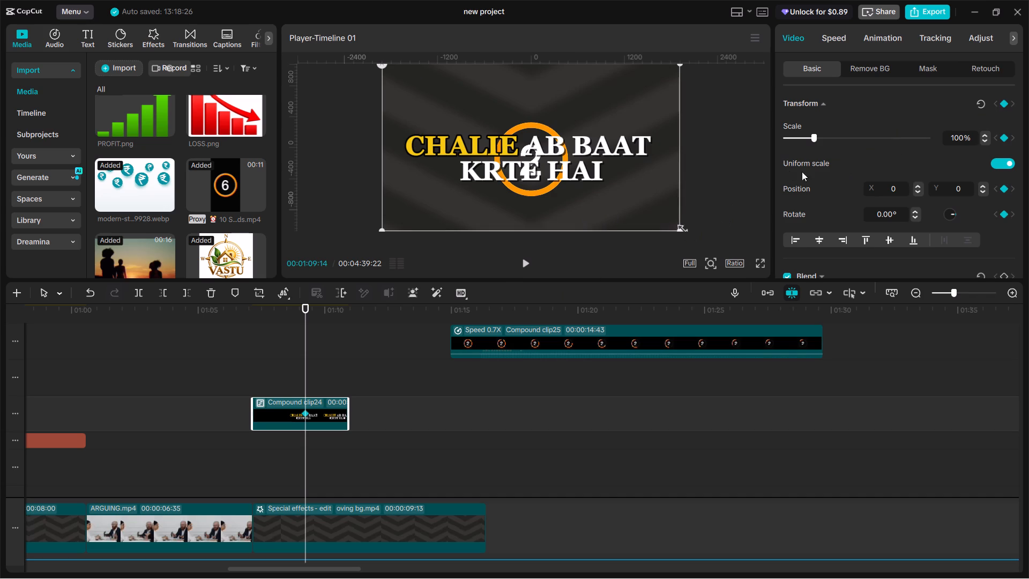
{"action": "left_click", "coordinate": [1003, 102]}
Add a Transform keyframe to the title clip at the freeze frame's starting keyframe, 00:01:08:37.
{"action": "scroll", "coordinate": [237, 425], "scroll_direction": "down", "scroll_amount": 12}
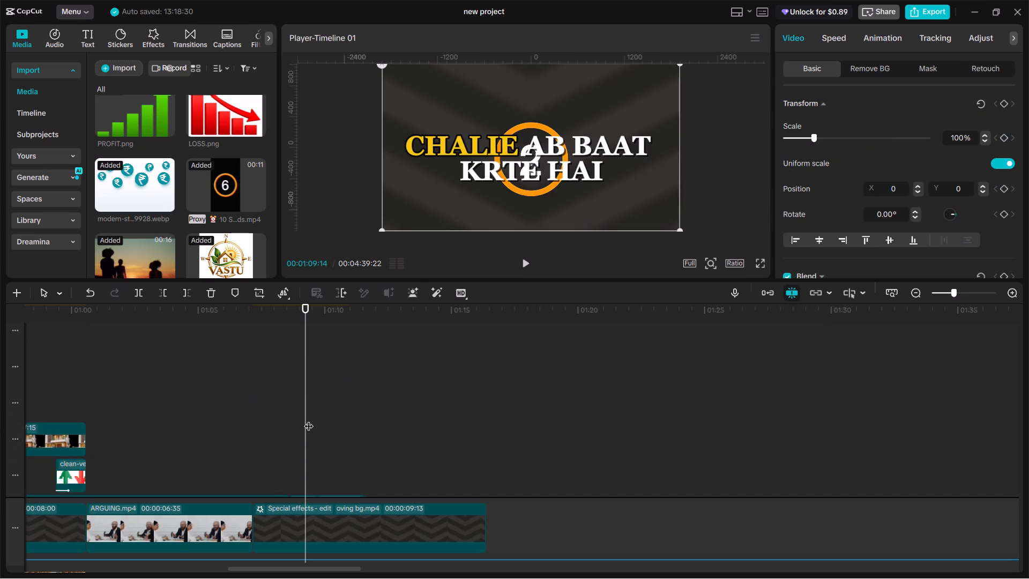
{"action": "scroll", "coordinate": [309, 419], "scroll_direction": "down", "scroll_amount": 8}
{"action": "left_click", "coordinate": [314, 401]}
{"action": "left_click", "coordinate": [292, 399]}
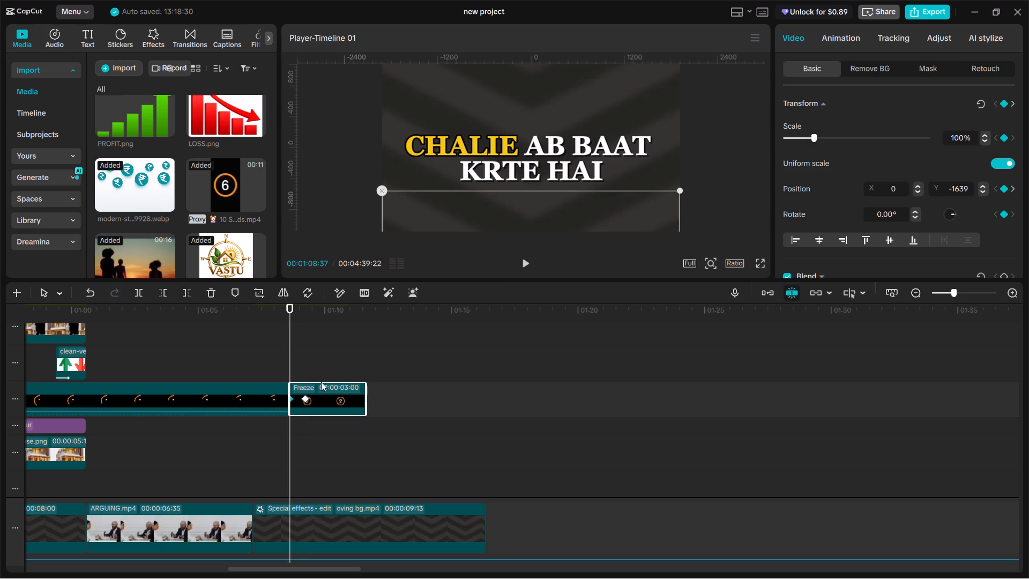
{"action": "scroll", "coordinate": [323, 381], "scroll_direction": "up", "scroll_amount": 17}
{"action": "left_click", "coordinate": [317, 362]}
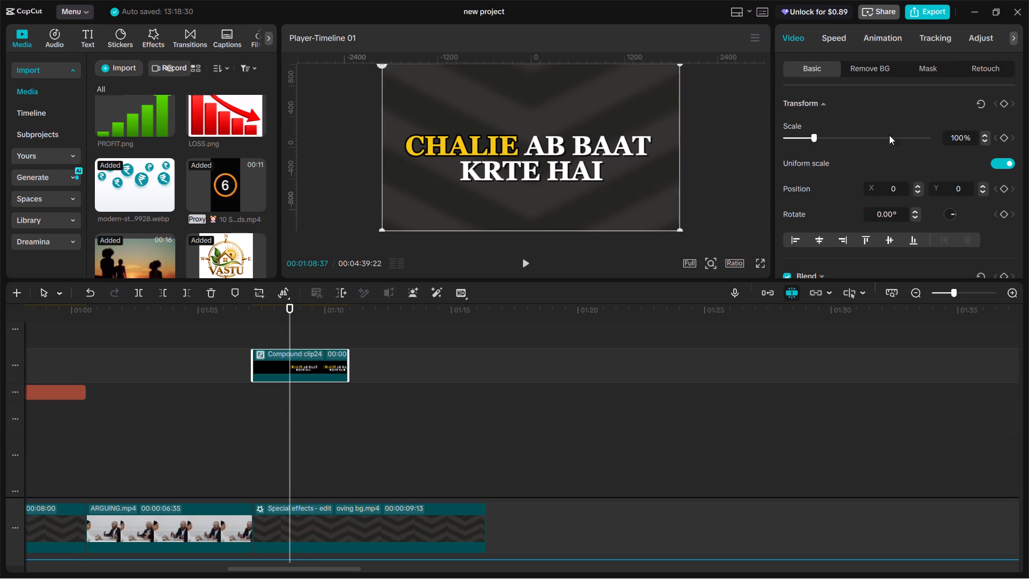
{"action": "left_click", "coordinate": [1003, 102]}
At 00:01:09:14, scale the title clip to 79% and move it above the number 2 to Y 789.
{"action": "scroll", "coordinate": [454, 357], "scroll_direction": "down", "scroll_amount": 16}
{"action": "left_click", "coordinate": [310, 412]}
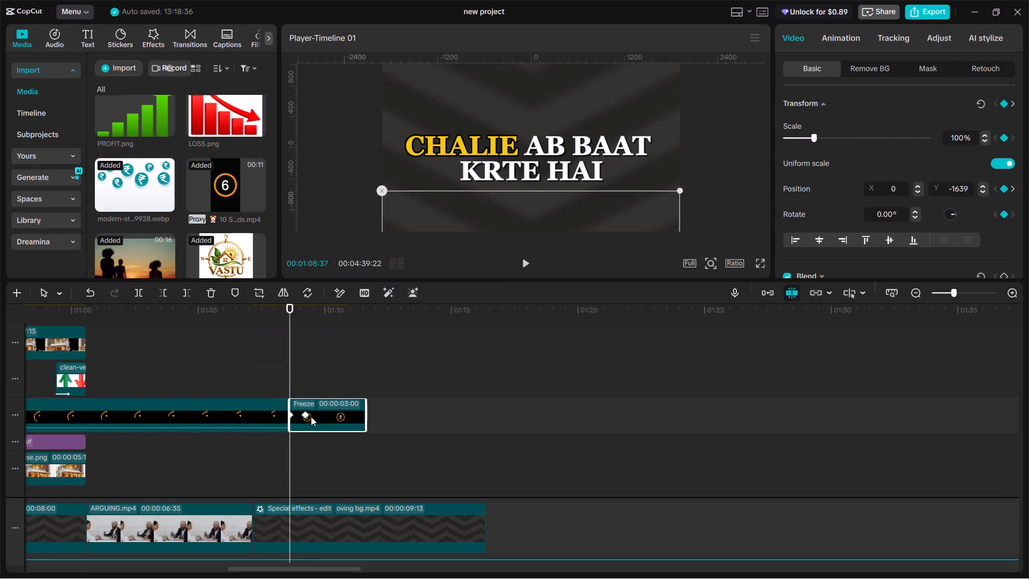
{"action": "left_click", "coordinate": [306, 414]}
{"action": "scroll", "coordinate": [314, 412], "scroll_direction": "up", "scroll_amount": 18}
{"action": "left_click", "coordinate": [307, 388]}
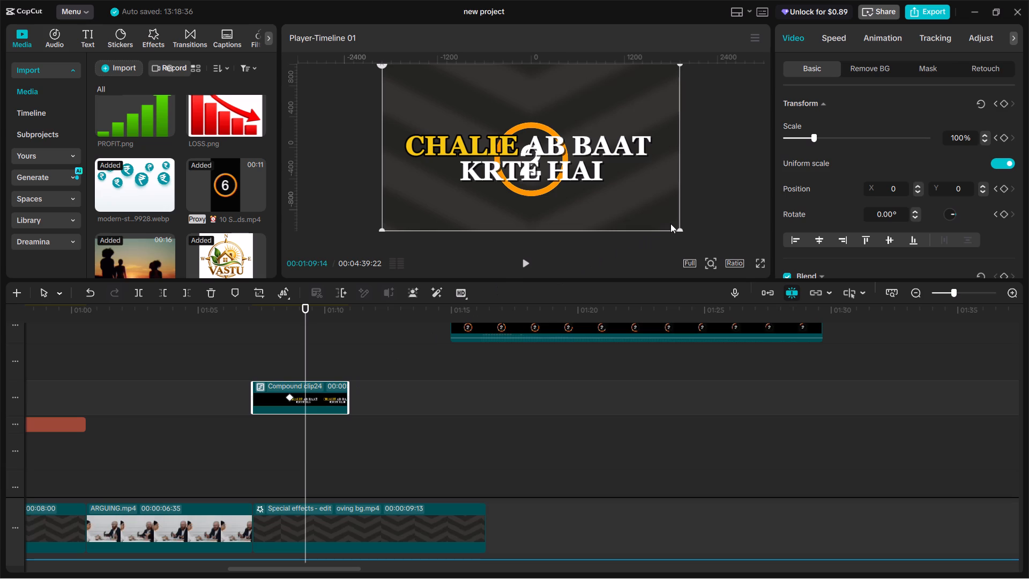
{"action": "left_click_drag", "start_coordinate": [677, 229], "coordinate": [651, 197]}
{"action": "left_click_drag", "start_coordinate": [595, 197], "coordinate": [593, 165]}
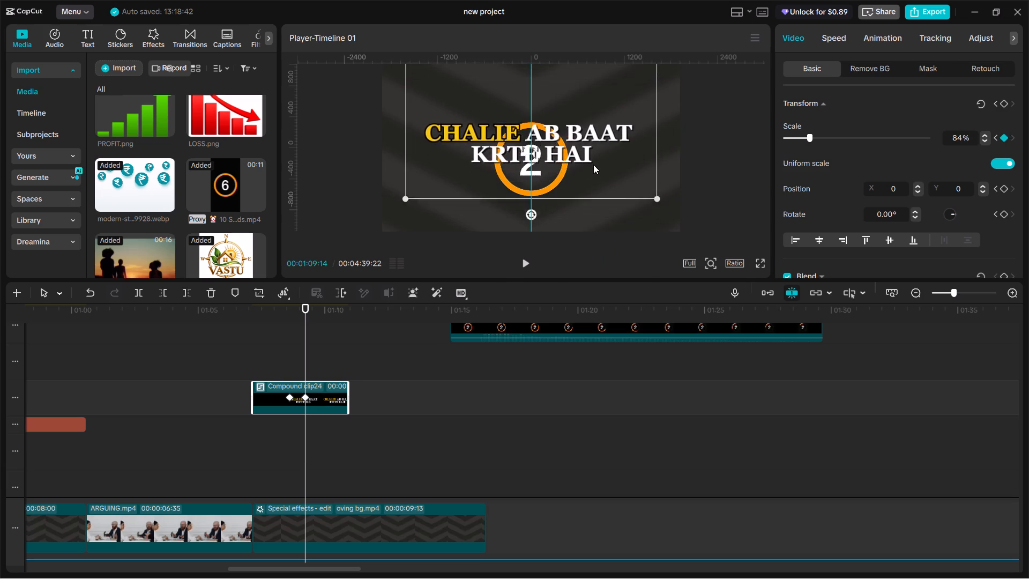
{"action": "left_click_drag", "start_coordinate": [593, 165], "coordinate": [596, 136]}
{"action": "left_click_drag", "start_coordinate": [654, 154], "coordinate": [644, 142]}
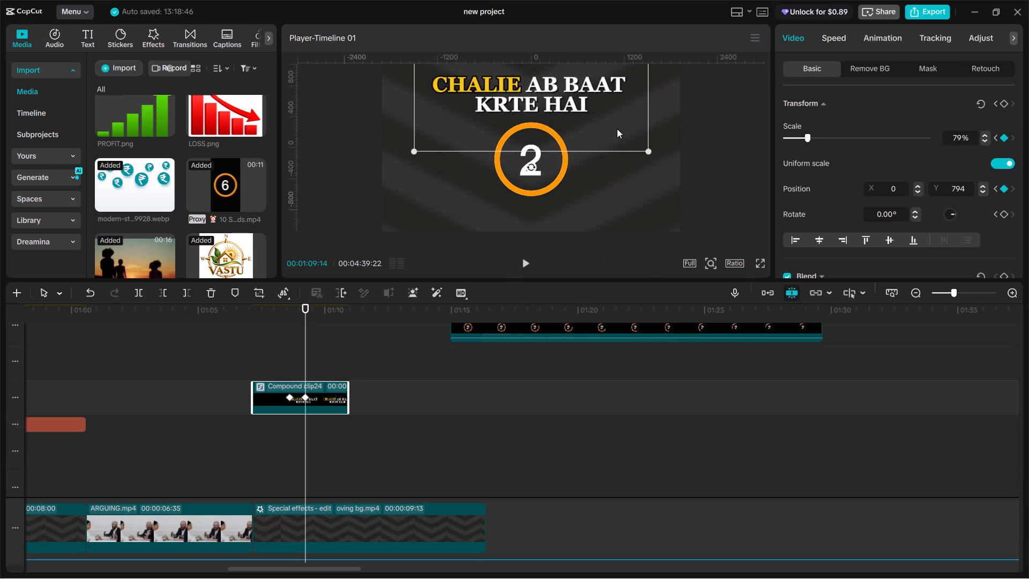
{"action": "left_click", "coordinate": [617, 129]}
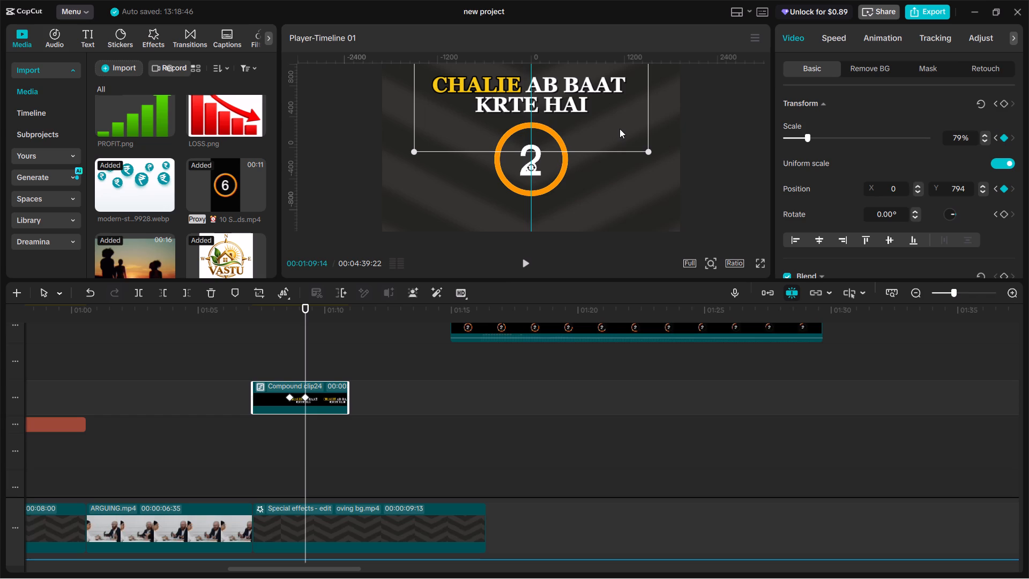
Apply Ease out to the title clip's keyframe at 00:01:09:14.
{"action": "right_click", "coordinate": [303, 397]}
{"action": "left_click", "coordinate": [369, 429]}
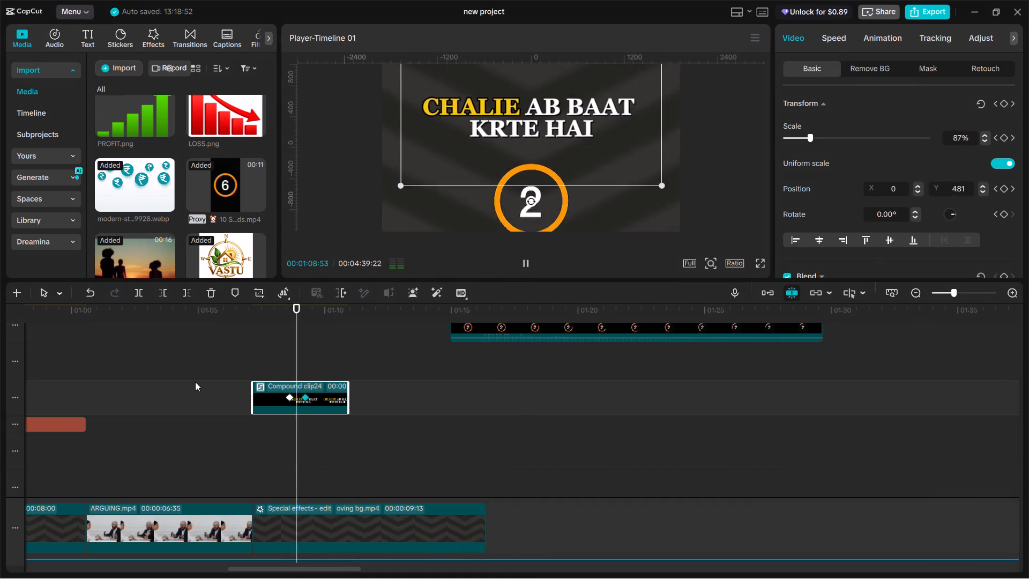
Play back the combined title and number 2 animation, examining the motion around the keyframes and the end of the title clip.
{"action": "left_click", "coordinate": [207, 375]}
{"action": "key", "text": "space"}
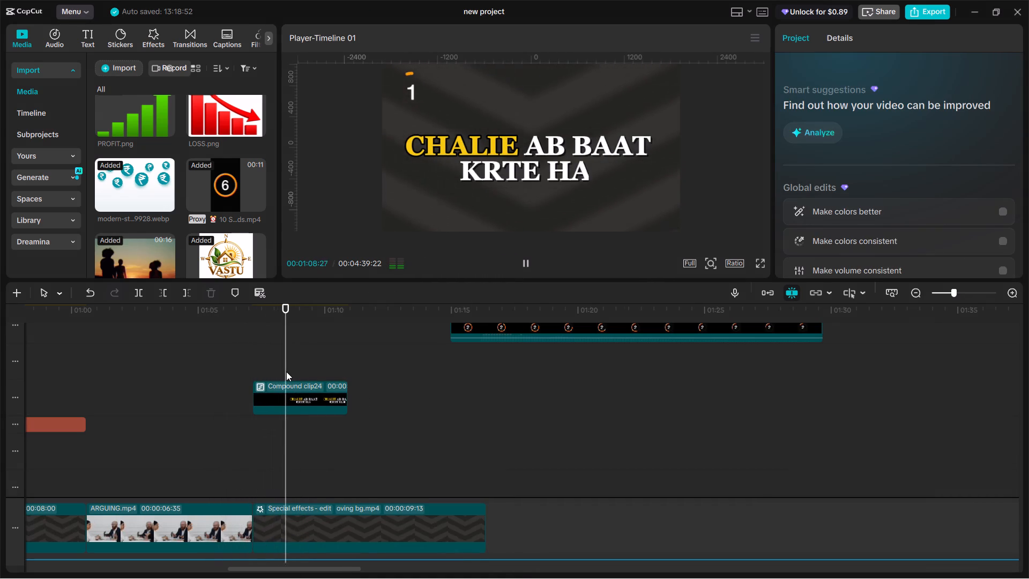
{"action": "key", "text": "space"}
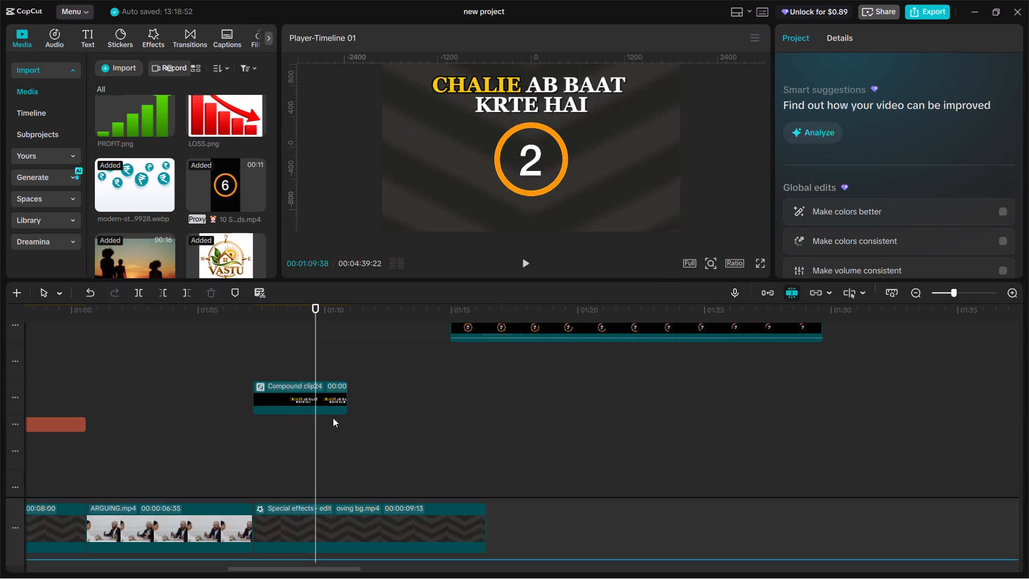
{"action": "key", "text": "space"}
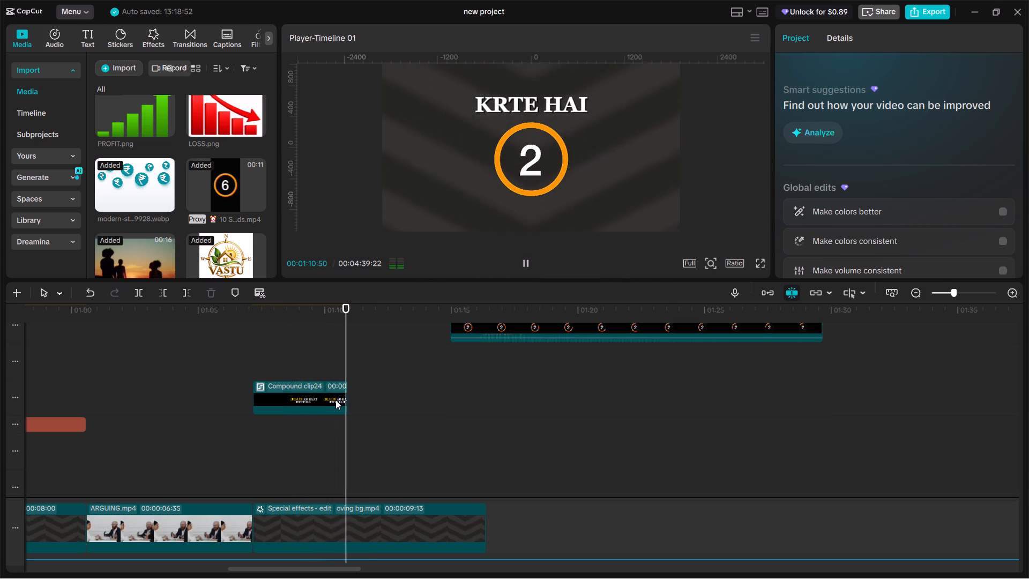
{"action": "key", "text": "space"}
{"action": "left_click", "coordinate": [315, 353]}
{"action": "left_click_drag", "start_coordinate": [315, 353], "coordinate": [310, 353]}
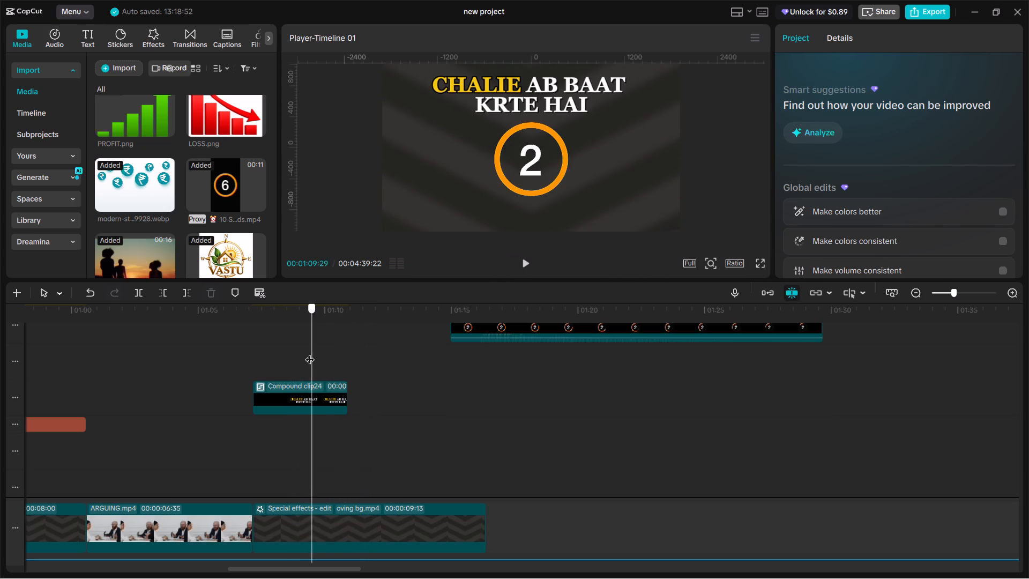
{"action": "left_click_drag", "start_coordinate": [310, 353], "coordinate": [307, 353]}
{"action": "key", "text": "space"}
{"action": "key", "text": "space"}
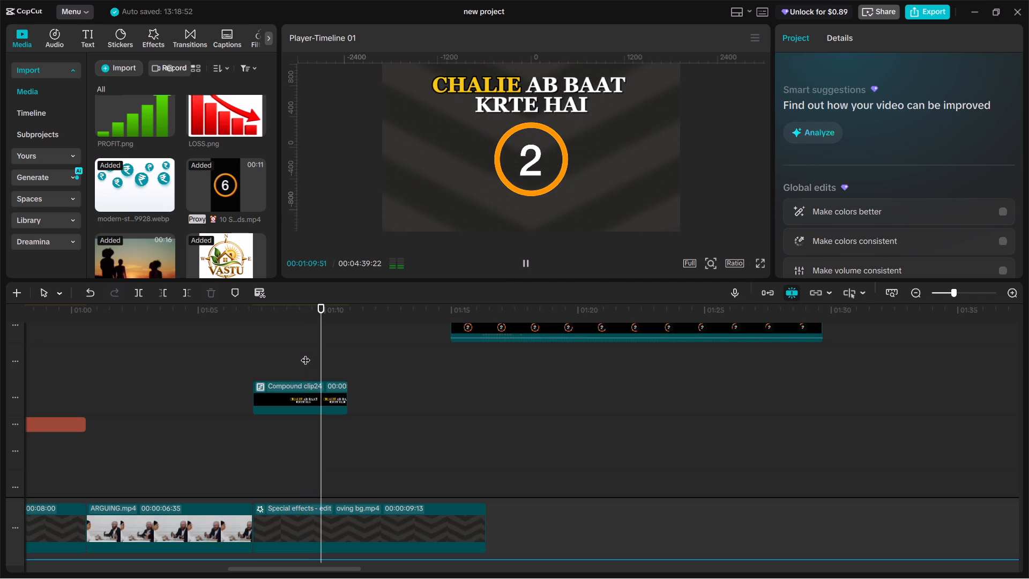
{"action": "scroll", "coordinate": [323, 388], "scroll_direction": "down", "scroll_amount": 7}
{"action": "scroll", "coordinate": [329, 407], "scroll_direction": "up", "scroll_amount": 7}
{"action": "scroll", "coordinate": [329, 410], "scroll_direction": "down", "scroll_amount": 16}
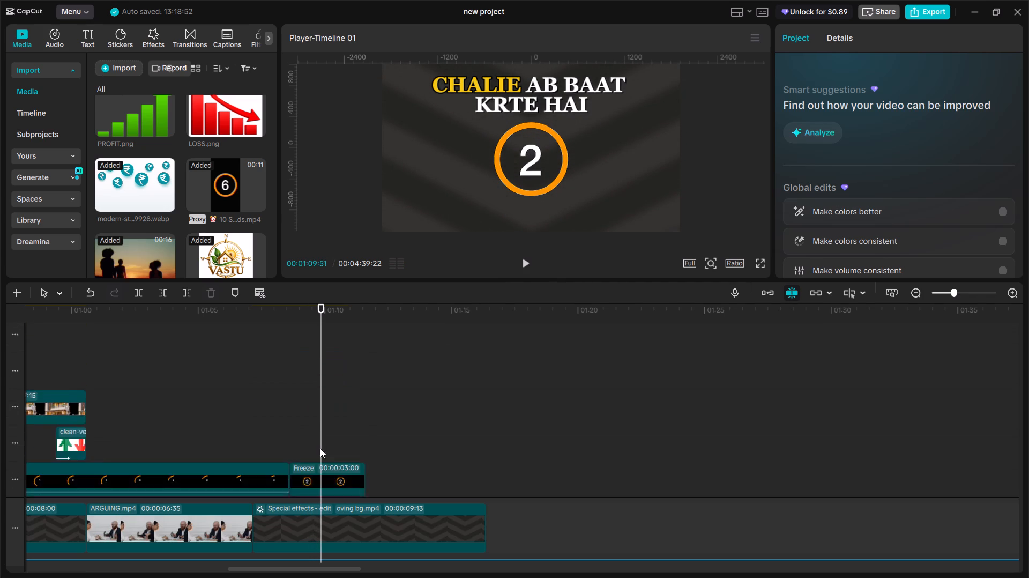
{"action": "scroll", "coordinate": [320, 448], "scroll_direction": "down", "scroll_amount": 3}
{"action": "left_click", "coordinate": [321, 406]}
{"action": "left_click", "coordinate": [307, 372]}
{"action": "key", "text": "space"}
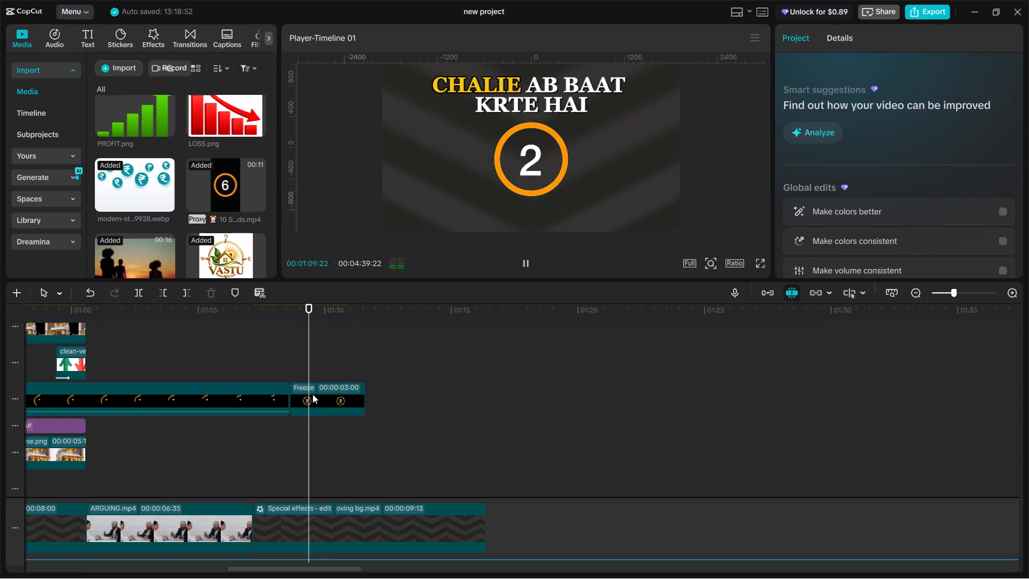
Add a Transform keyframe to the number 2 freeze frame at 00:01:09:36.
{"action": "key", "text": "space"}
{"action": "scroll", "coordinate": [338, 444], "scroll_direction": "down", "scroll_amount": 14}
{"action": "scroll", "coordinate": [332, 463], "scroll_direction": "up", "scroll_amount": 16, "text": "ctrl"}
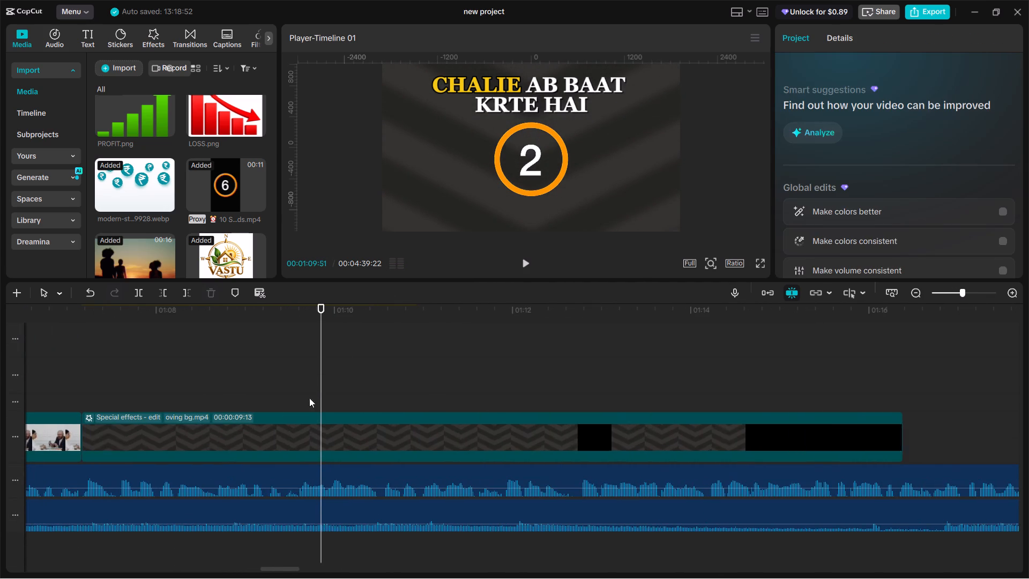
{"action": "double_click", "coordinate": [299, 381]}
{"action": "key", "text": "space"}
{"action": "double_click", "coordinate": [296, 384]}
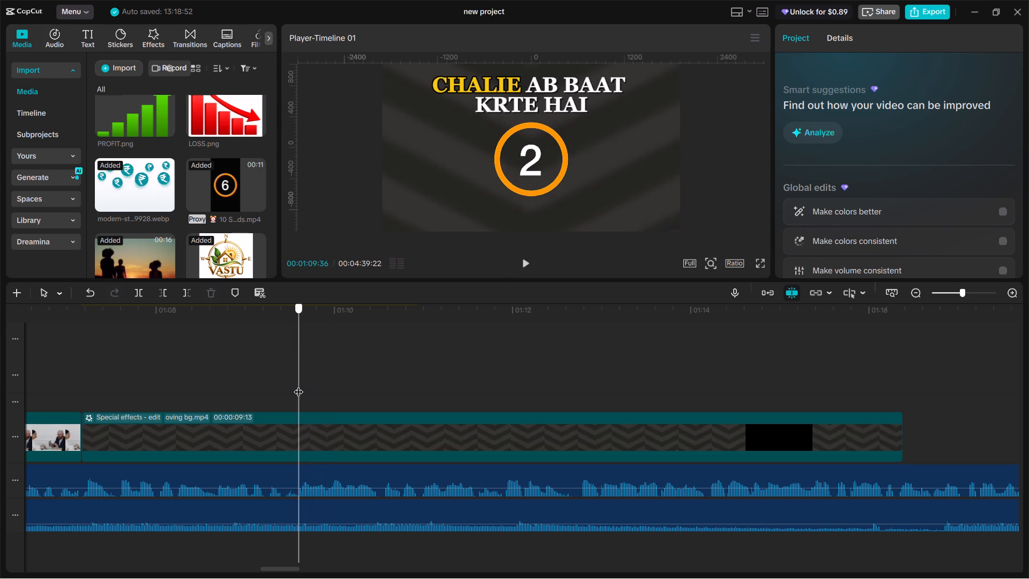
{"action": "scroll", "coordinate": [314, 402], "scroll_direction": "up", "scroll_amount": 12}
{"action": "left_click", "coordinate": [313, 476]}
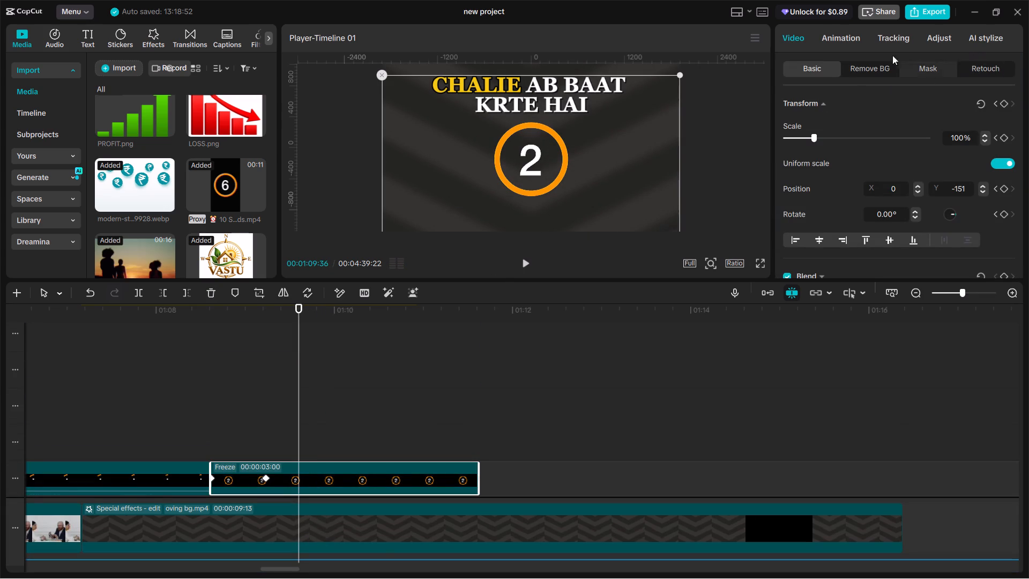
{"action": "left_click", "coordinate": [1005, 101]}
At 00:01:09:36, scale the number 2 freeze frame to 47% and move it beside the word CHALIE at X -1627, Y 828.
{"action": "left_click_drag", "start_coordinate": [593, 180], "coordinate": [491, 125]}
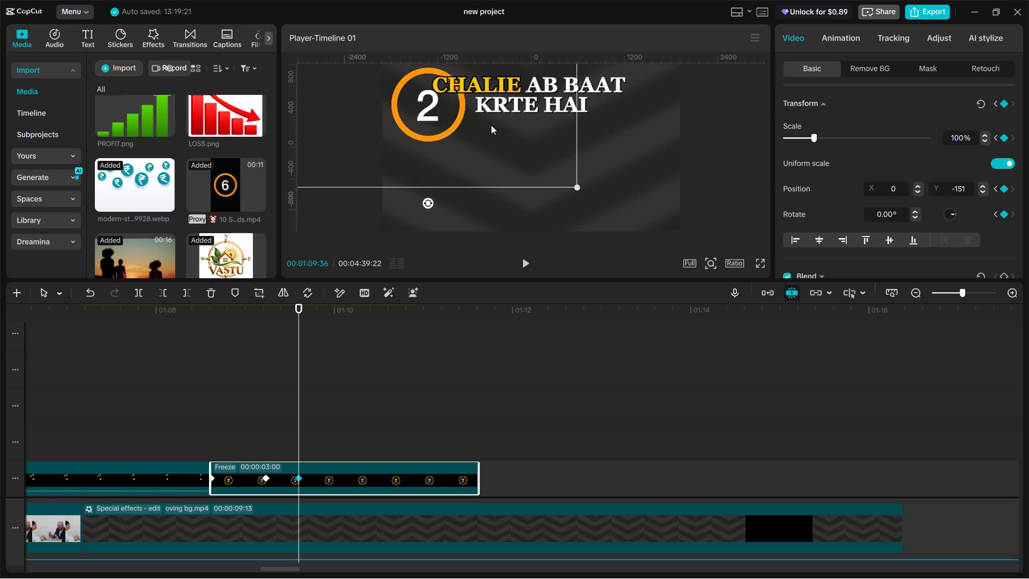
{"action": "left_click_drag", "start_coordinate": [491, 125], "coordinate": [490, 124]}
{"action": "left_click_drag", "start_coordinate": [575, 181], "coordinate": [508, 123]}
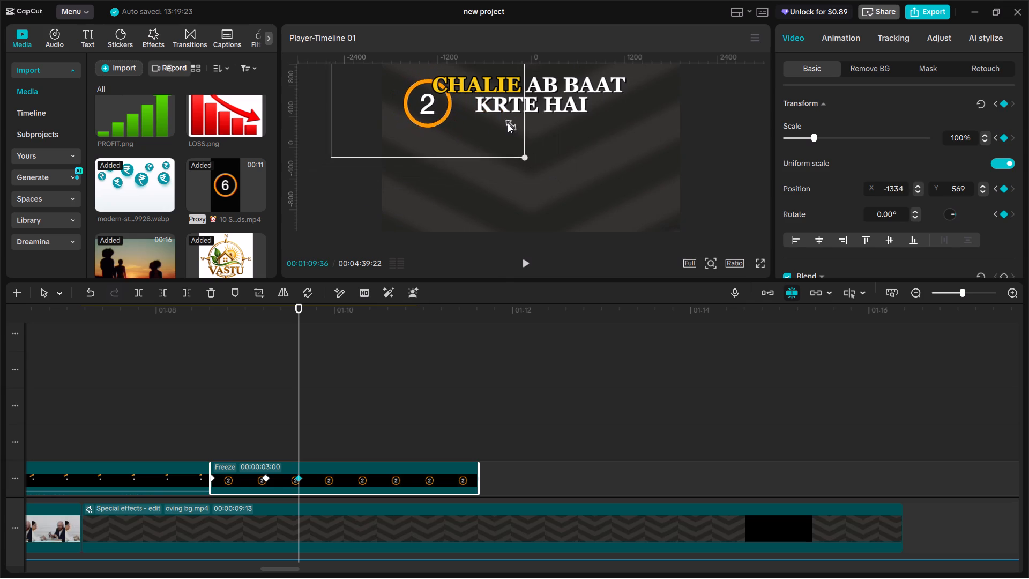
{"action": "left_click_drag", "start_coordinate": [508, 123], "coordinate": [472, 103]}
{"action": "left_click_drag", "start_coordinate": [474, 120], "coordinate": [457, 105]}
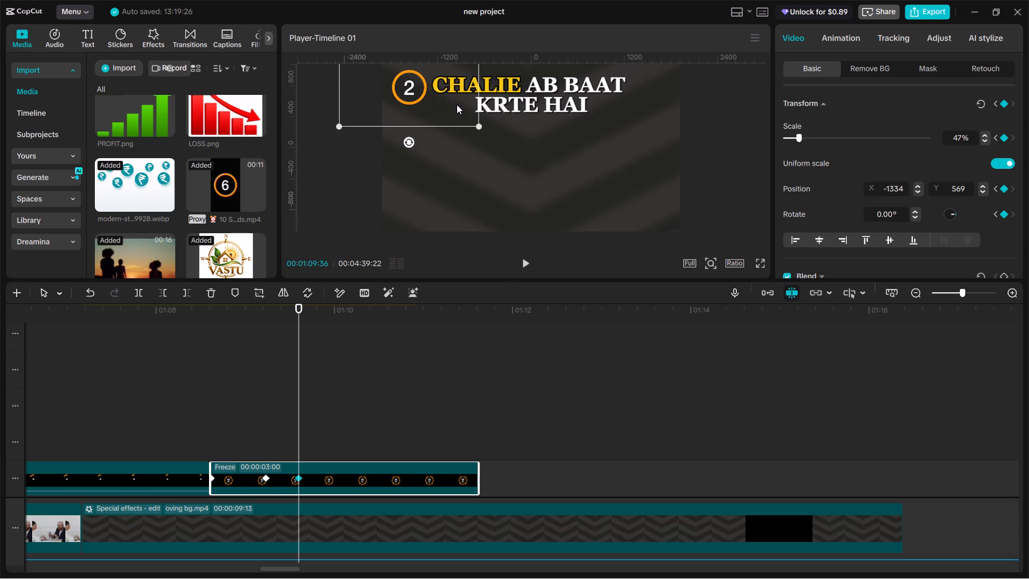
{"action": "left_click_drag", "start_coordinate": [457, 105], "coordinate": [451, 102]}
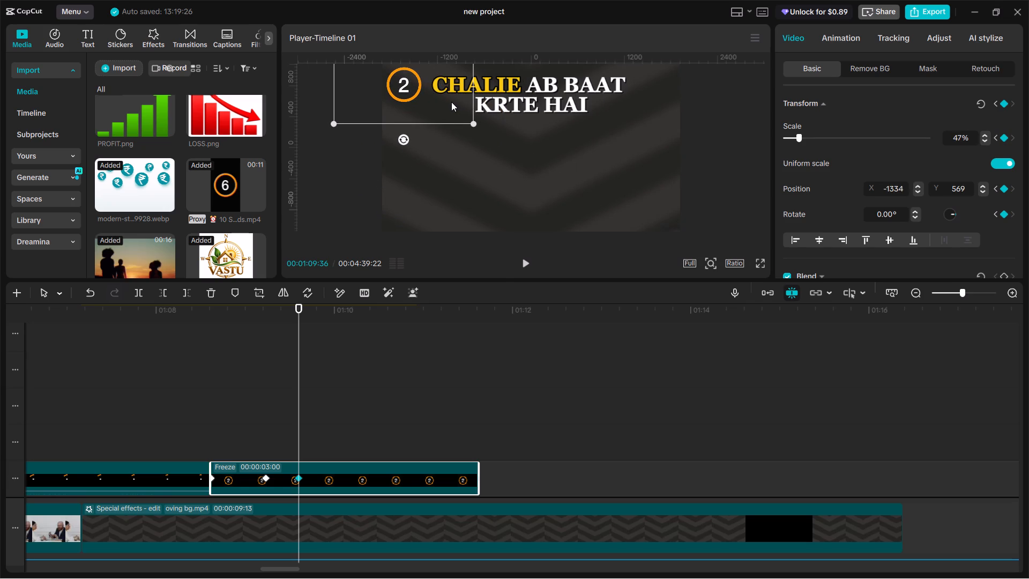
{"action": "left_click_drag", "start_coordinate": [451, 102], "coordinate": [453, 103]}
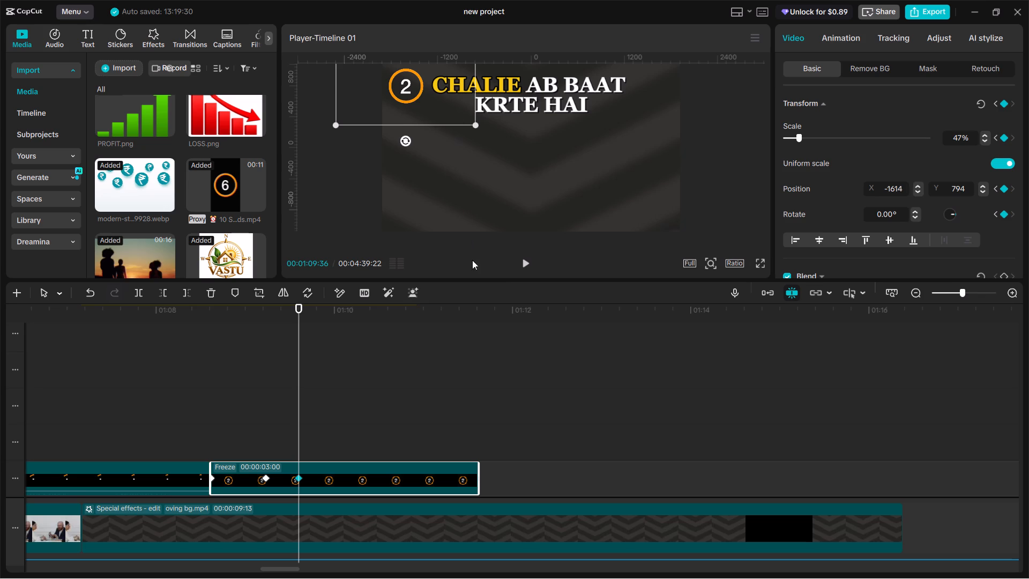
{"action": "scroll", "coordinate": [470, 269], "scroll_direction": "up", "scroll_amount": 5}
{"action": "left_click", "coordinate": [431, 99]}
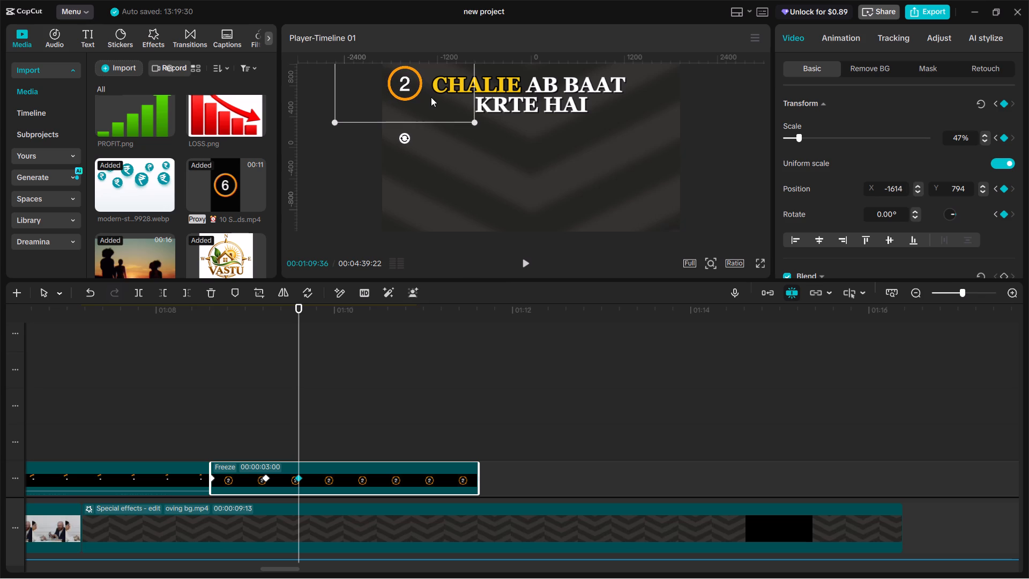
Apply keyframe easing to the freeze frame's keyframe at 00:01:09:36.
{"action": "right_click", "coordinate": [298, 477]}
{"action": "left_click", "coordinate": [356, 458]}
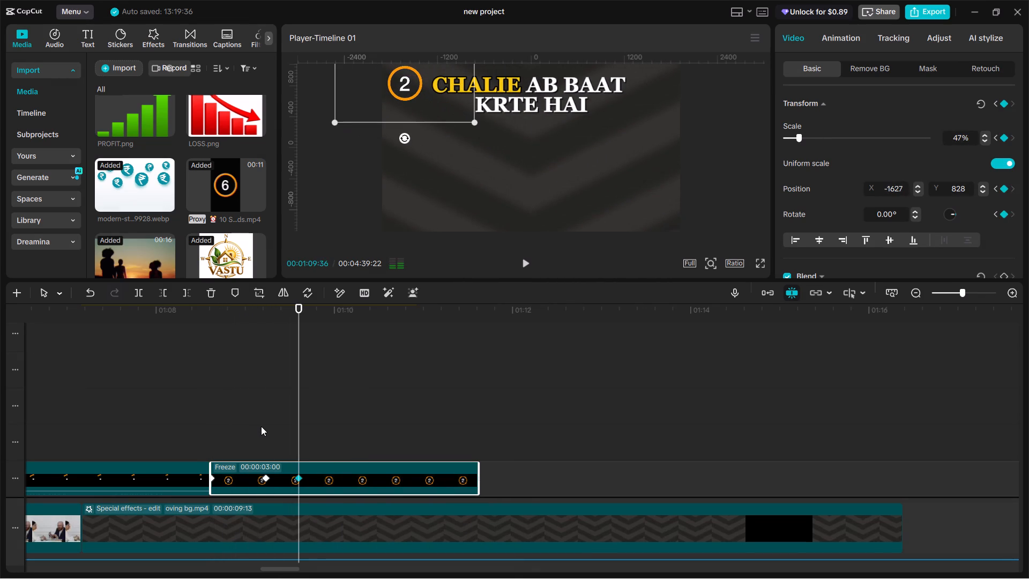
Play back the freeze frame section, examining how the number 2 shrinks and moves beside the title.
{"action": "left_click", "coordinate": [229, 430]}
{"action": "key", "text": "space"}
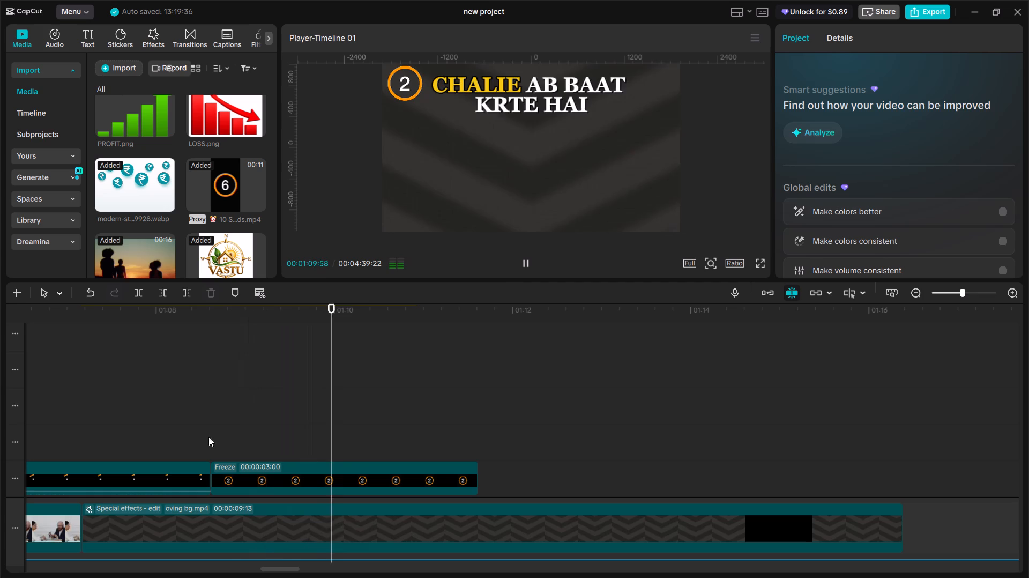
{"action": "left_click", "coordinate": [190, 441]}
{"action": "left_click", "coordinate": [222, 426]}
{"action": "key", "text": "space"}
{"action": "key", "text": "space"}
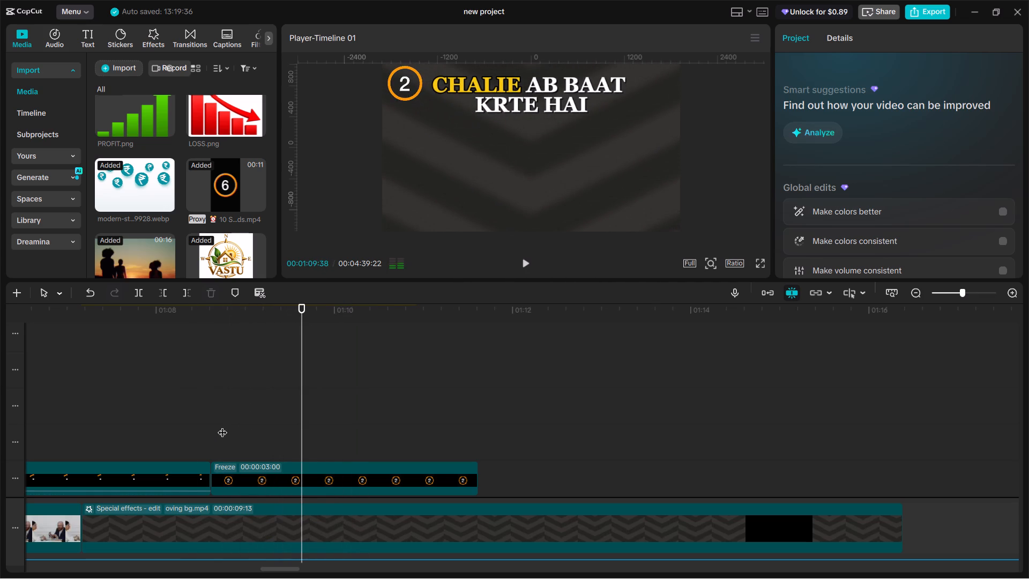
{"action": "key", "text": "space"}
{"action": "key", "text": "space"}
{"action": "key", "text": "space"}
{"action": "key", "text": "space"}
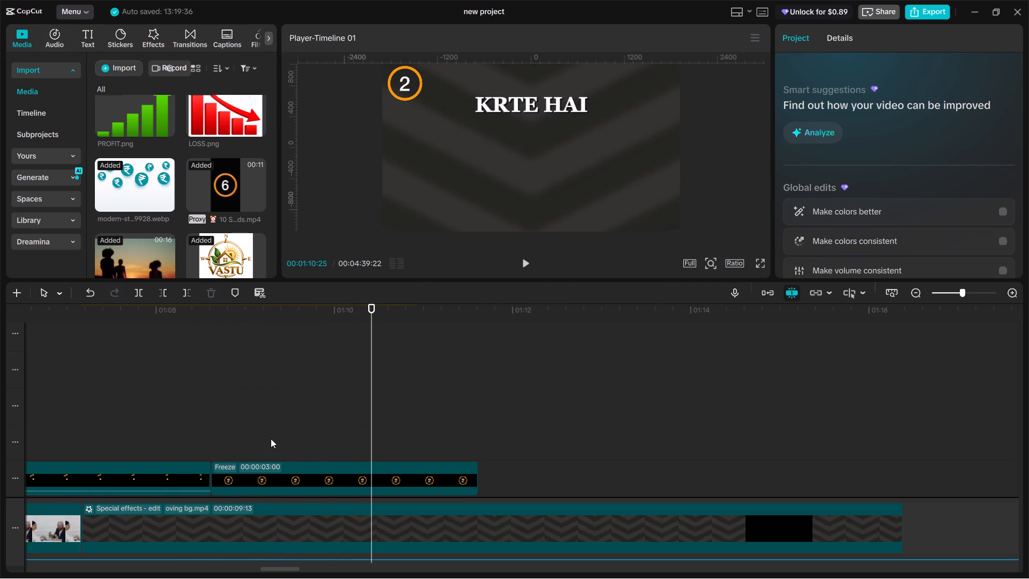
Scrub and replay the stretch between the freeze frame's last two keyframes, examining the number's diagonal move and the title's ending.
{"action": "left_click", "coordinate": [272, 432]}
{"action": "left_click_drag", "start_coordinate": [272, 432], "coordinate": [281, 444]}
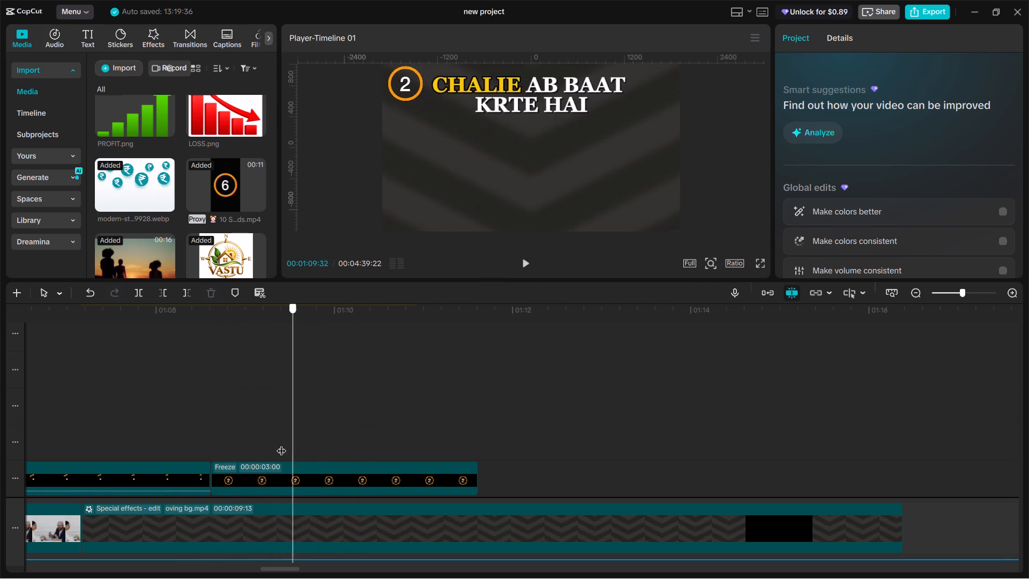
{"action": "left_click_drag", "start_coordinate": [281, 444], "coordinate": [221, 446]}
{"action": "key", "text": "space"}
{"action": "key", "text": "space"}
{"action": "left_click", "coordinate": [295, 482]}
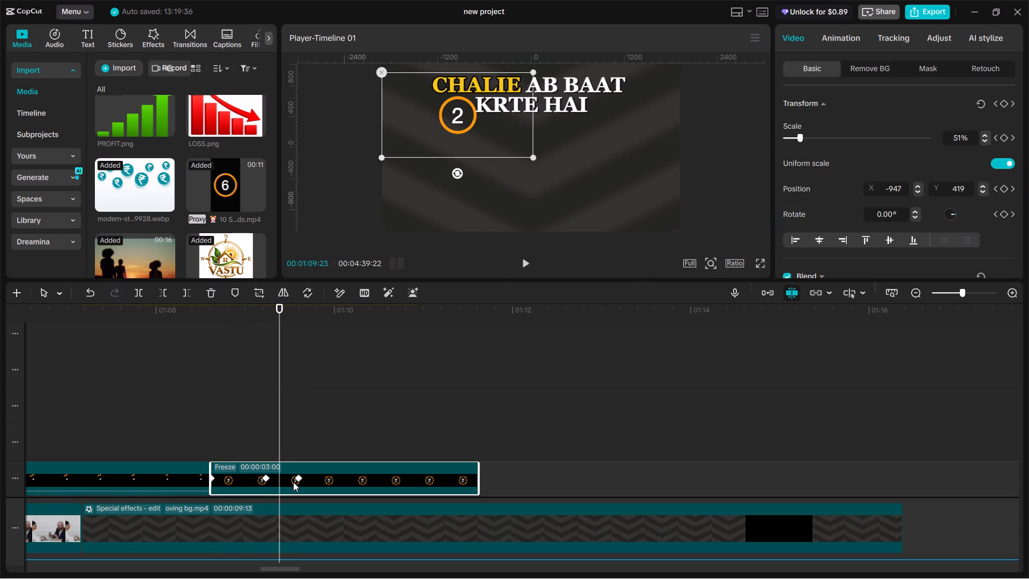
{"action": "key", "text": "space"}
{"action": "key", "text": "space"}
{"action": "left_click", "coordinate": [233, 440]}
{"action": "left_click_drag", "start_coordinate": [233, 440], "coordinate": [273, 450]}
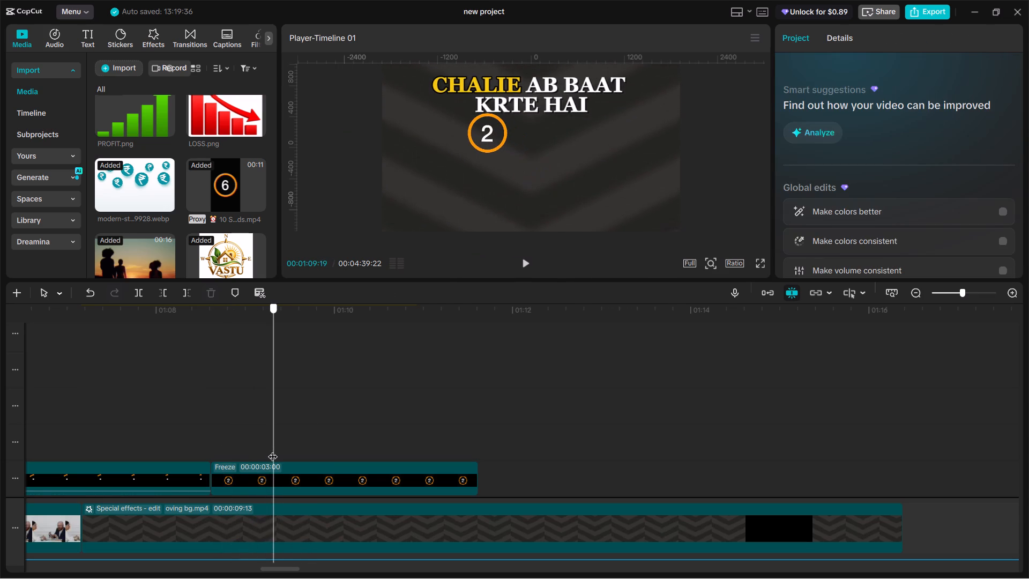
{"action": "left_click_drag", "start_coordinate": [273, 450], "coordinate": [288, 455]}
{"action": "left_click", "coordinate": [302, 486]}
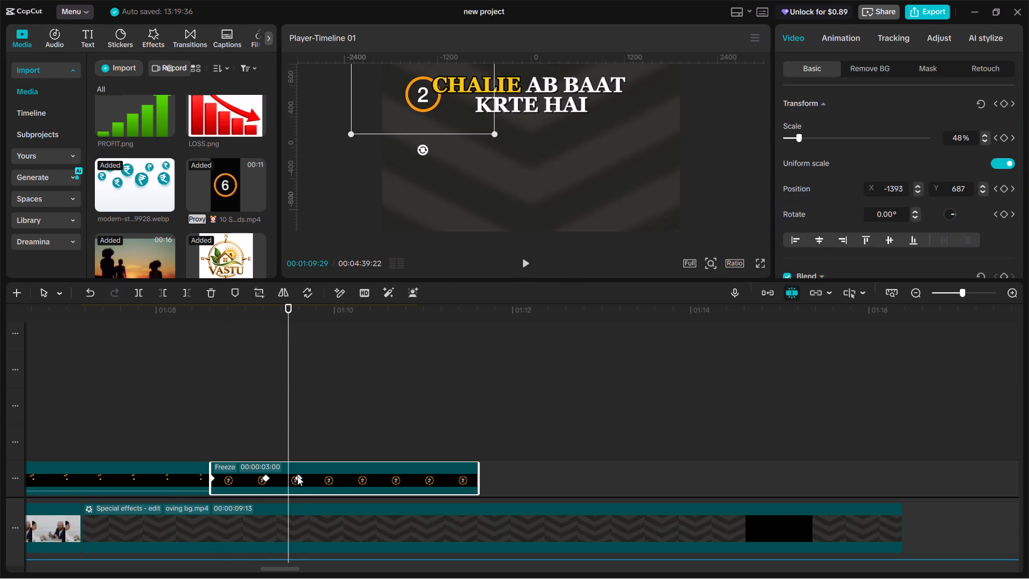
{"action": "left_click", "coordinate": [297, 476]}
{"action": "key", "text": "space"}
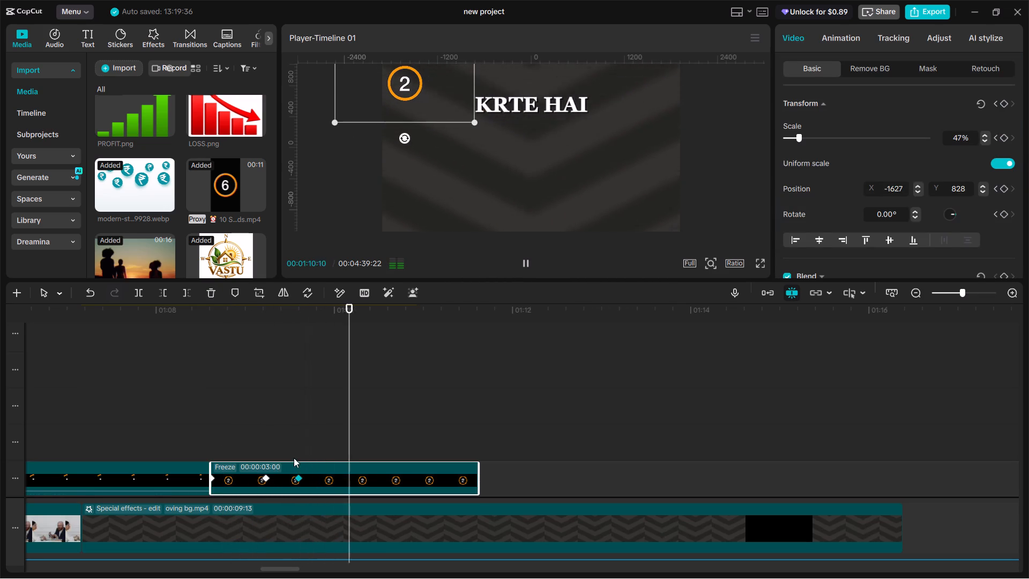
{"action": "key", "text": "space"}
{"action": "left_click", "coordinate": [259, 432]}
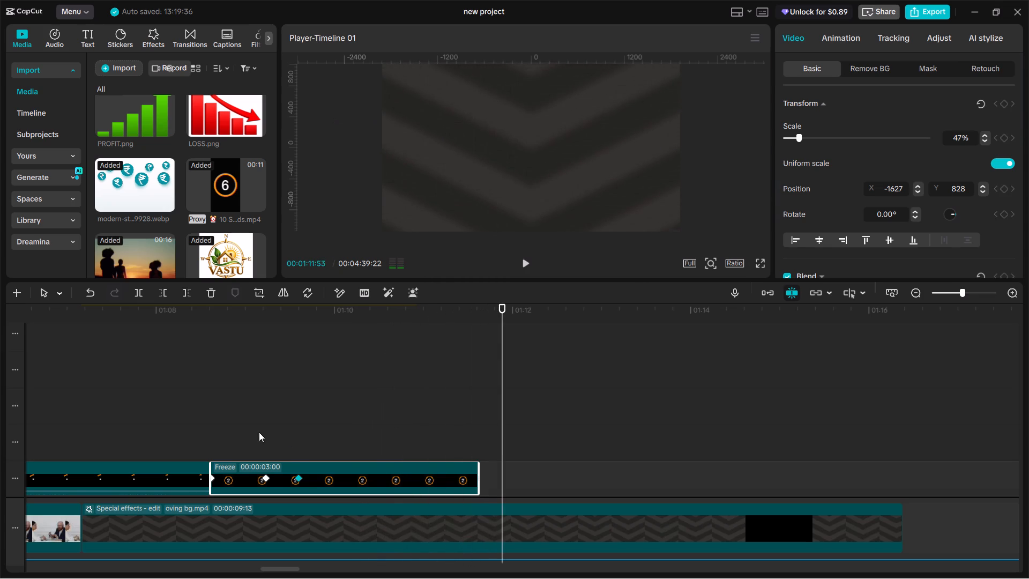
{"action": "key", "text": "space"}
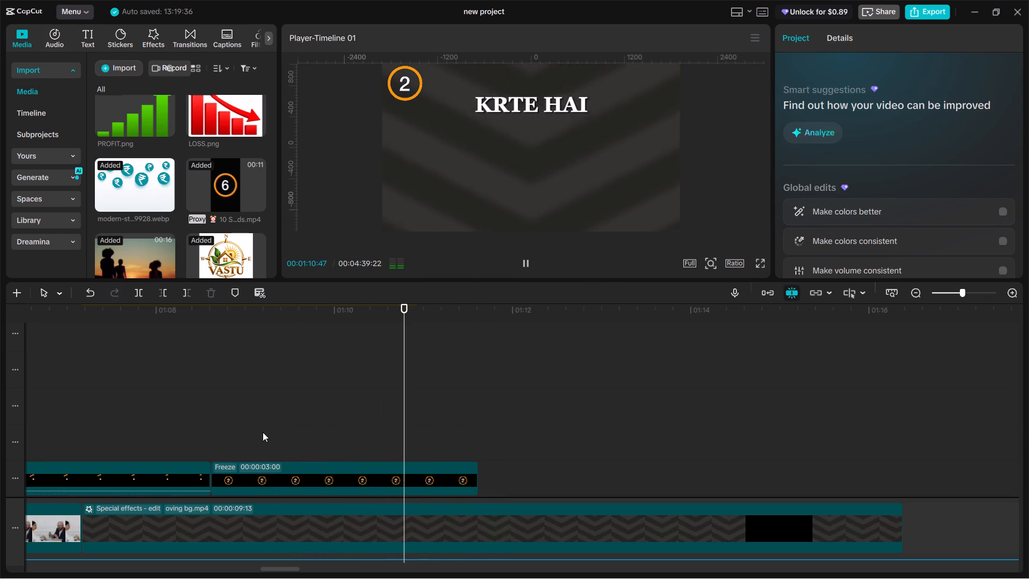
{"action": "key", "text": "space"}
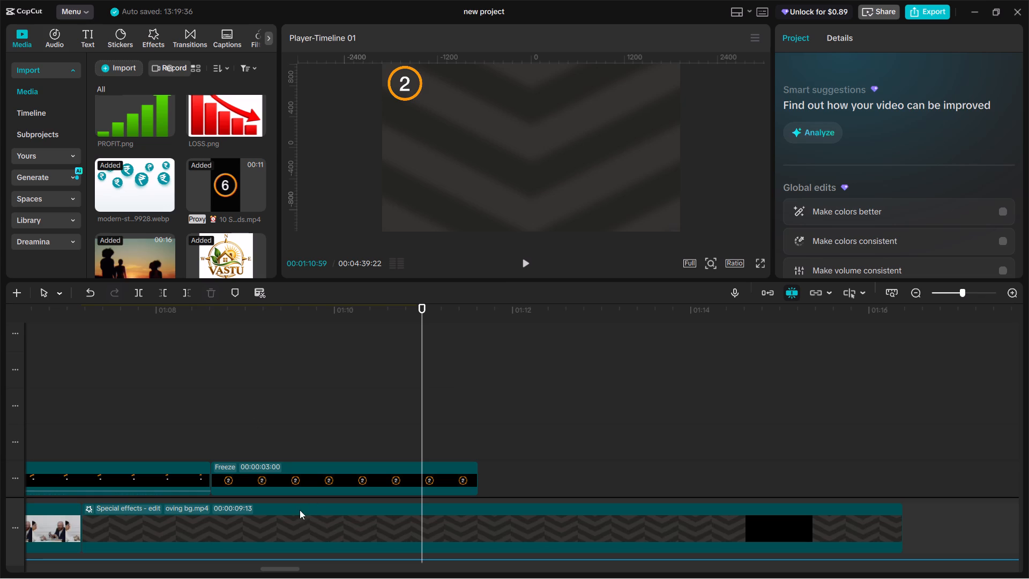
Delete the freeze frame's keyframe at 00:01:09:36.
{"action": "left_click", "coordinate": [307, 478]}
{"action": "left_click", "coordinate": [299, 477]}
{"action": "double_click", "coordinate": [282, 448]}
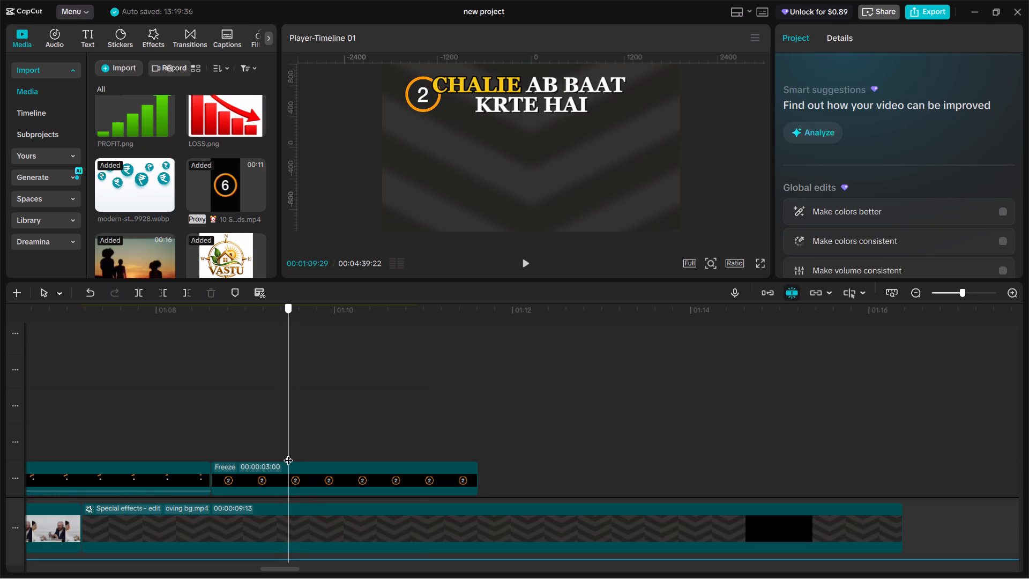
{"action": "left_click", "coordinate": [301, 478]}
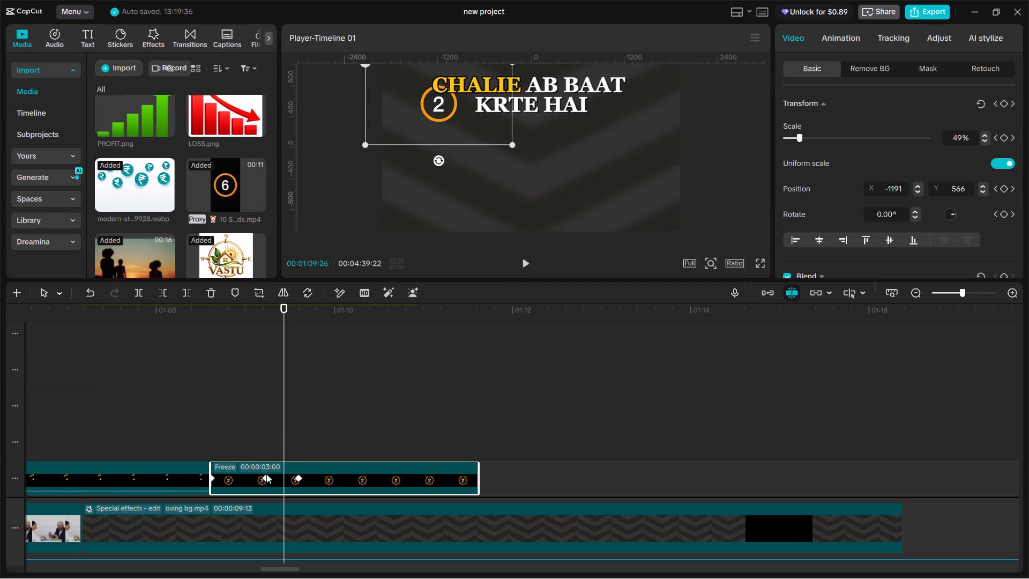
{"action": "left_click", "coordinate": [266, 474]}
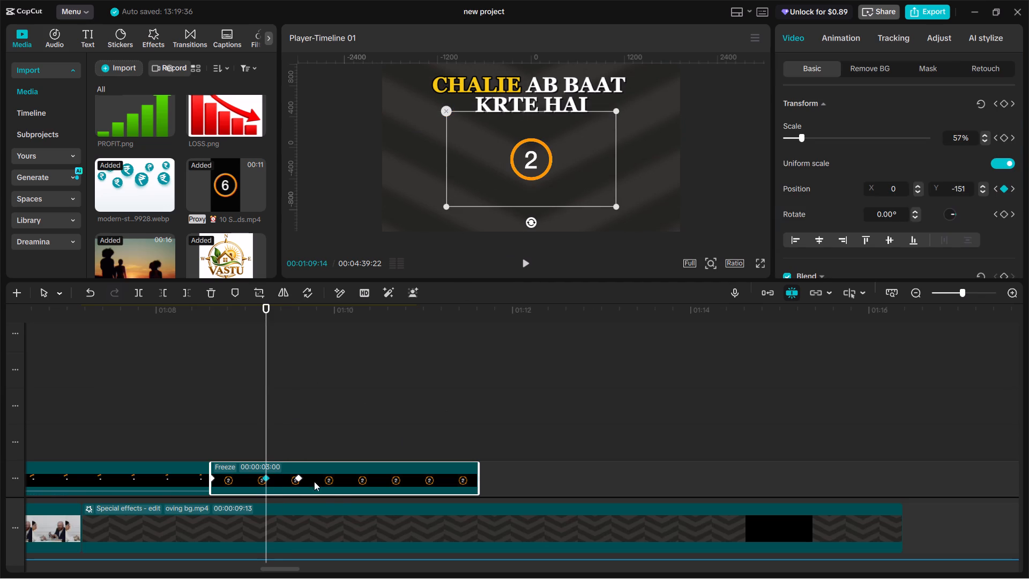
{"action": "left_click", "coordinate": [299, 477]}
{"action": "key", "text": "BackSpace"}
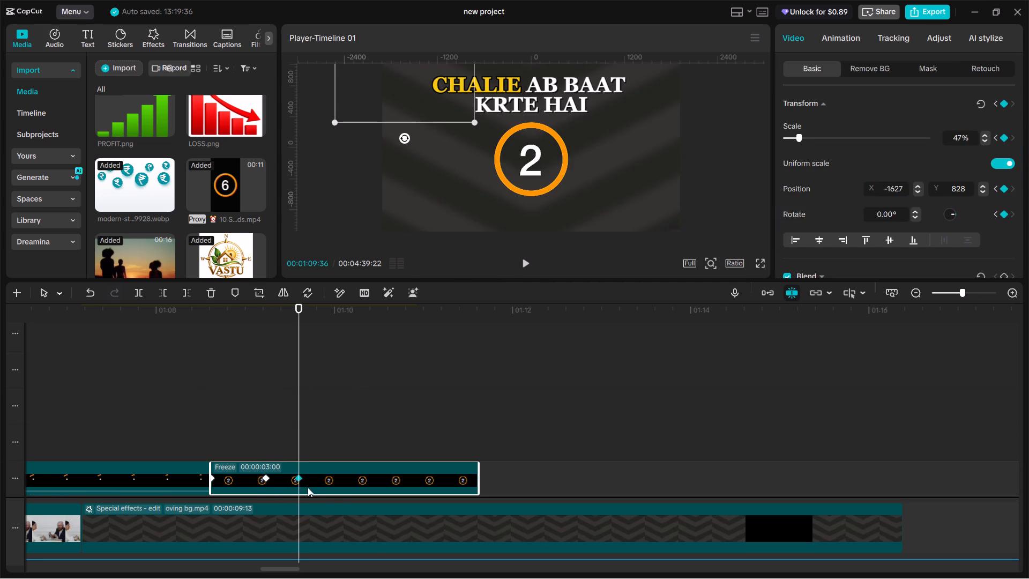
Play back from the start of the freeze frame to its end, examining the title and the number 2 together.
{"action": "left_click", "coordinate": [228, 435]}
{"action": "left_click_drag", "start_coordinate": [225, 433], "coordinate": [219, 430]}
{"action": "key", "text": "space"}
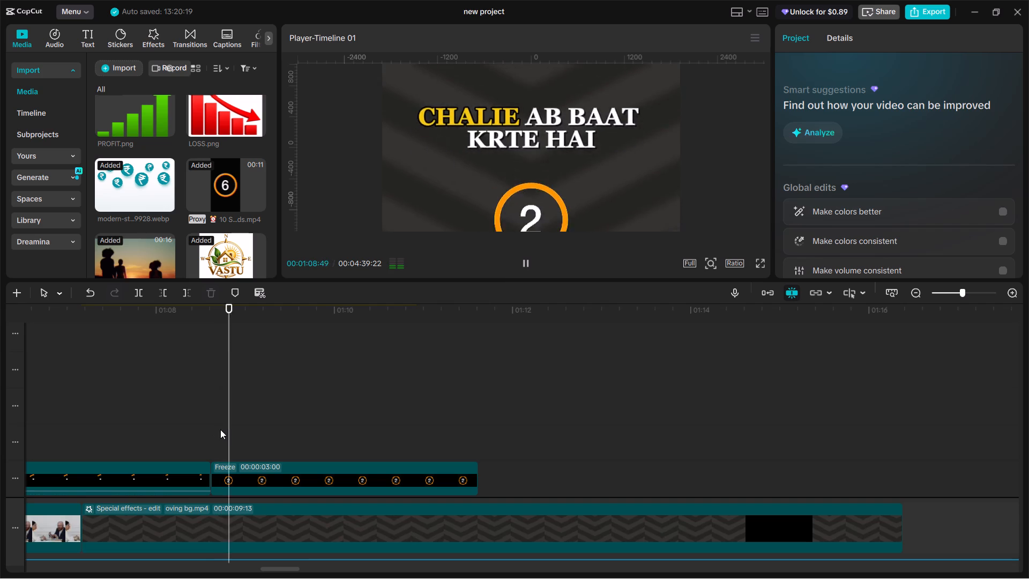
{"action": "key", "text": "space"}
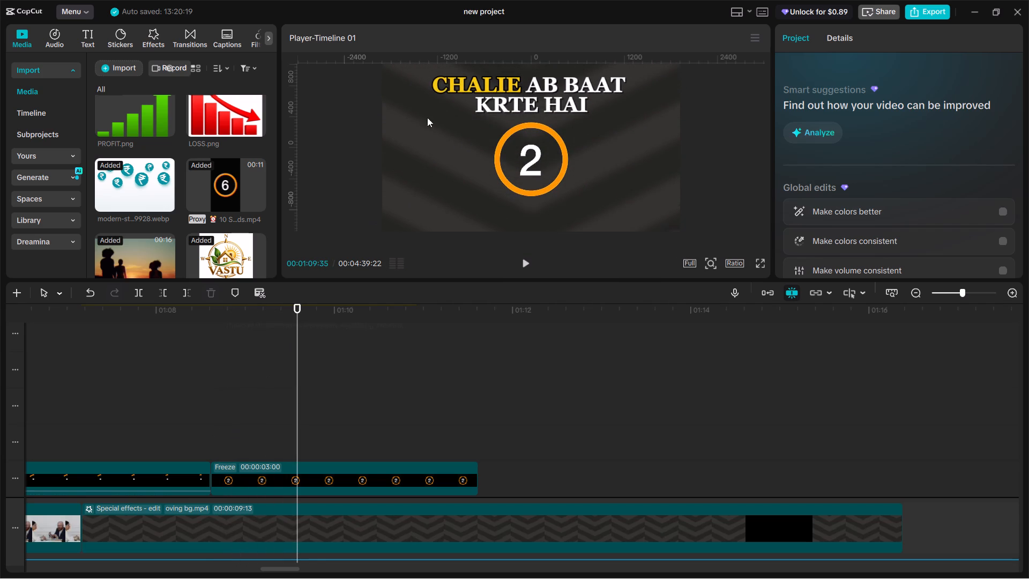
{"action": "key", "text": "space"}
{"action": "key", "text": "space"}
{"action": "key", "text": "space"}
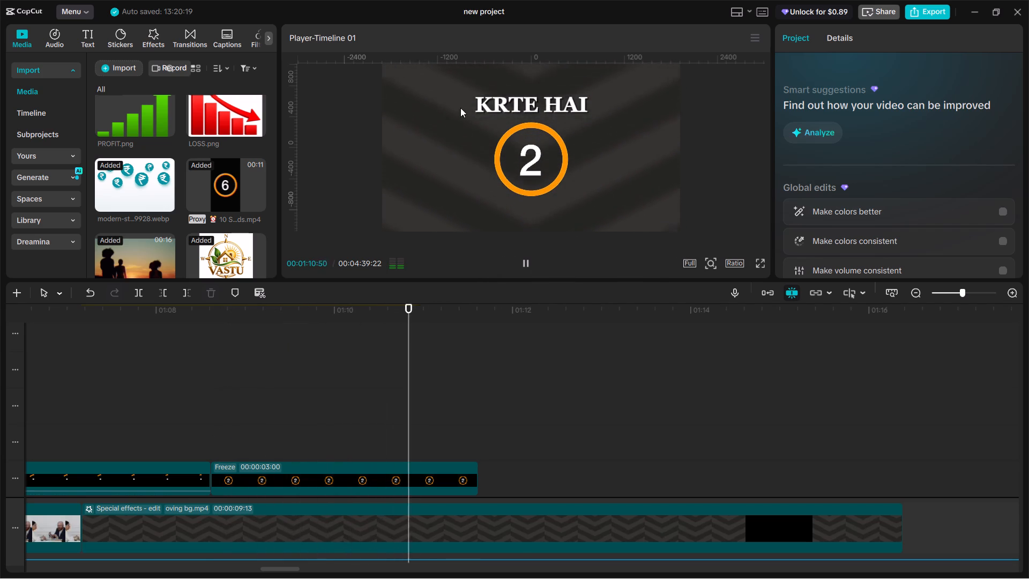
{"action": "key", "text": "space"}
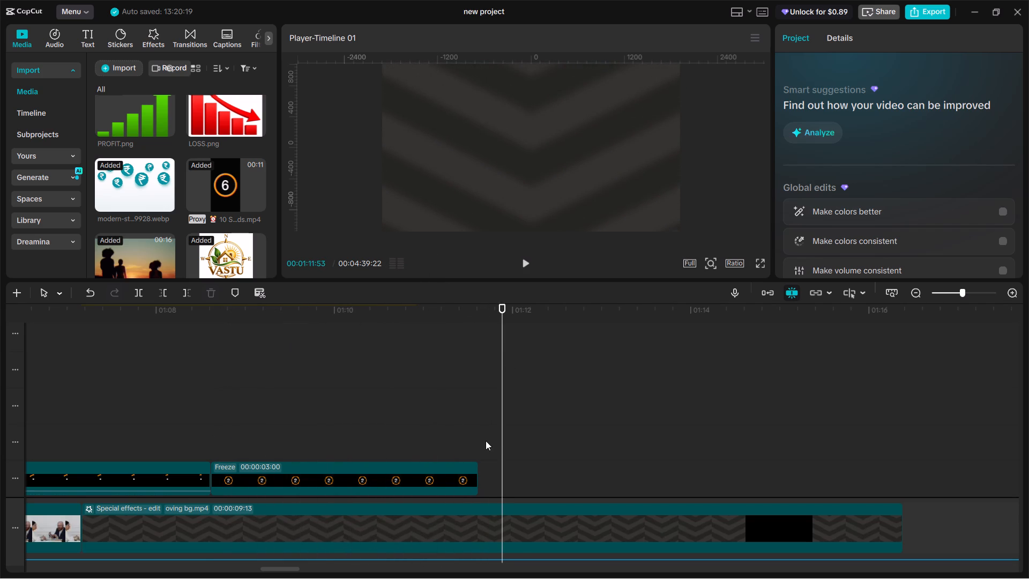
Locate the title's compound clip in the timeline and replay its last part, examining when the words CHALIE AB BAAT disappear.
{"action": "scroll", "coordinate": [497, 434], "scroll_direction": "up", "scroll_amount": 15}
{"action": "scroll", "coordinate": [497, 437], "scroll_direction": "down", "scroll_amount": 6}
{"action": "scroll", "coordinate": [476, 434], "scroll_direction": "up", "scroll_amount": 2}
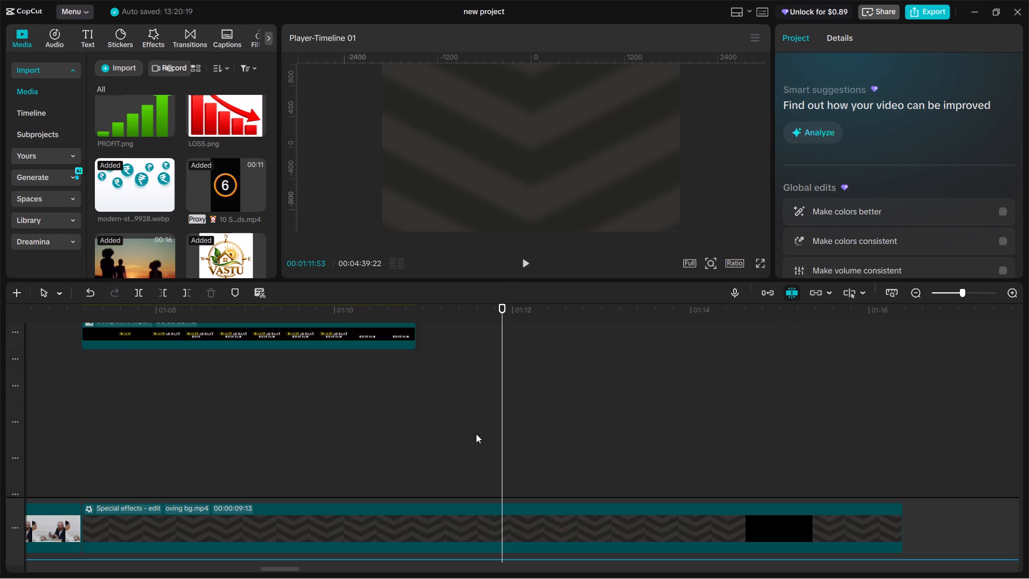
{"action": "scroll", "coordinate": [476, 434], "scroll_direction": "up", "scroll_amount": 3}
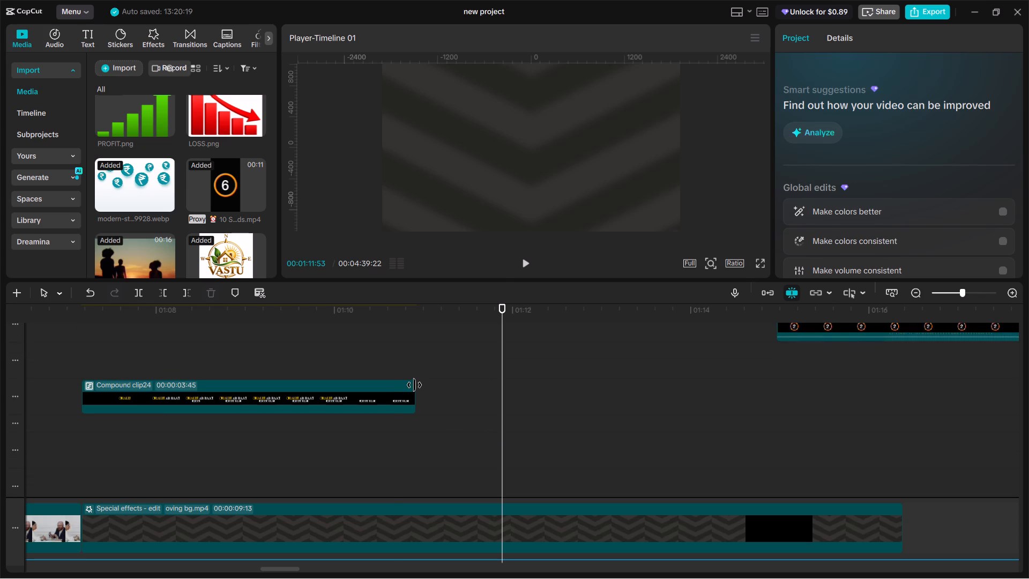
{"action": "left_click", "coordinate": [394, 361]}
{"action": "left_click", "coordinate": [348, 353]}
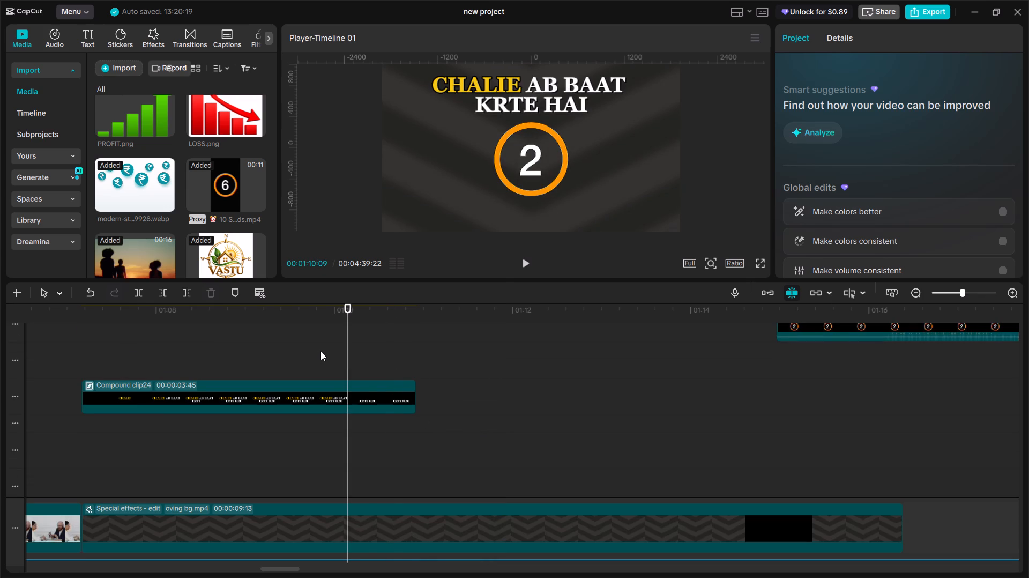
{"action": "key", "text": "space"}
{"action": "left_click", "coordinate": [320, 351]}
{"action": "left_click", "coordinate": [307, 351]}
{"action": "key", "text": "space"}
{"action": "key", "text": "space"}
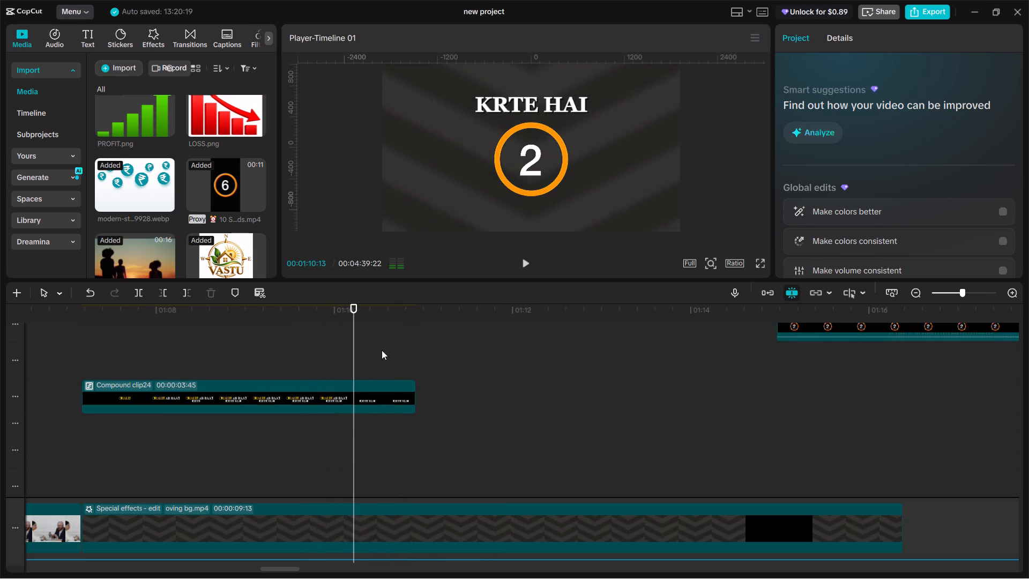
Scrub and replay the audio around 00:01:09:34 against its waveform, examining where the CHALIE AB BAAT KRTE HAI title should end.
{"action": "scroll", "coordinate": [402, 358], "scroll_direction": "down", "scroll_amount": 20}
{"action": "scroll", "coordinate": [402, 358], "scroll_direction": "down", "scroll_amount": 1}
{"action": "scroll", "coordinate": [359, 418], "scroll_direction": "down", "scroll_amount": 5}
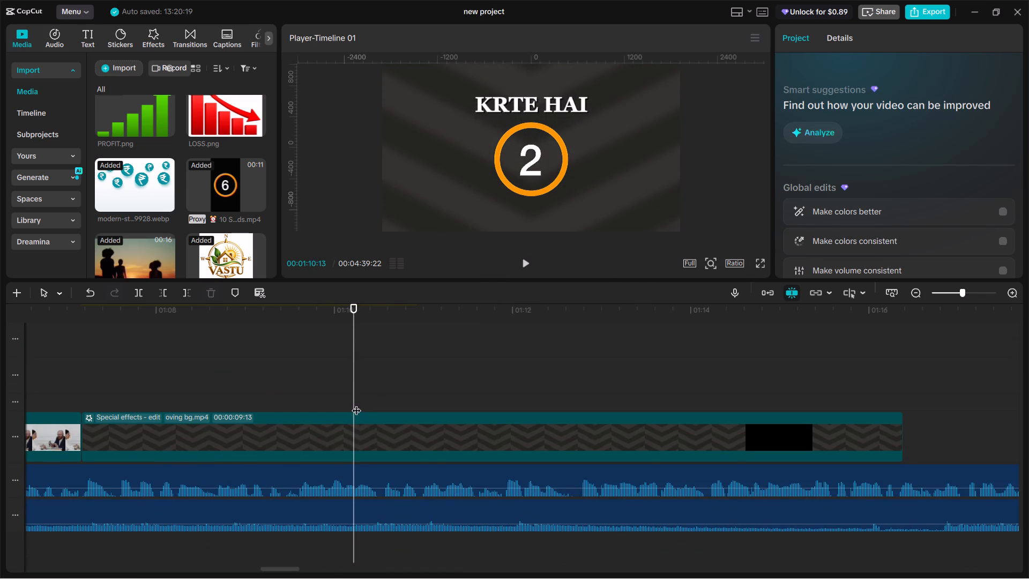
{"action": "left_click_drag", "start_coordinate": [356, 404], "coordinate": [296, 404]}
{"action": "key", "text": "space"}
{"action": "left_click", "coordinate": [296, 403]}
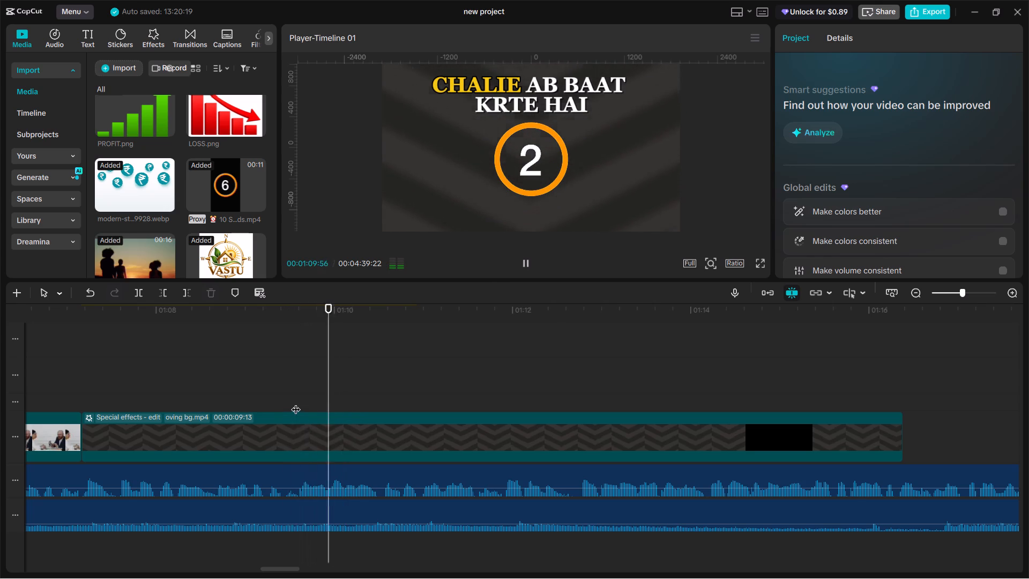
{"action": "left_click_drag", "start_coordinate": [296, 403], "coordinate": [284, 398]}
{"action": "key", "text": "space"}
{"action": "left_click", "coordinate": [284, 397]}
{"action": "left_click", "coordinate": [285, 398]}
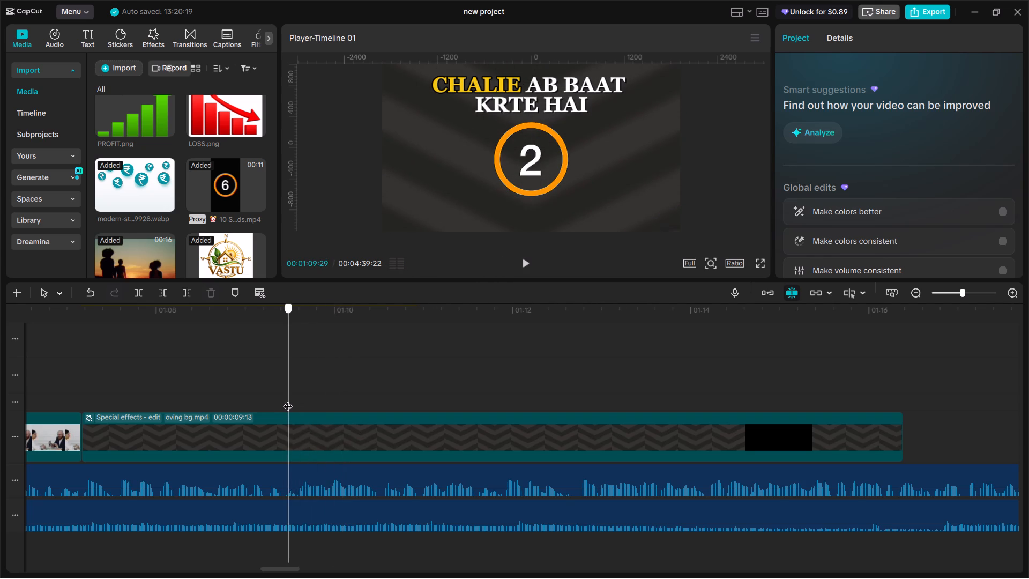
{"action": "key", "text": "space"}
{"action": "left_click", "coordinate": [289, 399]}
{"action": "key", "text": "space"}
{"action": "left_click", "coordinate": [295, 397]}
{"action": "left_click", "coordinate": [297, 395]}
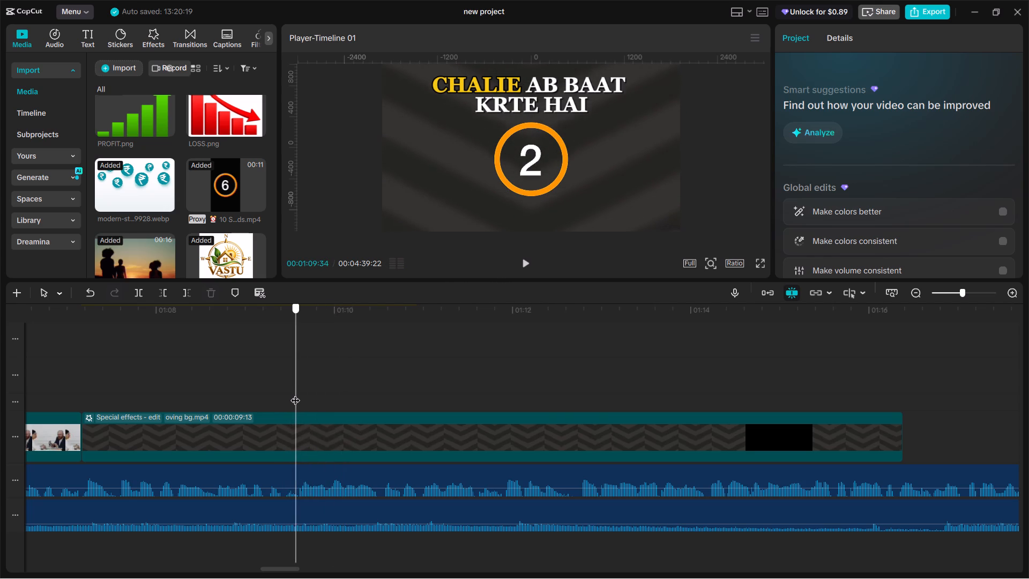
{"action": "key", "text": "space"}
{"action": "left_click", "coordinate": [295, 394]}
Trim the end of the CHALIE AB BAAT KRTE HAI compound clip back to 00:01:09:34.
{"action": "scroll", "coordinate": [346, 439], "scroll_direction": "up", "scroll_amount": 20}
{"action": "scroll", "coordinate": [346, 439], "scroll_direction": "up", "scroll_amount": 3}
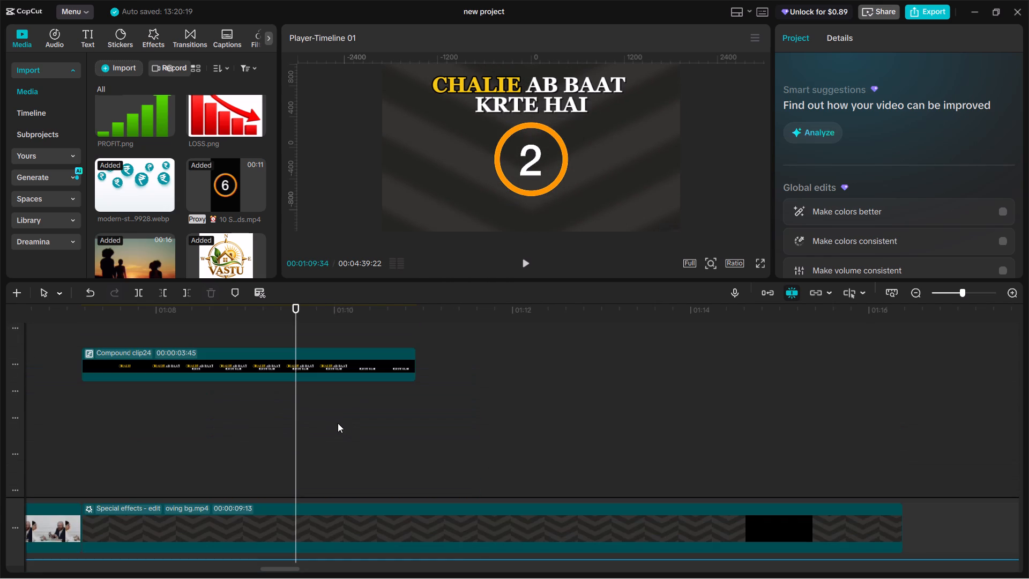
{"action": "scroll", "coordinate": [338, 423], "scroll_direction": "up", "scroll_amount": 1}
{"action": "left_click", "coordinate": [351, 361]}
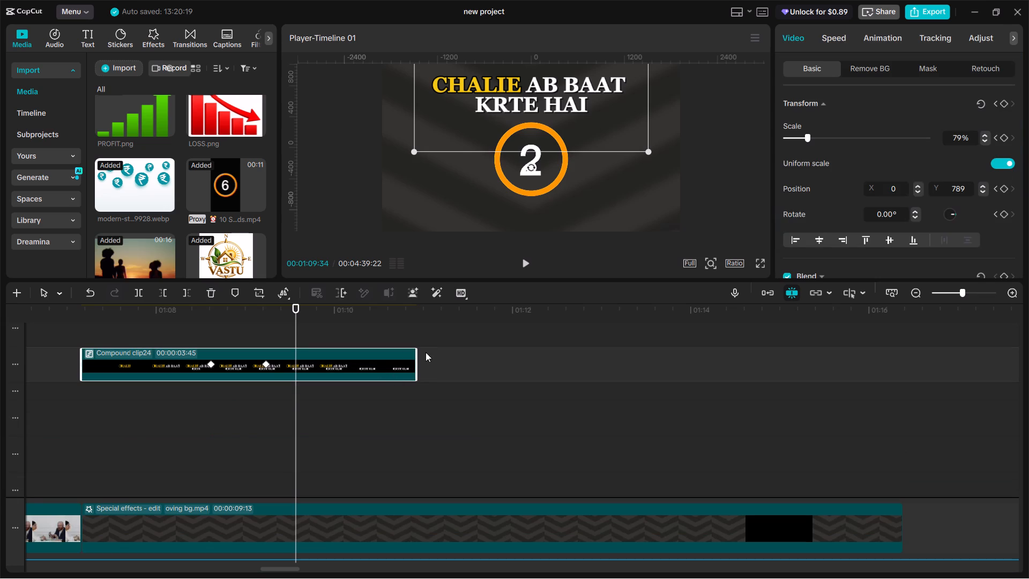
{"action": "left_click_drag", "start_coordinate": [416, 360], "coordinate": [301, 370]}
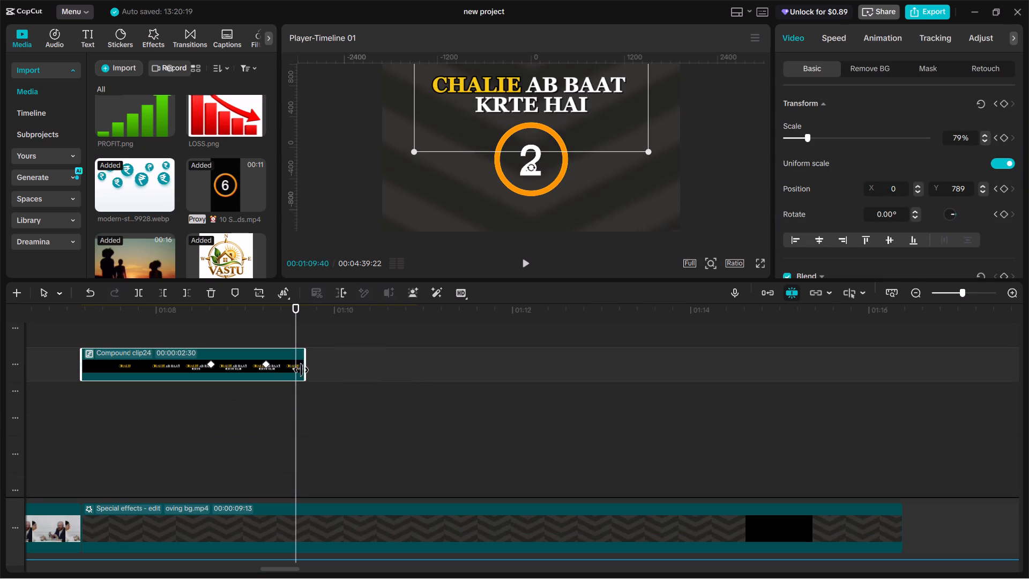
{"action": "left_click_drag", "start_coordinate": [301, 370], "coordinate": [295, 366]}
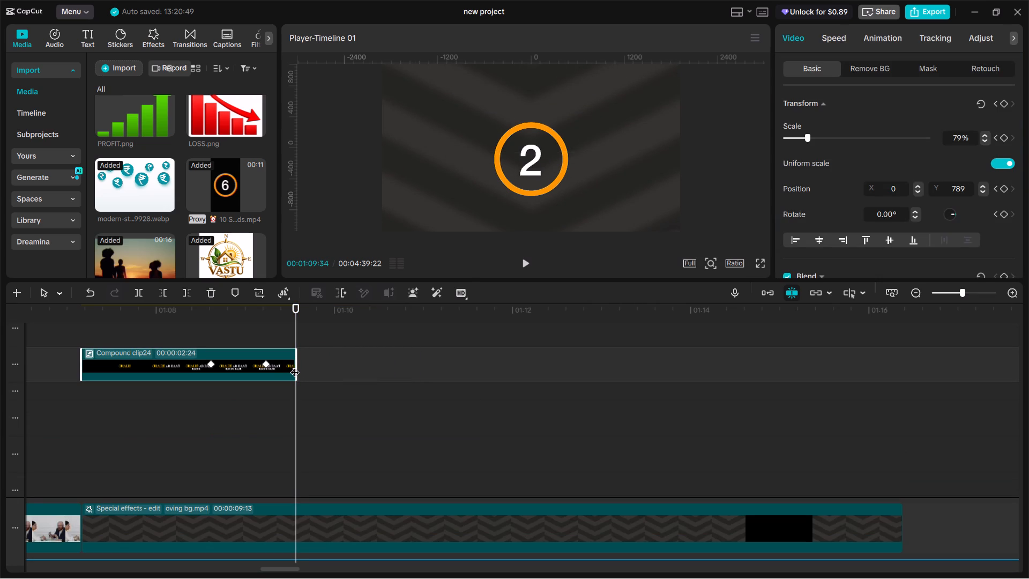
Apply the Fade Out exit animation to the title's compound clip, shorten its duration and play back the ending.
{"action": "left_click", "coordinate": [882, 42]}
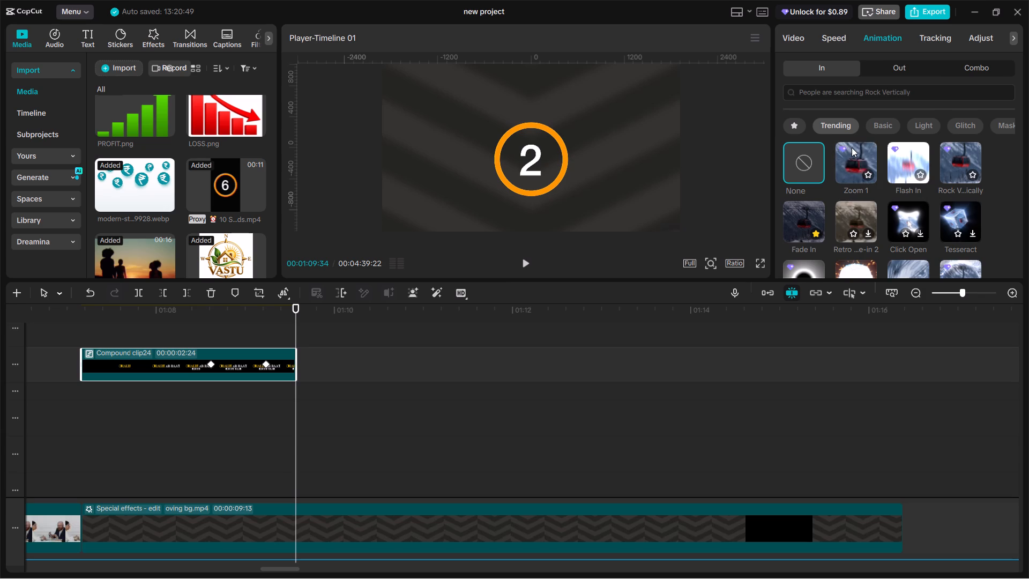
{"action": "left_click", "coordinate": [884, 75]}
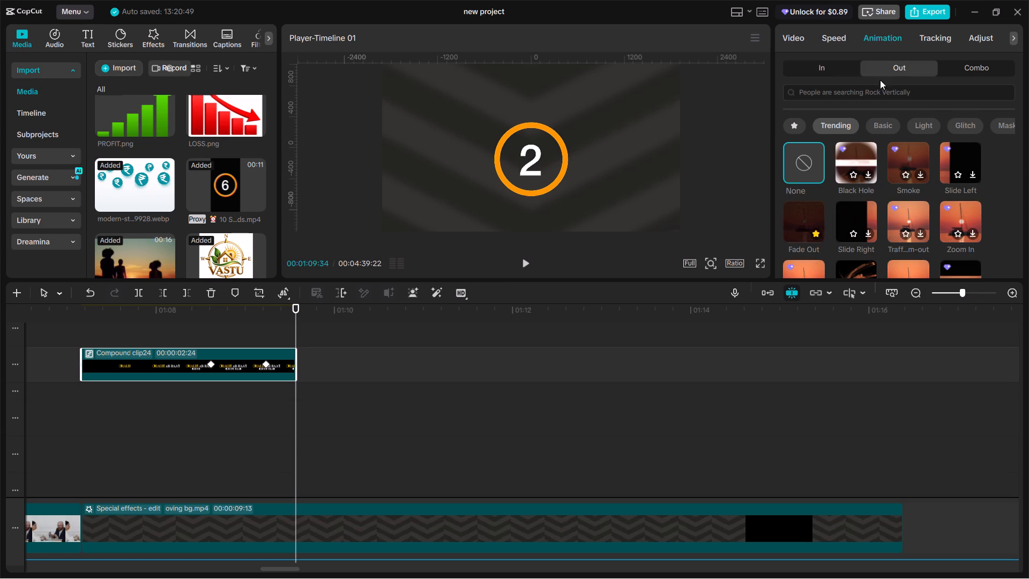
{"action": "left_click", "coordinate": [817, 219]}
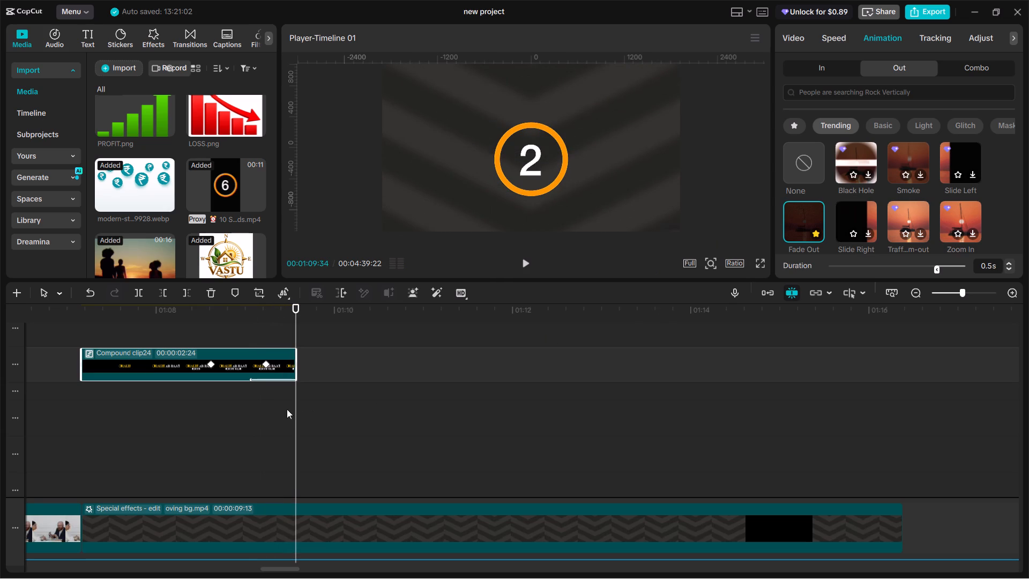
{"action": "triple_click", "coordinate": [1008, 270]}
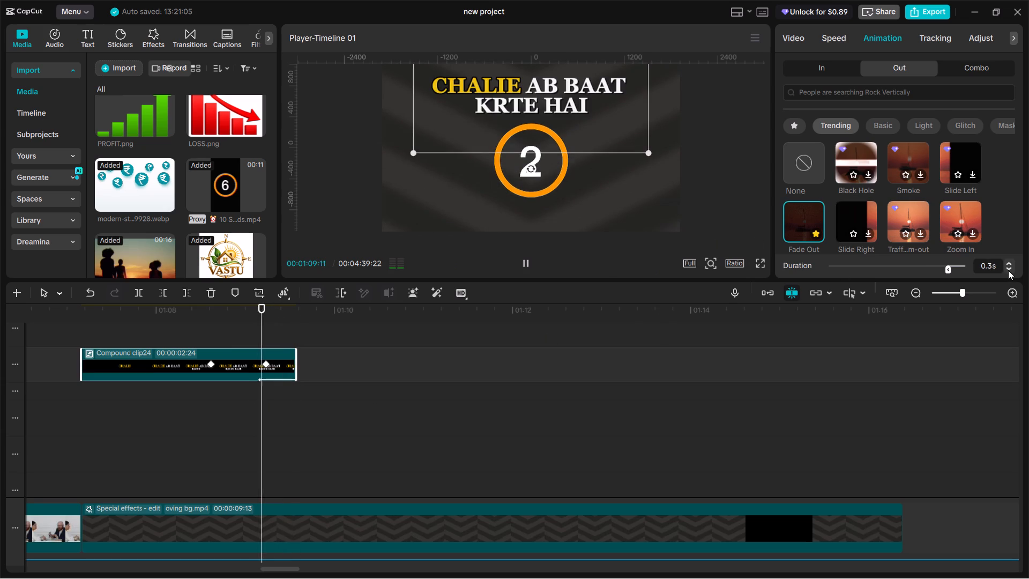
{"action": "left_click", "coordinate": [229, 428]}
{"action": "key", "text": "space"}
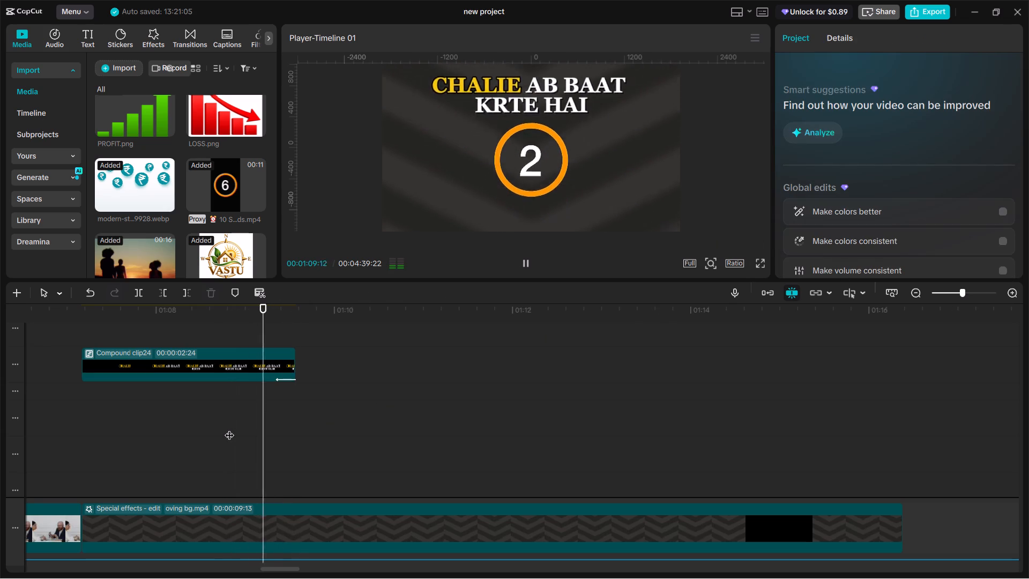
{"action": "key", "text": "space"}
Add a default text clip at 00:01:09:34, where the title's compound clip ends, and make it read OR MOHALI ME.
{"action": "left_click", "coordinate": [281, 414]}
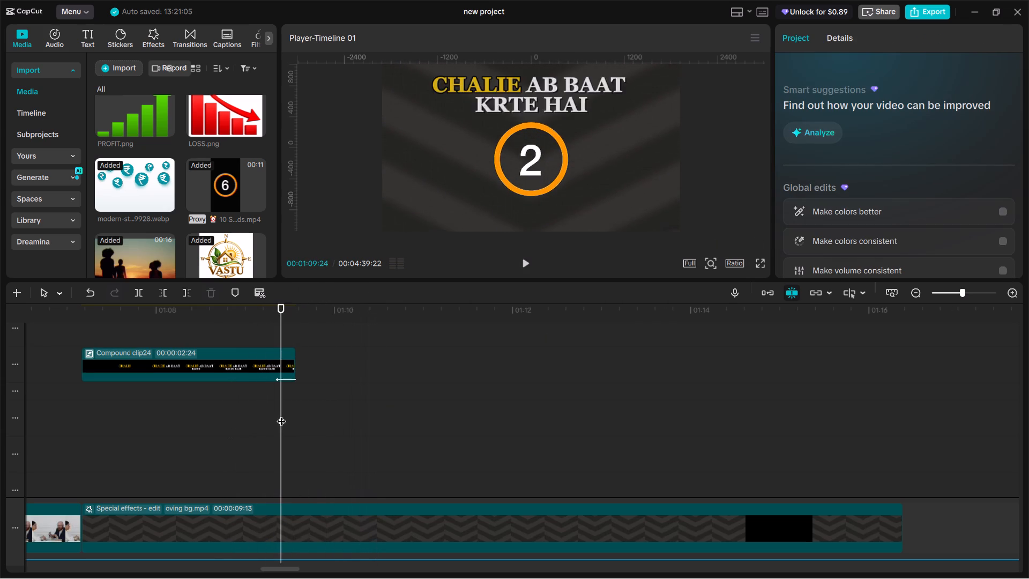
{"action": "left_click_drag", "start_coordinate": [281, 414], "coordinate": [297, 427]}
{"action": "key", "text": "space"}
{"action": "left_click", "coordinate": [296, 426]}
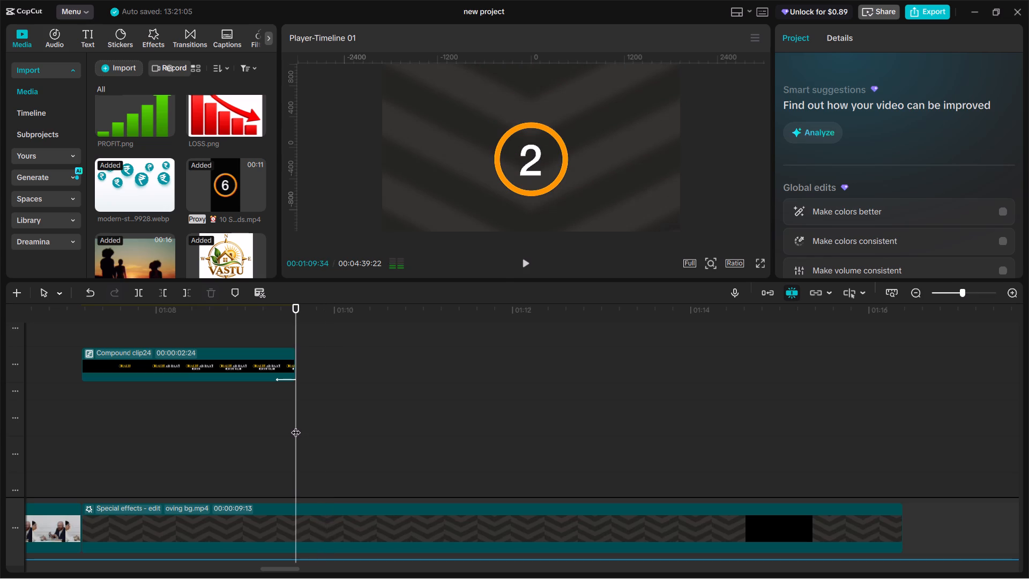
{"action": "scroll", "coordinate": [433, 494], "scroll_direction": "up", "scroll_amount": 9}
{"action": "scroll", "coordinate": [220, 284], "scroll_direction": "up", "scroll_amount": 7}
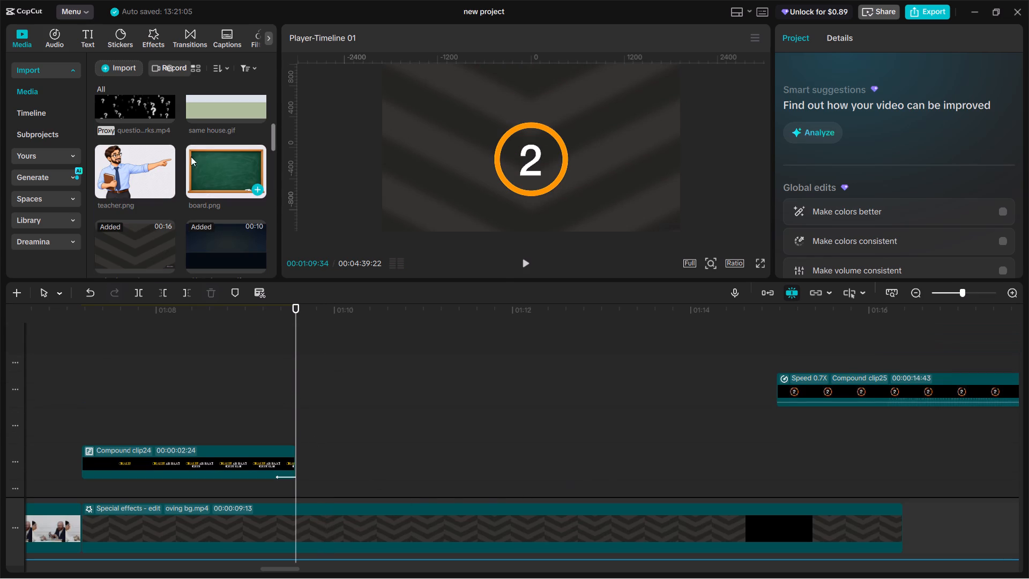
{"action": "scroll", "coordinate": [88, 70], "scroll_direction": "up", "scroll_amount": 1}
{"action": "left_click", "coordinate": [78, 35]}
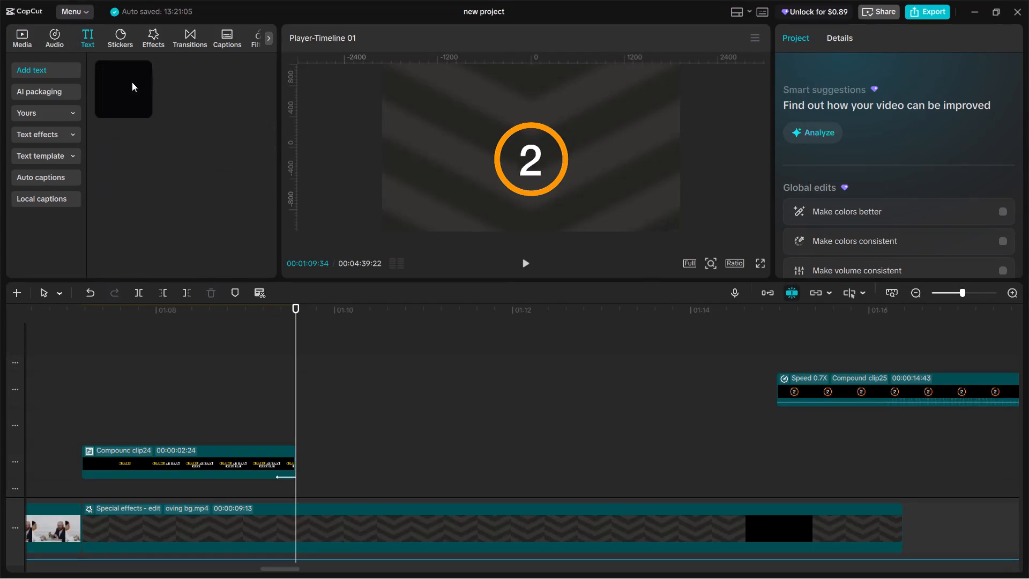
{"action": "left_click", "coordinate": [146, 110]}
{"action": "left_click", "coordinate": [889, 101]}
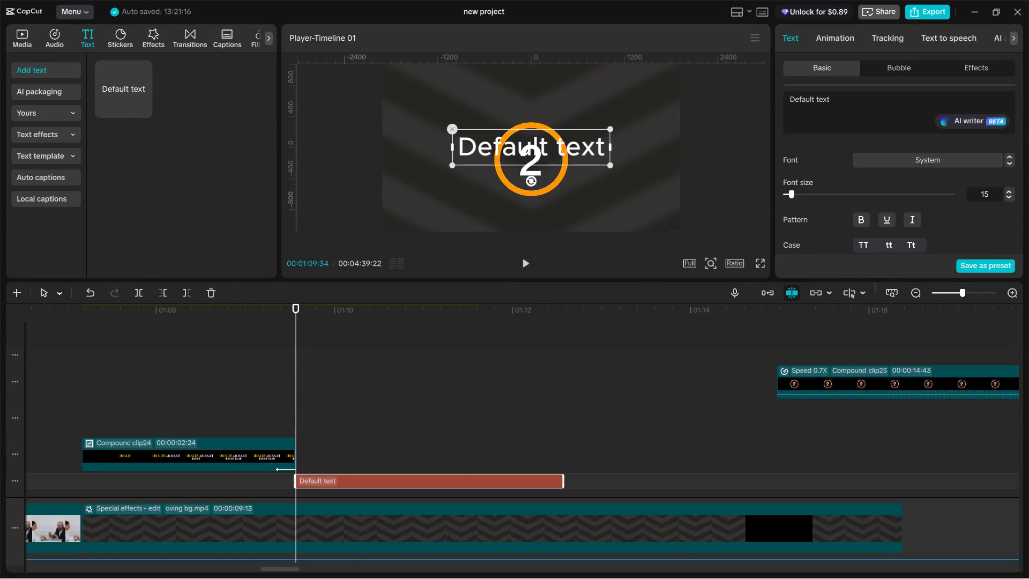
{"action": "key", "text": "ctrl+a"}
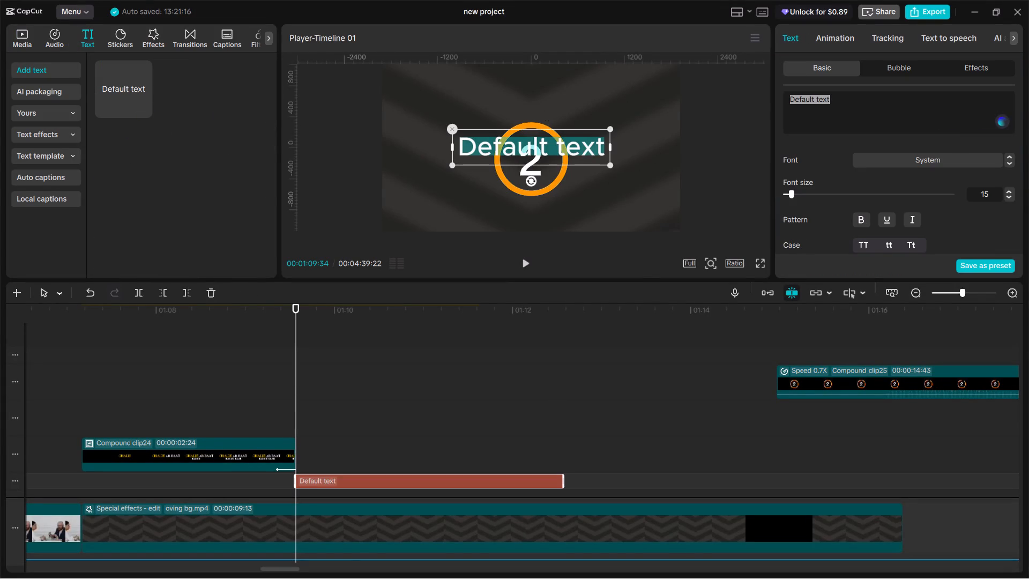
{"action": "type", "text": "OR"}
{"action": "key", "text": "space"}
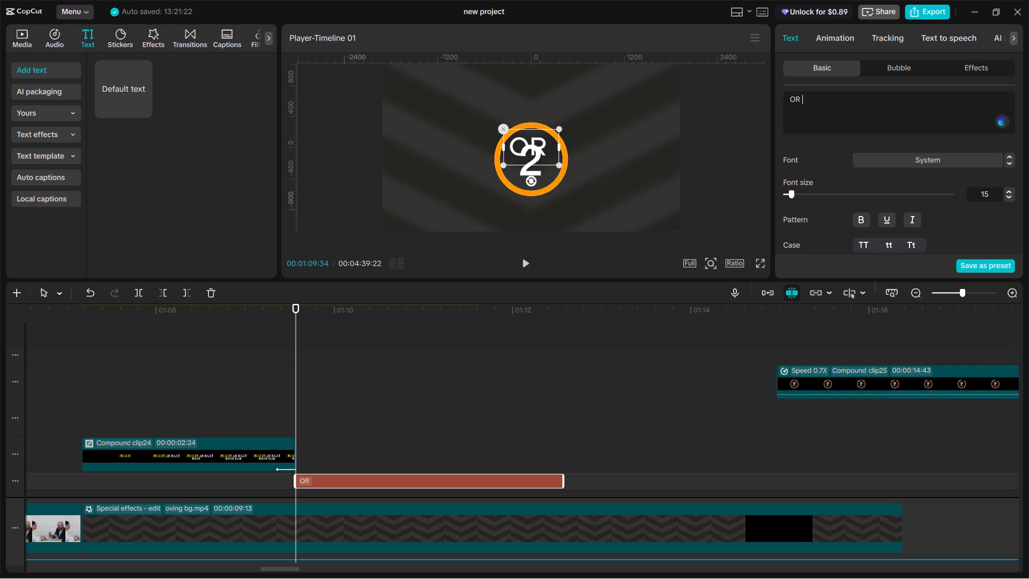
{"action": "type", "text": "MOHALI ME"}
{"action": "key", "text": "space"}
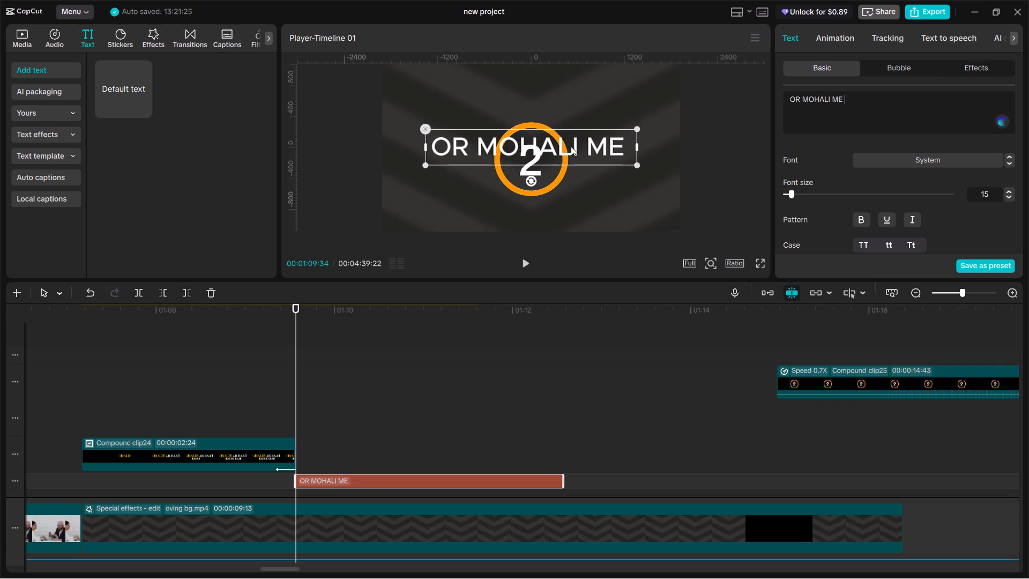
Move the OR MOHALI ME text above the number 2, scale it down using the previous title as reference, and centre it horizontally.
{"action": "left_click_drag", "start_coordinate": [571, 146], "coordinate": [565, 83]}
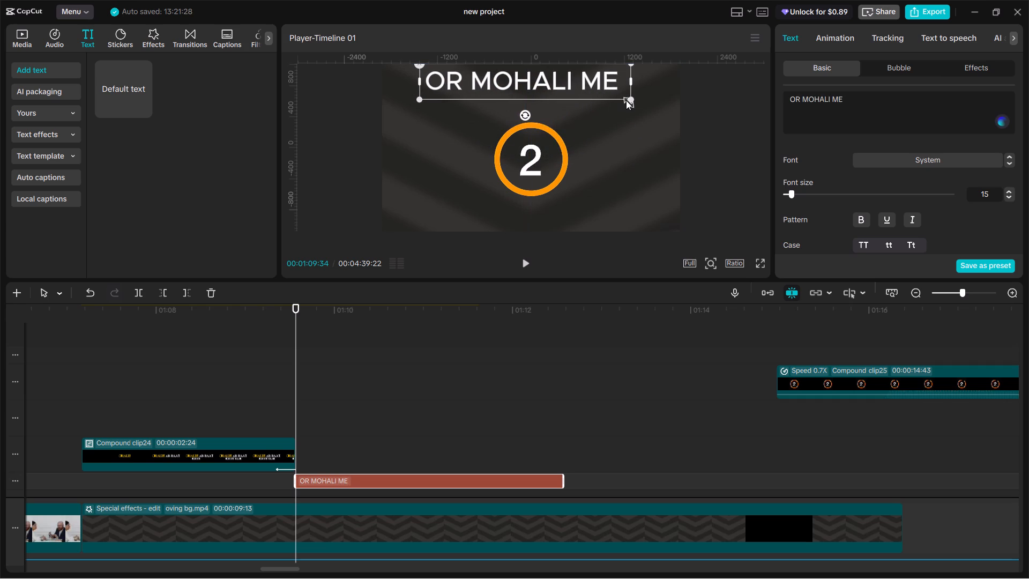
{"action": "left_click_drag", "start_coordinate": [629, 98], "coordinate": [603, 77]}
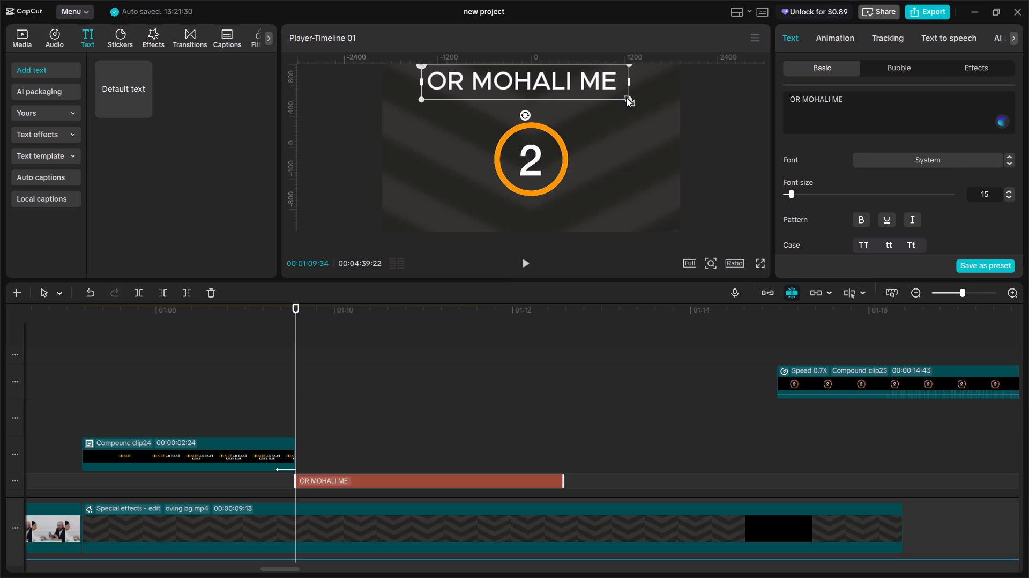
{"action": "left_click_drag", "start_coordinate": [627, 99], "coordinate": [604, 81]}
{"action": "left_click", "coordinate": [259, 456]}
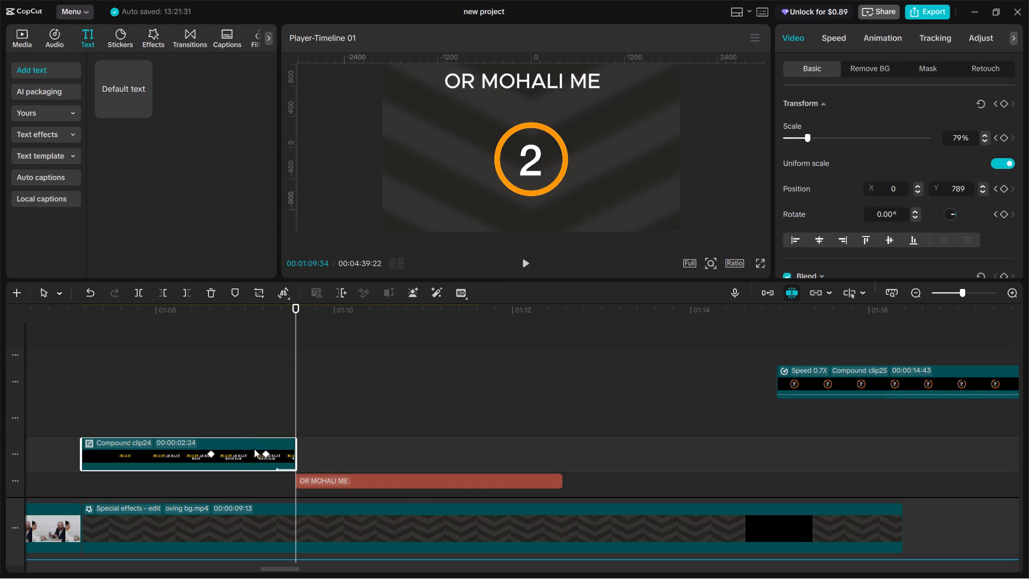
{"action": "left_click", "coordinate": [268, 453]}
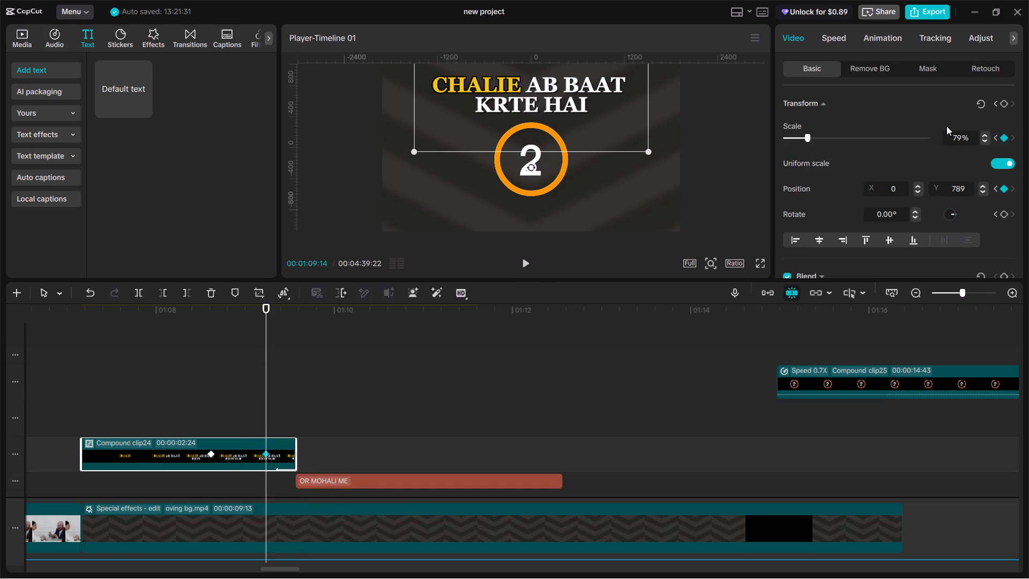
{"action": "left_click", "coordinate": [321, 442]}
{"action": "left_click_drag", "start_coordinate": [321, 441], "coordinate": [302, 441]}
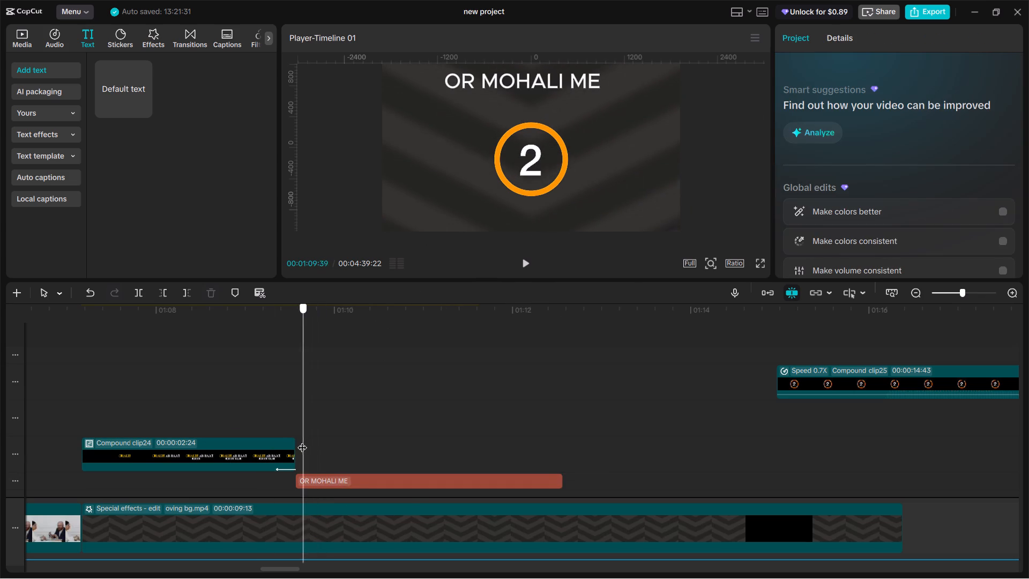
{"action": "left_click_drag", "start_coordinate": [302, 441], "coordinate": [297, 441]}
{"action": "left_click", "coordinate": [315, 474]}
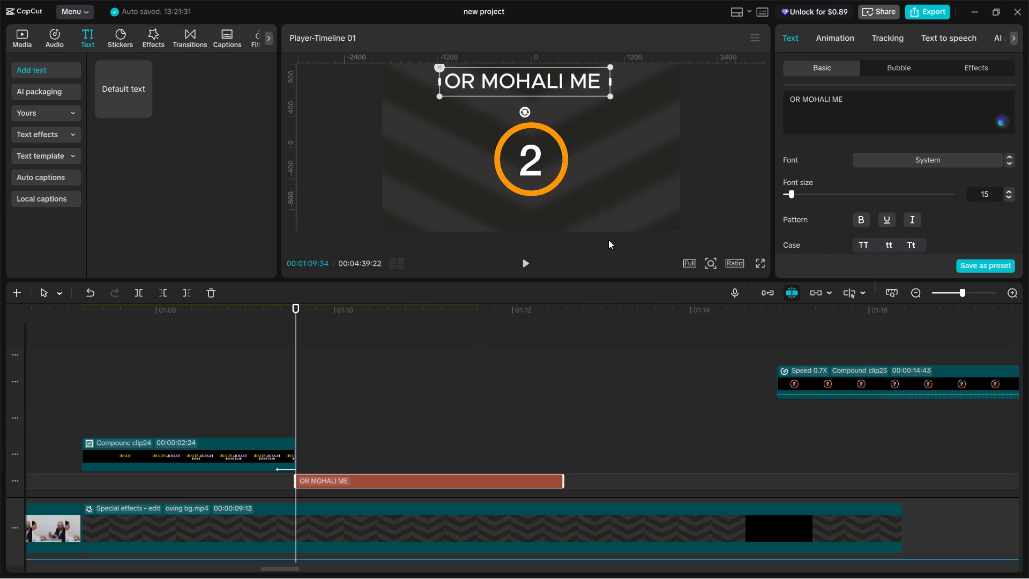
{"action": "left_click_drag", "start_coordinate": [609, 94], "coordinate": [600, 87]}
{"action": "left_click_drag", "start_coordinate": [556, 79], "coordinate": [561, 73]}
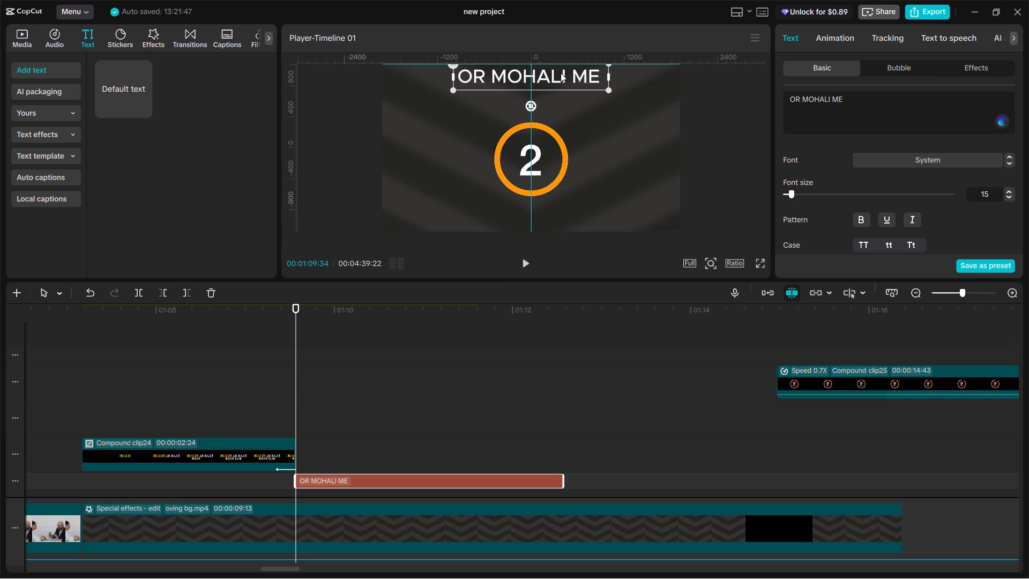
{"action": "left_click_drag", "start_coordinate": [561, 73], "coordinate": [562, 78]}
Make the OR MOHALI ME text bold and set its font to Serif.
{"action": "left_click", "coordinate": [862, 219]}
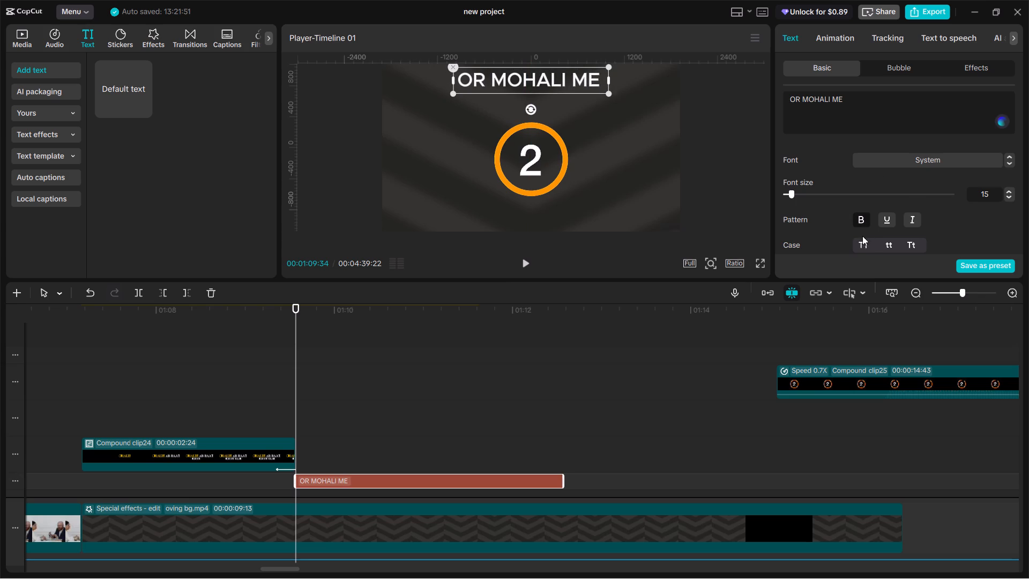
{"action": "left_click", "coordinate": [863, 246]}
{"action": "left_click", "coordinate": [864, 243]}
{"action": "left_click", "coordinate": [941, 160]}
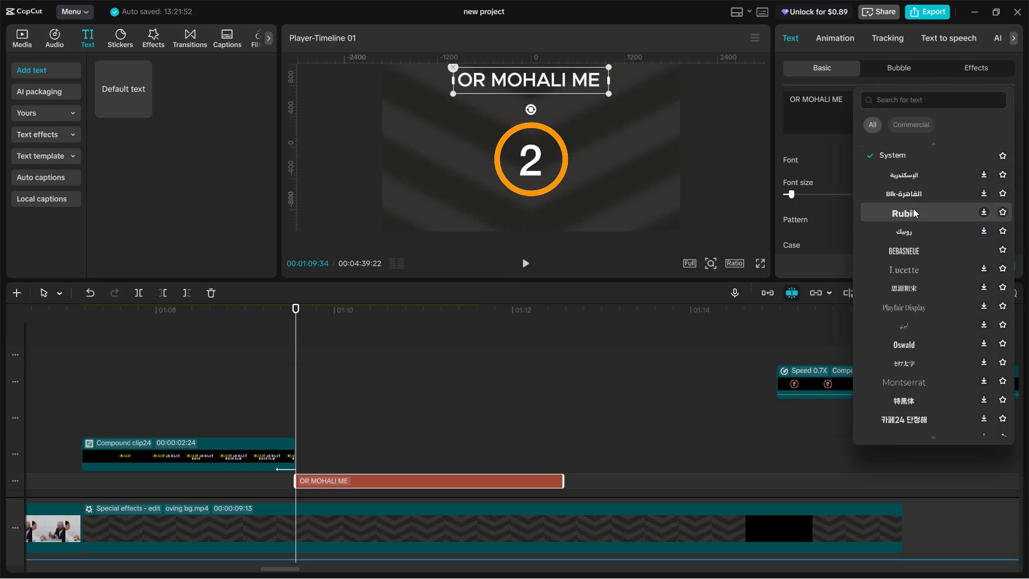
{"action": "scroll", "coordinate": [913, 209], "scroll_direction": "up", "scroll_amount": 15}
{"action": "left_click", "coordinate": [912, 169]}
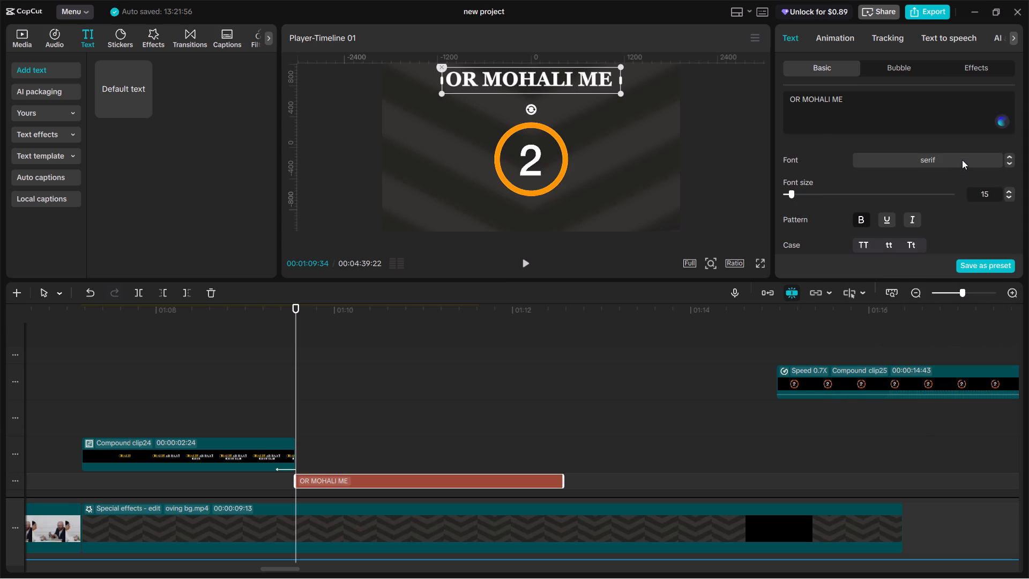
Mark the Serif and BEBASNEUE fonts as favourites in the font list.
{"action": "left_click", "coordinate": [962, 160]}
{"action": "scroll", "coordinate": [951, 206], "scroll_direction": "up", "scroll_amount": 20}
{"action": "scroll", "coordinate": [951, 206], "scroll_direction": "up", "scroll_amount": 7}
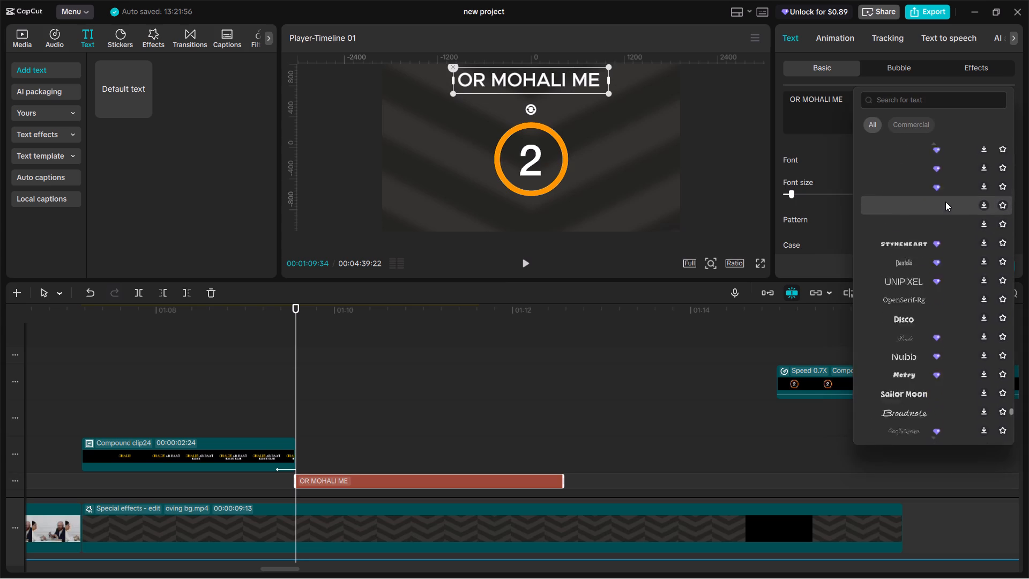
{"action": "scroll", "coordinate": [945, 202], "scroll_direction": "up", "scroll_amount": 20}
{"action": "scroll", "coordinate": [945, 202], "scroll_direction": "up", "scroll_amount": 15}
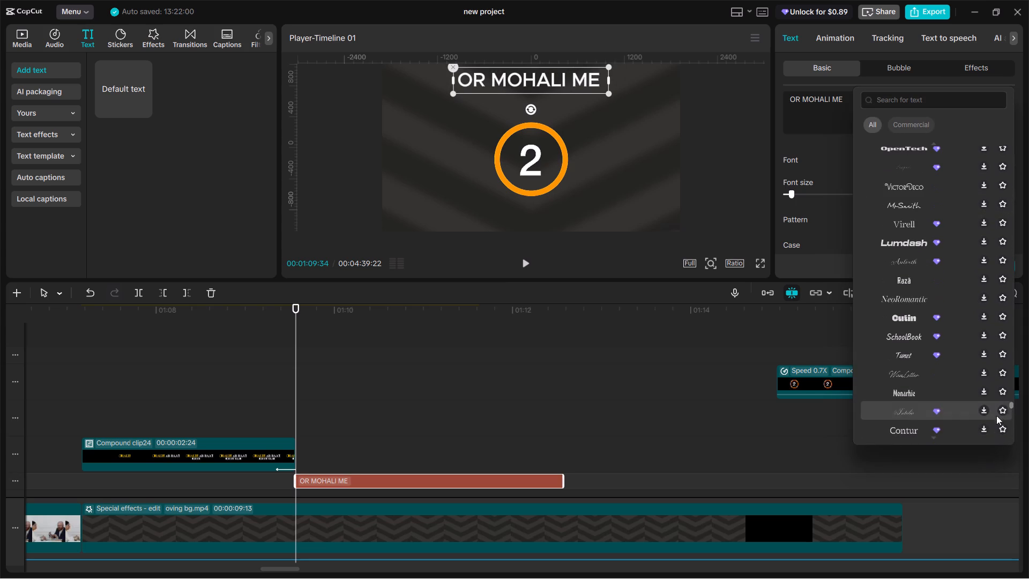
{"action": "left_click_drag", "start_coordinate": [1010, 404], "coordinate": [1007, 124]}
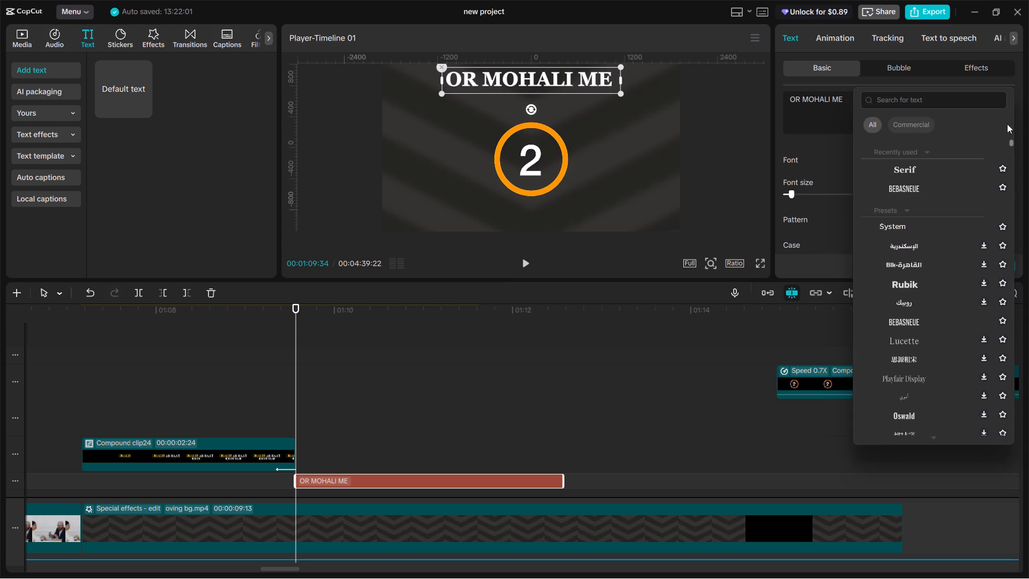
{"action": "left_click_drag", "start_coordinate": [1007, 124], "coordinate": [1018, 122]}
{"action": "left_click", "coordinate": [1004, 164]}
{"action": "left_click", "coordinate": [1003, 169]}
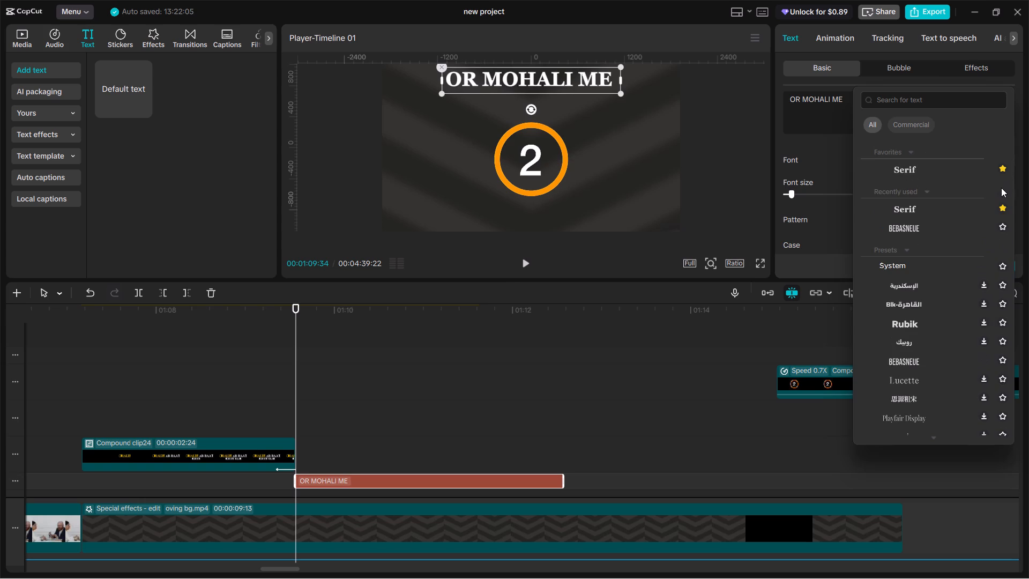
{"action": "left_click", "coordinate": [1003, 225]}
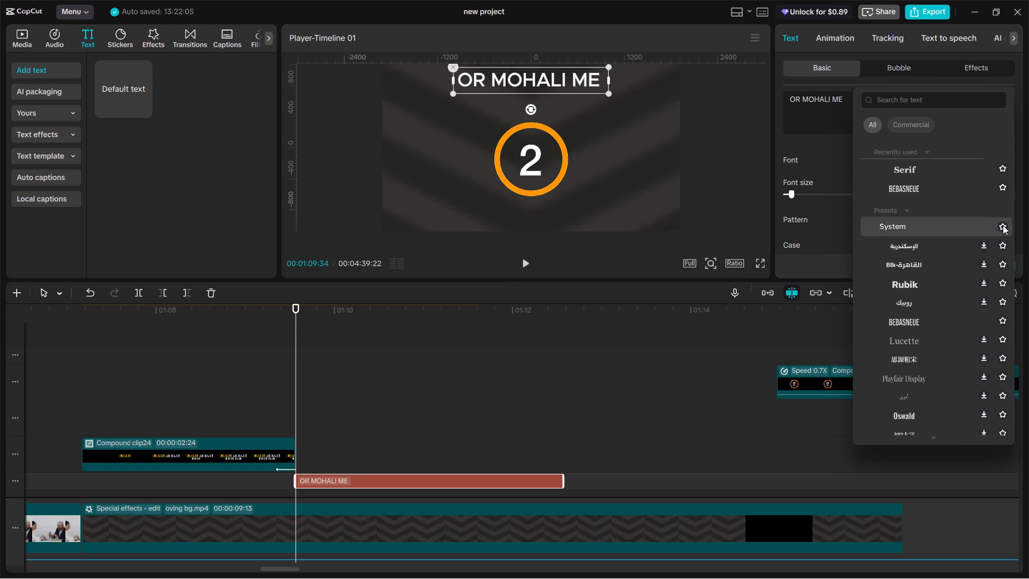
{"action": "scroll", "coordinate": [1001, 195], "scroll_direction": "up", "scroll_amount": 2}
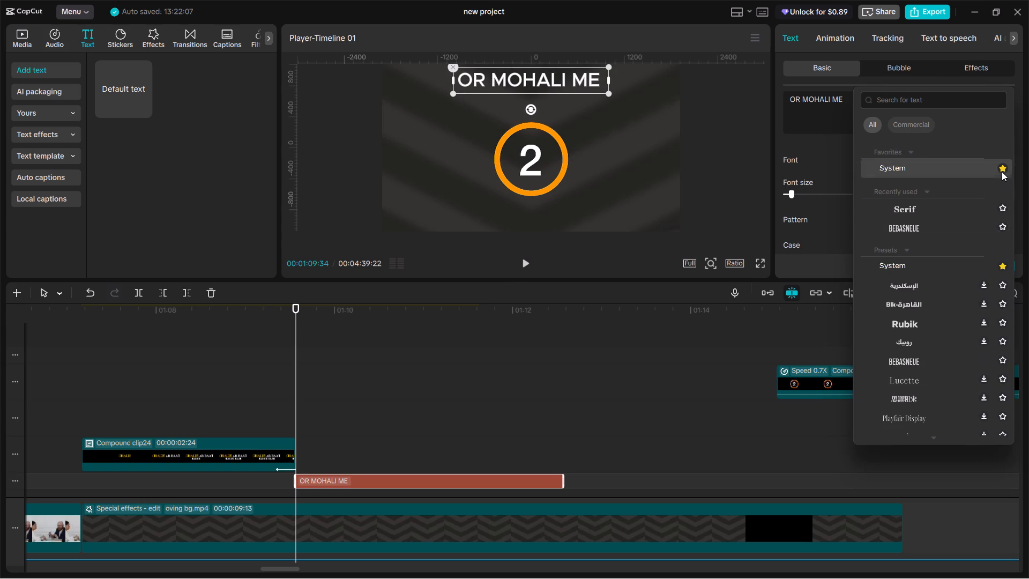
{"action": "left_click", "coordinate": [1002, 169]}
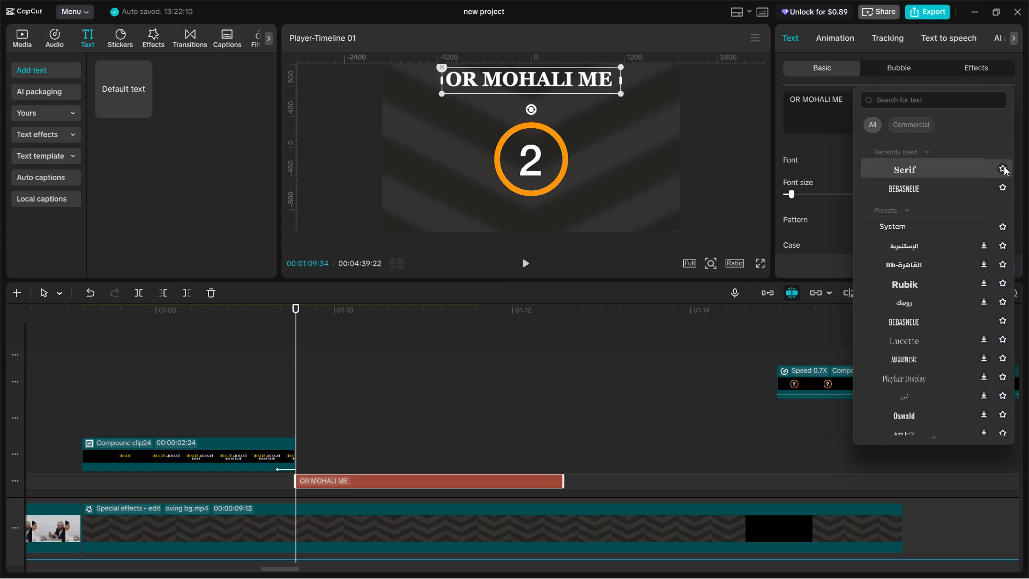
{"action": "left_click", "coordinate": [1004, 166]}
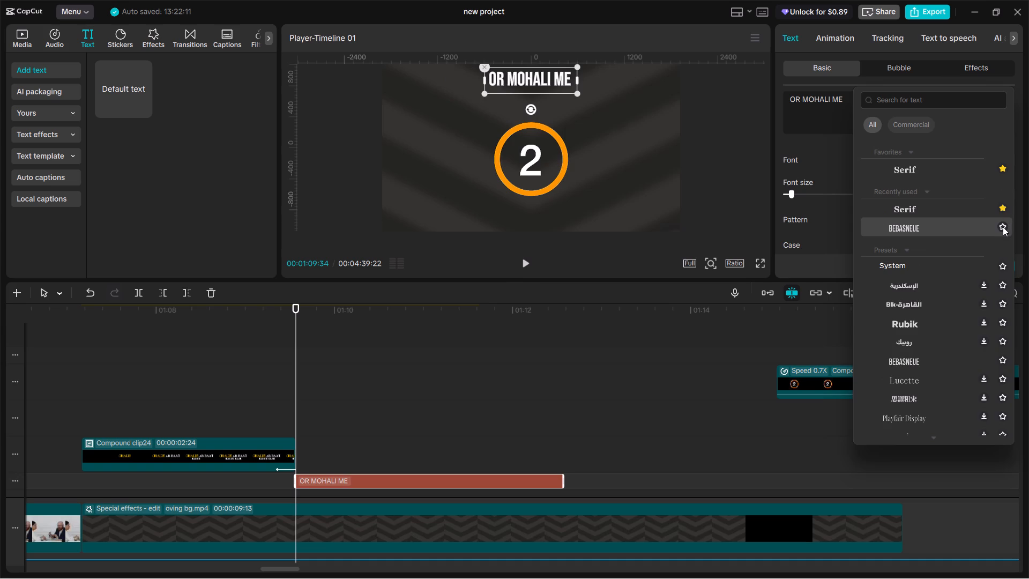
{"action": "left_click", "coordinate": [1003, 227]}
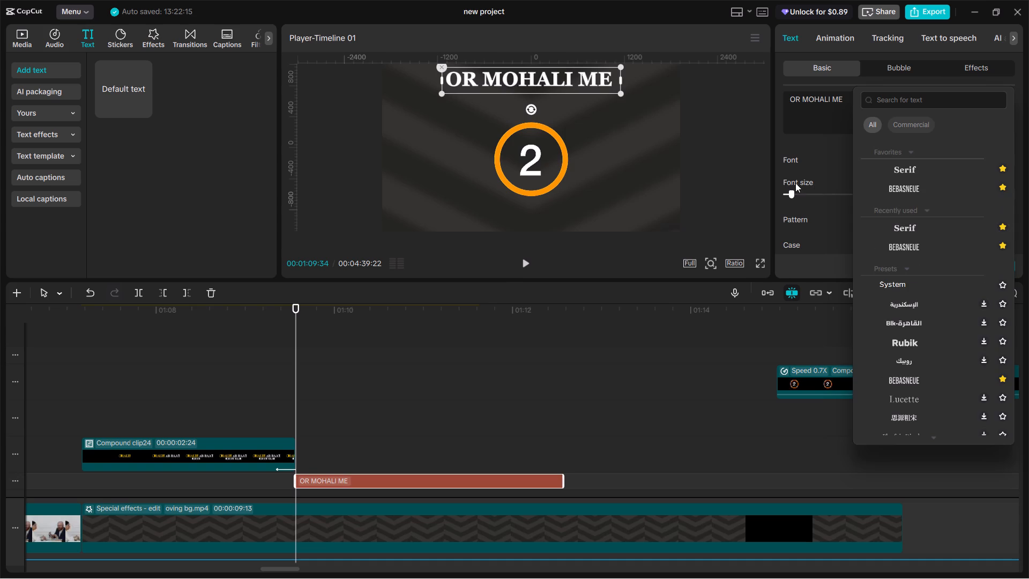
Play back the changeover from the CHALIE AB BAAT KRTE HAI title to the OR MOHALI ME text.
{"action": "key", "text": "space"}
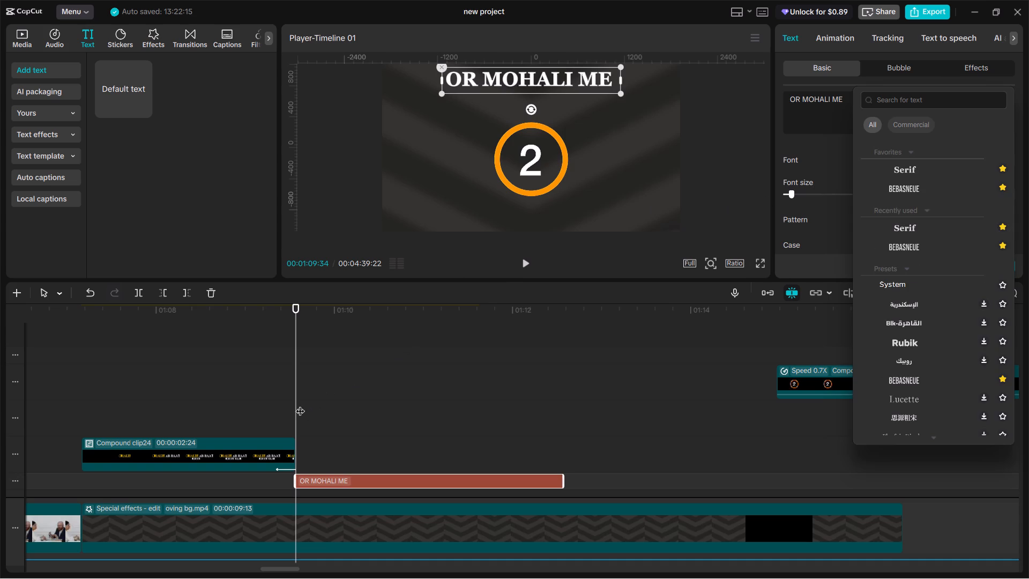
{"action": "double_click", "coordinate": [293, 397]}
{"action": "left_click_drag", "start_coordinate": [294, 398], "coordinate": [293, 405]}
{"action": "key", "text": "space"}
{"action": "key", "text": "space"}
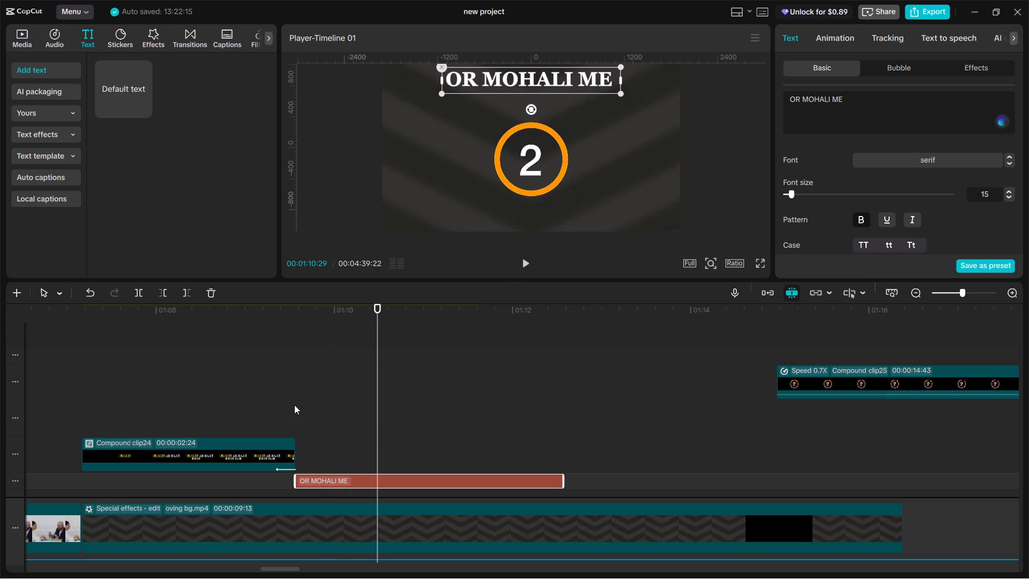
{"action": "left_click", "coordinate": [270, 401]}
{"action": "left_click_drag", "start_coordinate": [270, 401], "coordinate": [281, 412]}
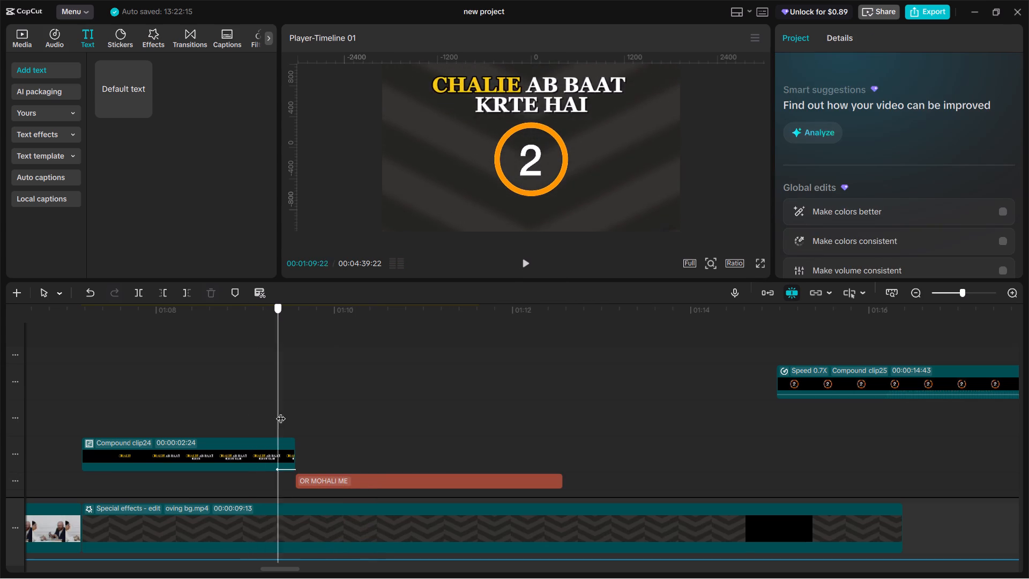
{"action": "left_click_drag", "start_coordinate": [281, 412], "coordinate": [290, 414]}
{"action": "key", "text": "space"}
{"action": "key", "text": "space"}
{"action": "double_click", "coordinate": [301, 415]}
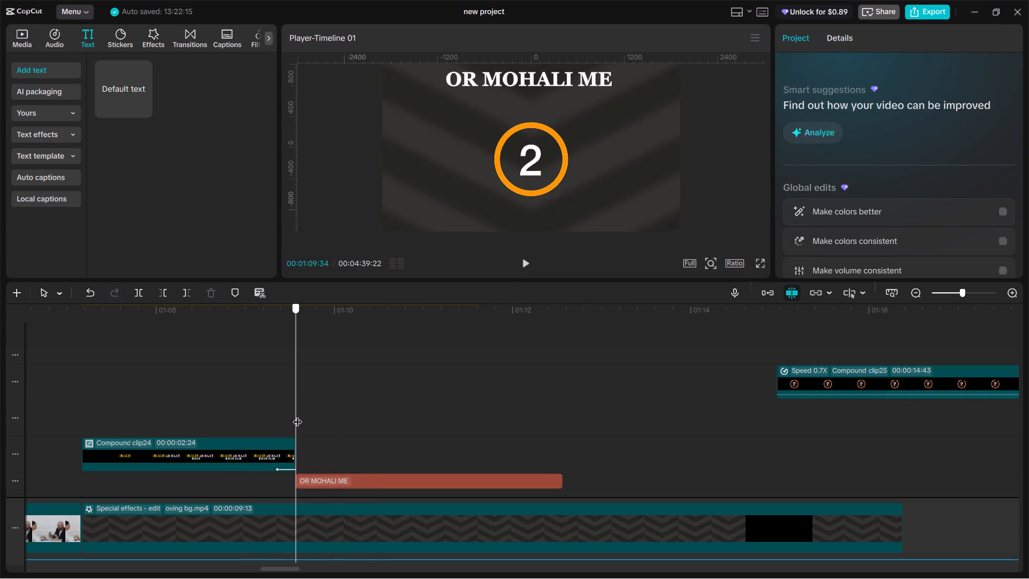
{"action": "key", "text": "space"}
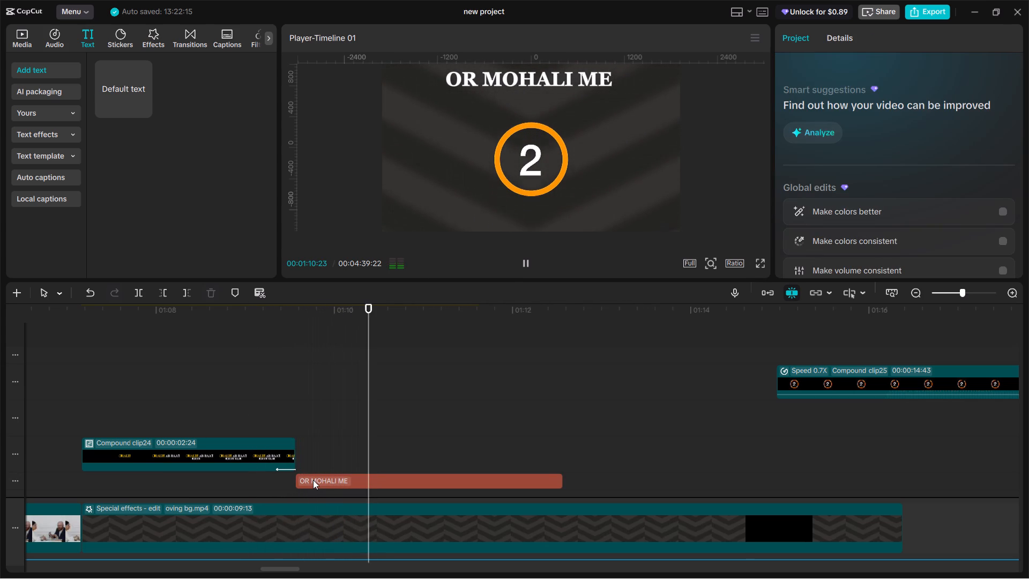
{"action": "key", "text": "space"}
Convert the OR MOHALI ME text into a compound clip and play back its opening.
{"action": "left_click", "coordinate": [317, 480]}
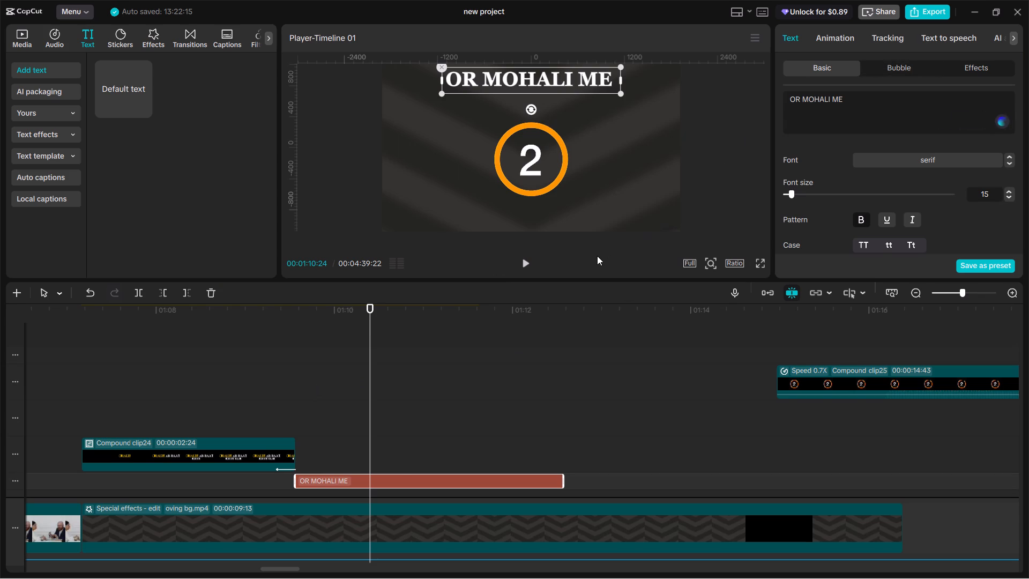
{"action": "key", "text": "alt+g"}
{"action": "left_click", "coordinate": [287, 391]}
{"action": "left_click", "coordinate": [352, 407]}
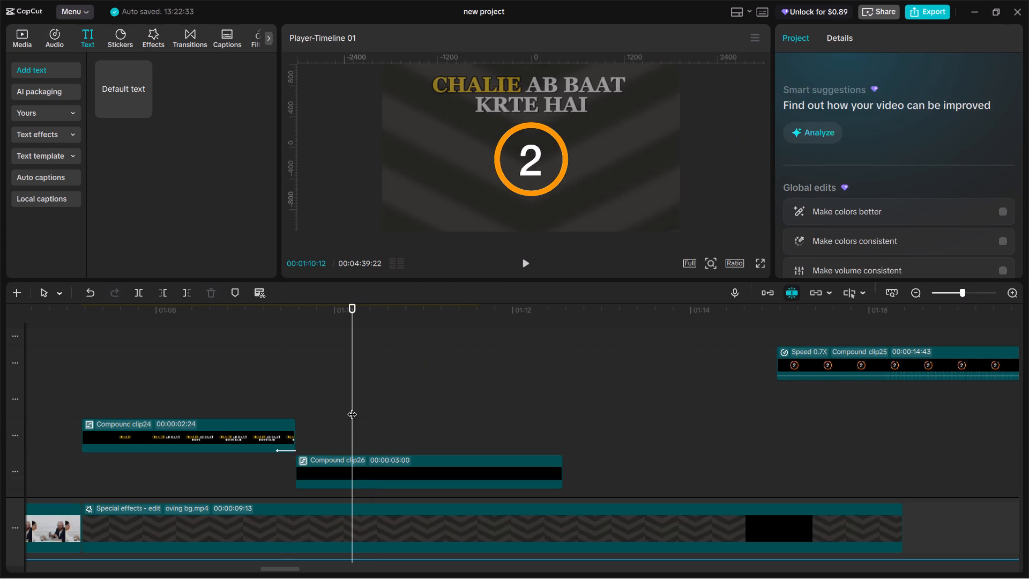
{"action": "key", "text": "space"}
{"action": "key", "text": "space"}
Apply a Split mask to the OR MOHALI ME compound clip, rotated to -90° with its edge just past the last word at X 562, Y -27.
{"action": "left_click", "coordinate": [364, 462]}
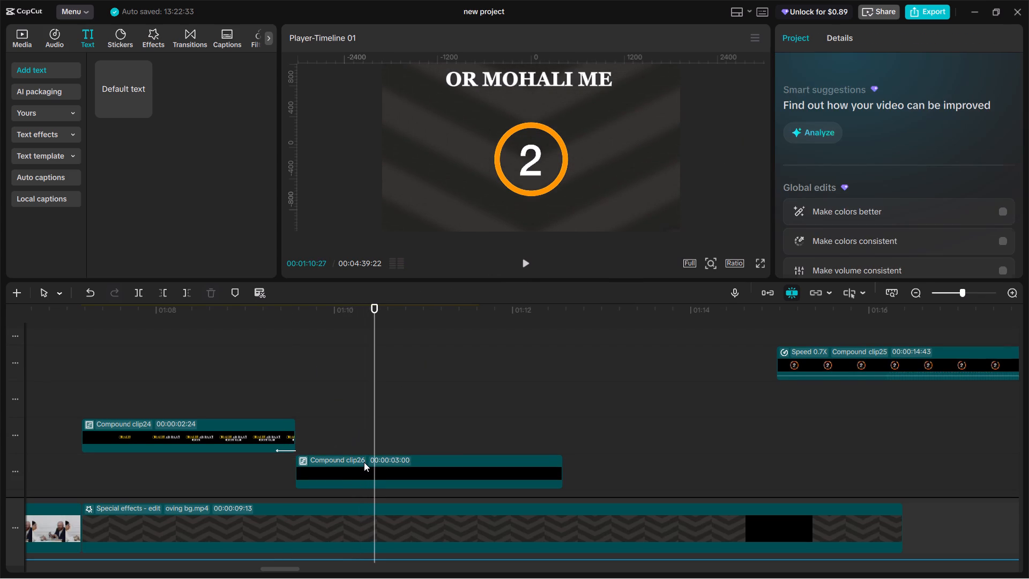
{"action": "left_click", "coordinate": [823, 36]}
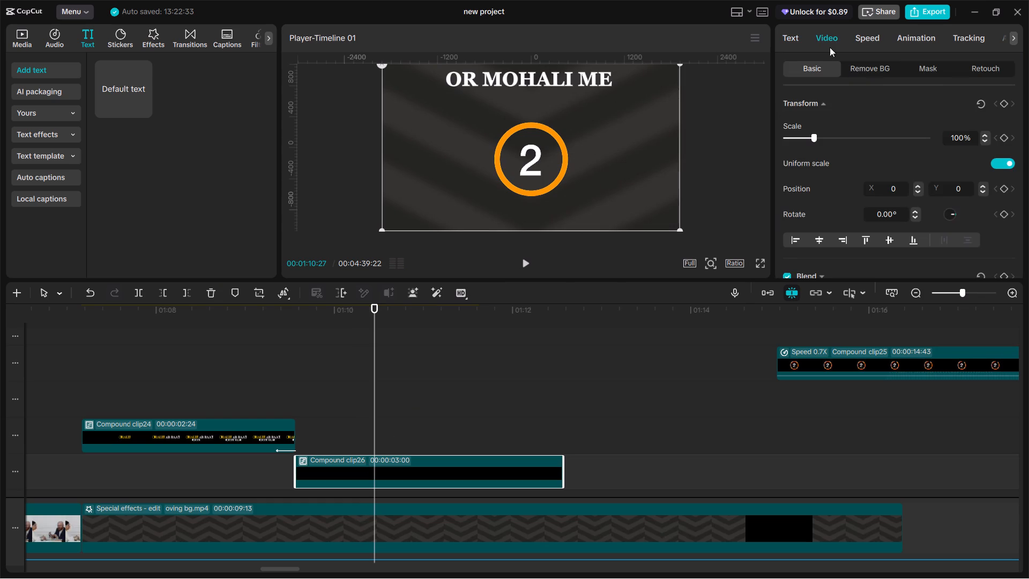
{"action": "left_click", "coordinate": [937, 69]}
{"action": "left_click", "coordinate": [802, 119]}
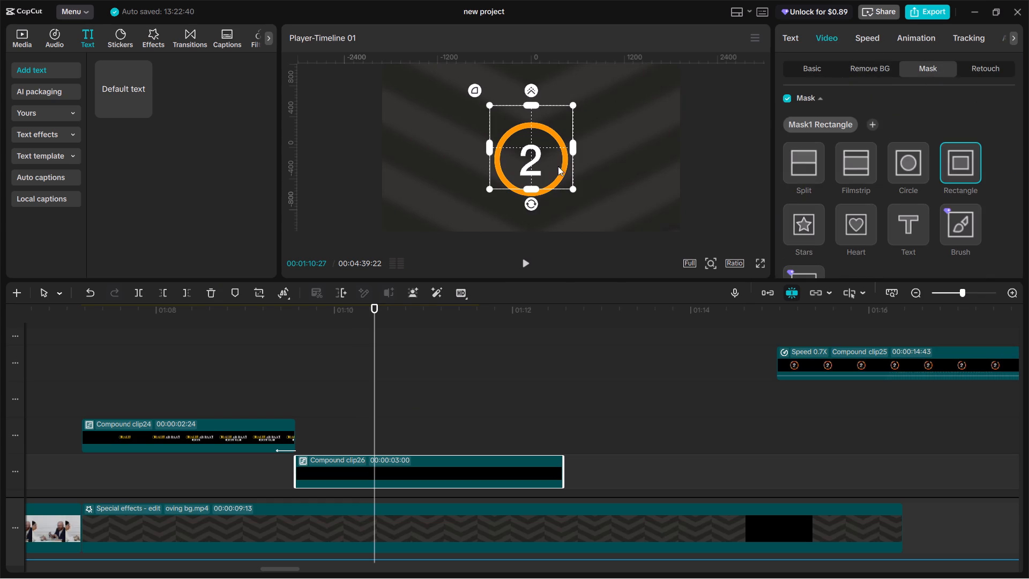
{"action": "left_click", "coordinate": [828, 159]}
{"action": "left_click", "coordinate": [804, 160]}
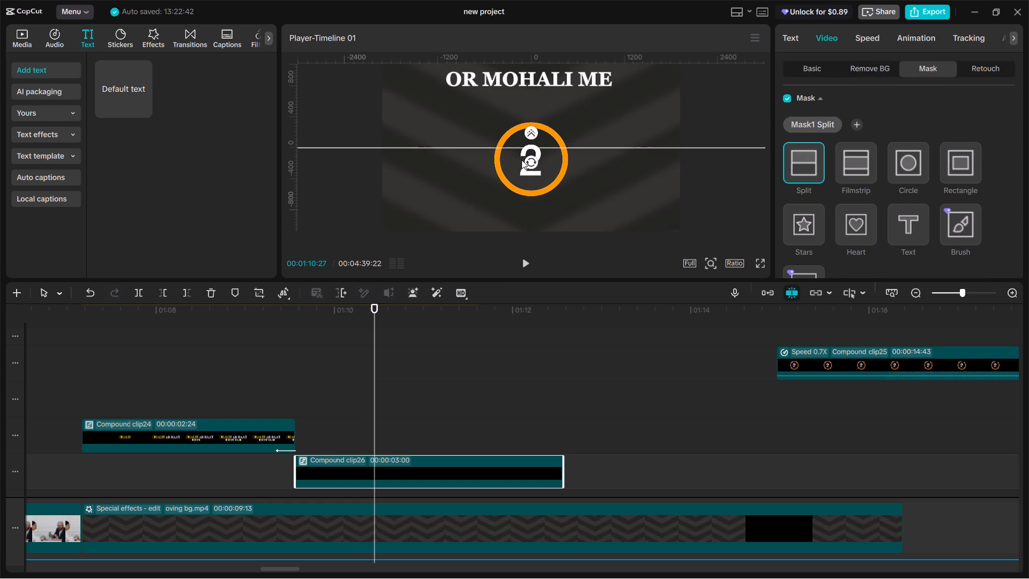
{"action": "left_click_drag", "start_coordinate": [530, 164], "coordinate": [613, 155]}
{"action": "left_click_drag", "start_coordinate": [532, 188], "coordinate": [579, 189]}
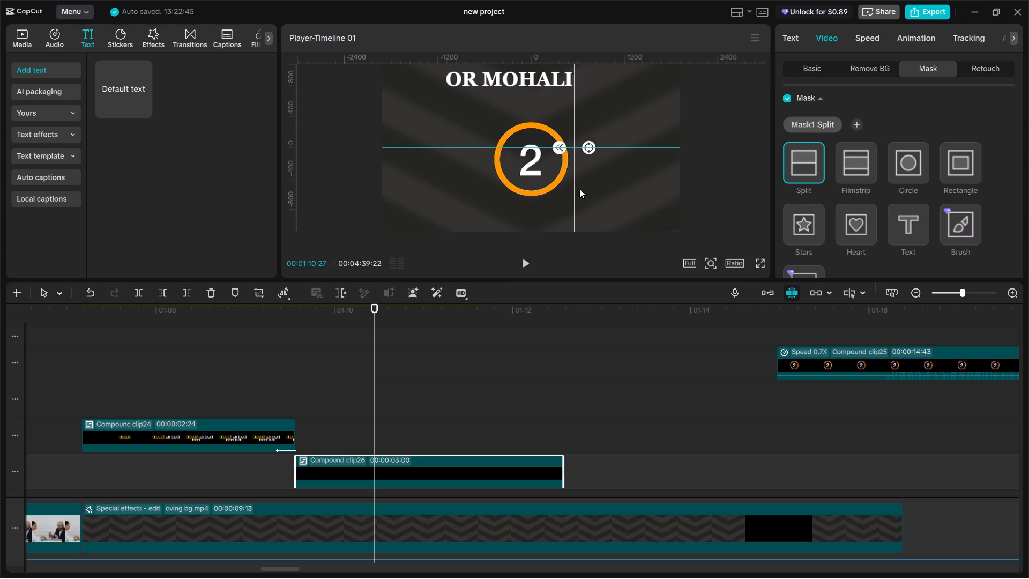
{"action": "left_click_drag", "start_coordinate": [579, 189], "coordinate": [620, 192]}
Animate the split mask with keyframes: keep the full text shown at 00:01:10:27, and move the edge before OR at 00:01:09:34.
{"action": "scroll", "coordinate": [874, 184], "scroll_direction": "down", "scroll_amount": 4}
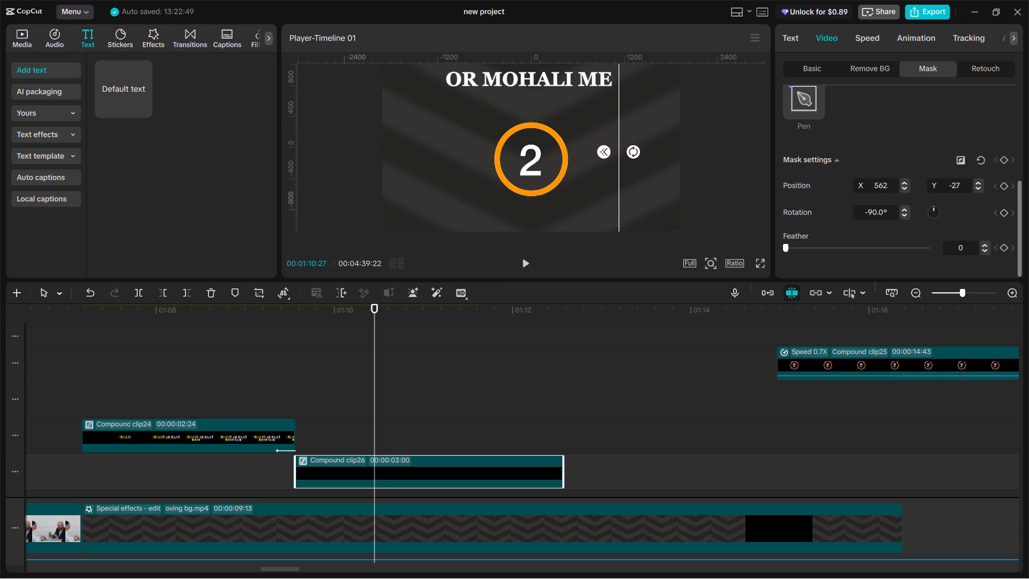
{"action": "left_click", "coordinate": [1006, 160]}
{"action": "left_click", "coordinate": [303, 411]}
{"action": "left_click_drag", "start_coordinate": [303, 410], "coordinate": [297, 407]}
{"action": "left_click", "coordinate": [310, 458]}
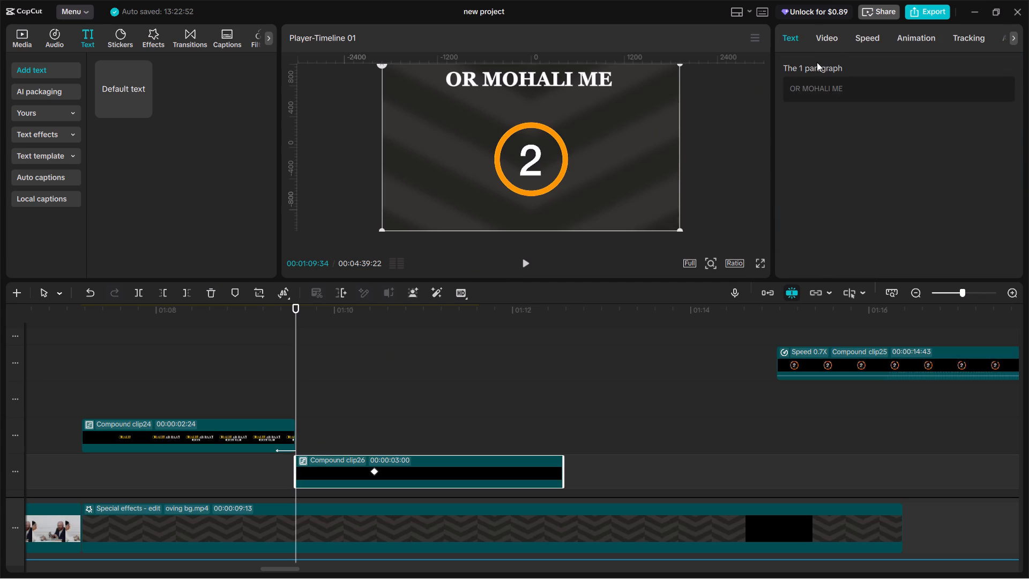
{"action": "left_click", "coordinate": [827, 40]}
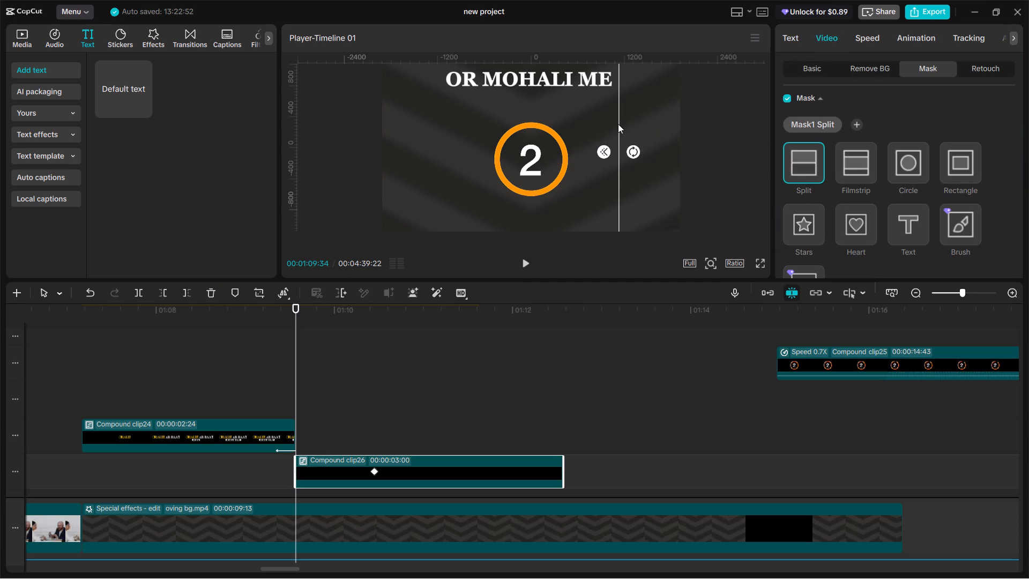
{"action": "left_click_drag", "start_coordinate": [618, 124], "coordinate": [444, 135]}
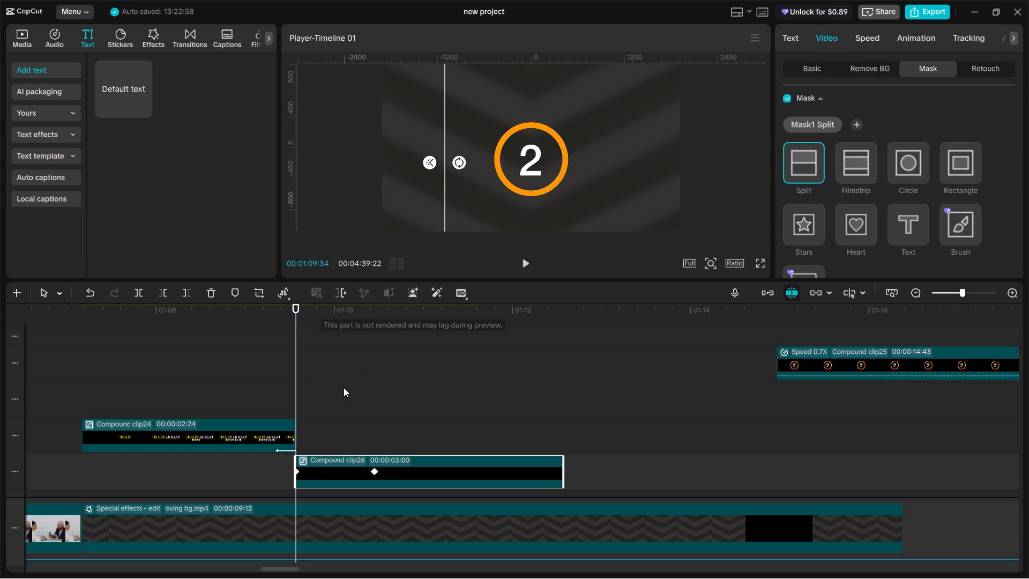
Apply an easing preset to the mask keyframe at 00:01:10:27 and play back the OR MOHALI ME reveal.
{"action": "right_click", "coordinate": [376, 470]}
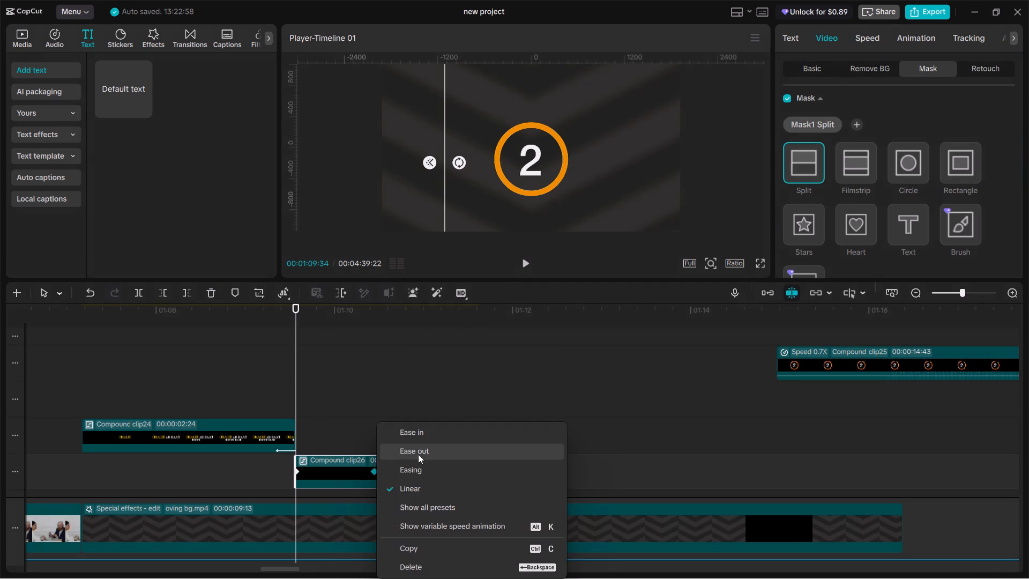
{"action": "left_click", "coordinate": [416, 461]}
{"action": "key", "text": "space"}
{"action": "left_click", "coordinate": [299, 383]}
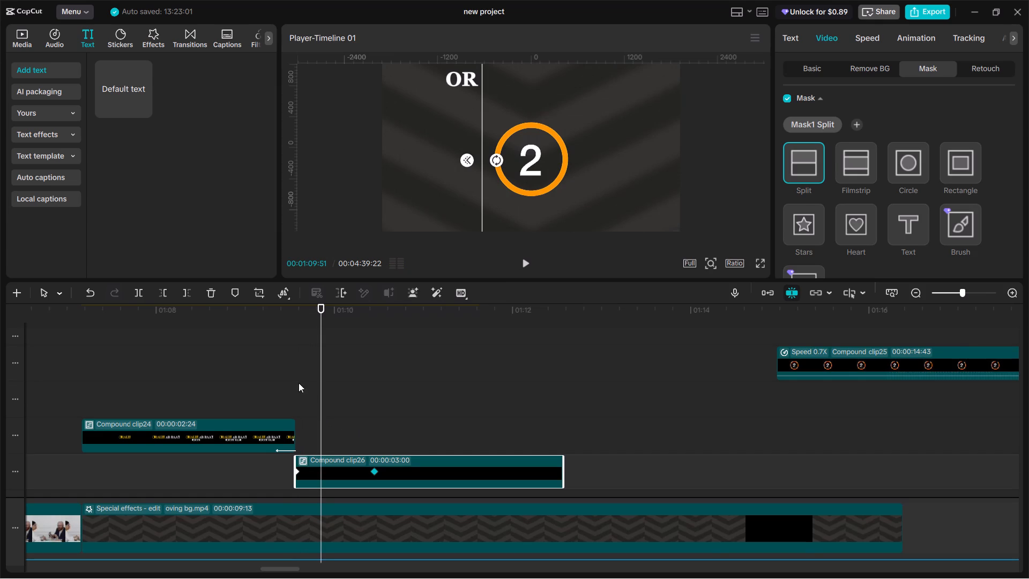
{"action": "key", "text": "space"}
{"action": "key", "text": "space"}
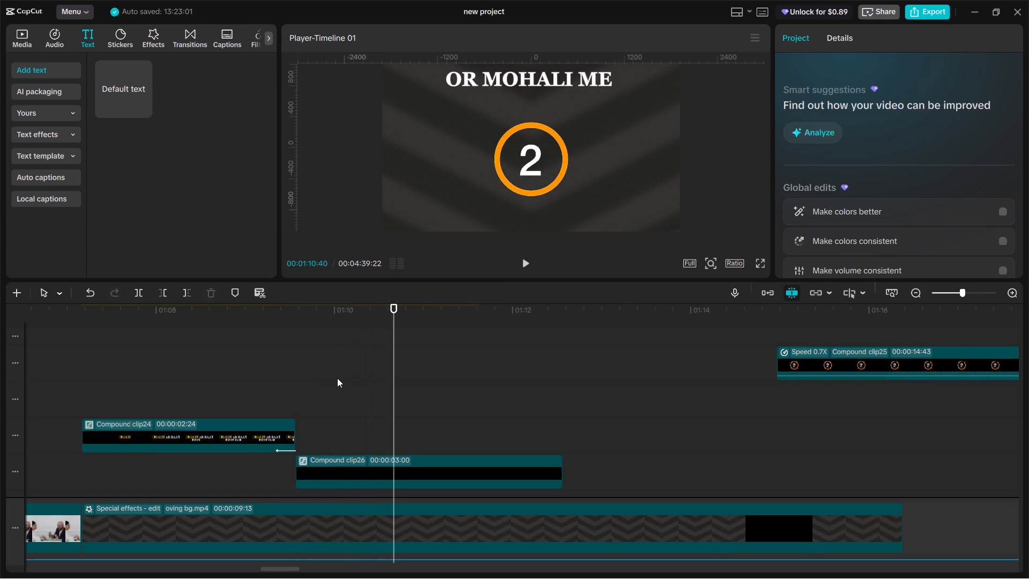
{"action": "key", "text": "space"}
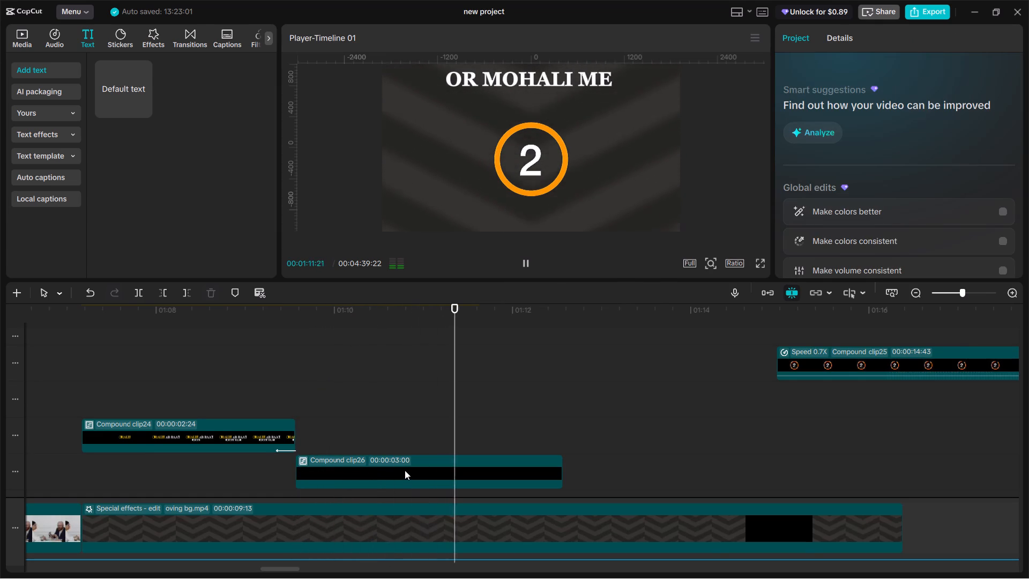
{"action": "key", "text": "space"}
Add a default text clip starting at the OR MOHALI ME compound clip's mask keyframe, 00:01:10:27.
{"action": "left_click", "coordinate": [391, 418]}
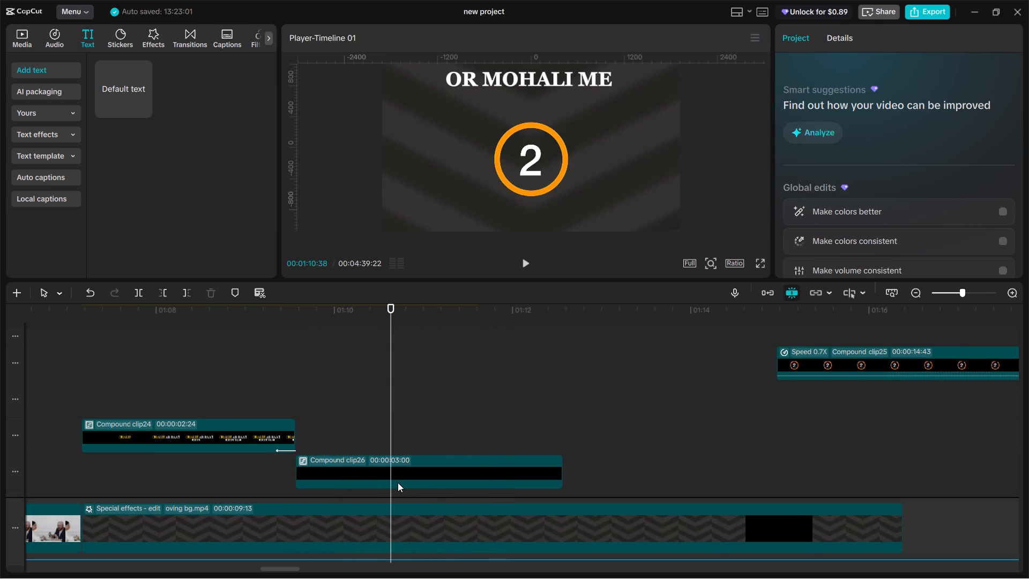
{"action": "left_click", "coordinate": [386, 470]}
{"action": "left_click", "coordinate": [374, 472]}
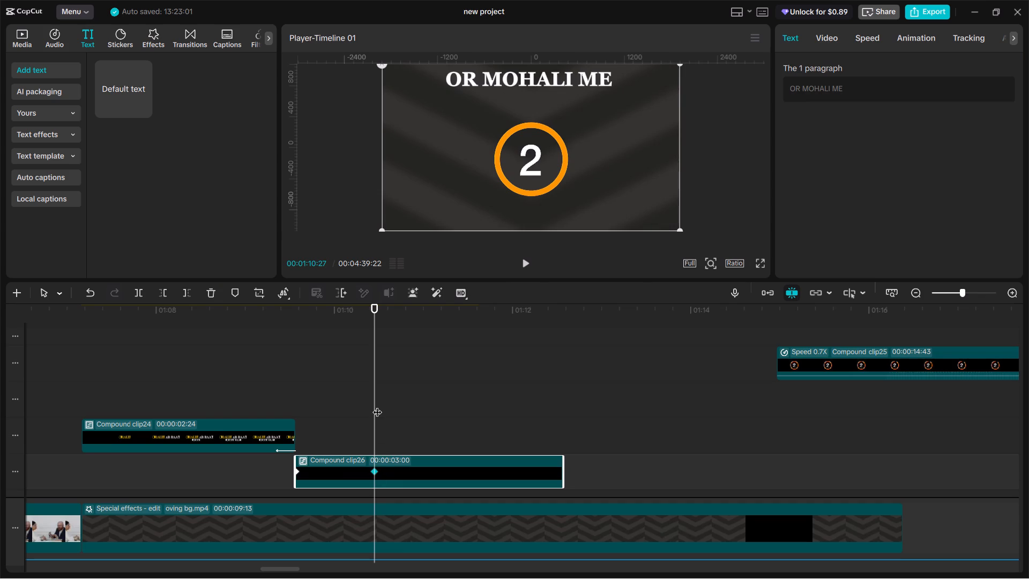
{"action": "key", "text": "space"}
{"action": "left_click", "coordinate": [378, 404]}
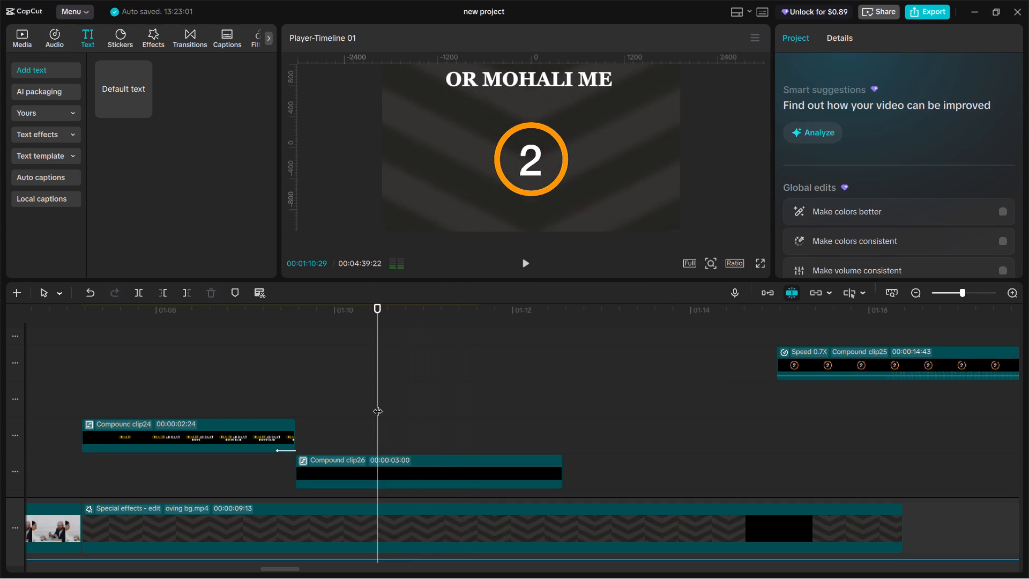
{"action": "left_click", "coordinate": [378, 409]}
{"action": "left_click", "coordinate": [383, 489]}
{"action": "left_click", "coordinate": [376, 476]}
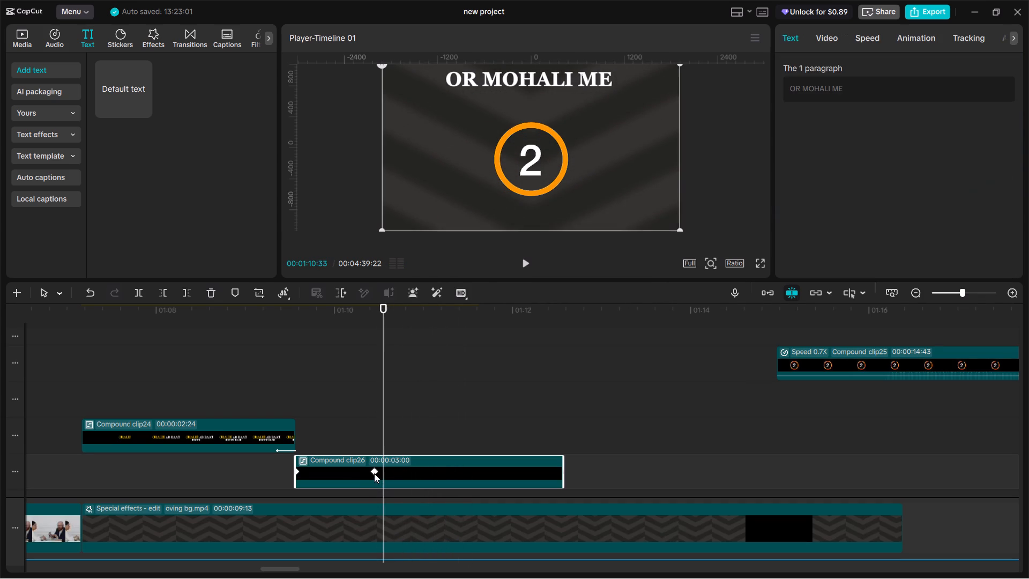
{"action": "left_click", "coordinate": [374, 473]}
{"action": "left_click", "coordinate": [150, 106]}
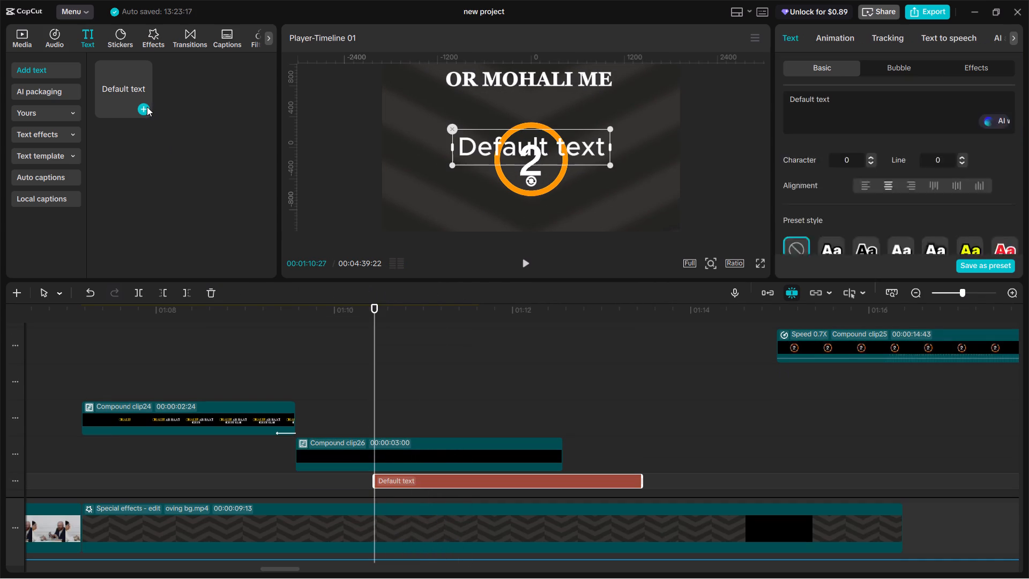
Replace the default wording of the new text clip with ISKA KAFI MEHATWAHAI.
{"action": "left_click", "coordinate": [854, 94]}
{"action": "key", "text": "ctrl+a"}
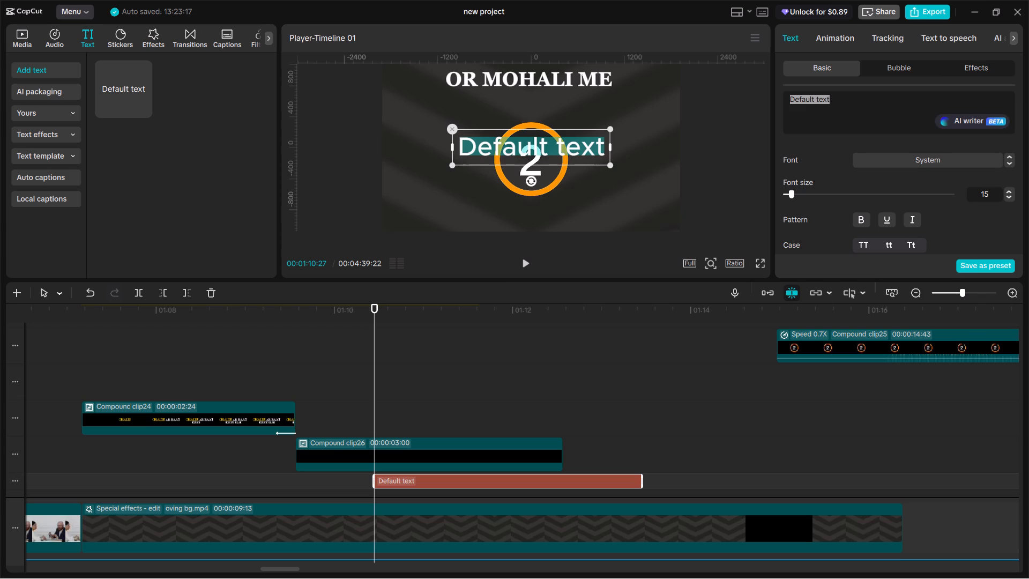
{"action": "type", "text": "ISKA"}
{"action": "key", "text": "space"}
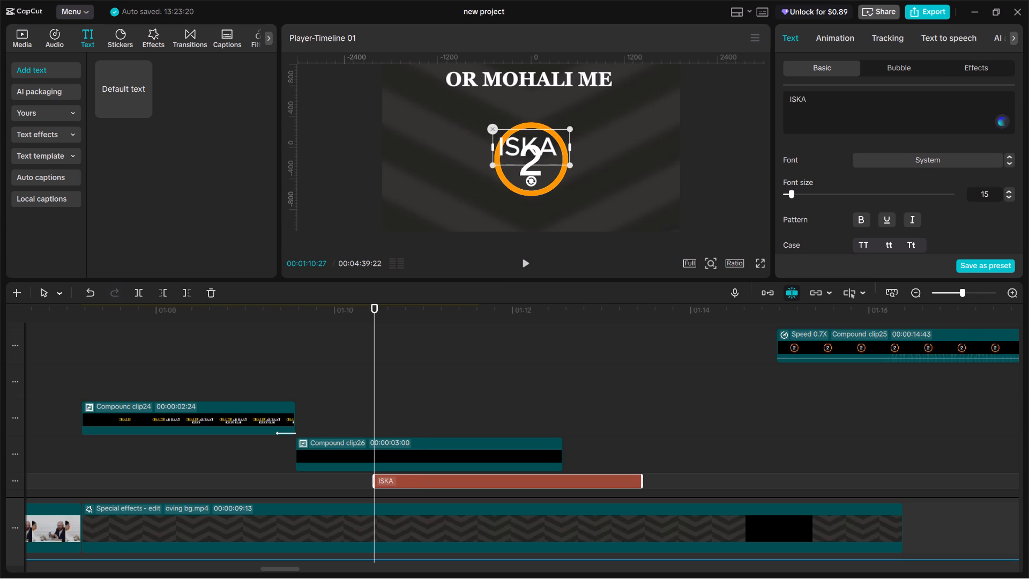
{"action": "type", "text": "KAFI MEHA"}
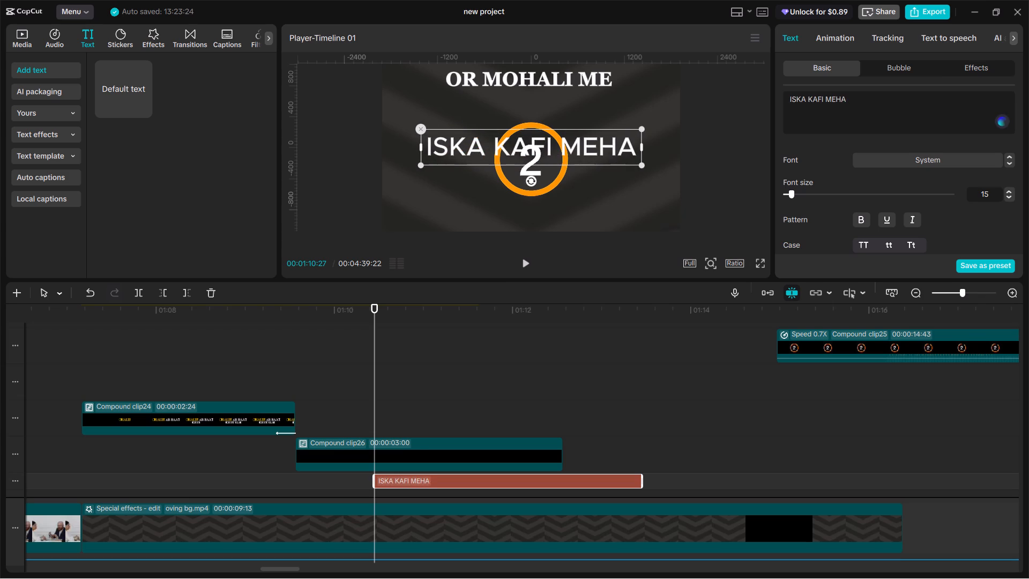
{"action": "type", "text": "TWA"}
{"action": "key", "text": "space"}
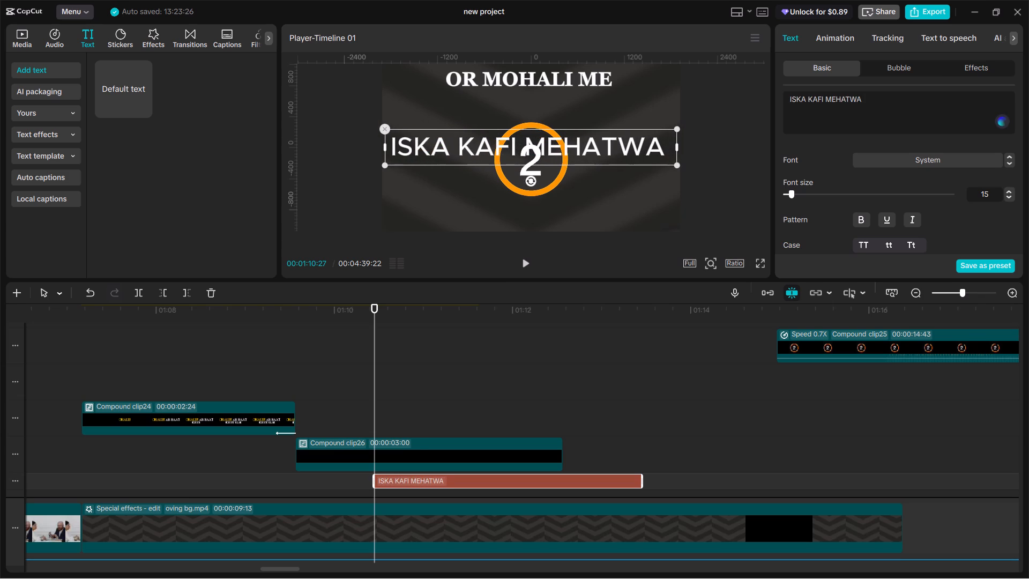
{"action": "key", "text": "BackSpace"}
{"action": "type", "text": "HAI"}
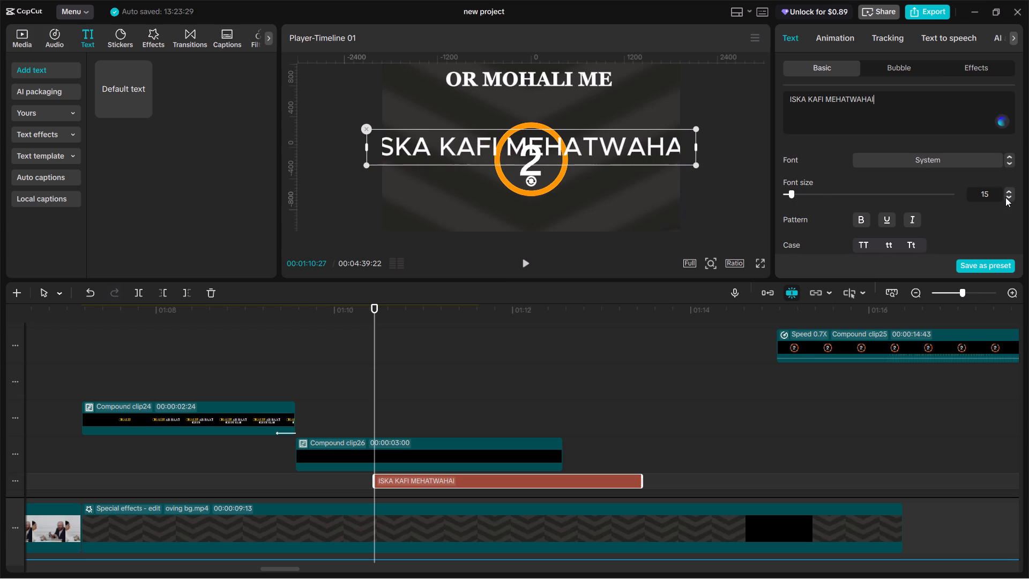
Format the new text as size 9, bold, uppercase in the Serif font, and move it below OR MOHALI ME.
{"action": "triple_click", "coordinate": [1008, 197]}
{"action": "triple_click", "coordinate": [1008, 197]}
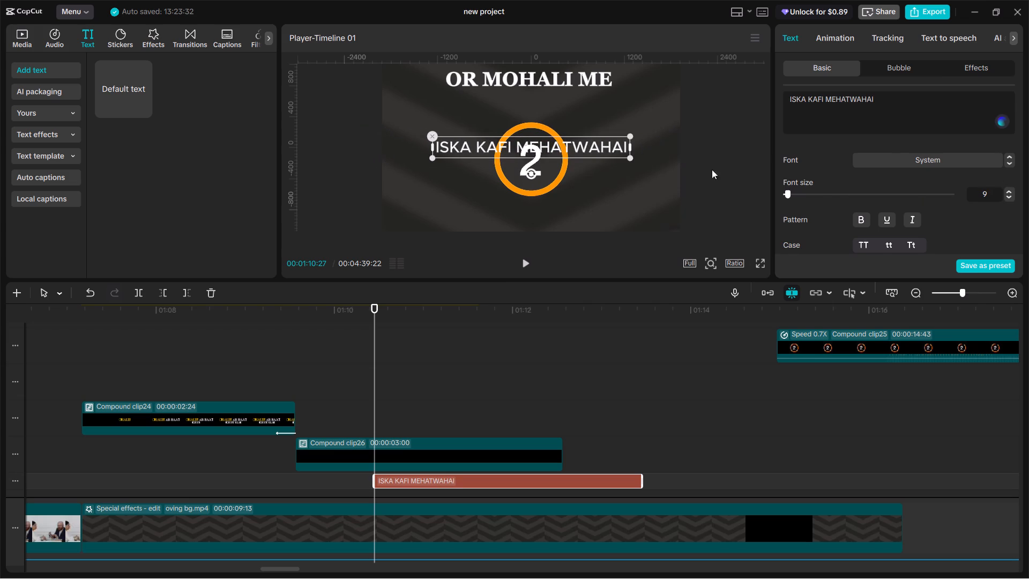
{"action": "left_click_drag", "start_coordinate": [540, 147], "coordinate": [540, 104]}
{"action": "left_click", "coordinate": [857, 216]}
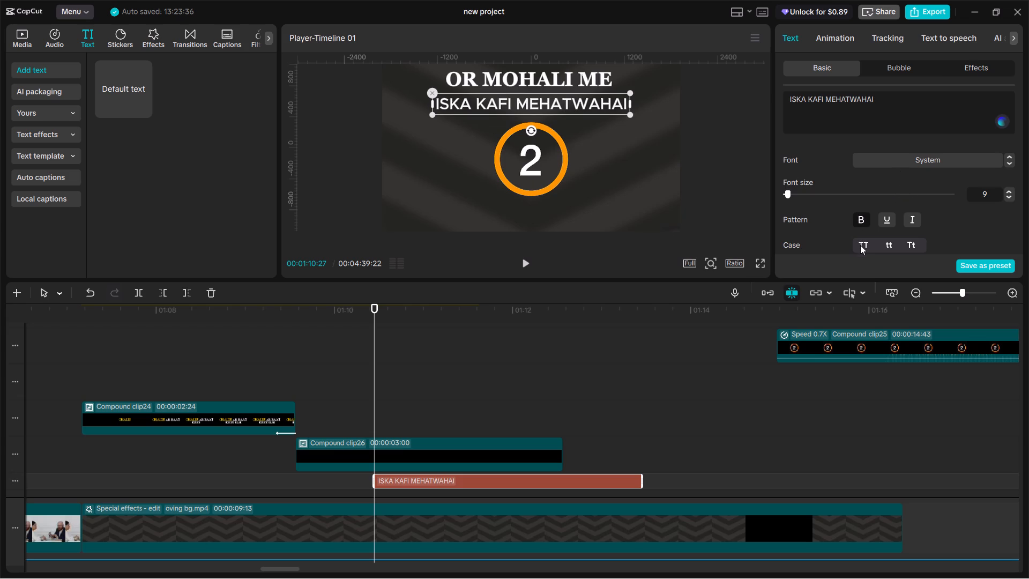
{"action": "left_click", "coordinate": [860, 245]}
{"action": "left_click", "coordinate": [915, 156]}
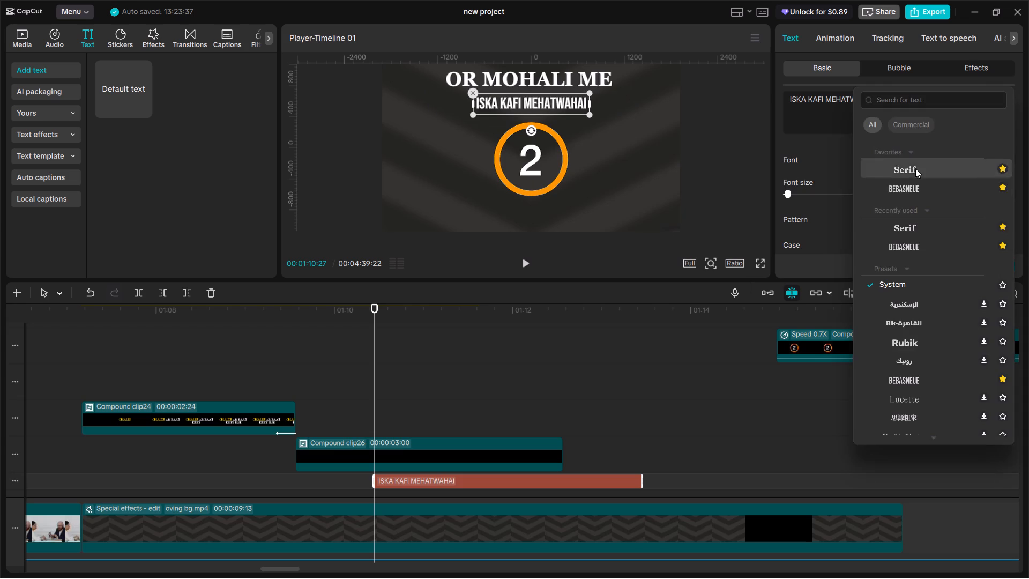
{"action": "left_click", "coordinate": [915, 166]}
Scale the ISKA KAFI MEHATWAHAI text down to 92% and centre it horizontally between OR MOHALI ME and the number circle.
{"action": "left_click_drag", "start_coordinate": [645, 113], "coordinate": [644, 112]}
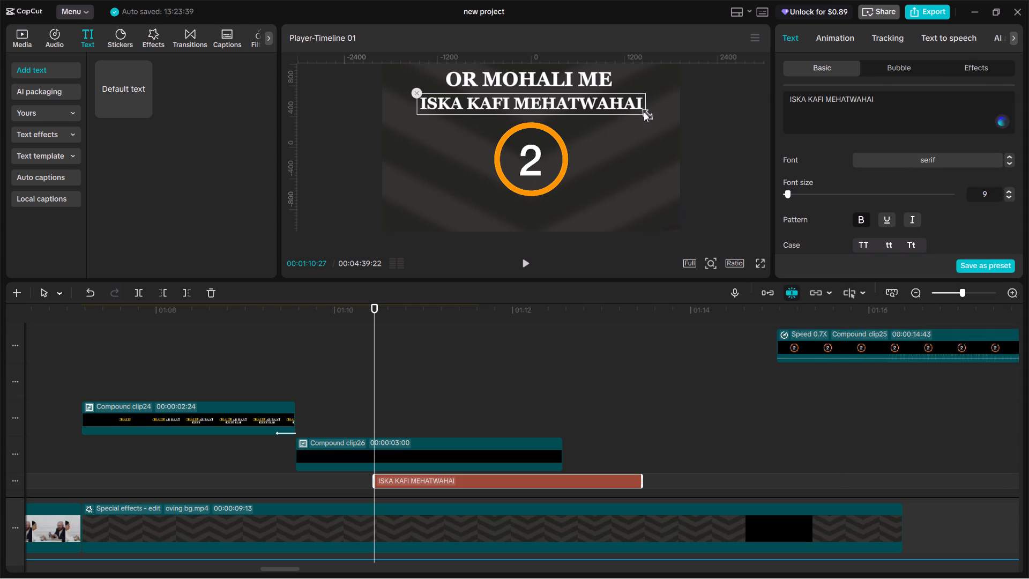
{"action": "left_click_drag", "start_coordinate": [644, 112], "coordinate": [633, 104]}
{"action": "left_click_drag", "start_coordinate": [580, 103], "coordinate": [578, 95]}
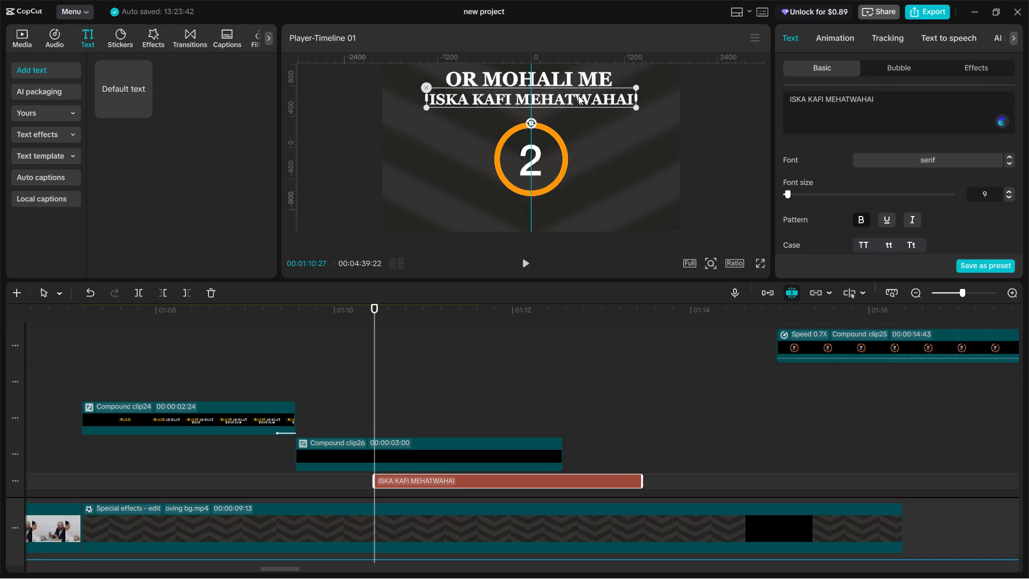
{"action": "left_click_drag", "start_coordinate": [578, 95], "coordinate": [580, 98]}
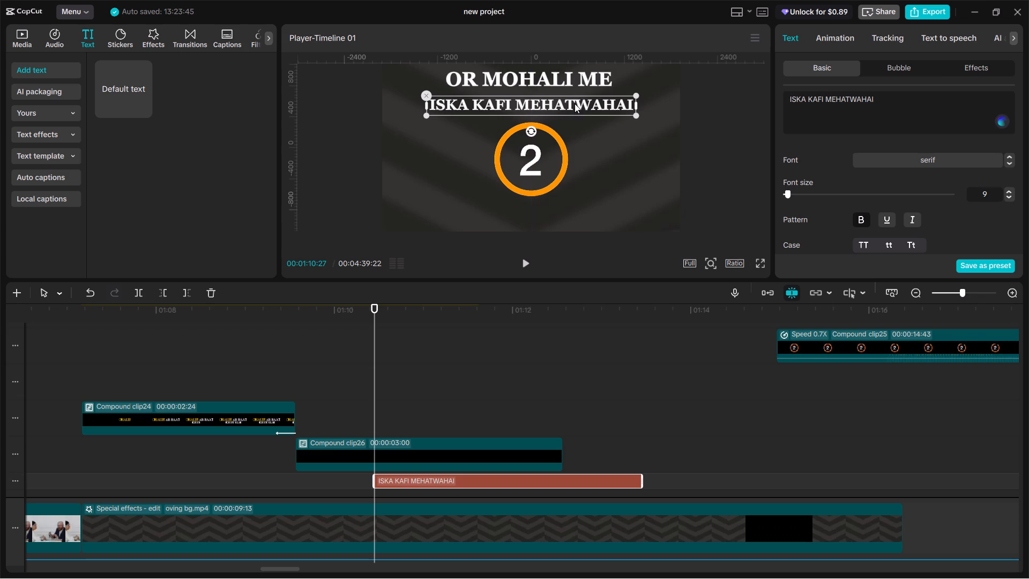
{"action": "left_click", "coordinate": [575, 101]}
{"action": "left_click", "coordinate": [575, 106]}
{"action": "left_click", "coordinate": [550, 107]}
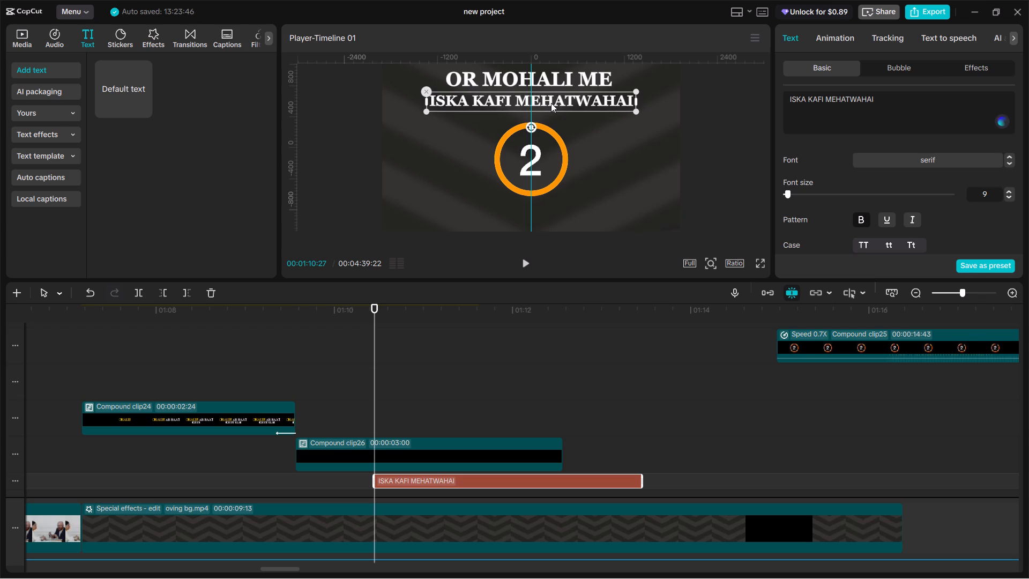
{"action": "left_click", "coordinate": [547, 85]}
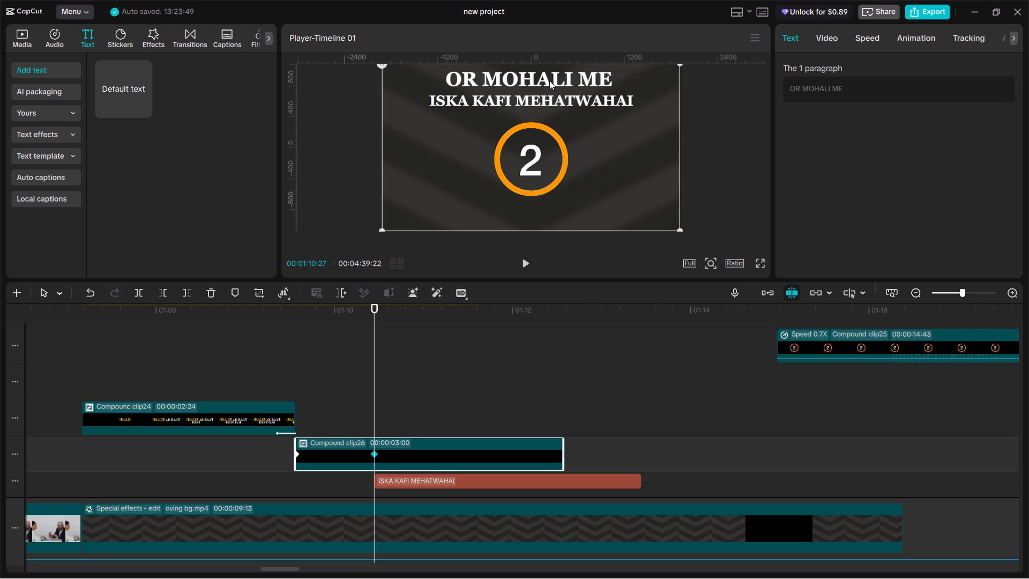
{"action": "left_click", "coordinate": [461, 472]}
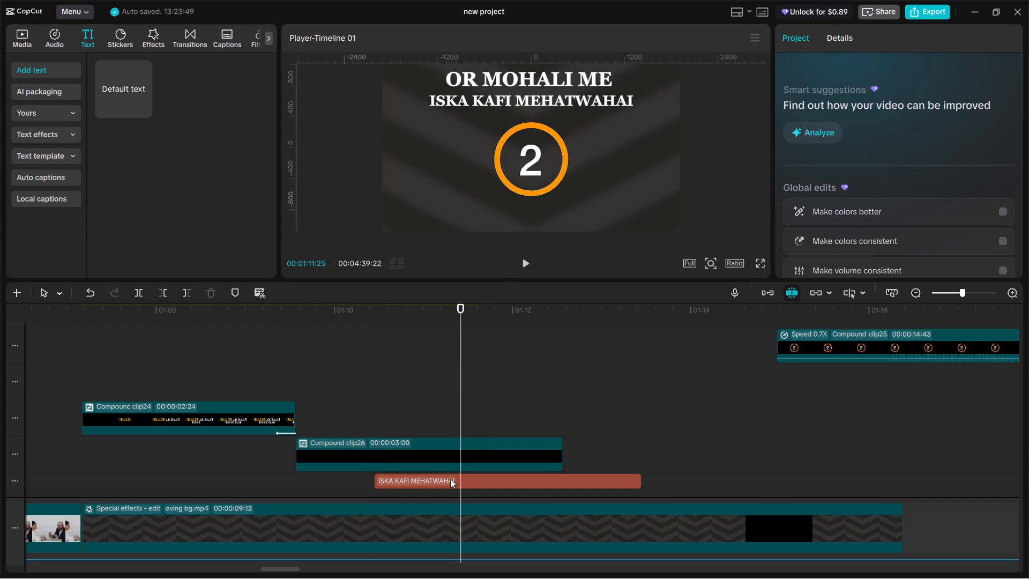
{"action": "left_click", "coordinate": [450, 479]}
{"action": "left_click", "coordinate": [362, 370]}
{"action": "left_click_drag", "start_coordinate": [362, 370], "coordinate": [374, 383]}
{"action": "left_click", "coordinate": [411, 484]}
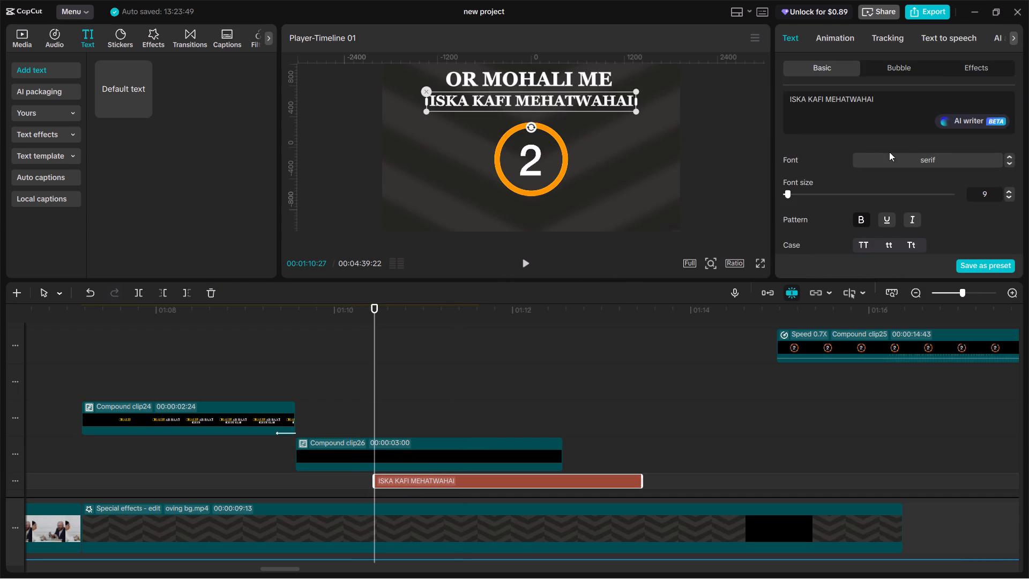
Inside the OR MOHALI ME compound clip, give the word MOHALI the yellow outlined preset style recoloured orange FF8000, and return to the main timeline.
{"action": "double_click", "coordinate": [361, 448]}
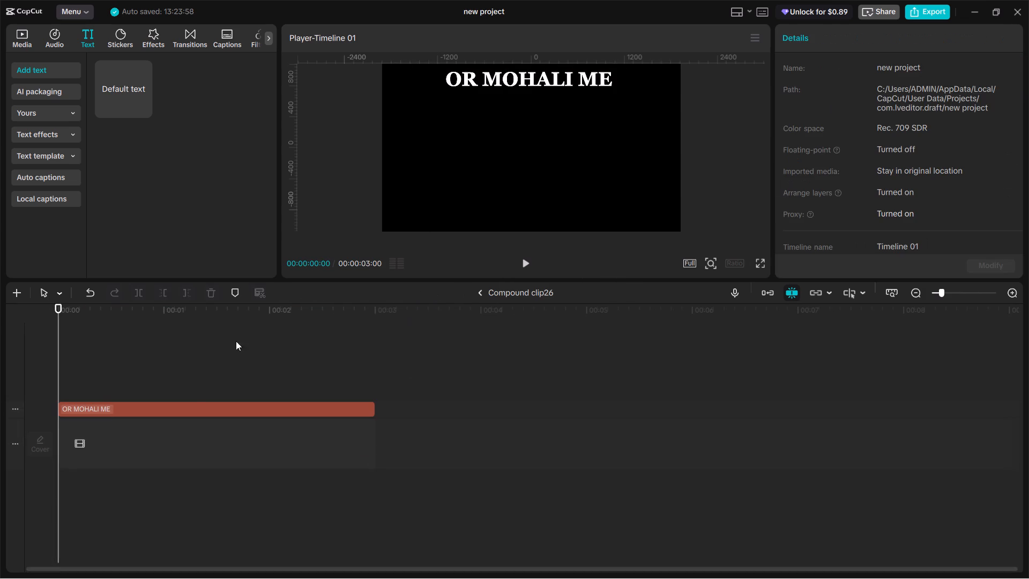
{"action": "double_click", "coordinate": [202, 411]}
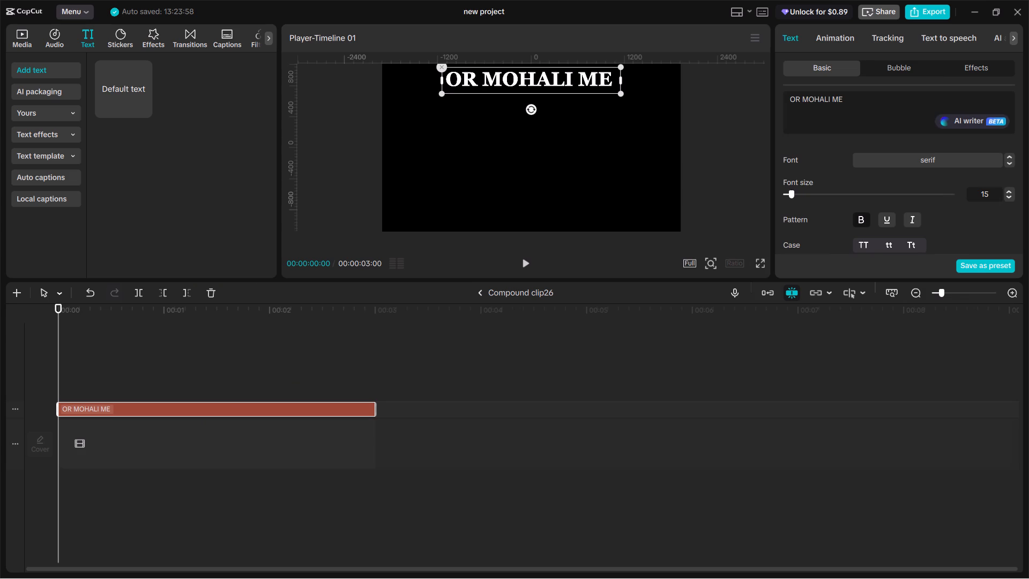
{"action": "left_click_drag", "start_coordinate": [830, 99], "coordinate": [803, 100]}
{"action": "scroll", "coordinate": [870, 196], "scroll_direction": "down", "scroll_amount": 3}
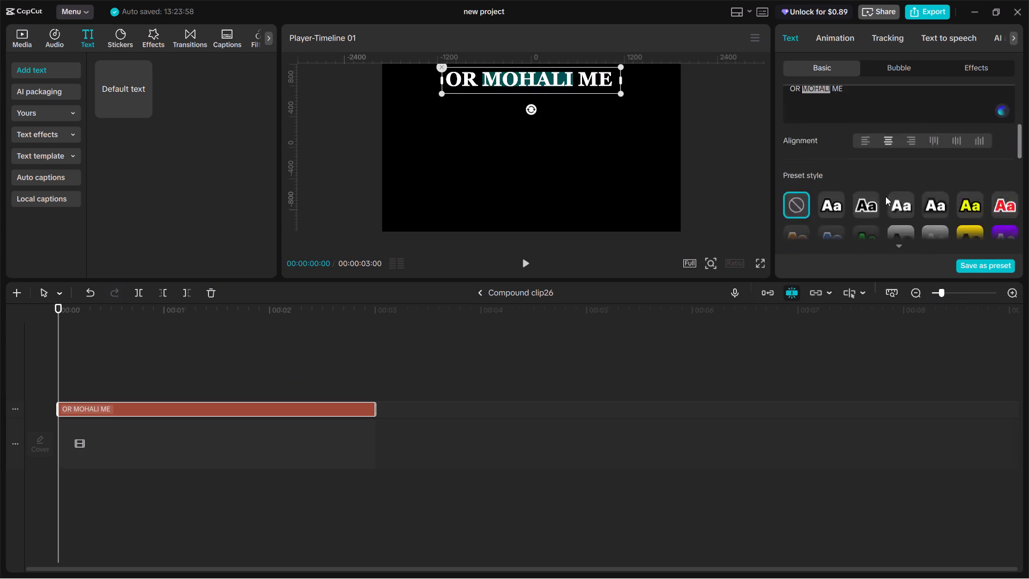
{"action": "scroll", "coordinate": [885, 196], "scroll_direction": "down", "scroll_amount": 1}
{"action": "scroll", "coordinate": [920, 182], "scroll_direction": "up", "scroll_amount": 1}
{"action": "left_click", "coordinate": [966, 207]}
{"action": "scroll", "coordinate": [875, 192], "scroll_direction": "up", "scroll_amount": 2}
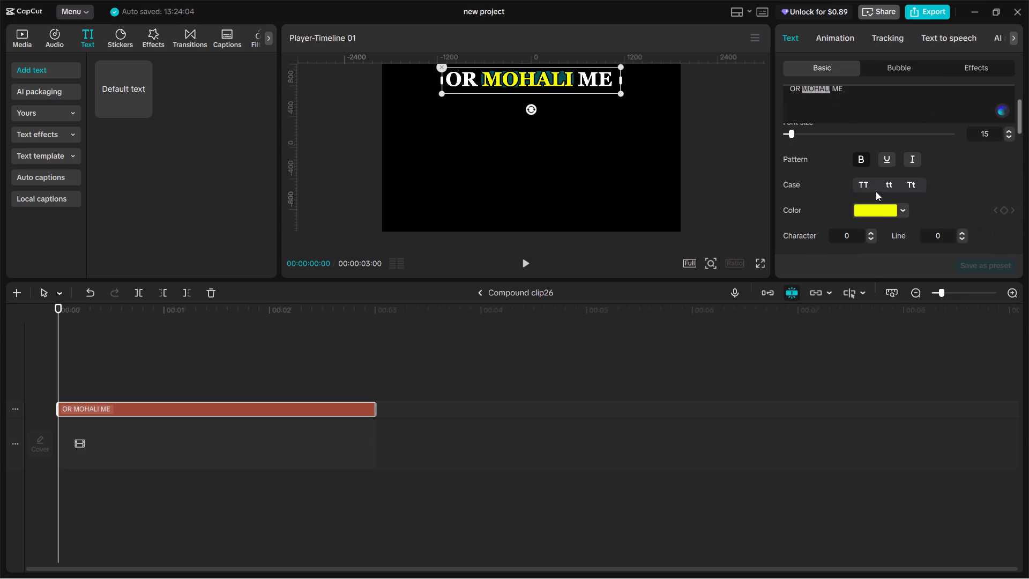
{"action": "left_click", "coordinate": [881, 210]}
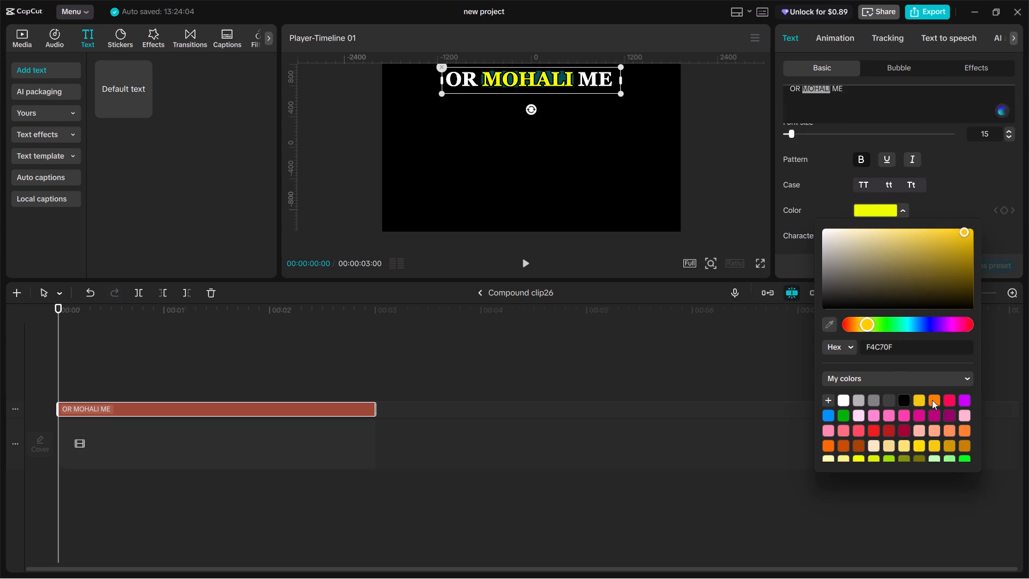
{"action": "left_click", "coordinate": [932, 400]}
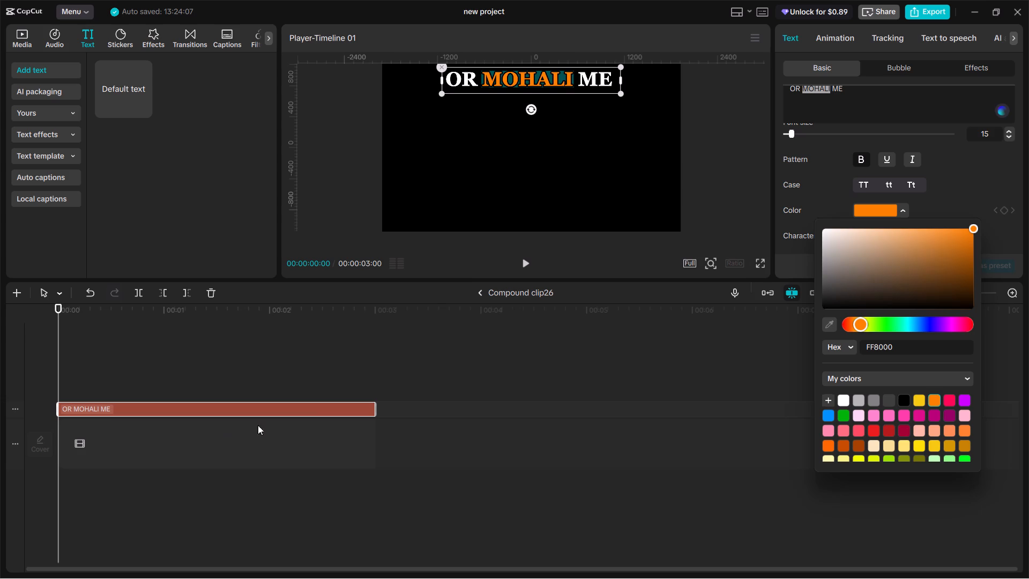
{"action": "left_click", "coordinate": [486, 286]}
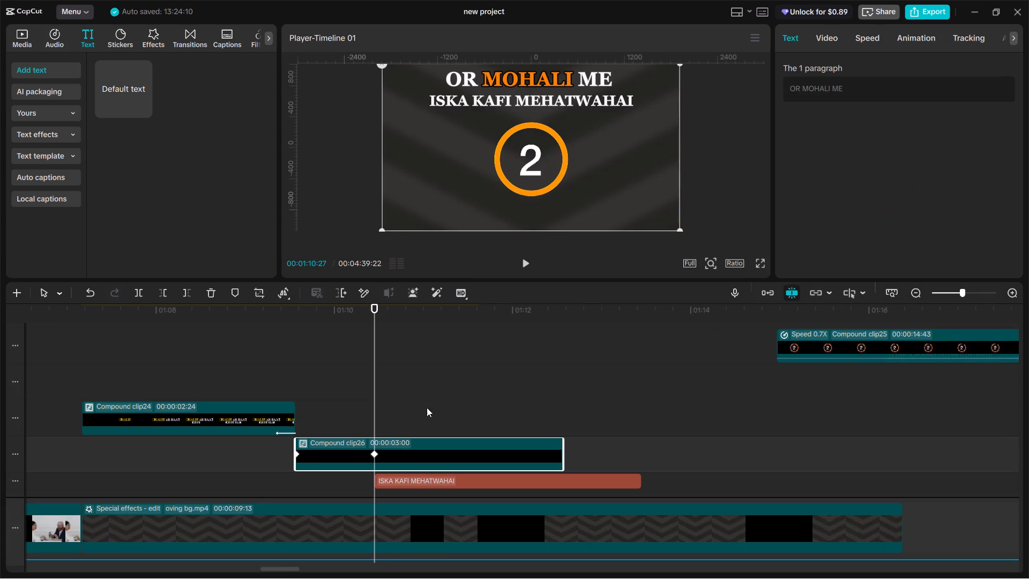
Correct the spacing of the second text line so it reads ISKA KAFI MEHATWA HAI.
{"action": "left_click", "coordinate": [404, 477]}
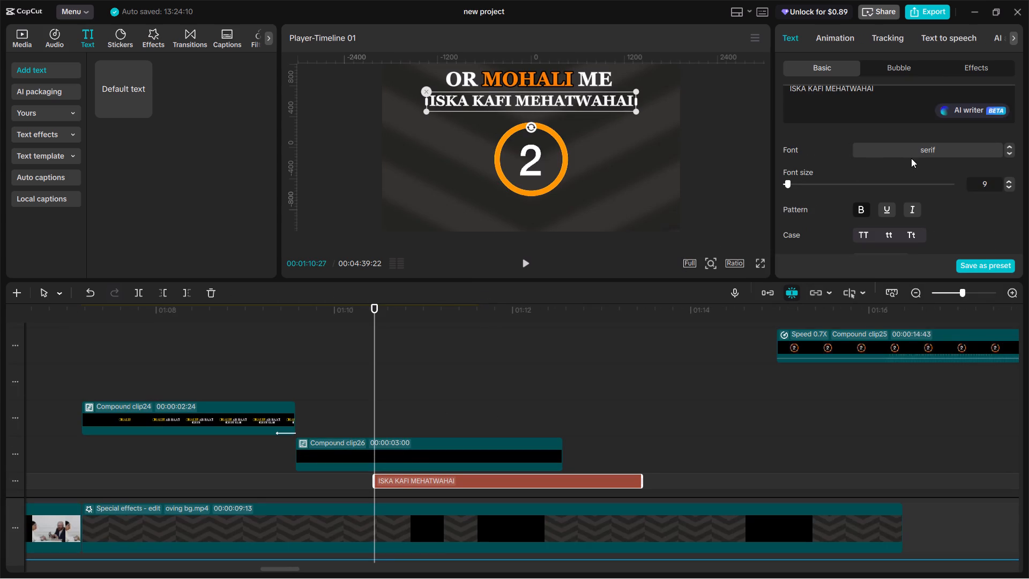
{"action": "left_click", "coordinate": [864, 87]}
{"action": "key", "text": "space"}
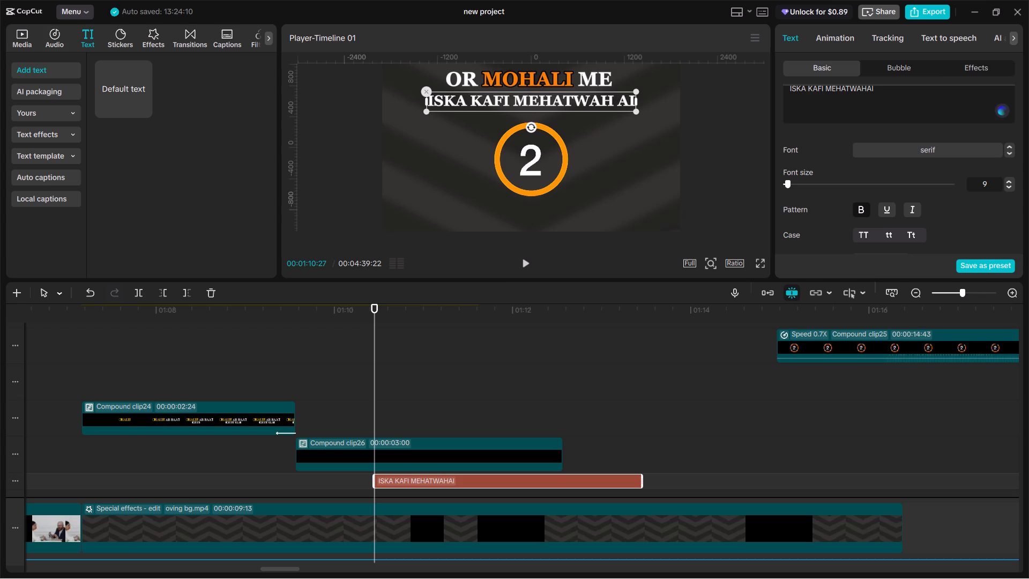
{"action": "key", "text": "BackSpace"}
{"action": "key", "text": "Left"}
{"action": "key", "text": "space"}
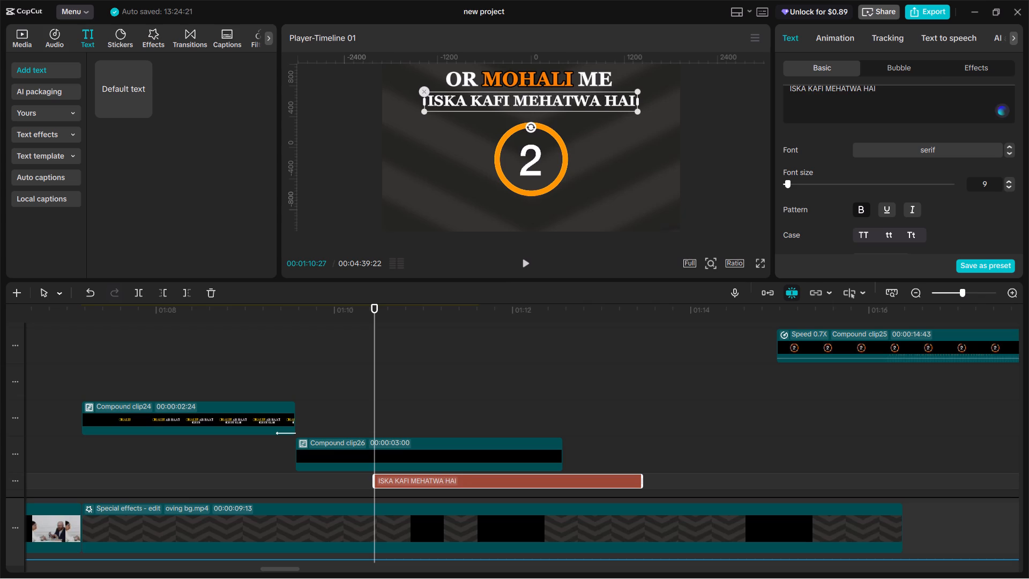
Give the word MEHATWA in the second text line the yellow outlined preset style and recolour it red EC1D1D.
{"action": "left_click_drag", "start_coordinate": [862, 88], "coordinate": [849, 86]}
{"action": "left_click_drag", "start_coordinate": [849, 86], "coordinate": [825, 88]}
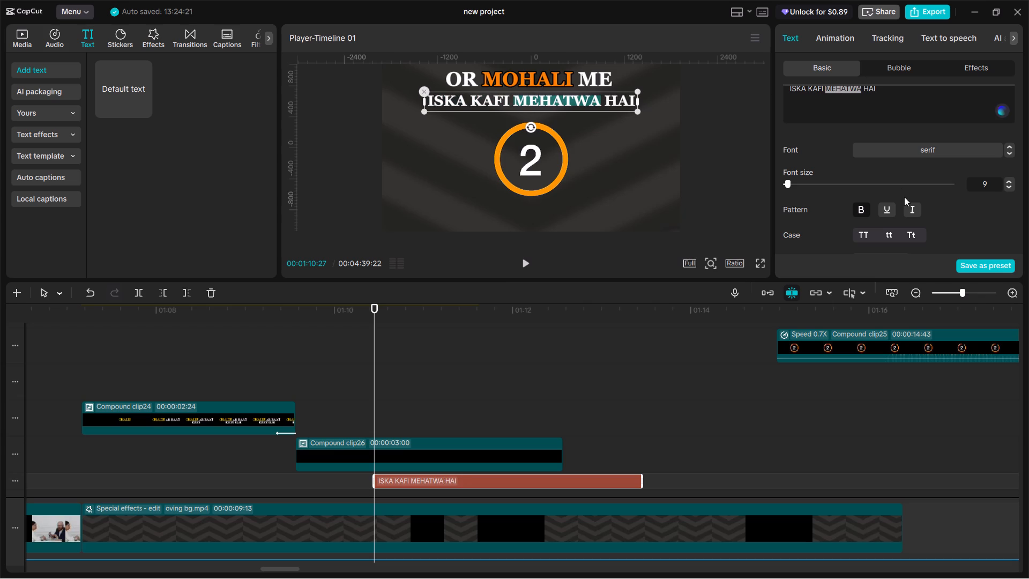
{"action": "scroll", "coordinate": [957, 219], "scroll_direction": "down", "scroll_amount": 4}
{"action": "left_click", "coordinate": [970, 134]}
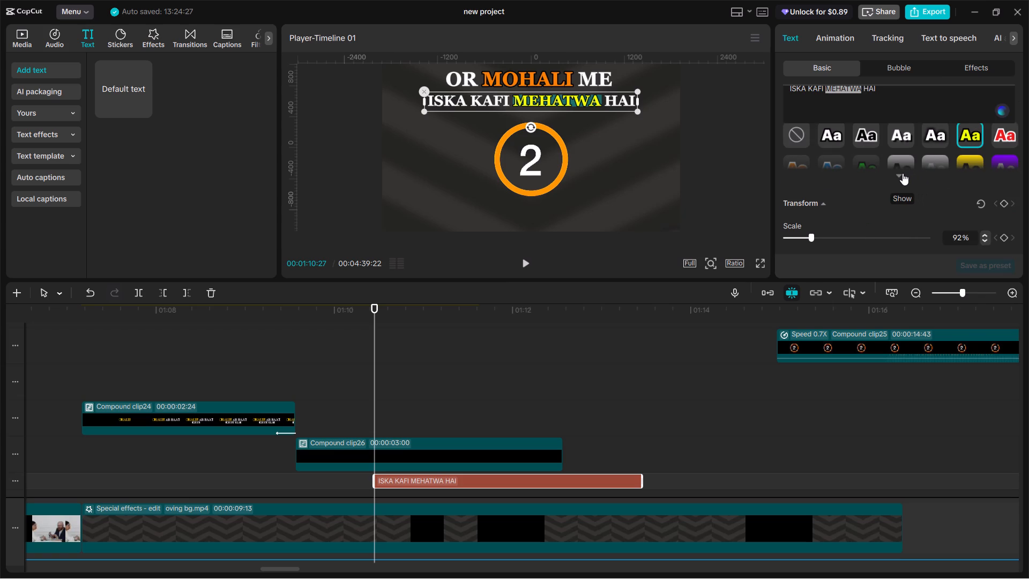
{"action": "left_click", "coordinate": [903, 173]}
{"action": "scroll", "coordinate": [877, 151], "scroll_direction": "up", "scroll_amount": 3}
{"action": "left_click", "coordinate": [886, 200]}
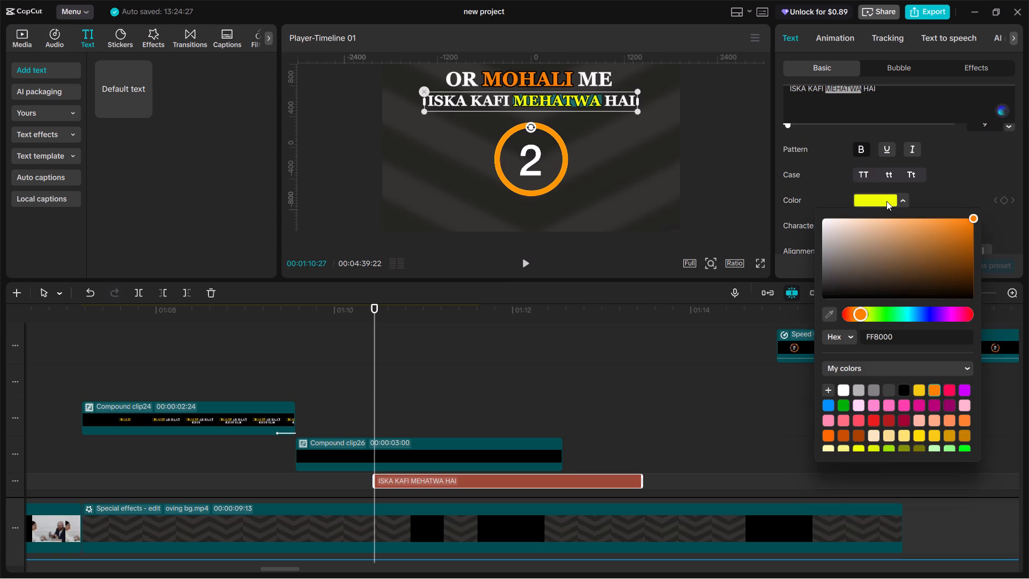
{"action": "left_click", "coordinate": [945, 388]}
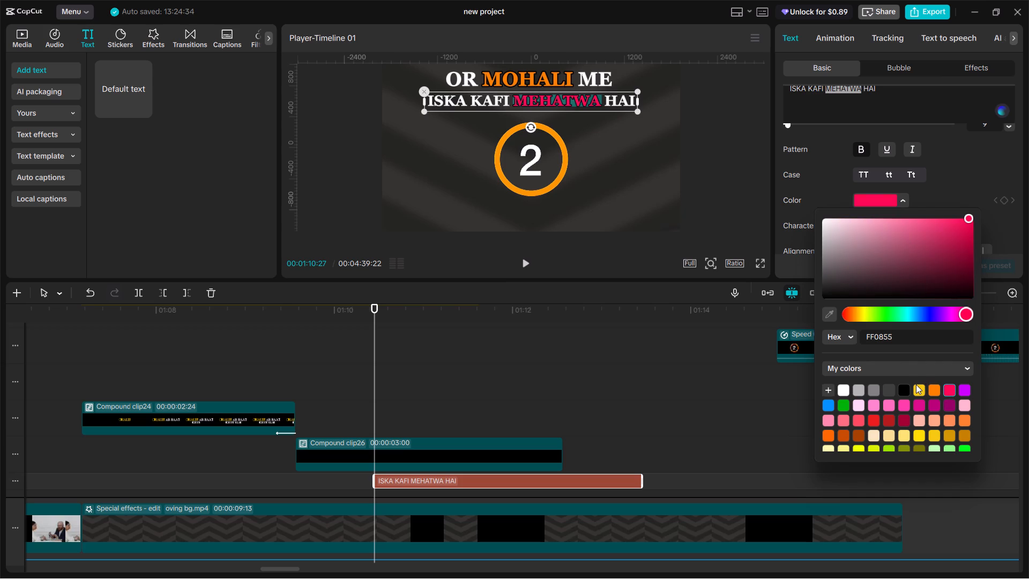
{"action": "left_click", "coordinate": [879, 418]}
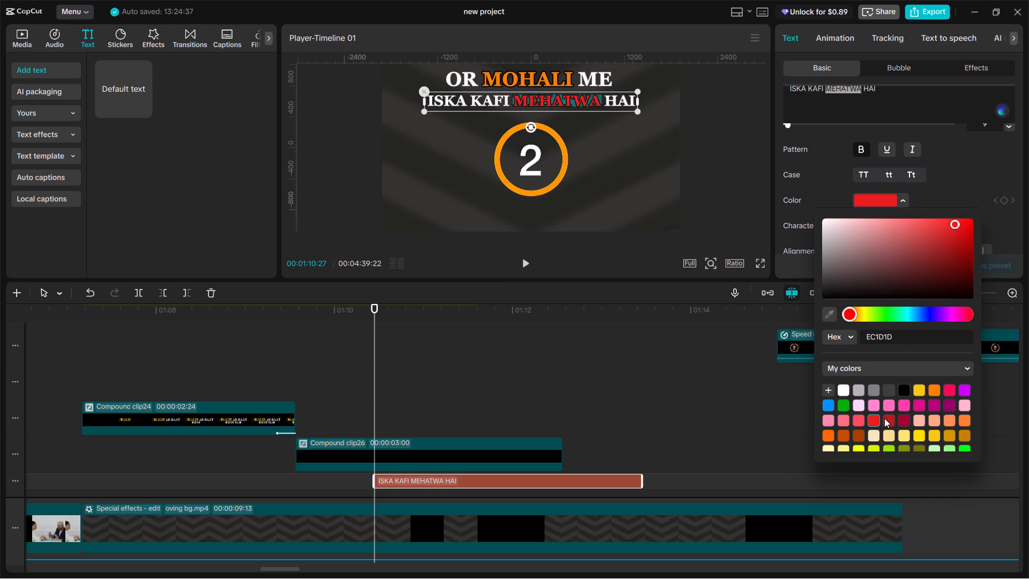
{"action": "left_click", "coordinate": [884, 418]}
{"action": "left_click", "coordinate": [907, 418]}
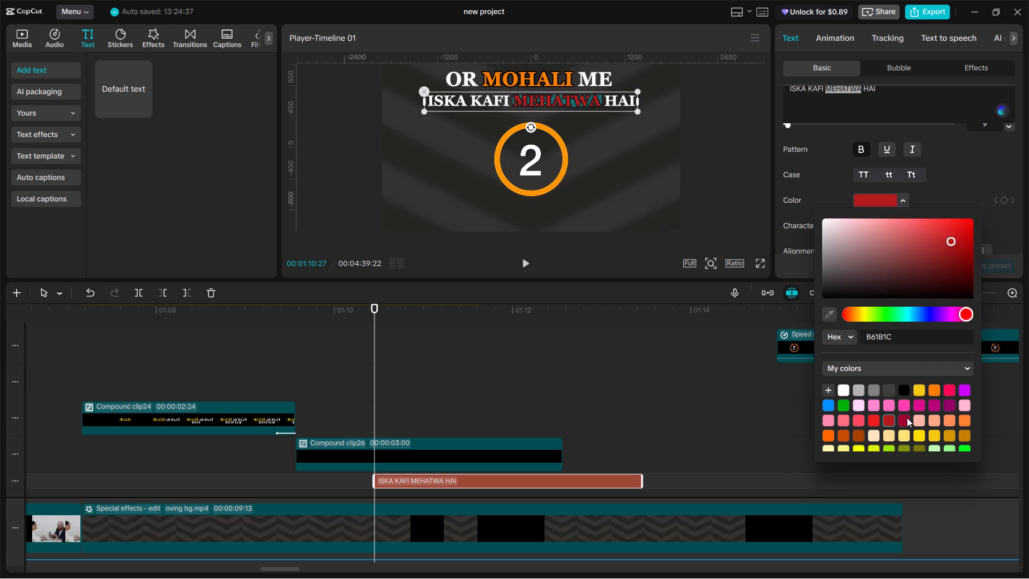
{"action": "left_click", "coordinate": [873, 417]}
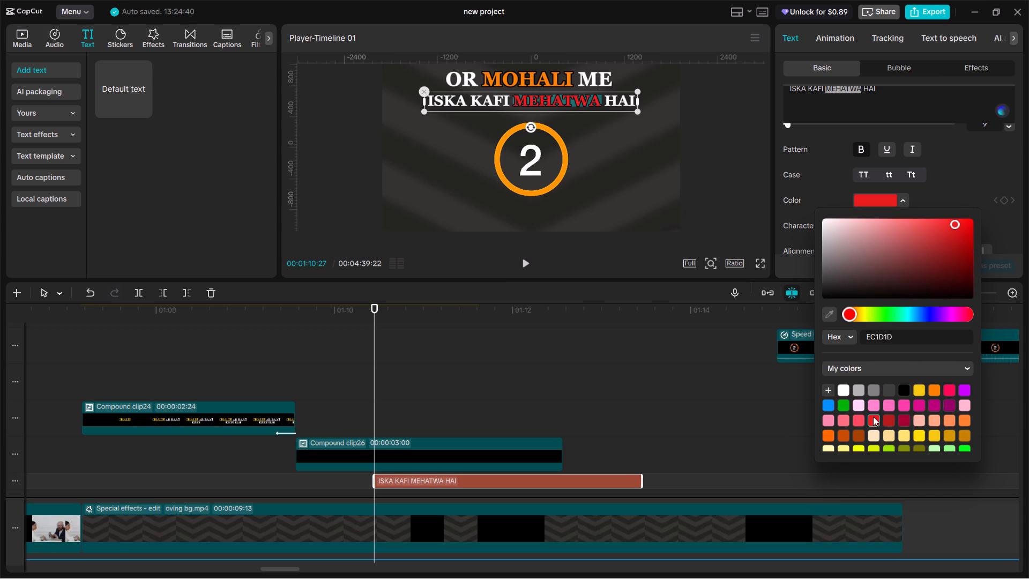
{"action": "left_click", "coordinate": [950, 390]}
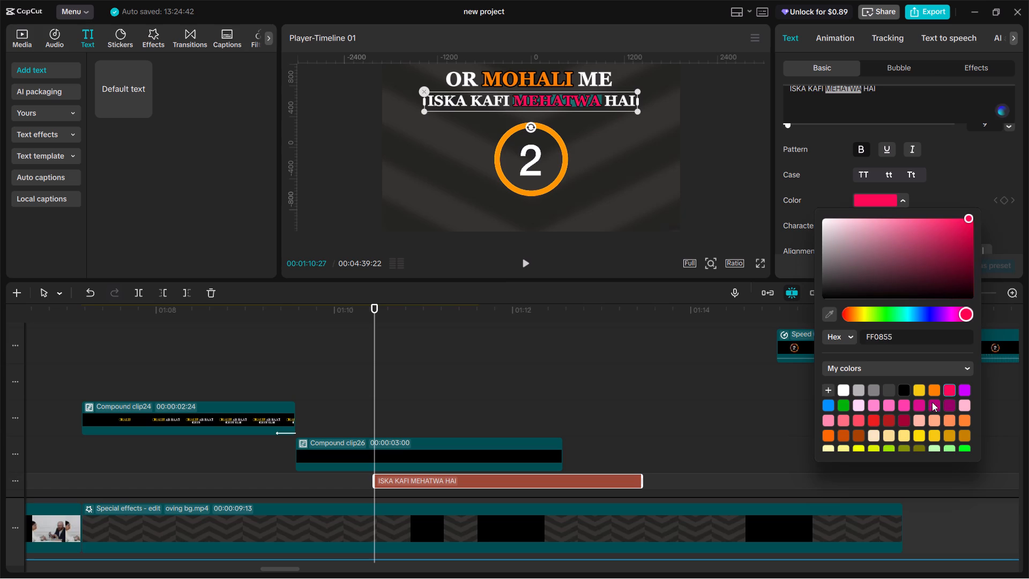
{"action": "left_click", "coordinate": [875, 419]}
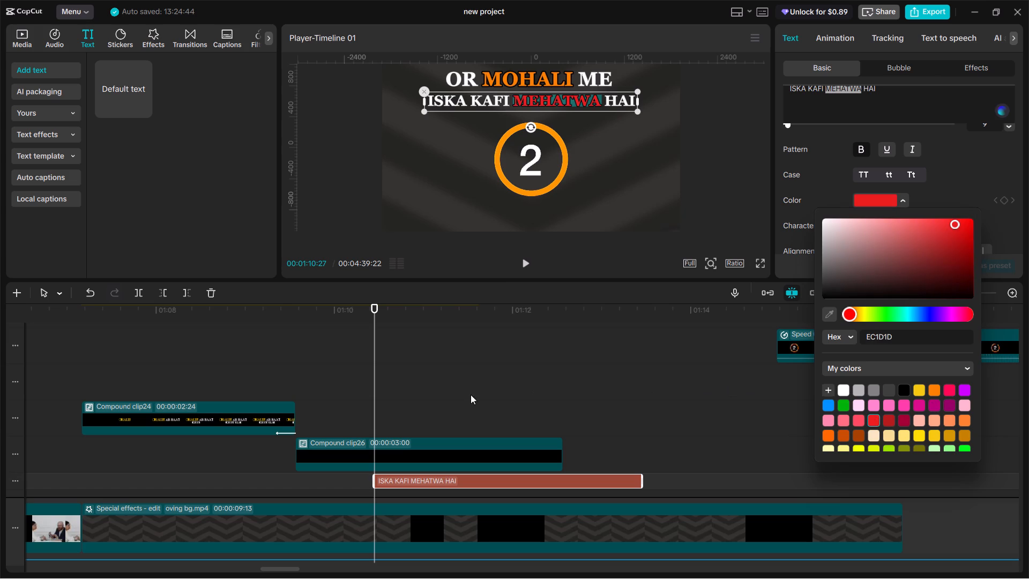
{"action": "left_click", "coordinate": [387, 401]}
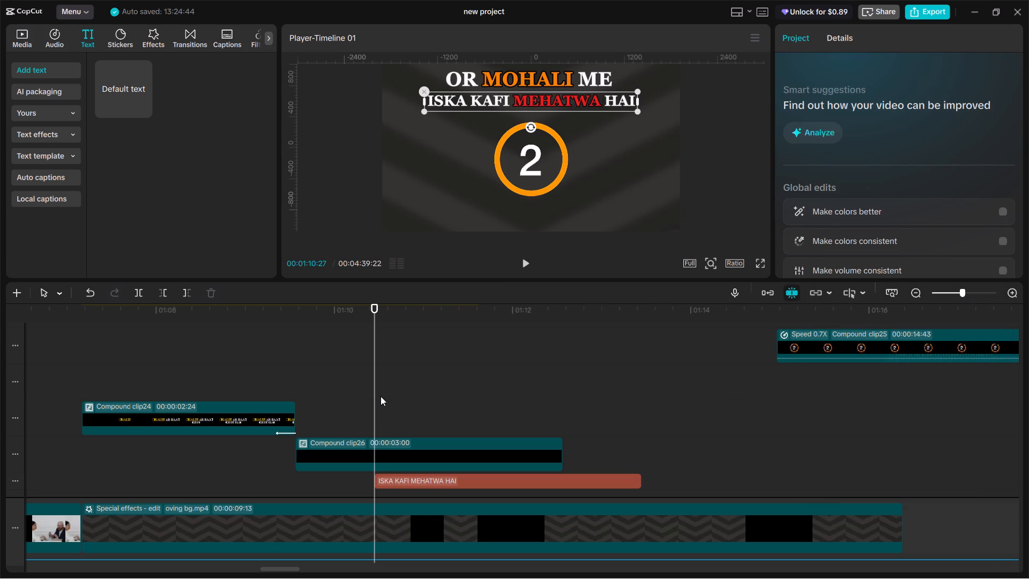
{"action": "left_click", "coordinate": [381, 396]}
Inside the OR MOHALI ME compound clip, give OR and ME the white preset style following the white-outlined black one, and return to the main timeline.
{"action": "double_click", "coordinate": [382, 448]}
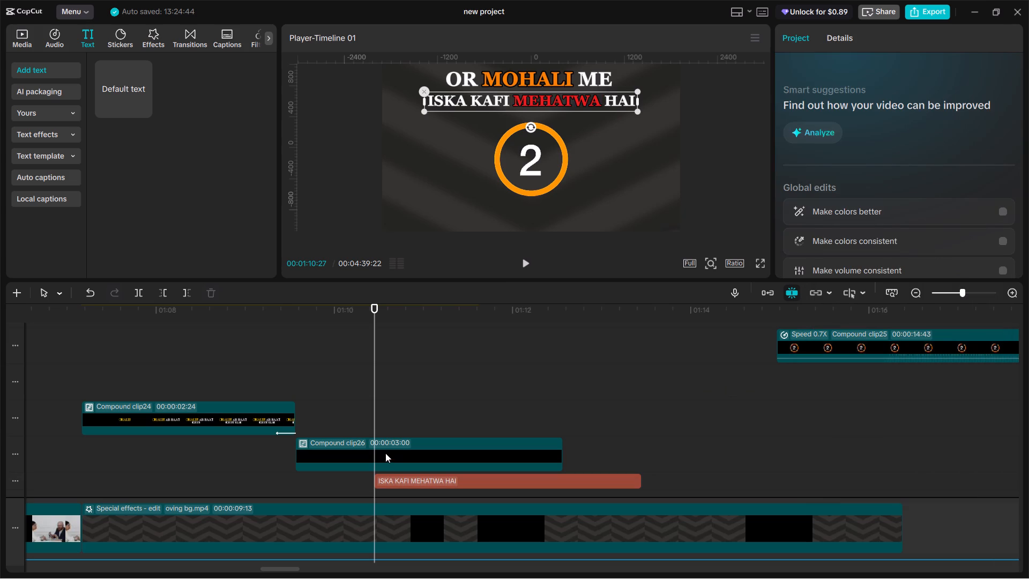
{"action": "left_click", "coordinate": [385, 453]}
{"action": "left_click", "coordinate": [346, 410]}
{"action": "left_click", "coordinate": [372, 409]}
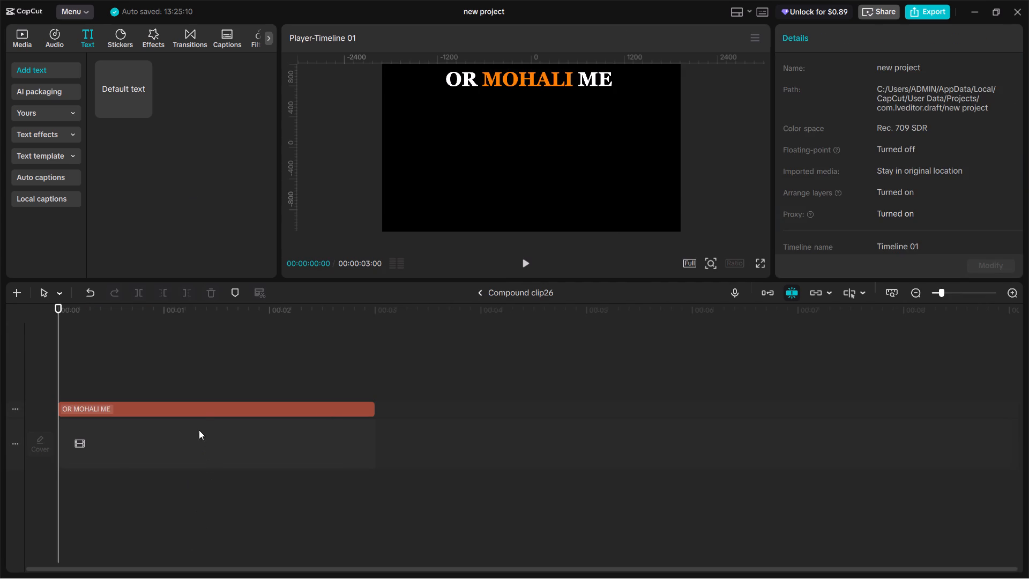
{"action": "double_click", "coordinate": [198, 411]}
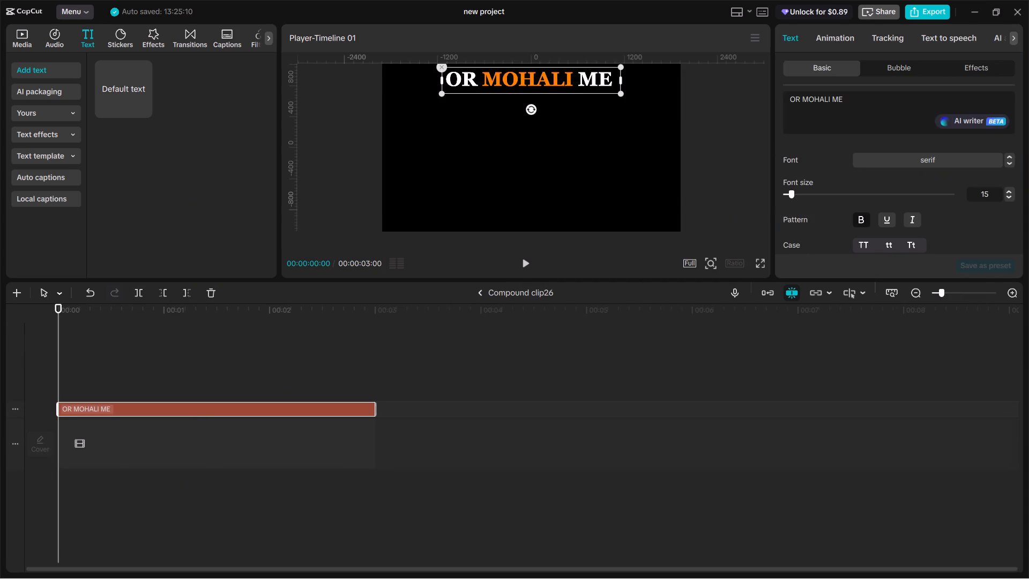
{"action": "left_click_drag", "start_coordinate": [800, 95], "coordinate": [784, 99]}
{"action": "scroll", "coordinate": [906, 190], "scroll_direction": "down", "scroll_amount": 3}
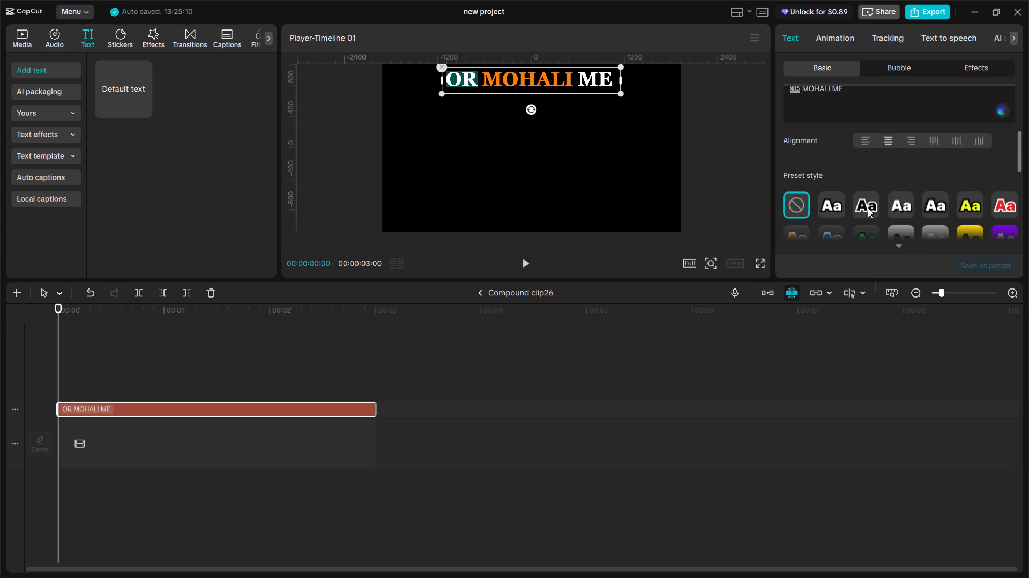
{"action": "left_click", "coordinate": [903, 204]}
{"action": "scroll", "coordinate": [896, 199], "scroll_direction": "up", "scroll_amount": 4}
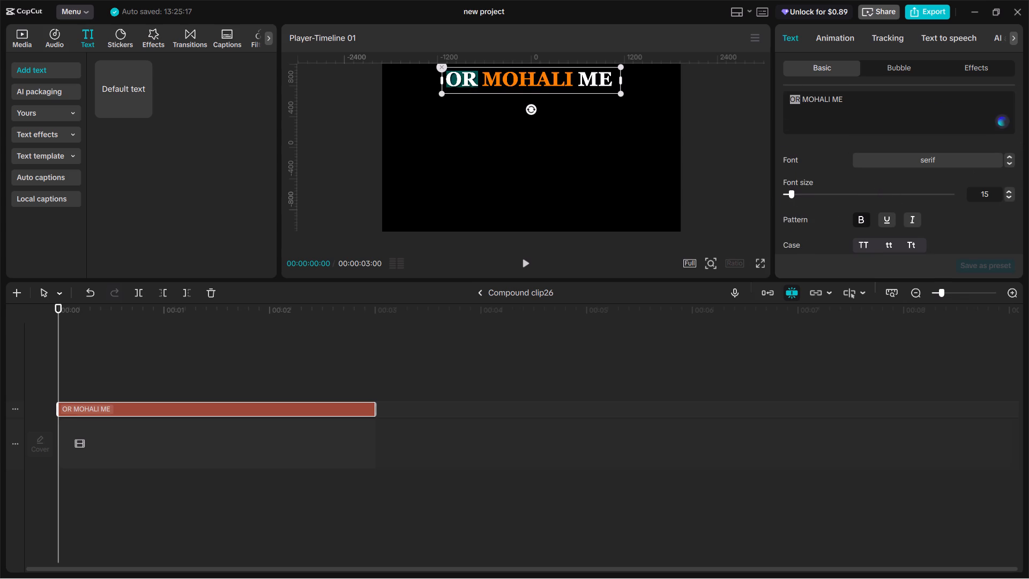
{"action": "left_click", "coordinate": [846, 103]}
{"action": "left_click_drag", "start_coordinate": [846, 101], "coordinate": [833, 99]}
{"action": "scroll", "coordinate": [874, 154], "scroll_direction": "down", "scroll_amount": 5}
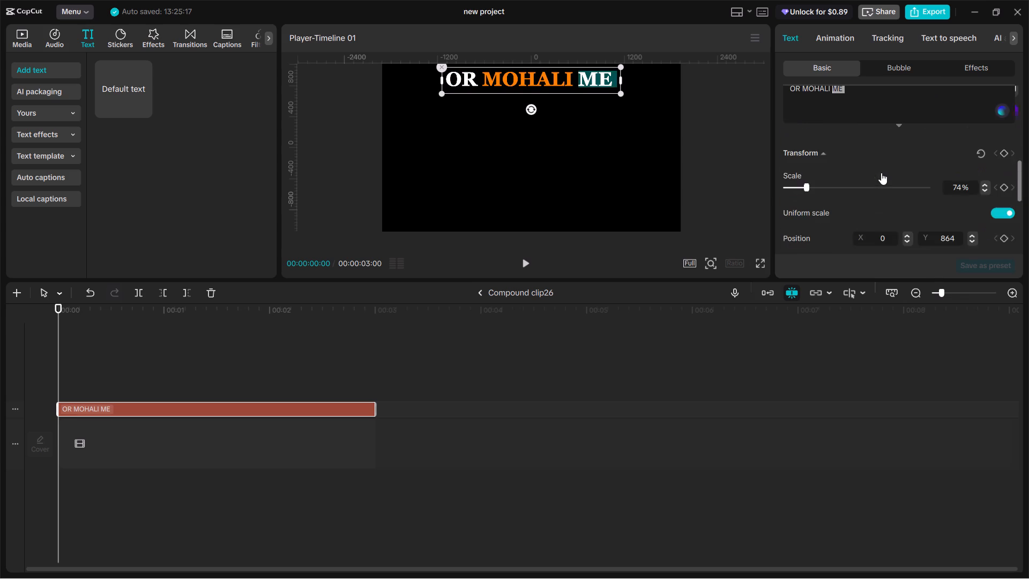
{"action": "scroll", "coordinate": [874, 153], "scroll_direction": "up", "scroll_amount": 1}
{"action": "left_click", "coordinate": [893, 144]}
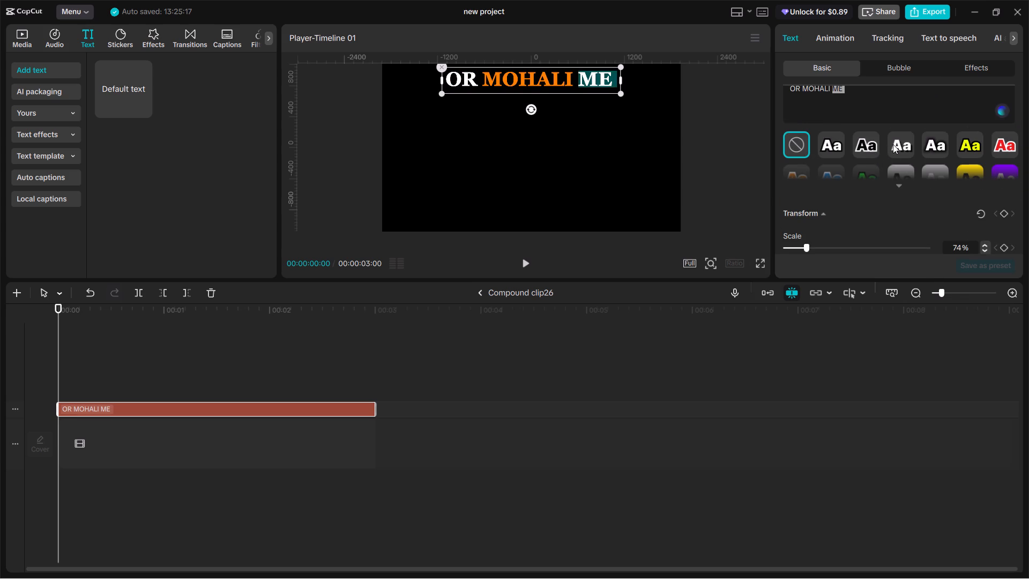
{"action": "left_click", "coordinate": [474, 291]}
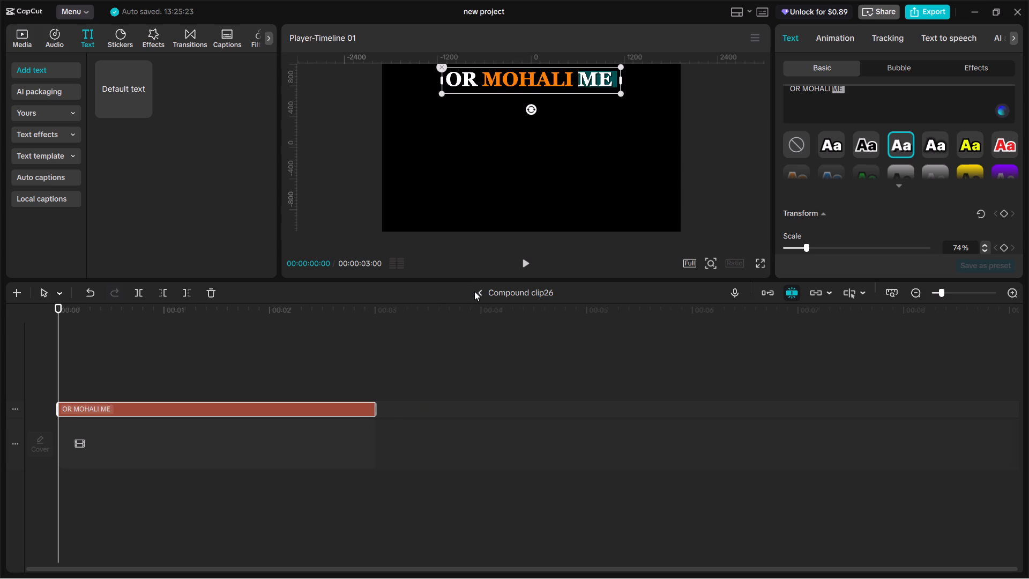
{"action": "left_click", "coordinate": [478, 291]}
Apply the same white preset style to the words ISKA KAFI and HAI in the second text line.
{"action": "left_click", "coordinate": [393, 478]}
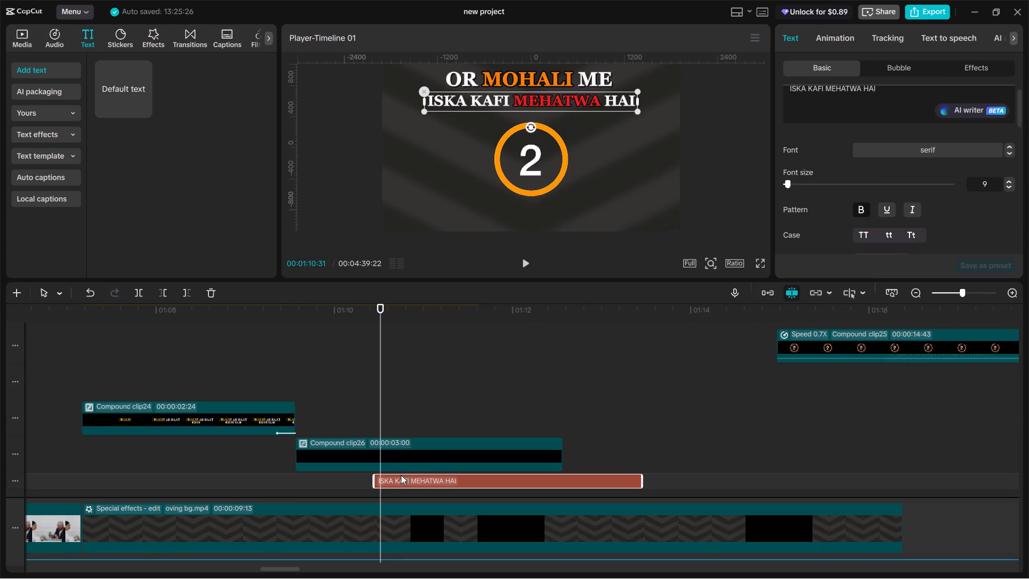
{"action": "scroll", "coordinate": [825, 104], "scroll_direction": "up", "scroll_amount": 2}
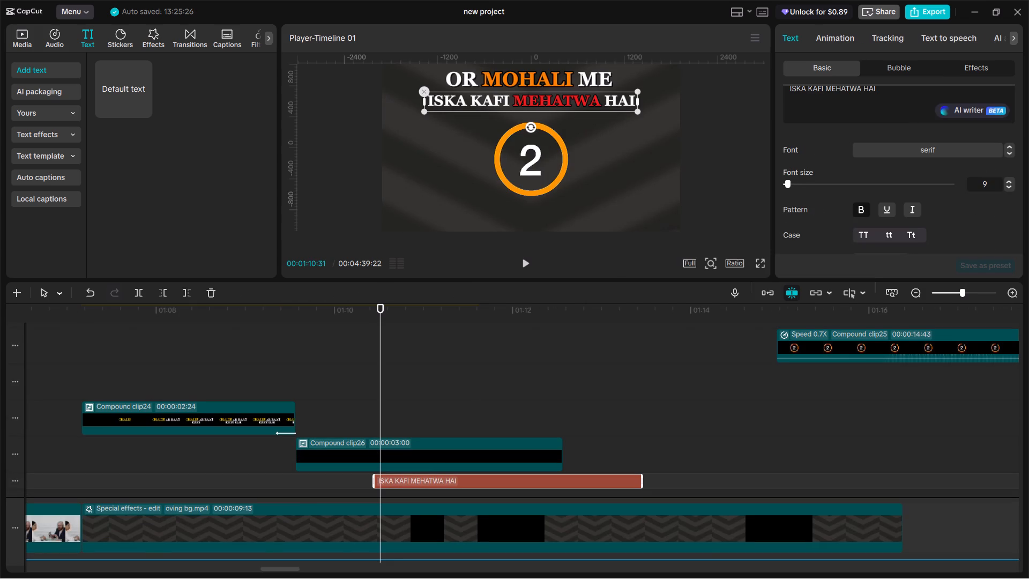
{"action": "left_click", "coordinate": [824, 88]}
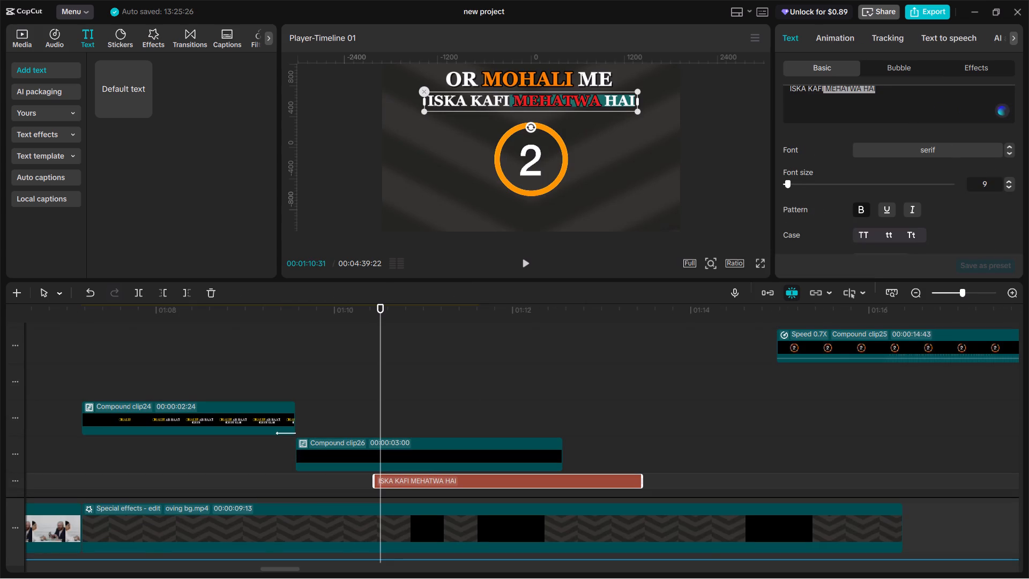
{"action": "left_click", "coordinate": [817, 101]}
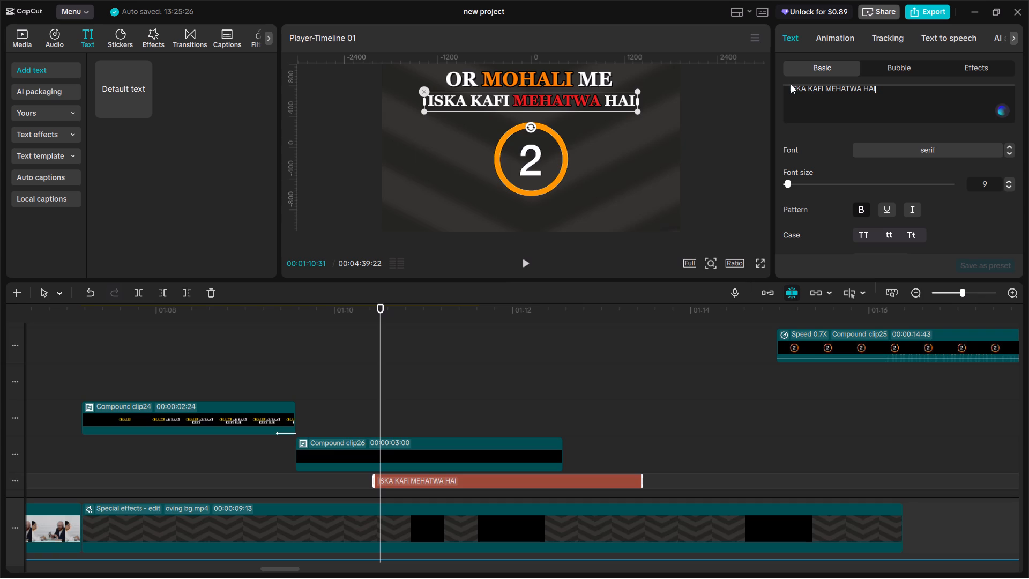
{"action": "left_click_drag", "start_coordinate": [786, 84], "coordinate": [814, 87]}
{"action": "scroll", "coordinate": [814, 113], "scroll_direction": "up", "scroll_amount": 12}
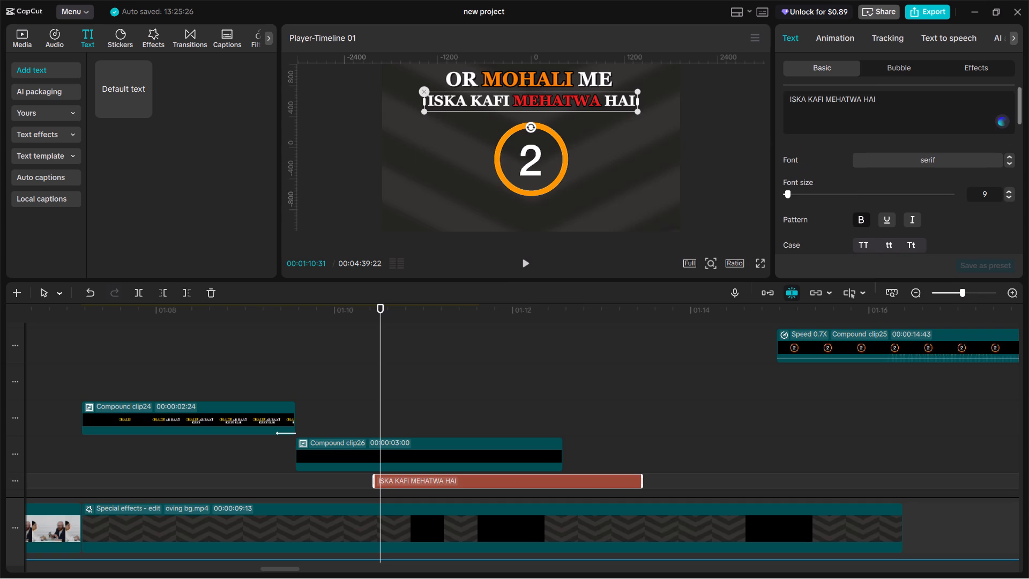
{"action": "left_click_drag", "start_coordinate": [788, 97], "coordinate": [824, 99]}
{"action": "scroll", "coordinate": [921, 239], "scroll_direction": "down", "scroll_amount": 2}
{"action": "scroll", "coordinate": [856, 216], "scroll_direction": "down", "scroll_amount": 1}
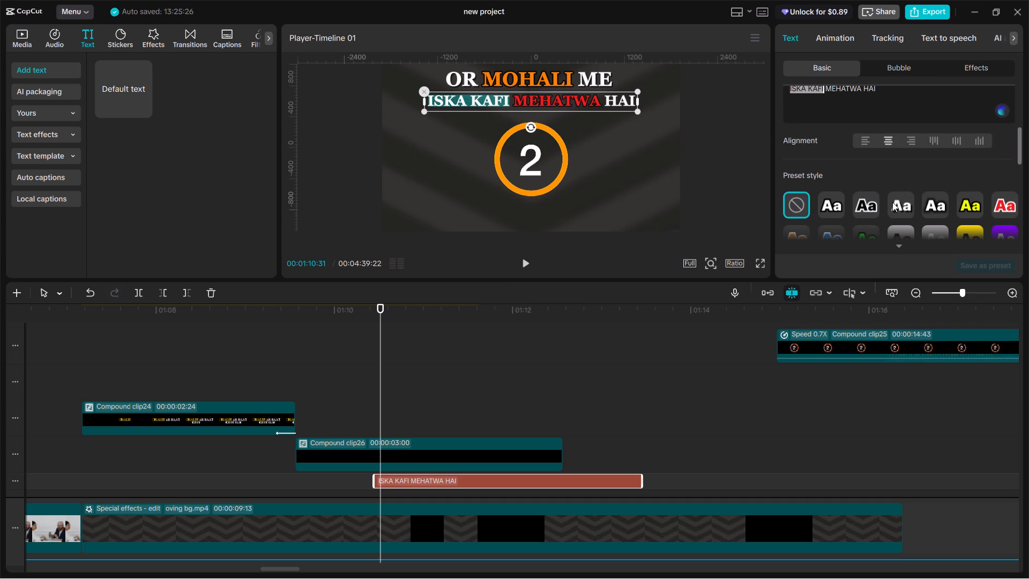
{"action": "left_click", "coordinate": [892, 202]}
{"action": "scroll", "coordinate": [880, 196], "scroll_direction": "up", "scroll_amount": 6}
{"action": "double_click", "coordinate": [878, 98]}
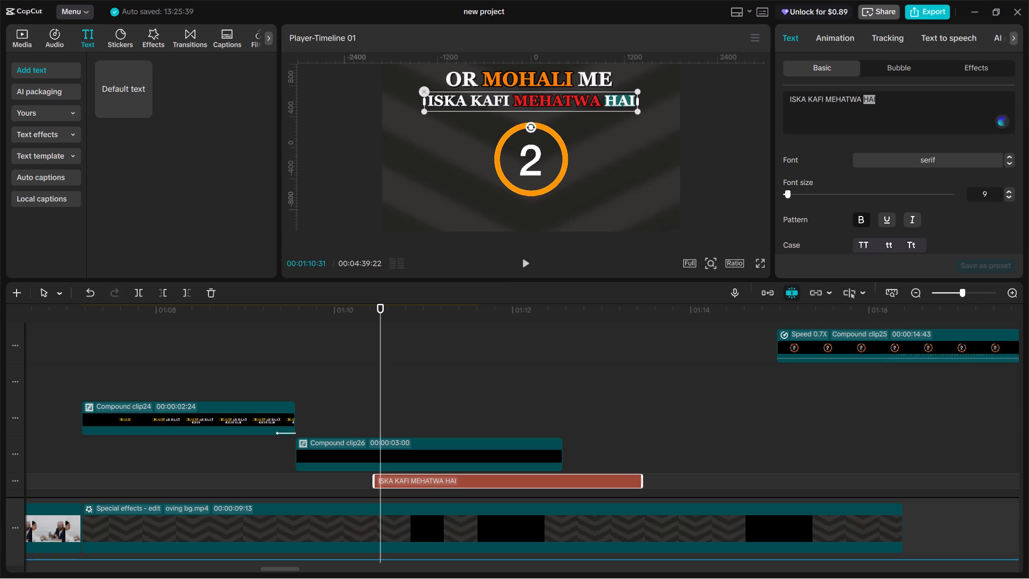
{"action": "scroll", "coordinate": [900, 164], "scroll_direction": "down", "scroll_amount": 3}
{"action": "left_click", "coordinate": [901, 205]}
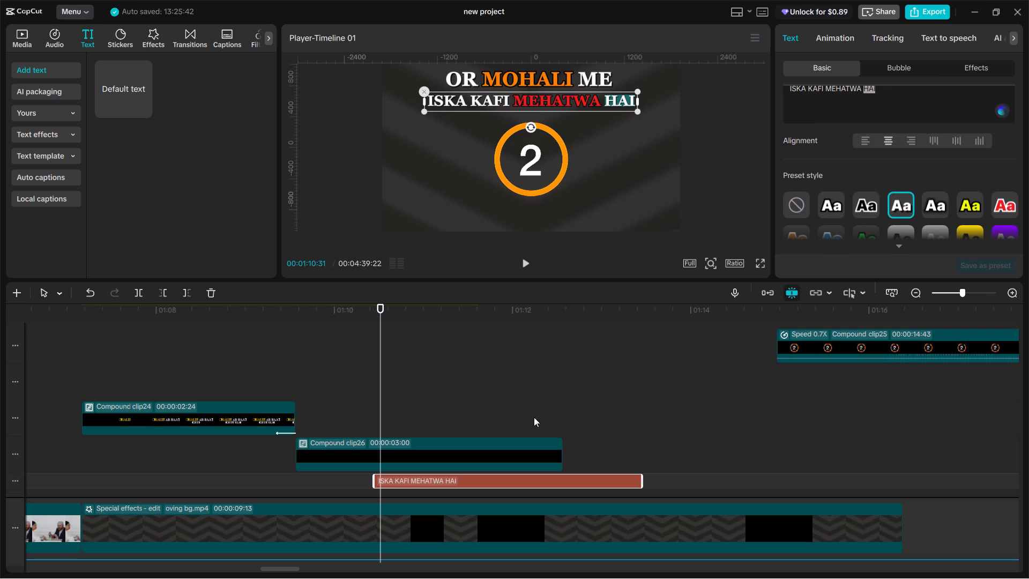
{"action": "left_click", "coordinate": [318, 388]}
Preview the title briefly, return the playhead to the second text's start at 00:01:10:27, and turn ISKA KAFI MEHATWA HAI into a compound clip.
{"action": "key", "text": "space"}
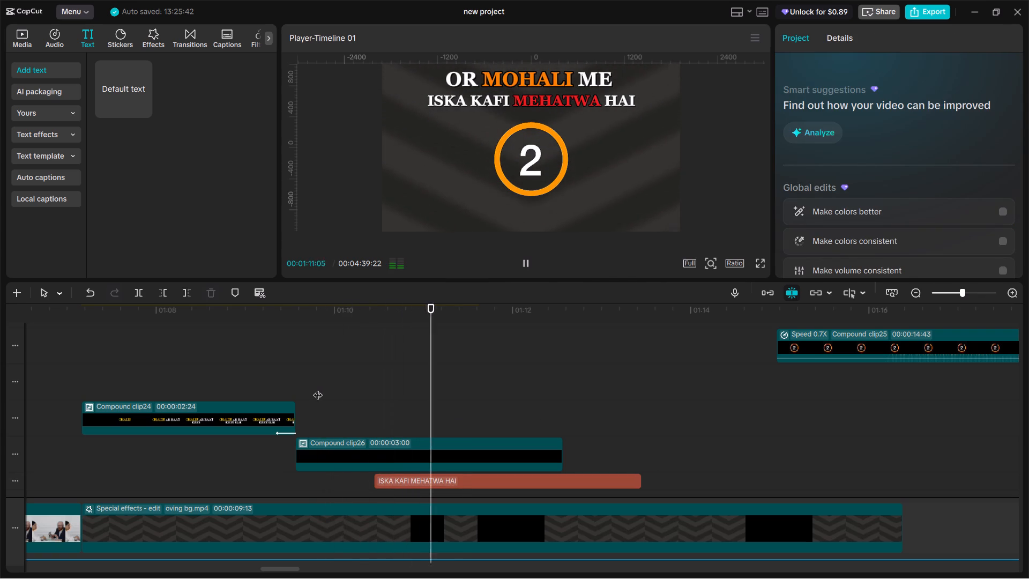
{"action": "key", "text": "space"}
{"action": "left_click", "coordinate": [359, 391]}
{"action": "left_click_drag", "start_coordinate": [359, 391], "coordinate": [374, 409]}
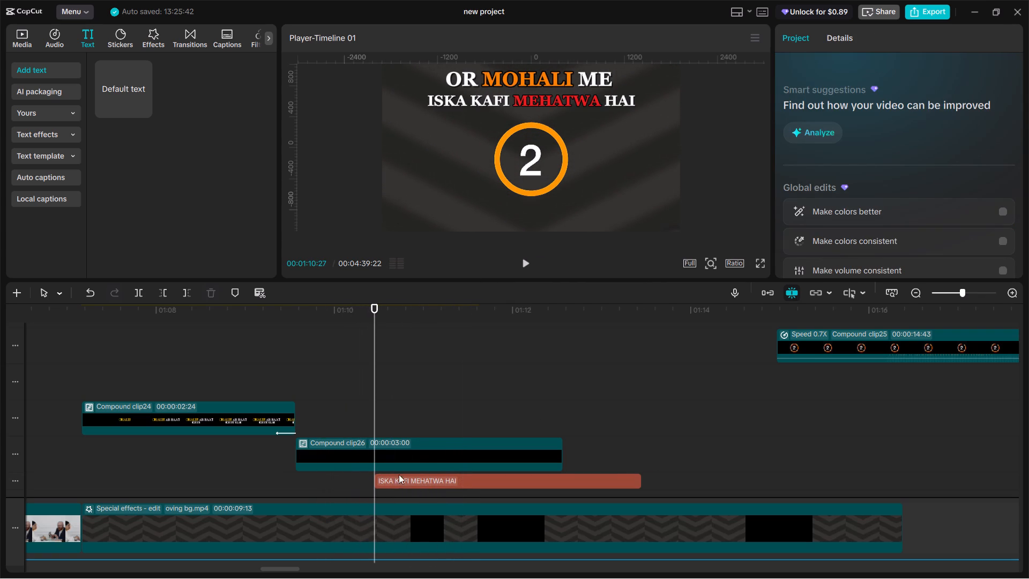
{"action": "left_click", "coordinate": [400, 486]}
{"action": "key", "text": "alt+g"}
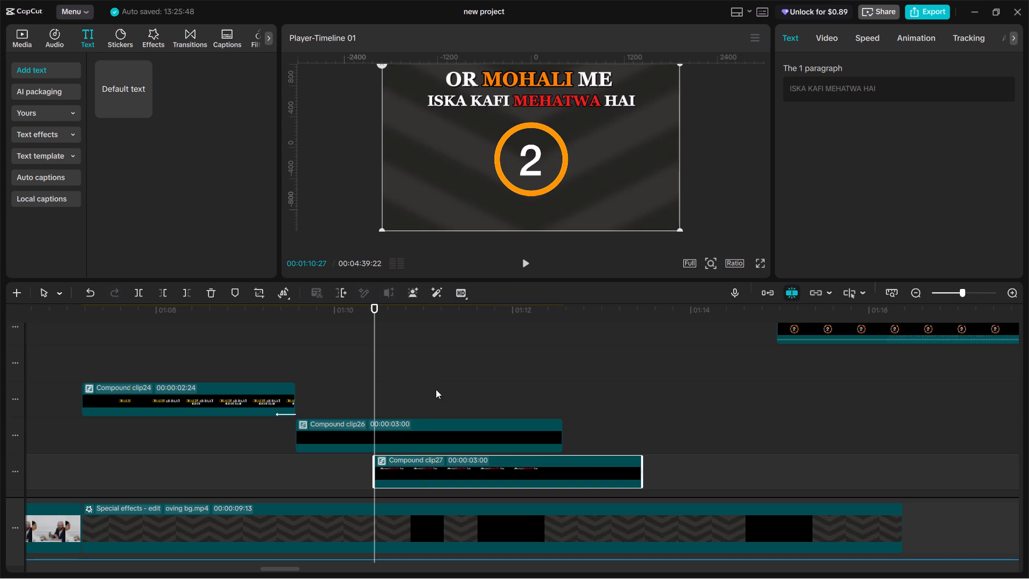
Add a Split mask to the new compound clip, rotate it to vertical, and move its line to the left edge of ISKA KAFI MEHATWA HAI.
{"action": "left_click", "coordinate": [829, 38]}
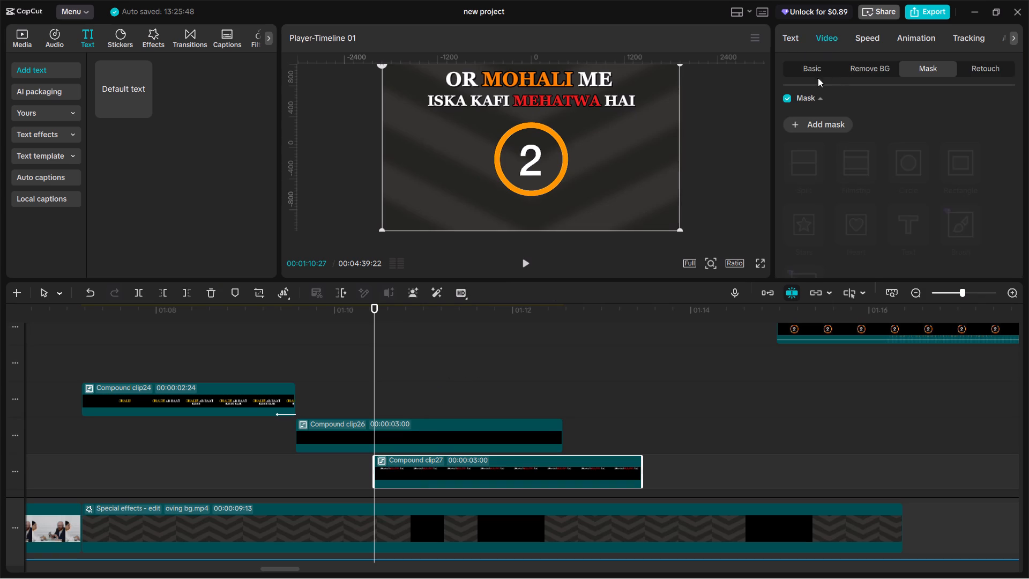
{"action": "left_click", "coordinate": [823, 127]}
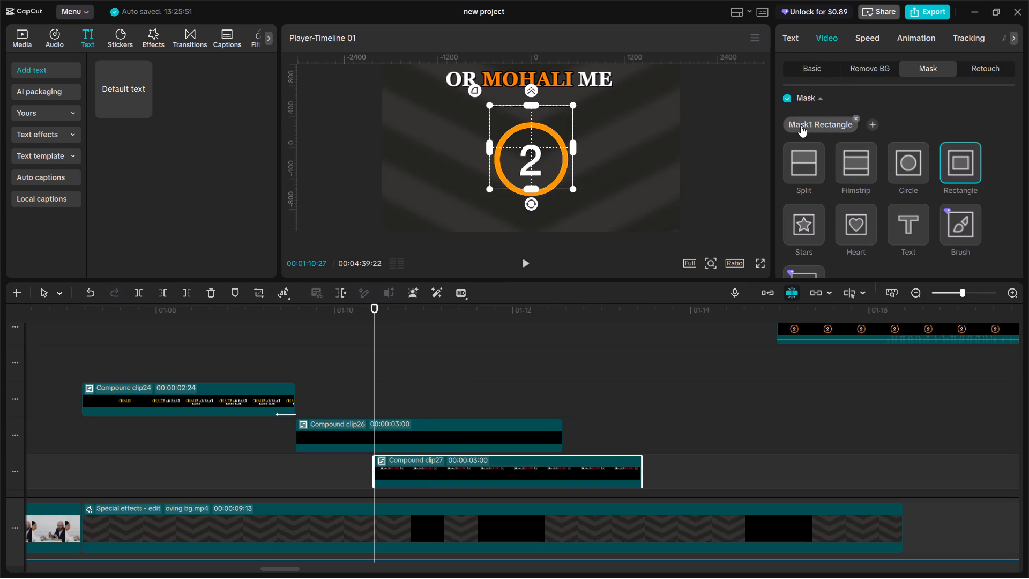
{"action": "left_click", "coordinate": [799, 172]}
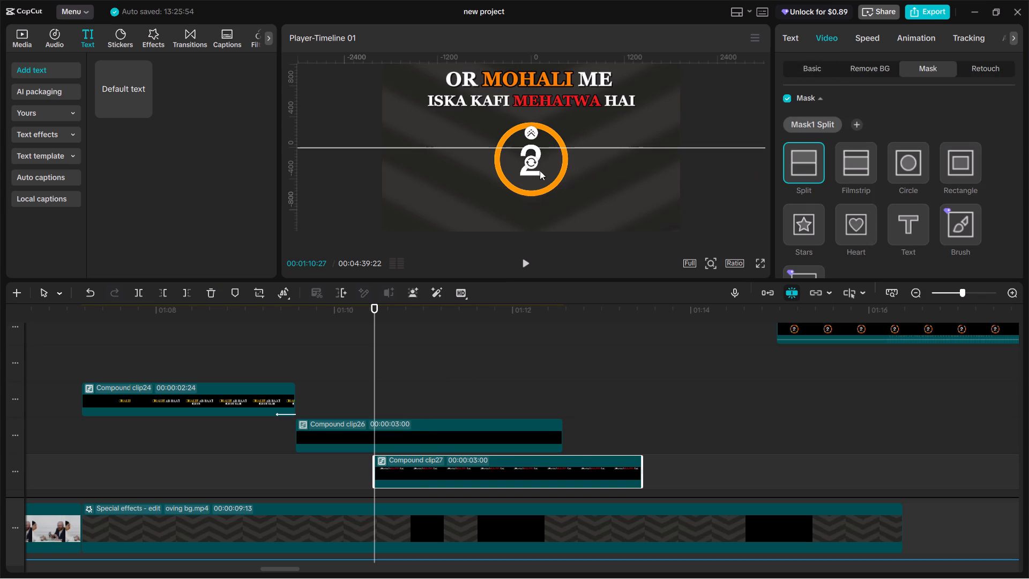
{"action": "left_click_drag", "start_coordinate": [531, 160], "coordinate": [565, 148]}
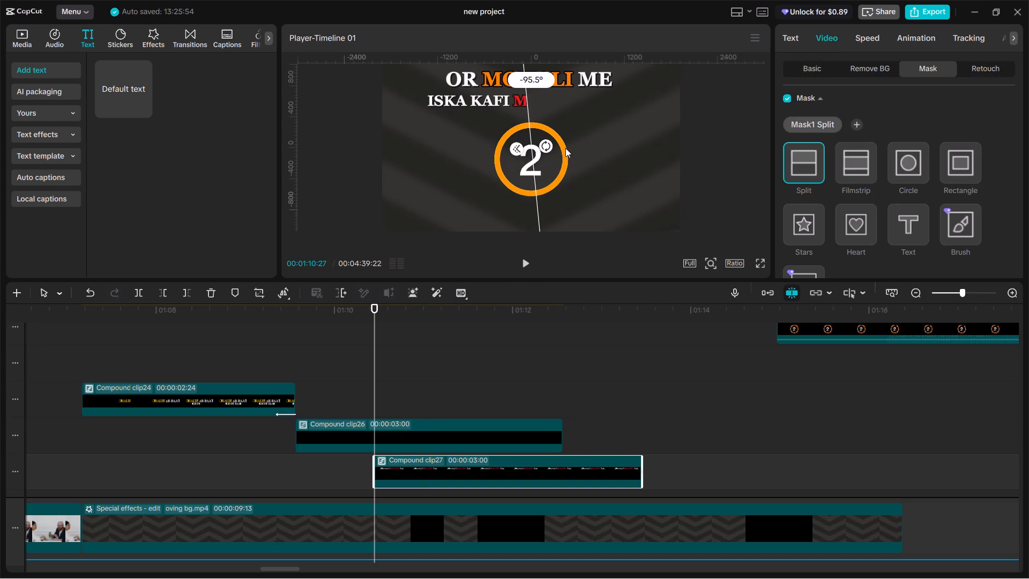
{"action": "left_click_drag", "start_coordinate": [565, 148], "coordinate": [565, 150]}
{"action": "left_click_drag", "start_coordinate": [531, 183], "coordinate": [427, 180]}
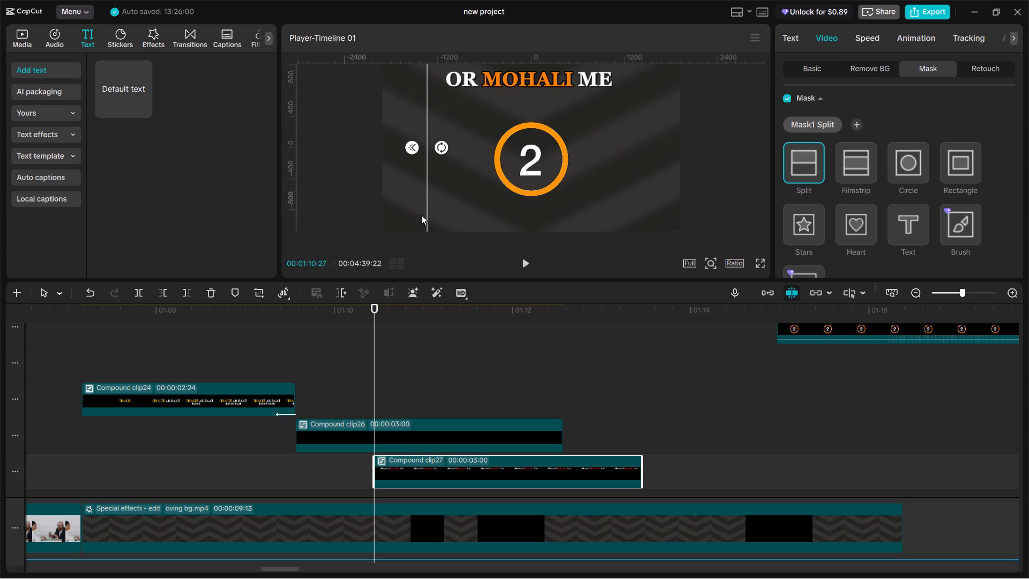
At 00:01:11:50, move the Split mask line to the right edge of ISKA KAFI MEHATWA HAI (X 690) and add a mask keyframe.
{"action": "key", "text": "space"}
{"action": "key", "text": "space"}
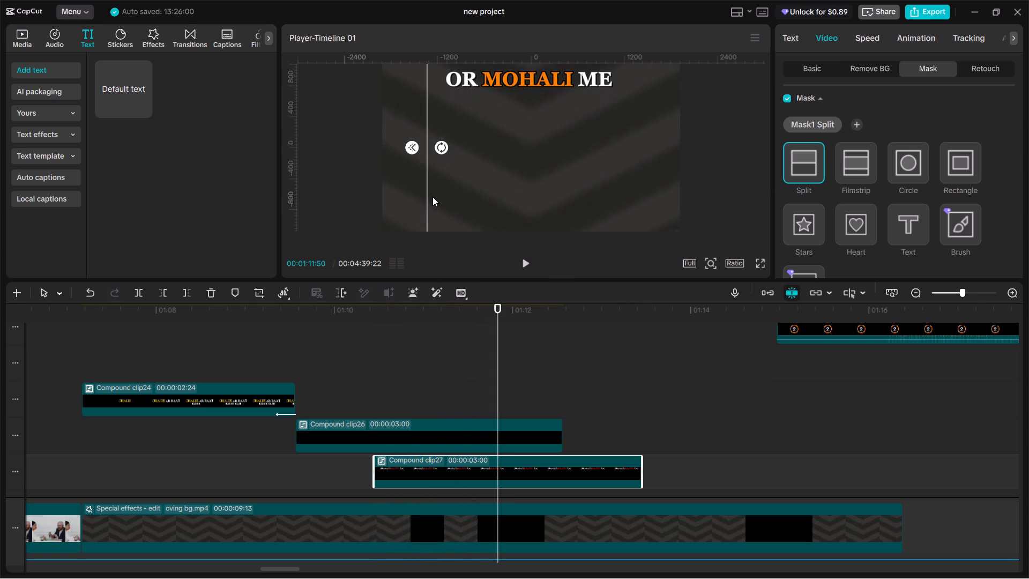
{"action": "left_click_drag", "start_coordinate": [424, 187], "coordinate": [630, 191]}
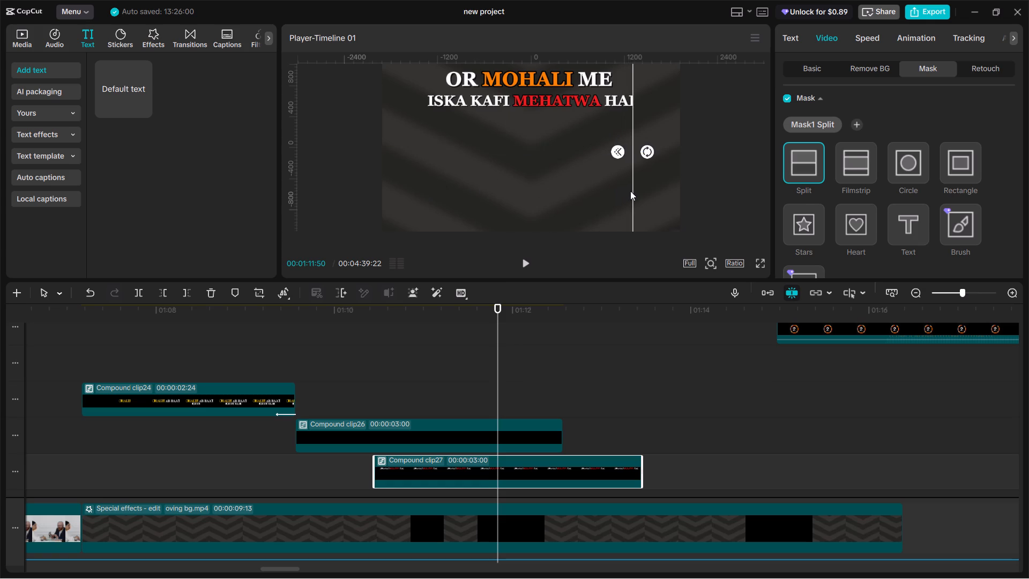
{"action": "left_click_drag", "start_coordinate": [630, 191], "coordinate": [636, 192]}
{"action": "scroll", "coordinate": [936, 158], "scroll_direction": "down", "scroll_amount": 3}
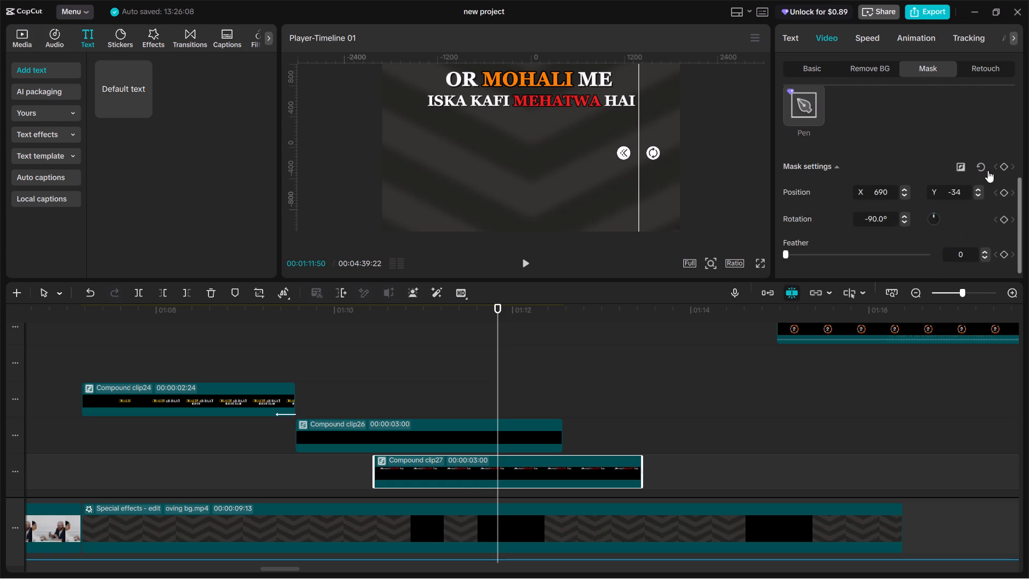
{"action": "left_click", "coordinate": [1004, 166]}
At the ISKA KAFI MEHATWA HAI clip's start, 00:01:10:27, move the mask line back to the text's left edge as the starting keyframe.
{"action": "left_click", "coordinate": [382, 345]}
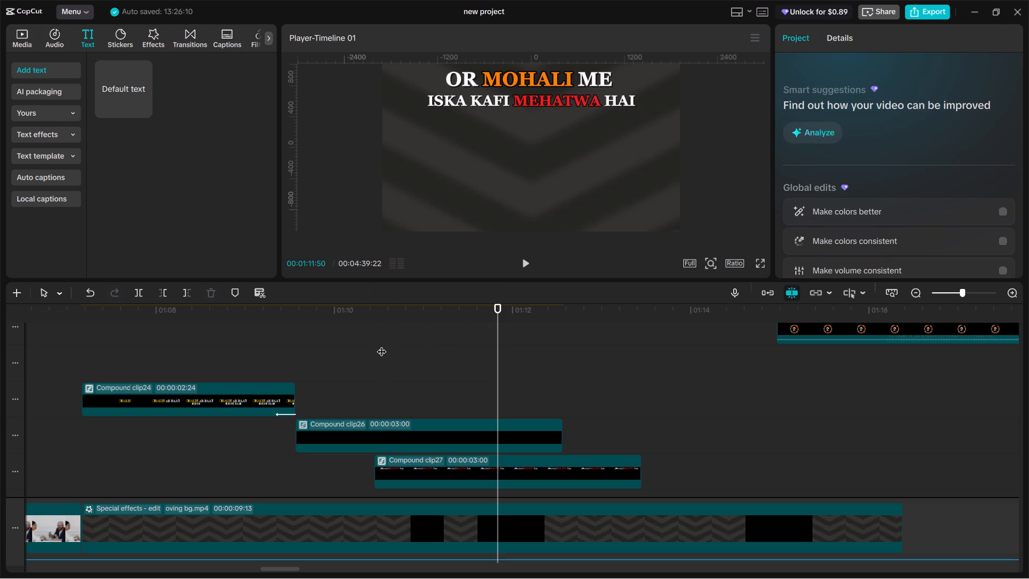
{"action": "left_click_drag", "start_coordinate": [382, 345], "coordinate": [376, 347]}
{"action": "left_click", "coordinate": [389, 467]}
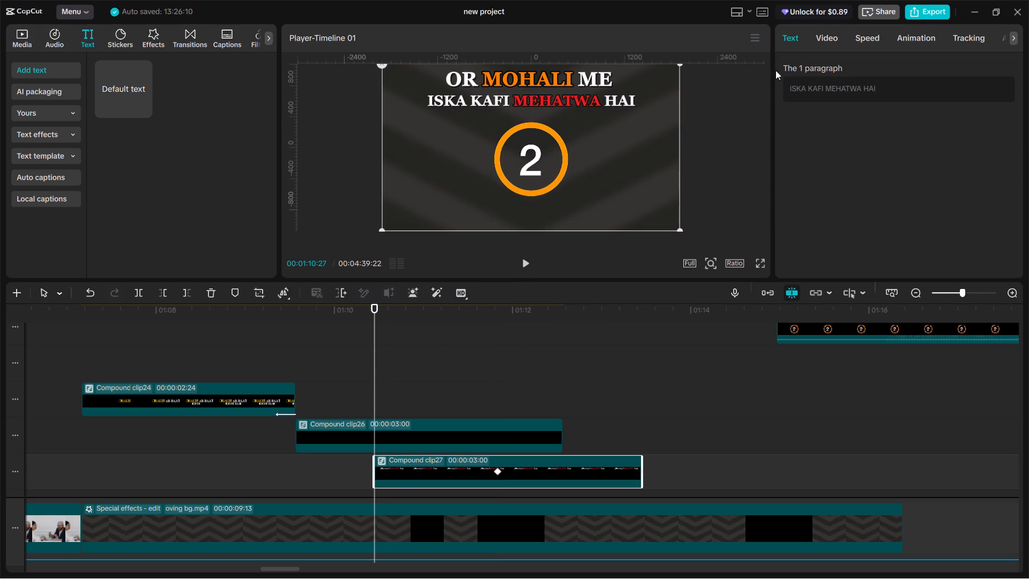
{"action": "left_click", "coordinate": [839, 37]}
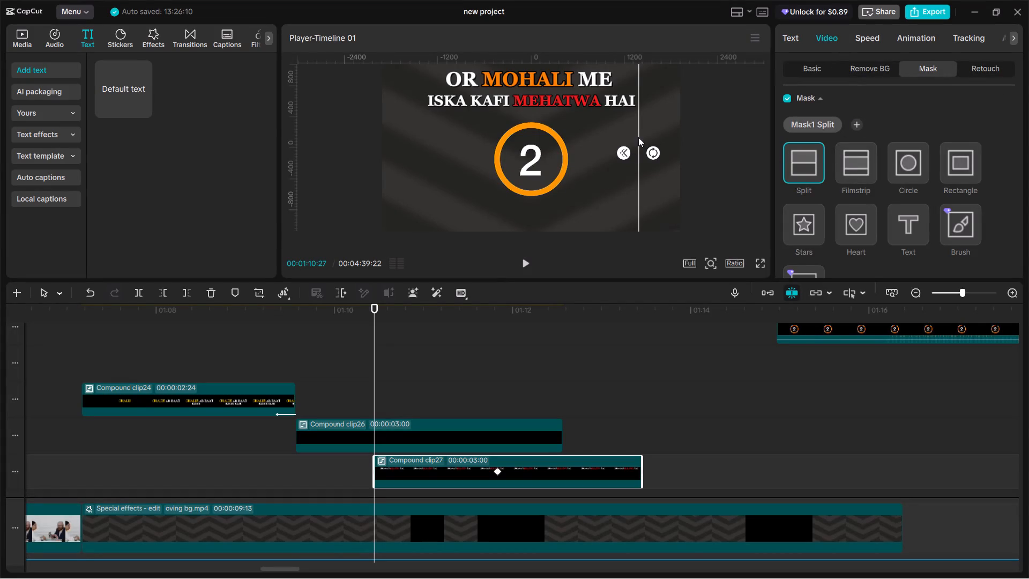
{"action": "left_click_drag", "start_coordinate": [638, 131], "coordinate": [424, 142]}
Set the mask reveal's end keyframe in the ISKA KAFI MEHATWA HAI clip to Easing.
{"action": "right_click", "coordinate": [496, 469]}
{"action": "right_click", "coordinate": [496, 469]}
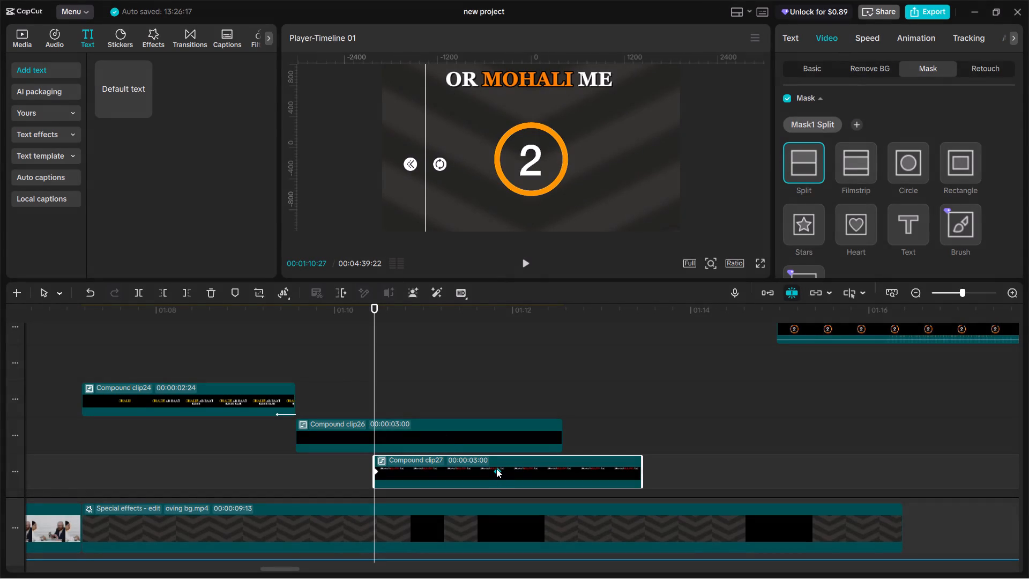
{"action": "right_click", "coordinate": [496, 473]}
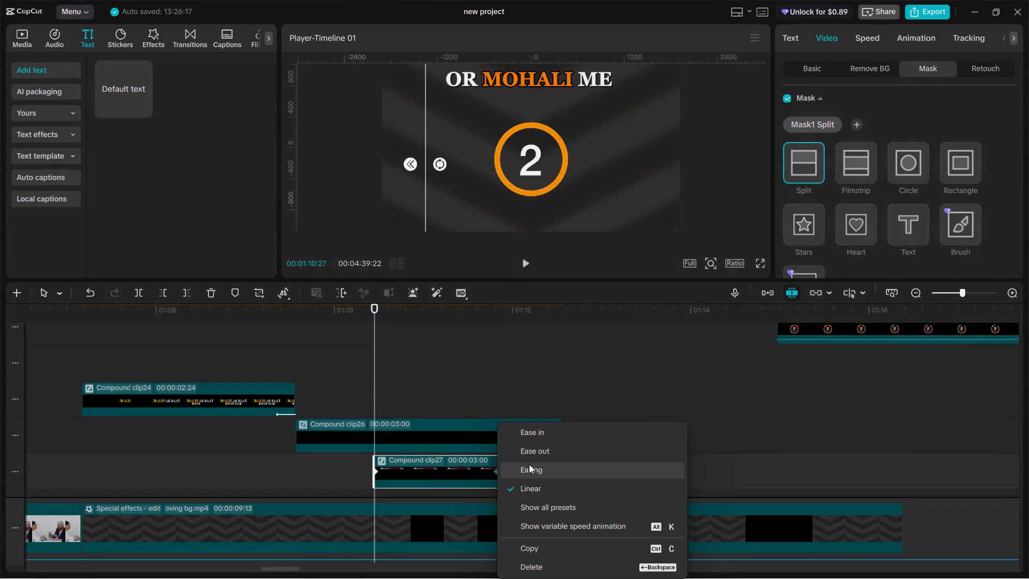
{"action": "left_click", "coordinate": [530, 464]}
Play both title lines from the start of OR MOHALI ME, replaying the section around 00:01:12 to check the timing.
{"action": "left_click", "coordinate": [321, 359]}
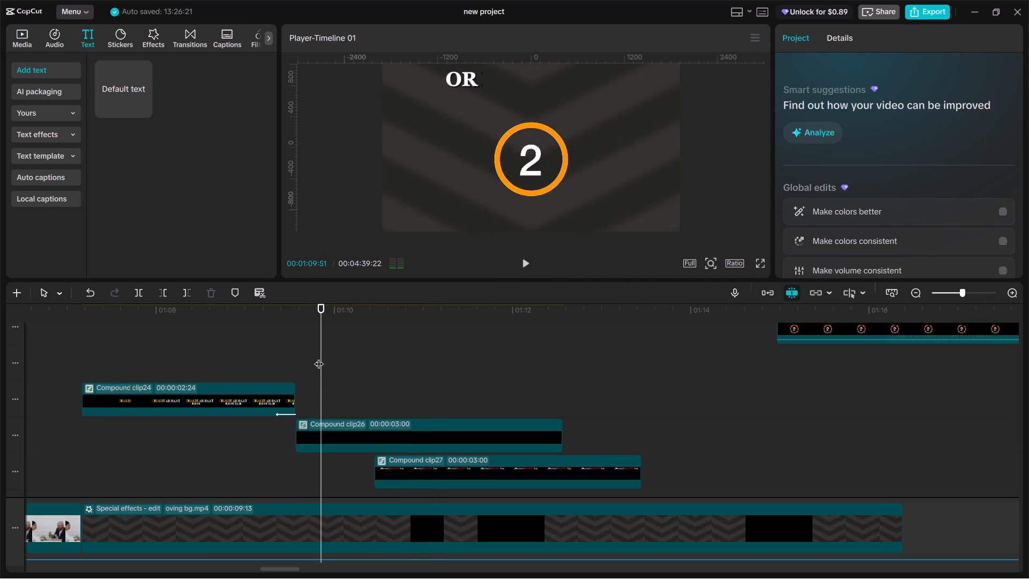
{"action": "left_click", "coordinate": [312, 355]}
{"action": "left_click", "coordinate": [300, 355]}
{"action": "left_click", "coordinate": [300, 355]}
{"action": "key", "text": "space"}
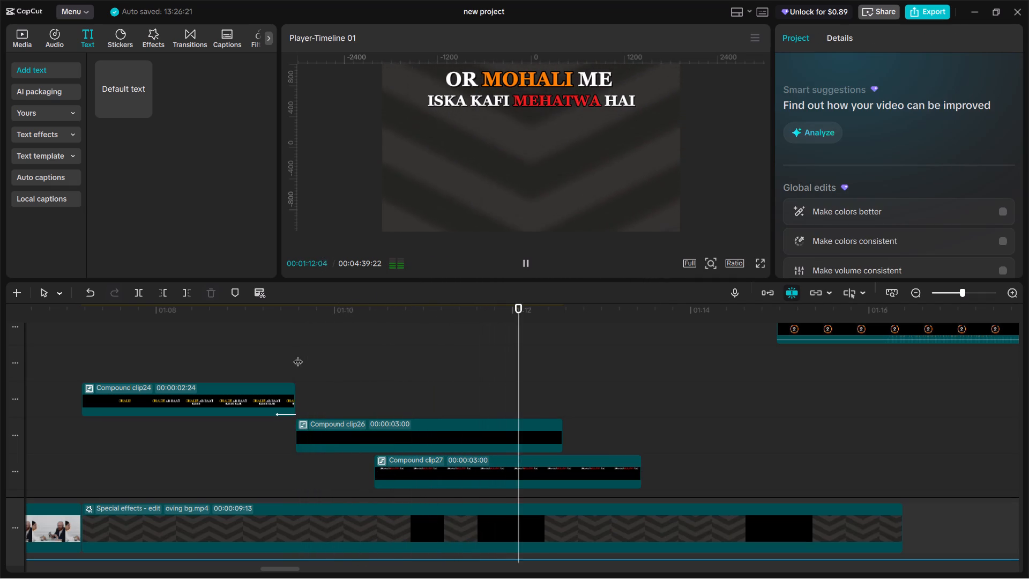
{"action": "key", "text": "space"}
{"action": "key", "text": "space"}
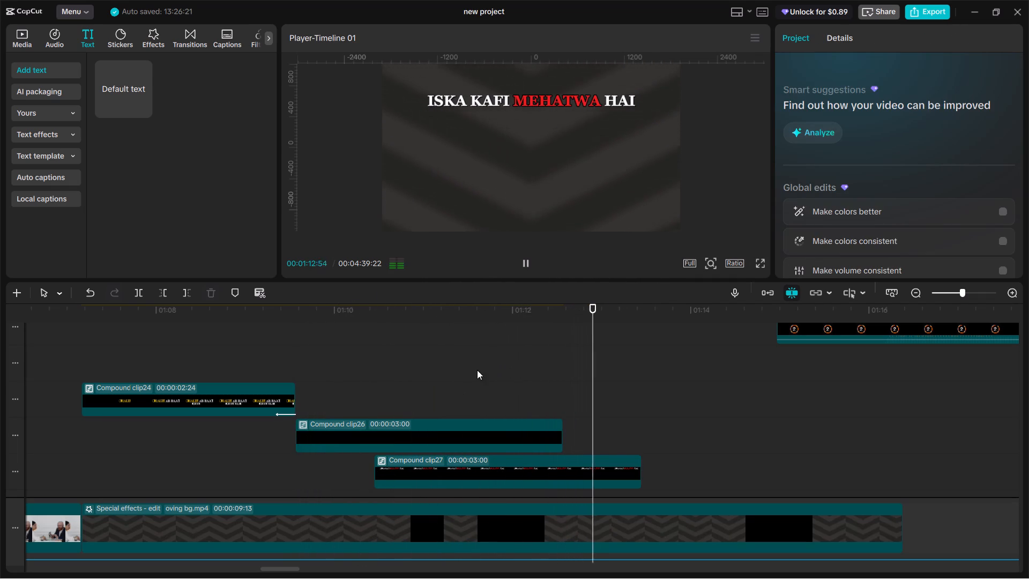
{"action": "left_click", "coordinate": [477, 370]}
{"action": "left_click_drag", "start_coordinate": [477, 370], "coordinate": [482, 376]}
{"action": "key", "text": "space"}
{"action": "key", "text": "space"}
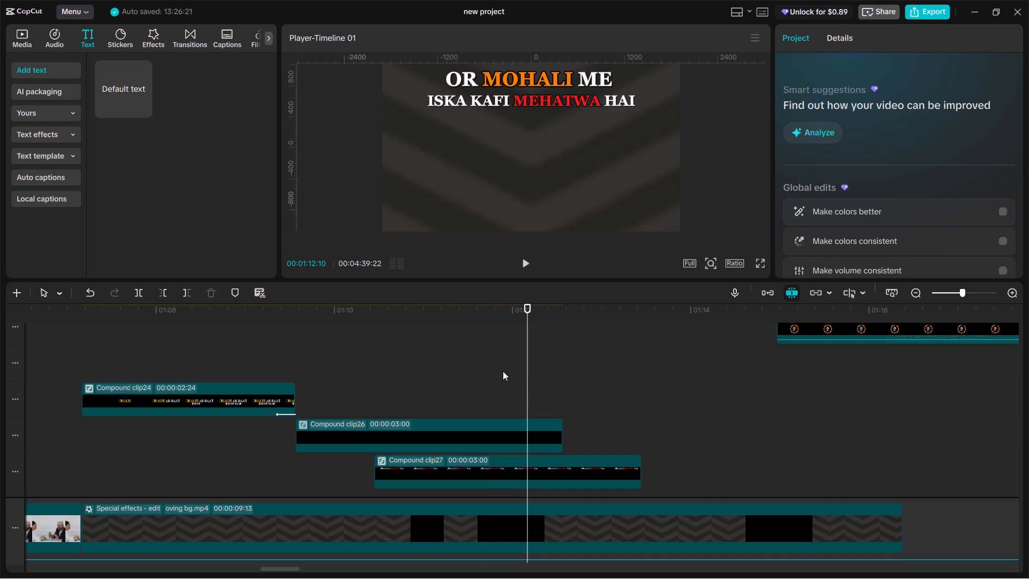
{"action": "left_click", "coordinate": [503, 371]}
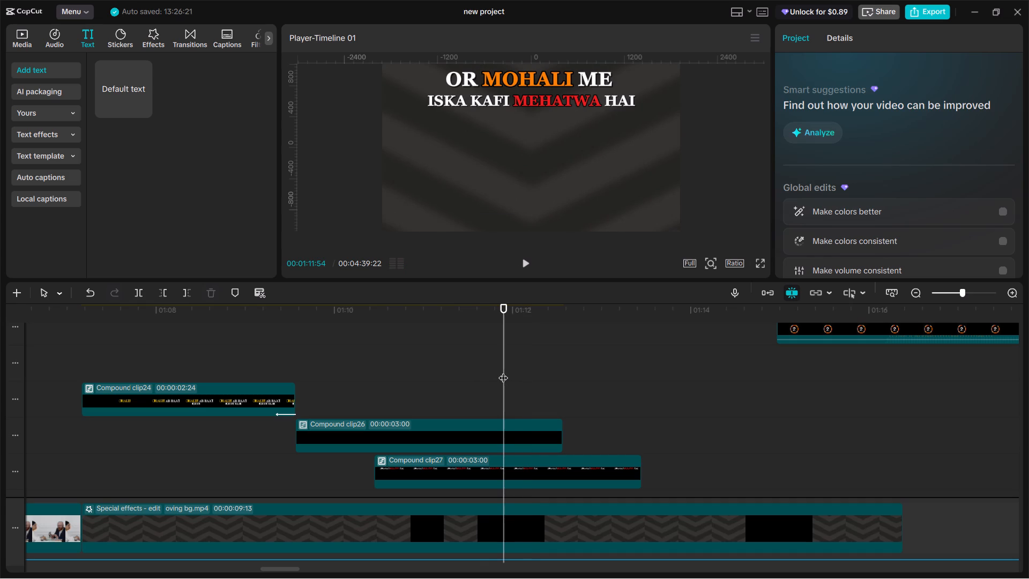
{"action": "left_click_drag", "start_coordinate": [503, 371], "coordinate": [509, 377]}
{"action": "key", "text": "space"}
{"action": "key", "text": "space"}
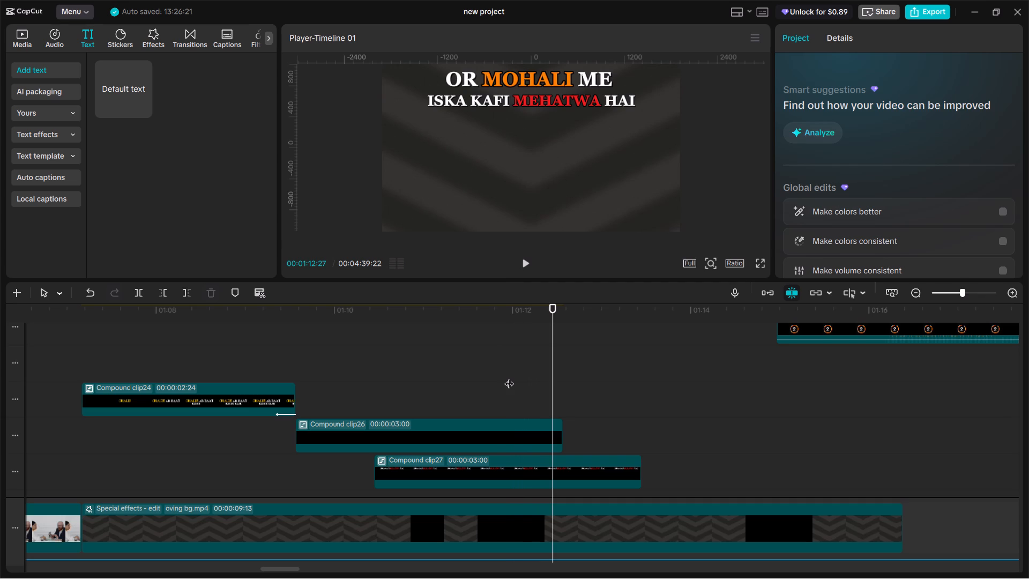
{"action": "double_click", "coordinate": [513, 377]}
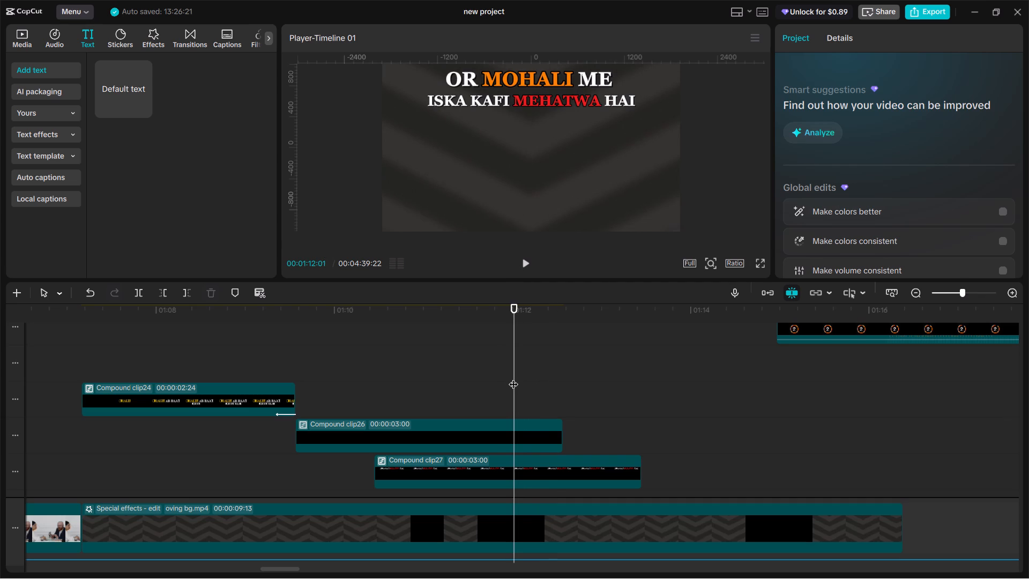
{"action": "key", "text": "space"}
{"action": "key", "text": "space"}
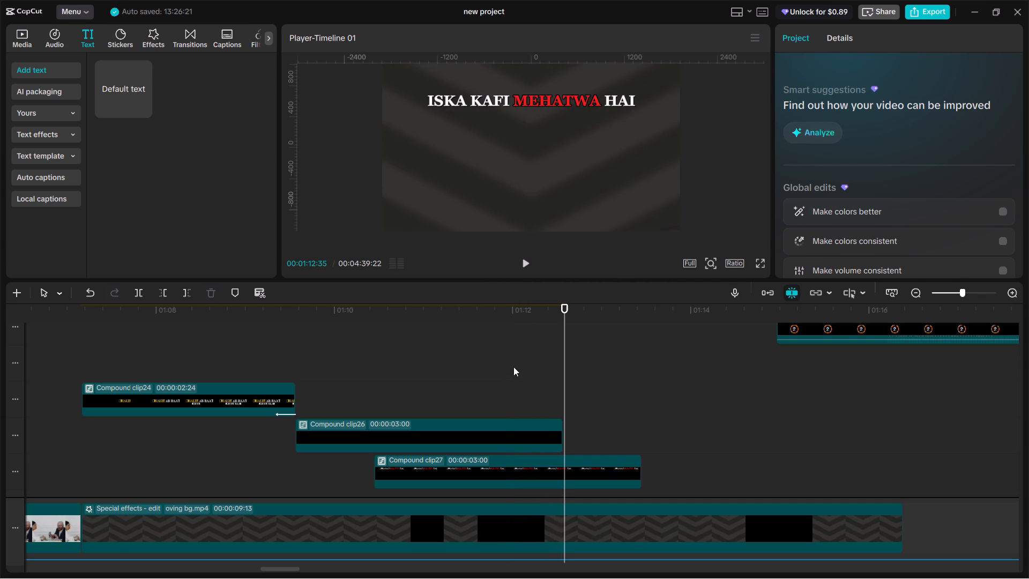
Extend the freeze clip of the circled number 2 to a duration of about 00:00:05:34.
{"action": "scroll", "coordinate": [545, 387], "scroll_direction": "down", "scroll_amount": 19}
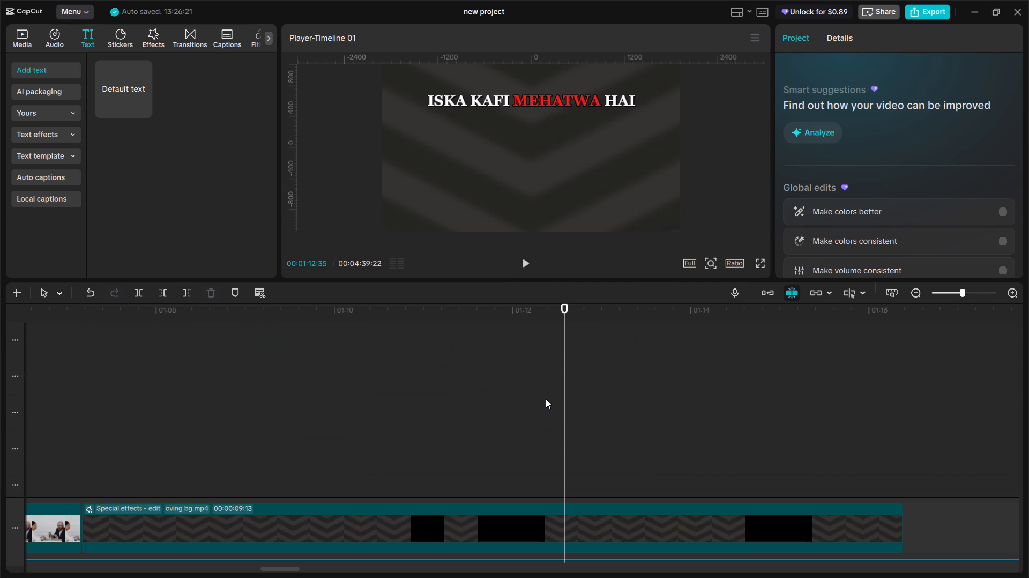
{"action": "scroll", "coordinate": [546, 399], "scroll_direction": "down", "scroll_amount": 17}
{"action": "scroll", "coordinate": [528, 397], "scroll_direction": "up", "scroll_amount": 20}
{"action": "scroll", "coordinate": [528, 397], "scroll_direction": "up", "scroll_amount": 2}
{"action": "scroll", "coordinate": [523, 397], "scroll_direction": "down", "scroll_amount": 14}
{"action": "left_click", "coordinate": [478, 414]}
{"action": "left_click_drag", "start_coordinate": [480, 414], "coordinate": [565, 434]}
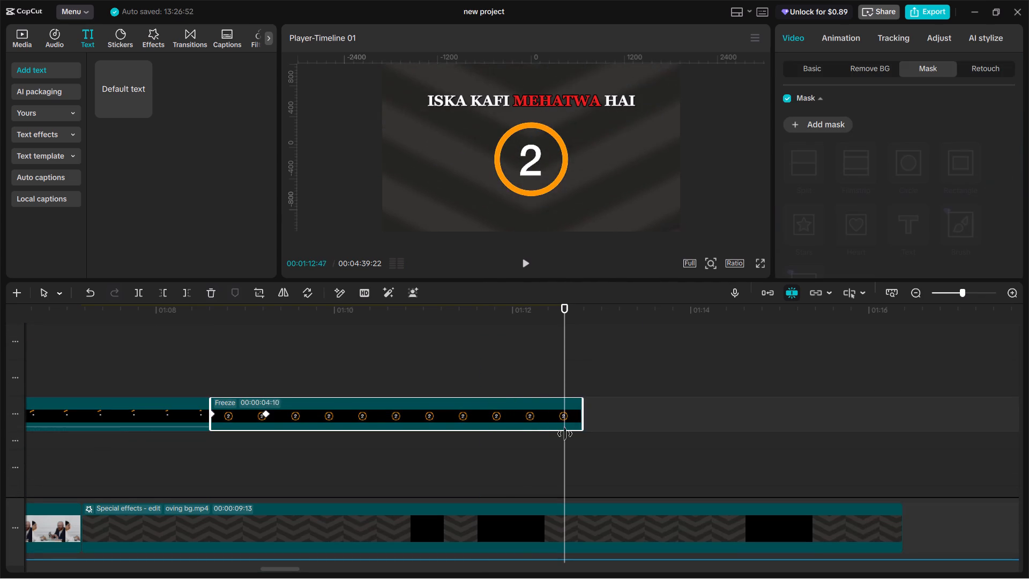
{"action": "left_click_drag", "start_coordinate": [565, 434], "coordinate": [705, 434]}
Replay the titles with the circled number around 00:01:11:55 and check them against the voice-over waveform.
{"action": "left_click", "coordinate": [484, 382]}
{"action": "key", "text": "space"}
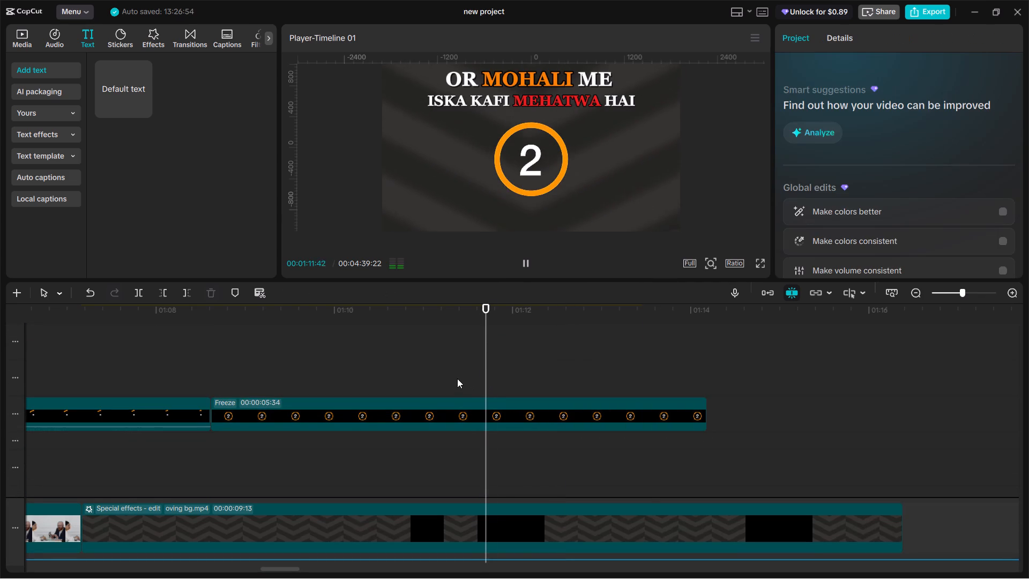
{"action": "key", "text": "space"}
{"action": "scroll", "coordinate": [511, 373], "scroll_direction": "up", "scroll_amount": 6}
{"action": "scroll", "coordinate": [511, 381], "scroll_direction": "down", "scroll_amount": 18}
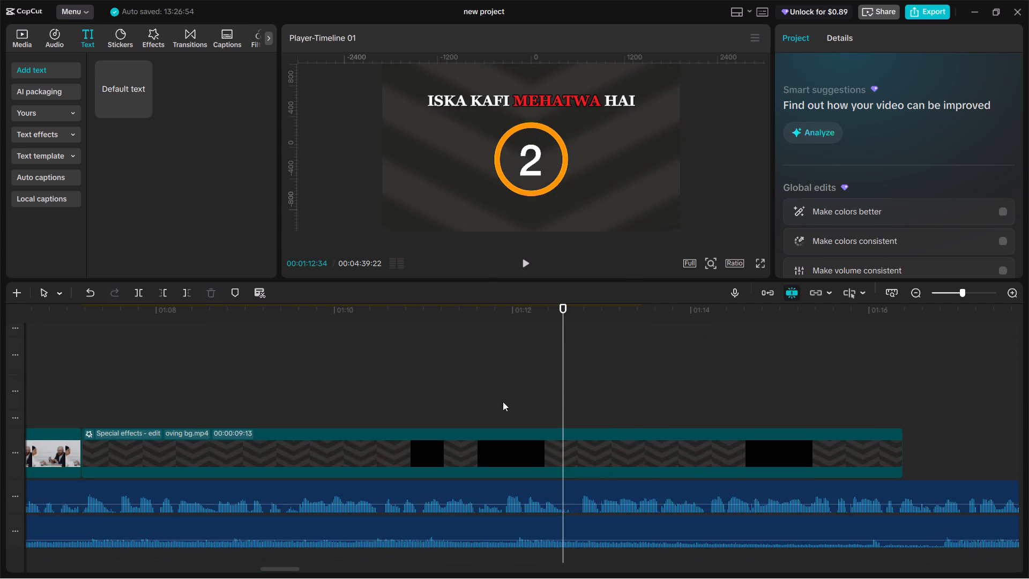
{"action": "scroll", "coordinate": [503, 402], "scroll_direction": "down", "scroll_amount": 1}
{"action": "double_click", "coordinate": [508, 381]}
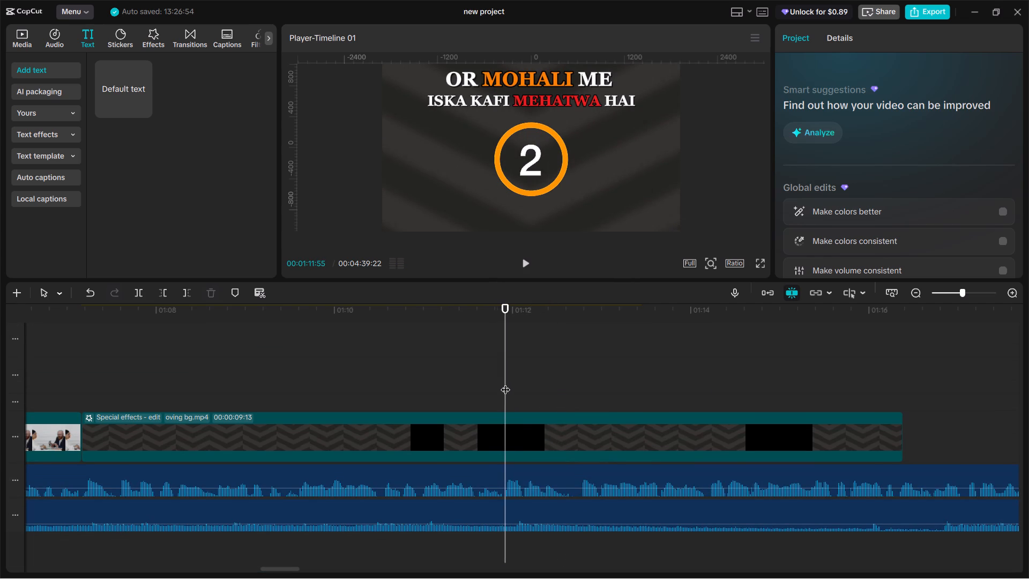
{"action": "key", "text": "space"}
{"action": "double_click", "coordinate": [504, 378]}
Replay the end of the OR MOHALI ME clip, between about 00:01:12:00 and 00:01:12:34, to check when it disappears.
{"action": "scroll", "coordinate": [501, 380], "scroll_direction": "up", "scroll_amount": 20}
{"action": "scroll", "coordinate": [501, 380], "scroll_direction": "up", "scroll_amount": 3}
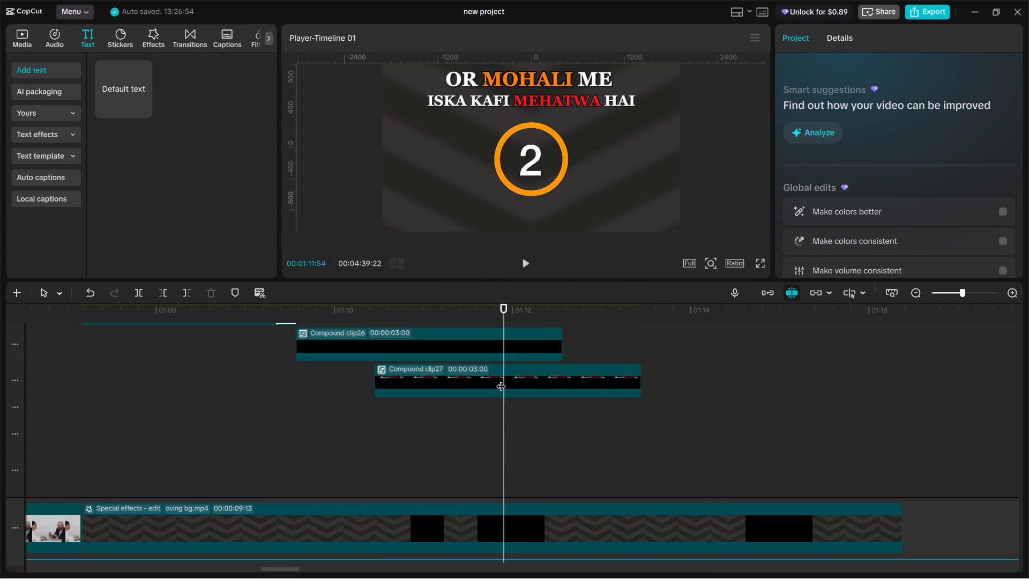
{"action": "scroll", "coordinate": [501, 380], "scroll_direction": "up", "scroll_amount": 7}
{"action": "left_click", "coordinate": [527, 421]}
{"action": "key", "text": "space"}
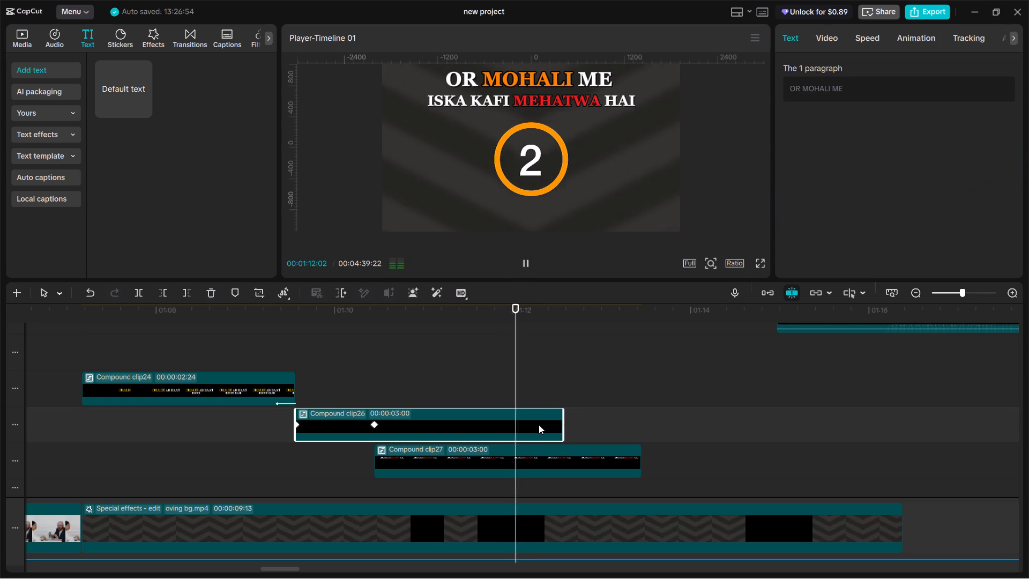
{"action": "key", "text": "space"}
{"action": "key", "text": "space"}
{"action": "left_click", "coordinate": [548, 399]}
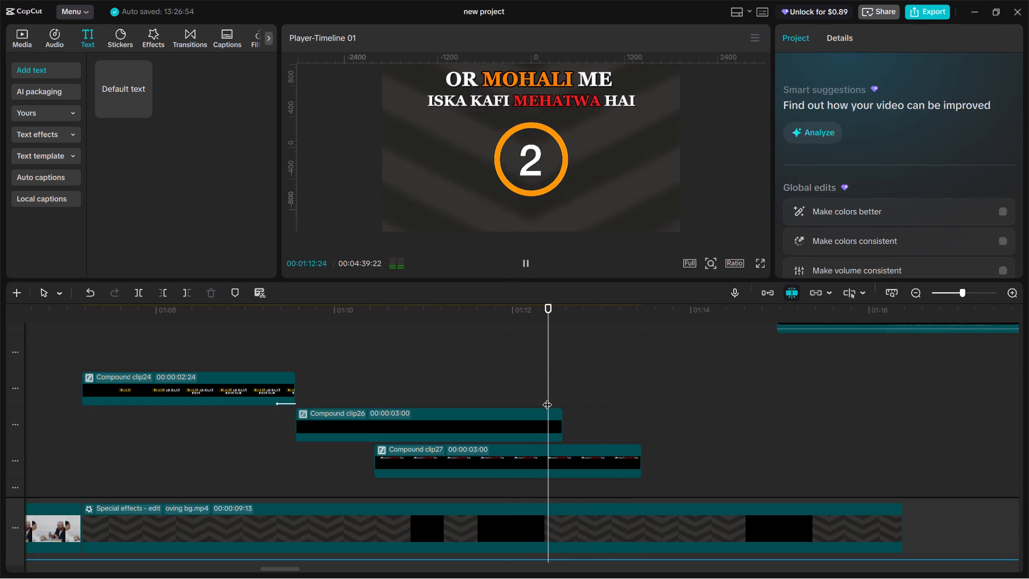
{"action": "left_click", "coordinate": [541, 388]}
{"action": "key", "text": "space"}
{"action": "left_click", "coordinate": [542, 388]}
{"action": "left_click_drag", "start_coordinate": [543, 387], "coordinate": [556, 394]}
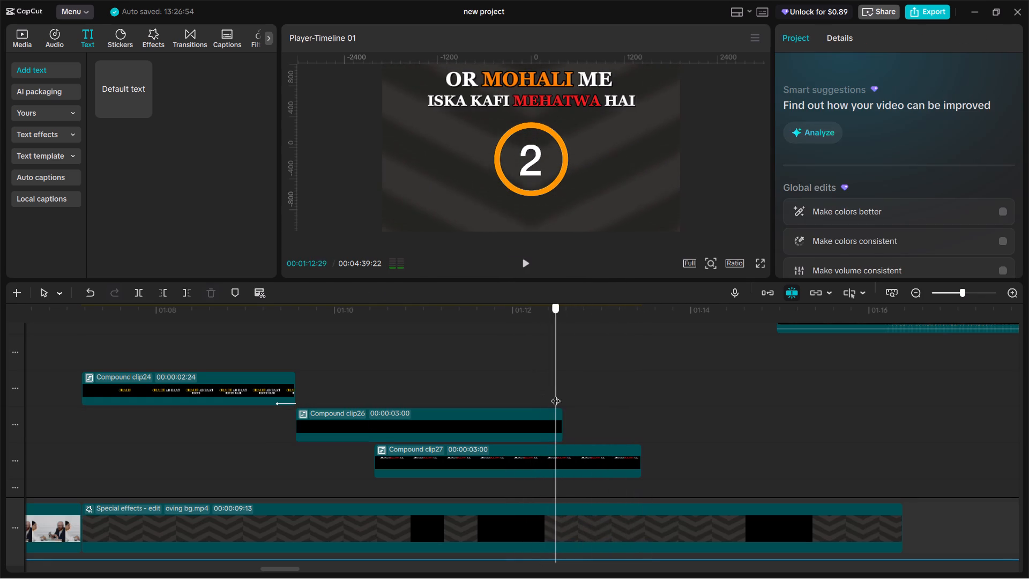
{"action": "left_click_drag", "start_coordinate": [556, 394], "coordinate": [562, 398]}
{"action": "key", "text": "space"}
{"action": "left_click", "coordinate": [560, 385]}
Lengthen the text inside the OR MOHALI ME compound clip, and extend the compound clip on the main timeline to 00:00:03:30.
{"action": "scroll", "coordinate": [570, 405], "scroll_direction": "down", "scroll_amount": 6}
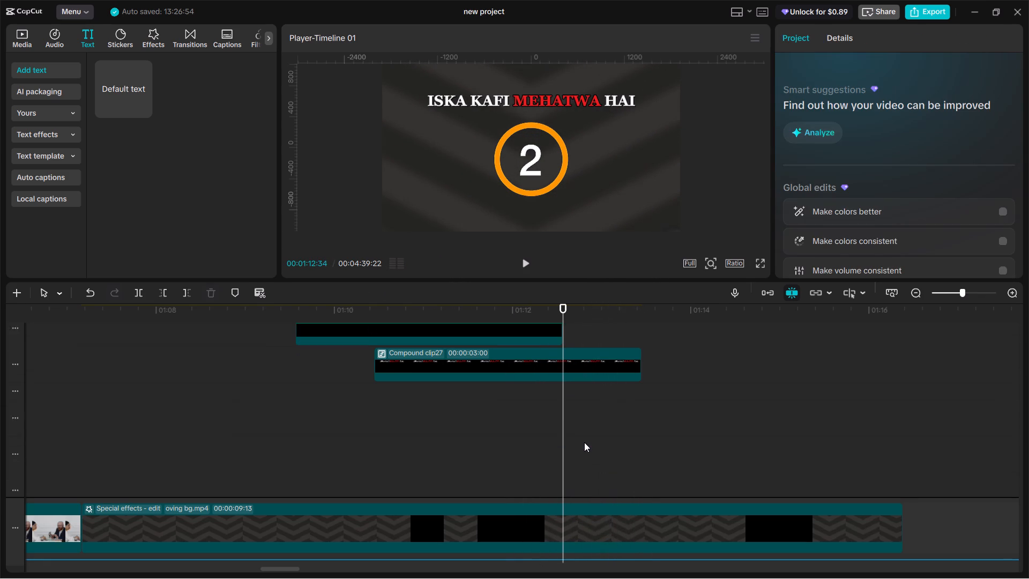
{"action": "scroll", "coordinate": [584, 442], "scroll_direction": "down", "scroll_amount": 19}
{"action": "scroll", "coordinate": [583, 430], "scroll_direction": "down", "scroll_amount": 5}
{"action": "scroll", "coordinate": [583, 430], "scroll_direction": "up", "scroll_amount": 7}
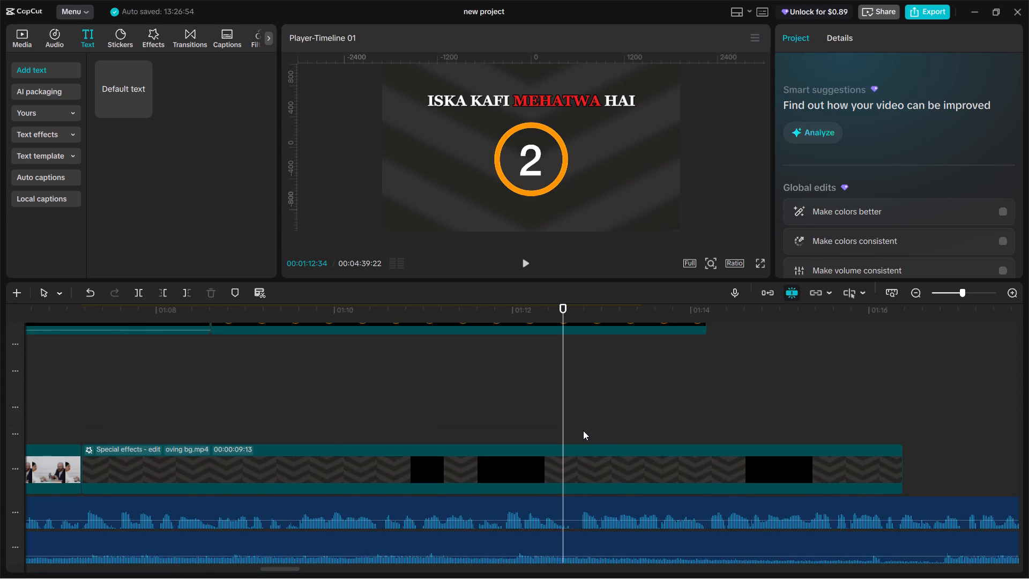
{"action": "scroll", "coordinate": [583, 430], "scroll_direction": "up", "scroll_amount": 20}
{"action": "scroll", "coordinate": [583, 430], "scroll_direction": "up", "scroll_amount": 1}
{"action": "left_click", "coordinate": [549, 390]}
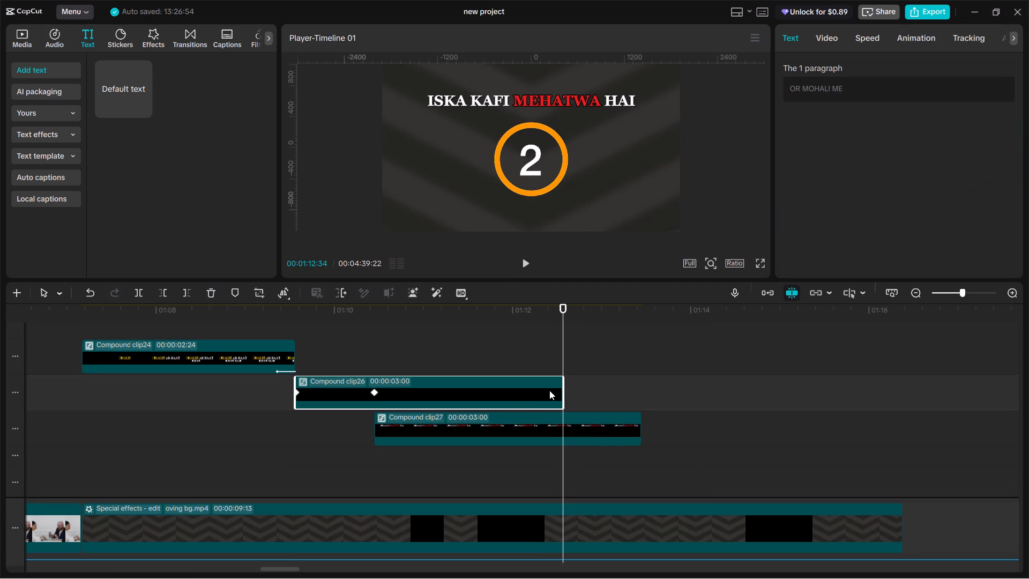
{"action": "double_click", "coordinate": [549, 390]}
{"action": "left_click", "coordinate": [362, 405]}
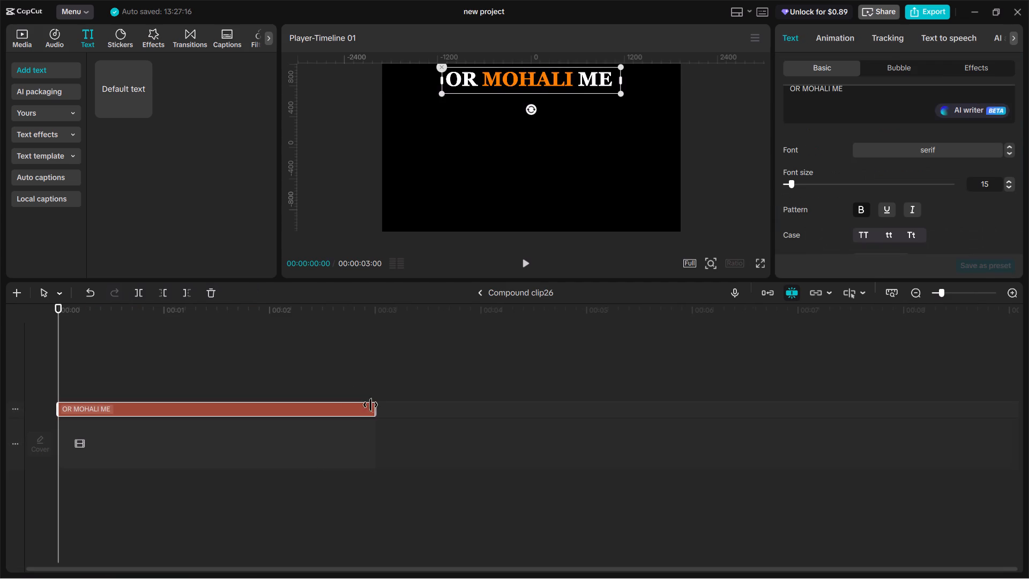
{"action": "left_click_drag", "start_coordinate": [374, 407], "coordinate": [427, 412]}
{"action": "left_click", "coordinate": [479, 294]}
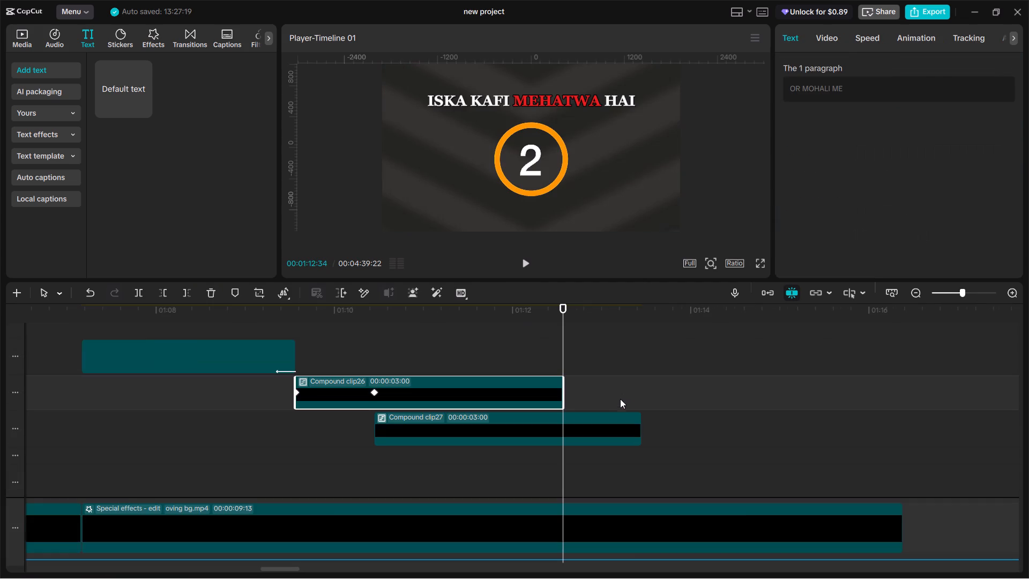
{"action": "left_click_drag", "start_coordinate": [563, 387], "coordinate": [638, 388]}
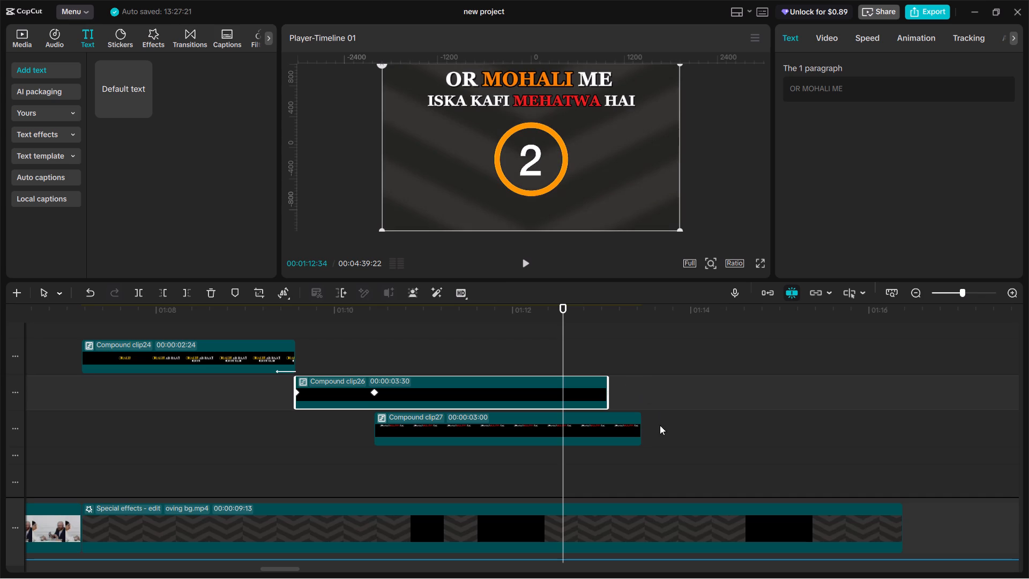
Trim the ISKA KAFI MEHATWA HAI clip to 00:00:02:37 so it ends together with the OR MOHALI ME clip.
{"action": "left_click", "coordinate": [623, 425]}
{"action": "left_click", "coordinate": [600, 353]}
{"action": "left_click_drag", "start_coordinate": [600, 353], "coordinate": [605, 359]}
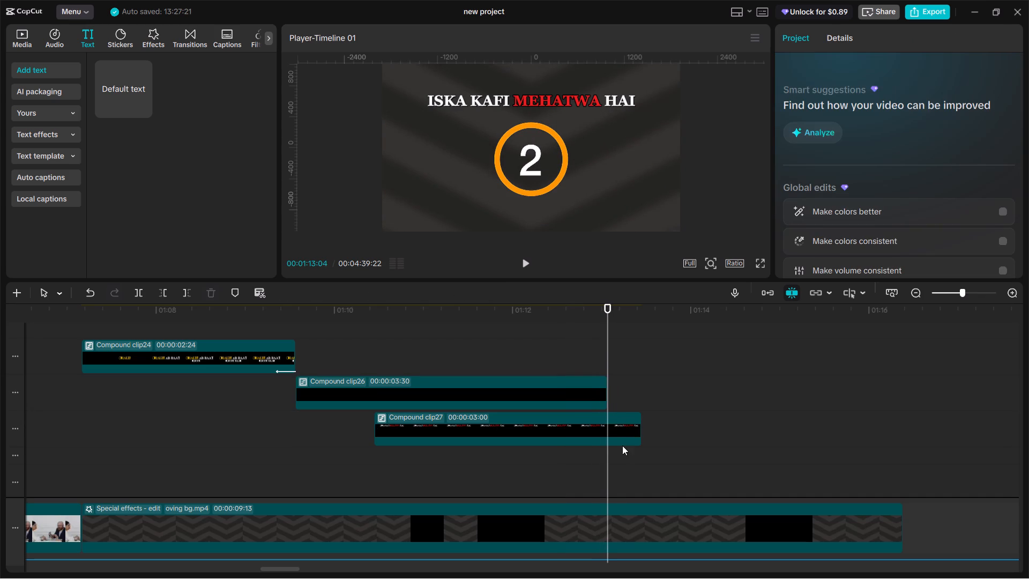
{"action": "left_click", "coordinate": [616, 437]}
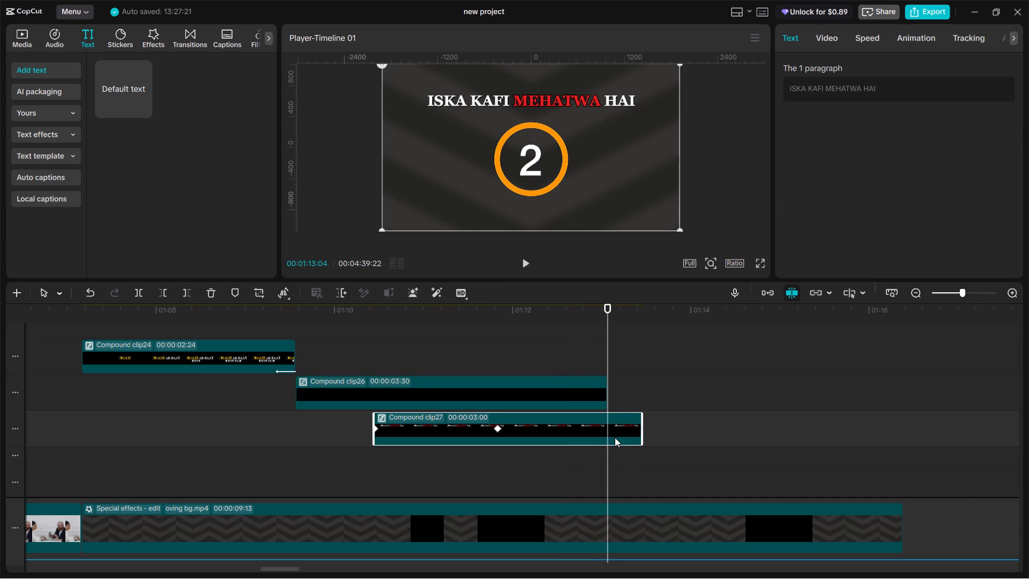
{"action": "key", "text": "ctrl+b"}
{"action": "key", "text": "BackSpace"}
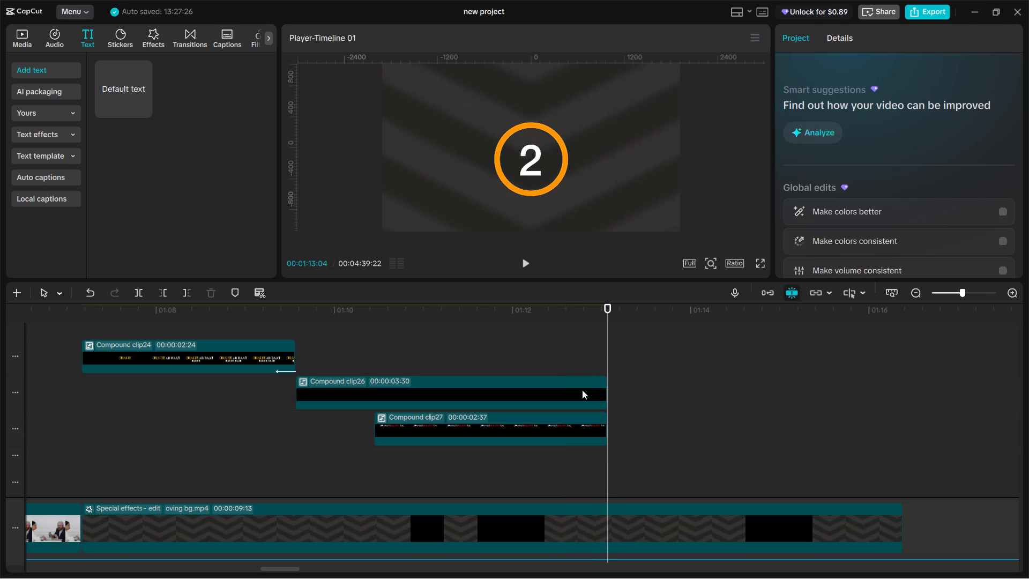
Replay both titles from their start to their shared end and check their timing against the voice-over.
{"action": "left_click", "coordinate": [316, 344]}
{"action": "left_click_drag", "start_coordinate": [316, 344], "coordinate": [298, 347]}
{"action": "key", "text": "space"}
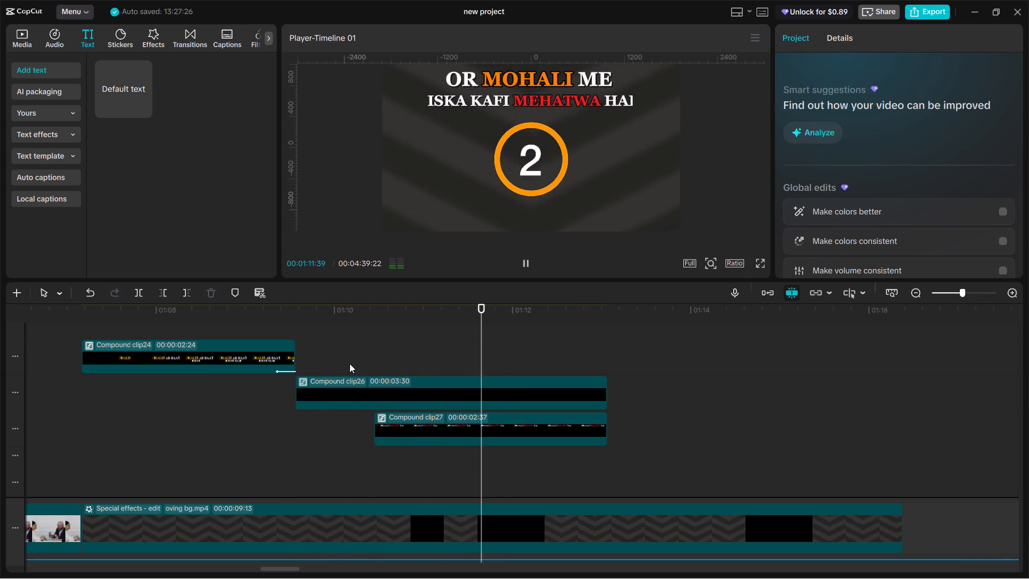
{"action": "key", "text": "space"}
{"action": "left_click_drag", "start_coordinate": [357, 347], "coordinate": [412, 351]}
{"action": "left_click", "coordinate": [415, 354]}
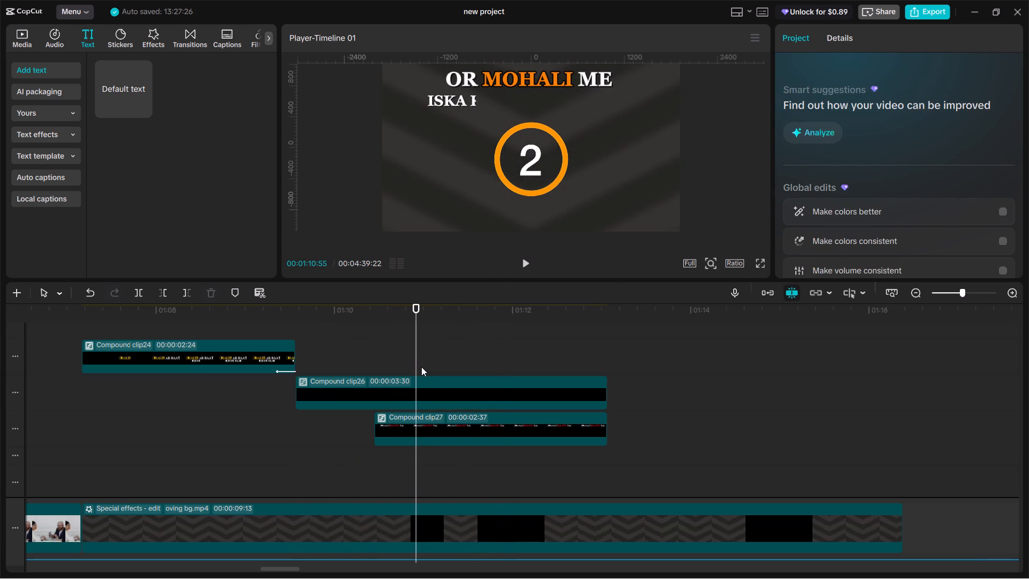
{"action": "scroll", "coordinate": [432, 375], "scroll_direction": "down", "scroll_amount": 8}
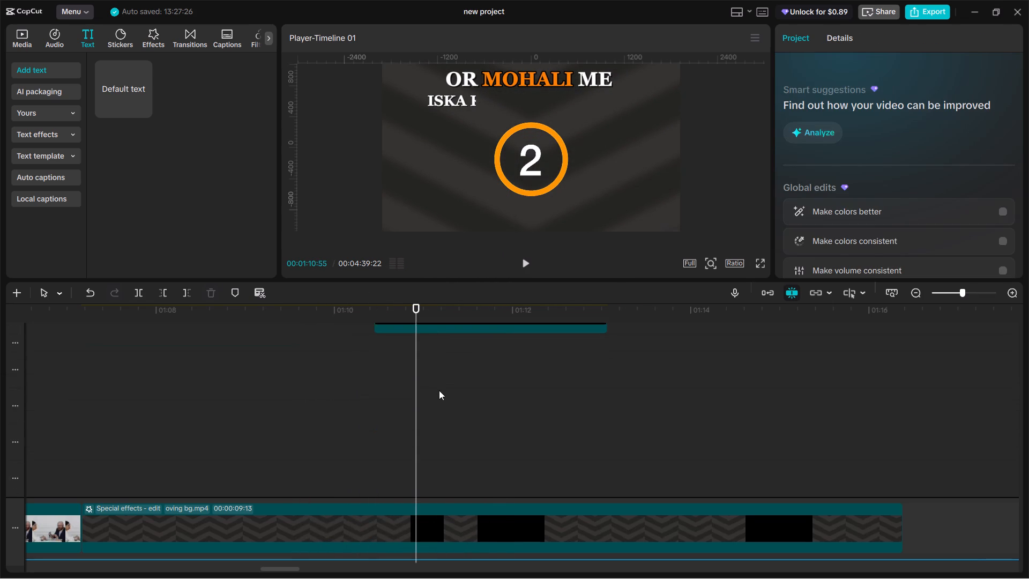
{"action": "scroll", "coordinate": [439, 390], "scroll_direction": "down", "scroll_amount": 20}
{"action": "scroll", "coordinate": [439, 390], "scroll_direction": "down", "scroll_amount": 1}
{"action": "scroll", "coordinate": [440, 403], "scroll_direction": "up", "scroll_amount": 15}
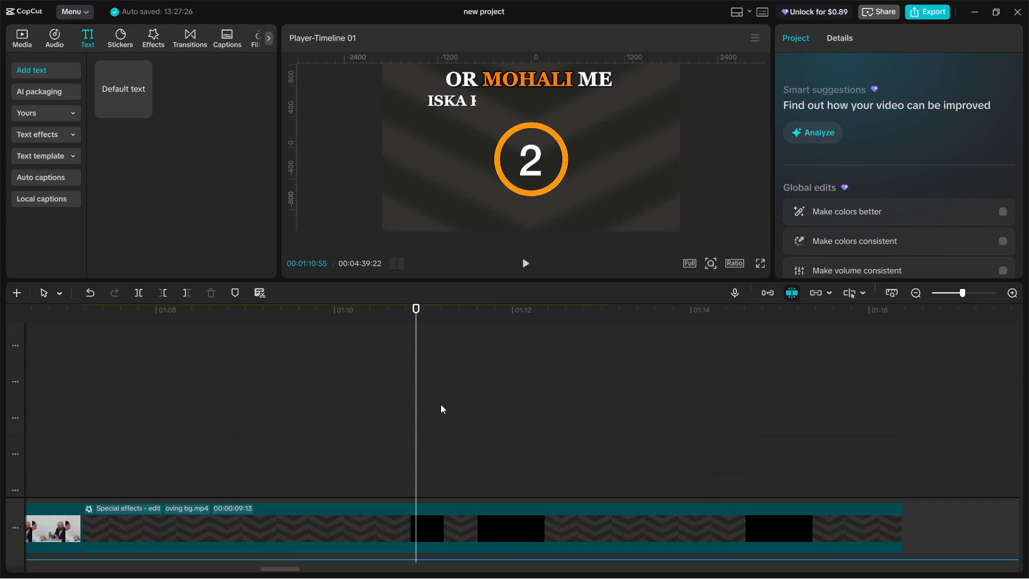
{"action": "scroll", "coordinate": [444, 419], "scroll_direction": "up", "scroll_amount": 7}
{"action": "key", "text": "space"}
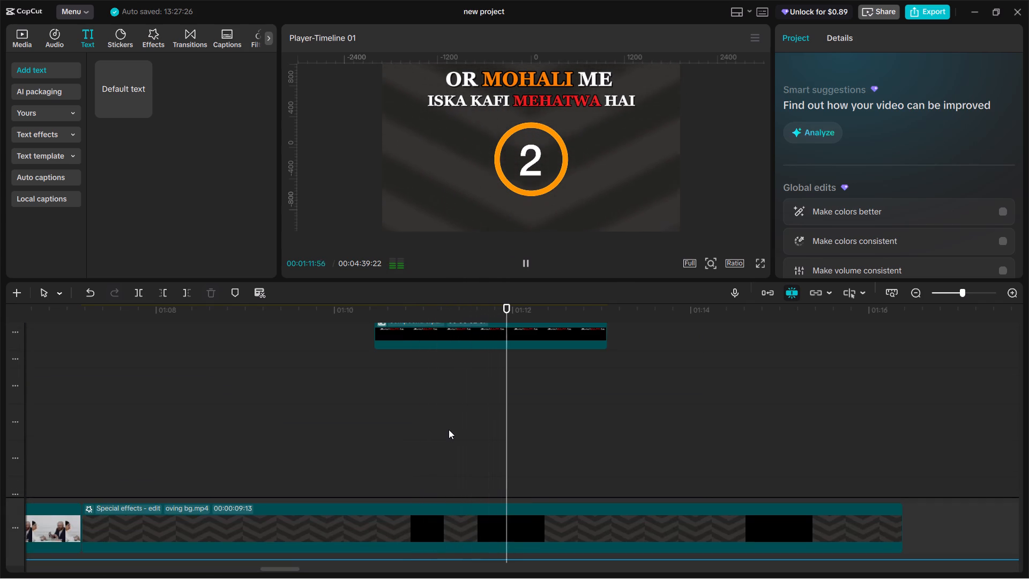
{"action": "key", "text": "space"}
{"action": "left_click", "coordinate": [486, 387]}
{"action": "left_click_drag", "start_coordinate": [487, 386], "coordinate": [493, 388]}
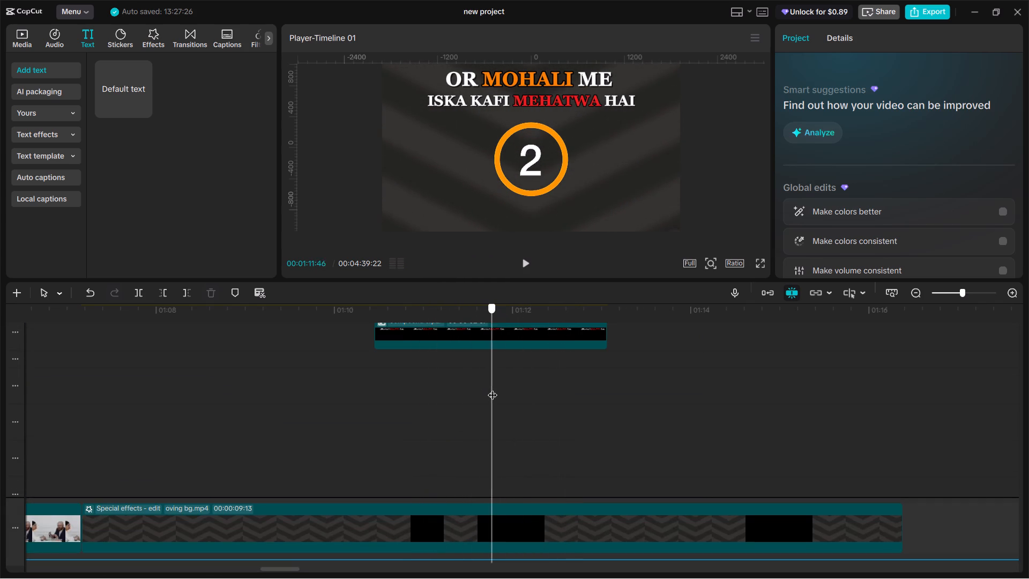
{"action": "left_click_drag", "start_coordinate": [493, 388], "coordinate": [541, 412]}
{"action": "key", "text": "space"}
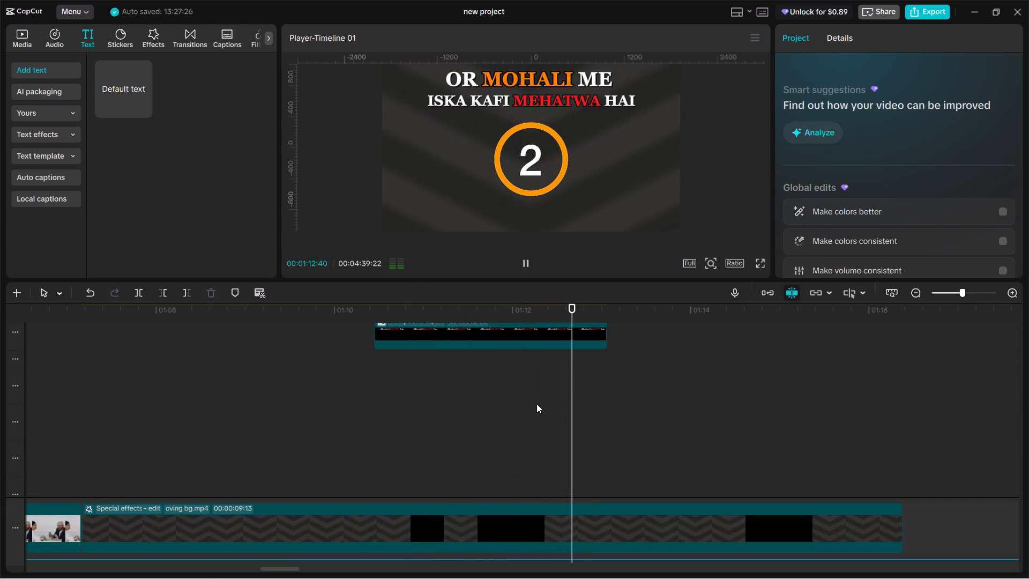
{"action": "key", "text": "space"}
{"action": "scroll", "coordinate": [531, 399], "scroll_direction": "down", "scroll_amount": 13}
{"action": "scroll", "coordinate": [528, 396], "scroll_direction": "up", "scroll_amount": 20}
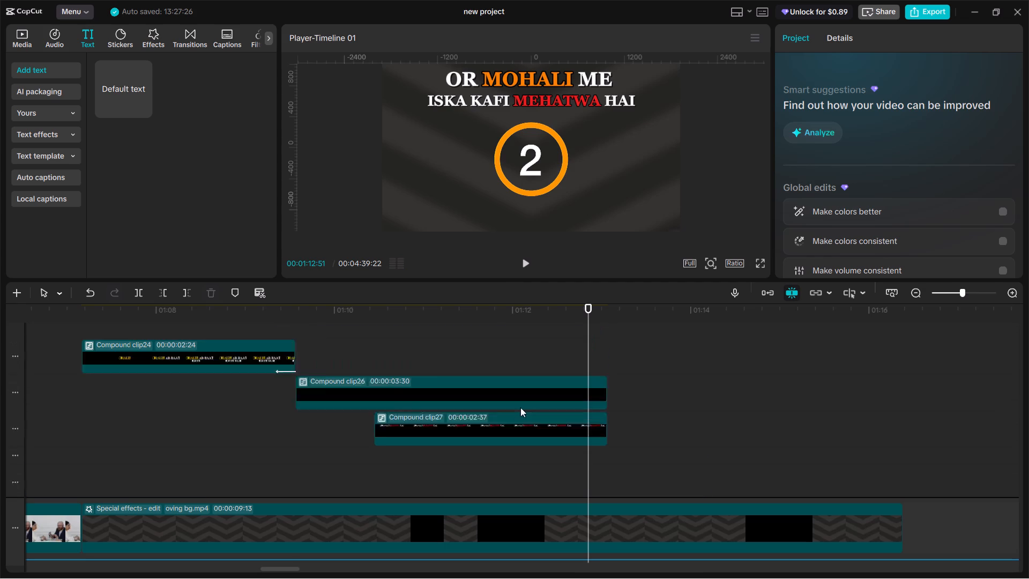
Combine the OR MOHALI ME and ISKA KAFI MEHATWA HAI clips into a single compound clip.
{"action": "left_click_drag", "start_coordinate": [462, 337], "coordinate": [540, 459]}
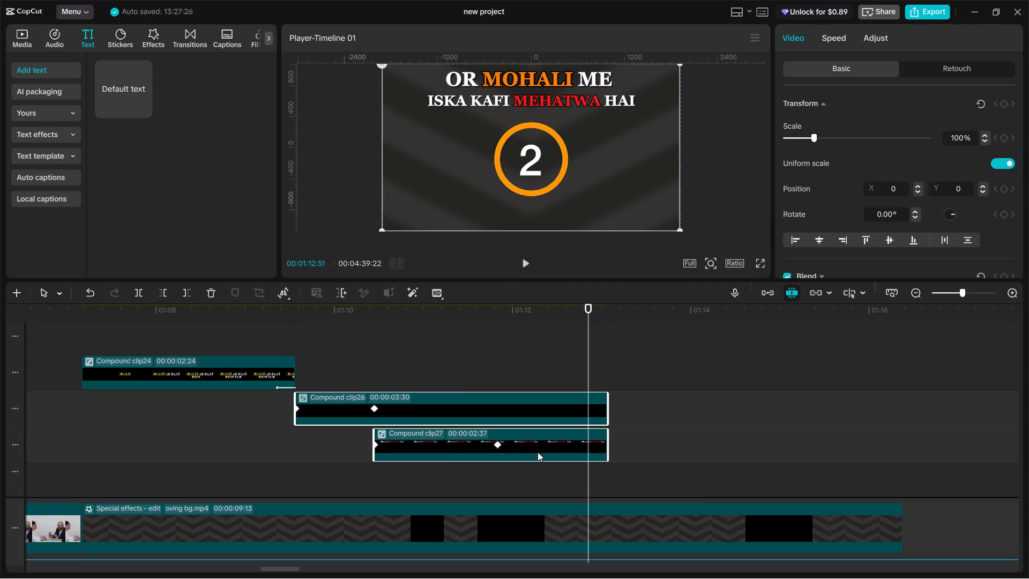
{"action": "key", "text": "alt+h"}
{"action": "key", "text": "alt+g"}
Replay the combined titles against the voice-over waveform, around 00:01:11:37 to 00:01:12:08, to locate the moment for their exit.
{"action": "left_click", "coordinate": [508, 366]}
{"action": "left_click_drag", "start_coordinate": [507, 366], "coordinate": [481, 370]}
{"action": "key", "text": "space"}
{"action": "key", "text": "space"}
{"action": "scroll", "coordinate": [532, 393], "scroll_direction": "down", "scroll_amount": 20}
{"action": "scroll", "coordinate": [532, 393], "scroll_direction": "down", "scroll_amount": 2}
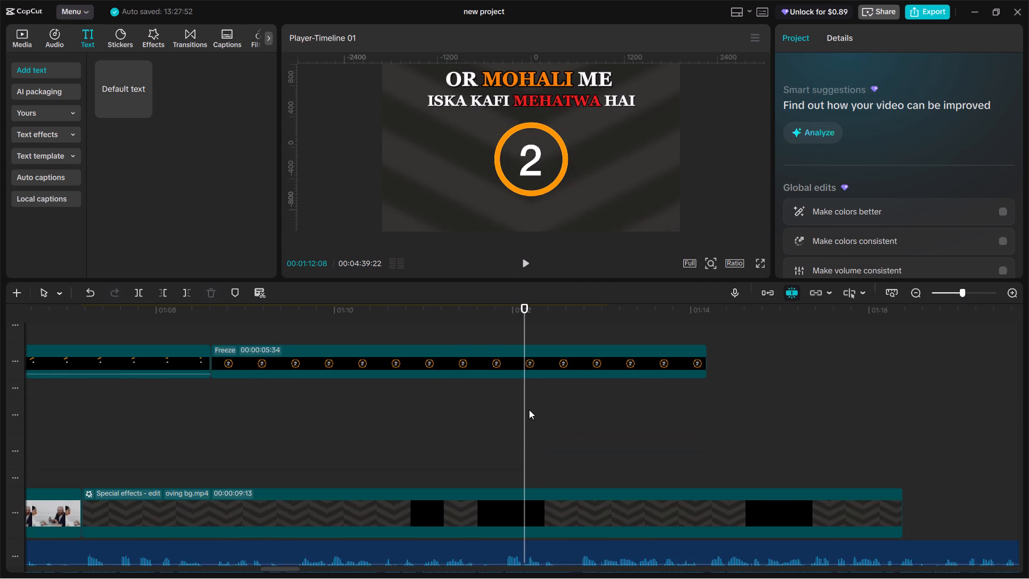
{"action": "scroll", "coordinate": [529, 414], "scroll_direction": "down", "scroll_amount": 3}
{"action": "left_click_drag", "start_coordinate": [527, 414], "coordinate": [502, 420]}
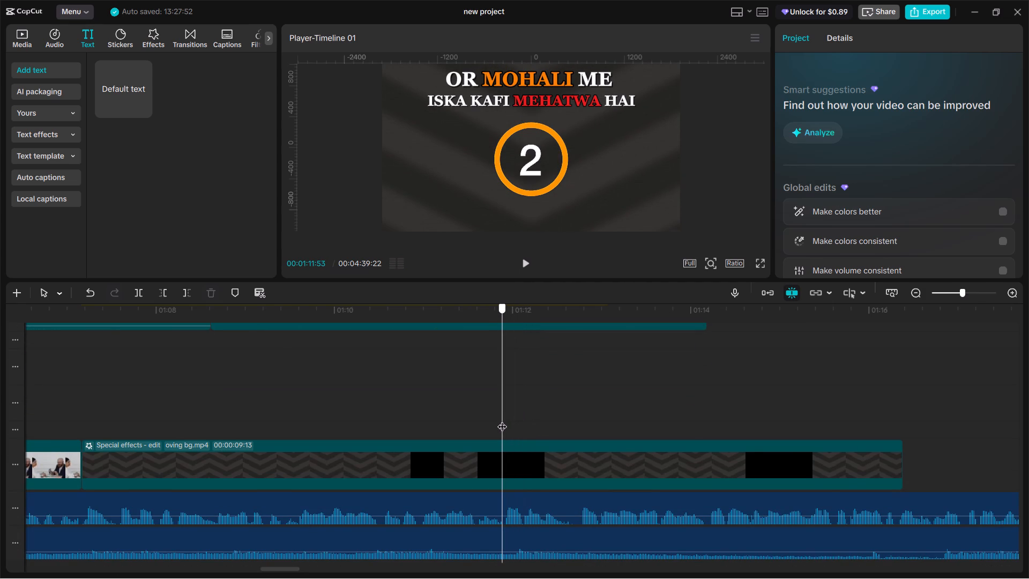
{"action": "left_click_drag", "start_coordinate": [502, 420], "coordinate": [479, 406]}
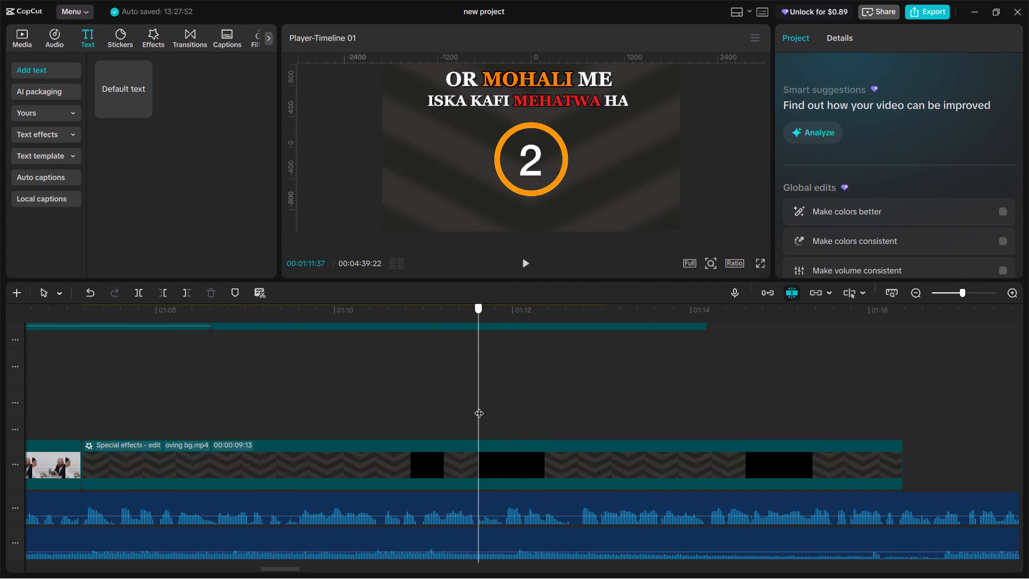
{"action": "key", "text": "space"}
{"action": "key", "text": "space"}
{"action": "scroll", "coordinate": [504, 425], "scroll_direction": "up", "scroll_amount": 20}
{"action": "scroll", "coordinate": [504, 425], "scroll_direction": "up", "scroll_amount": 4}
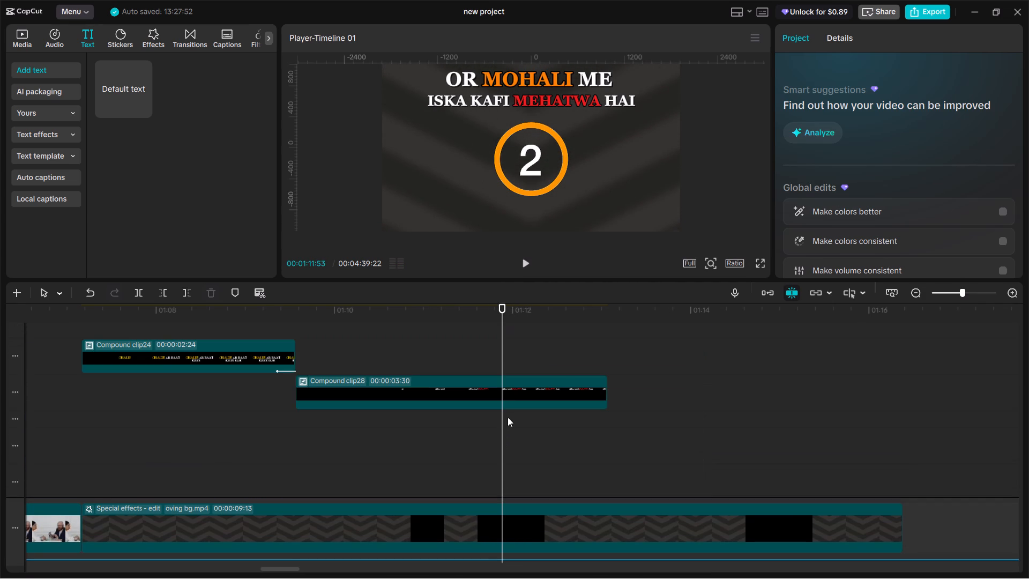
Animate the combined titles upward out of the frame with transform keyframes from 00:01:11:53 to 00:01:12:09, ending at Y position about 673.
{"action": "left_click", "coordinate": [513, 392]}
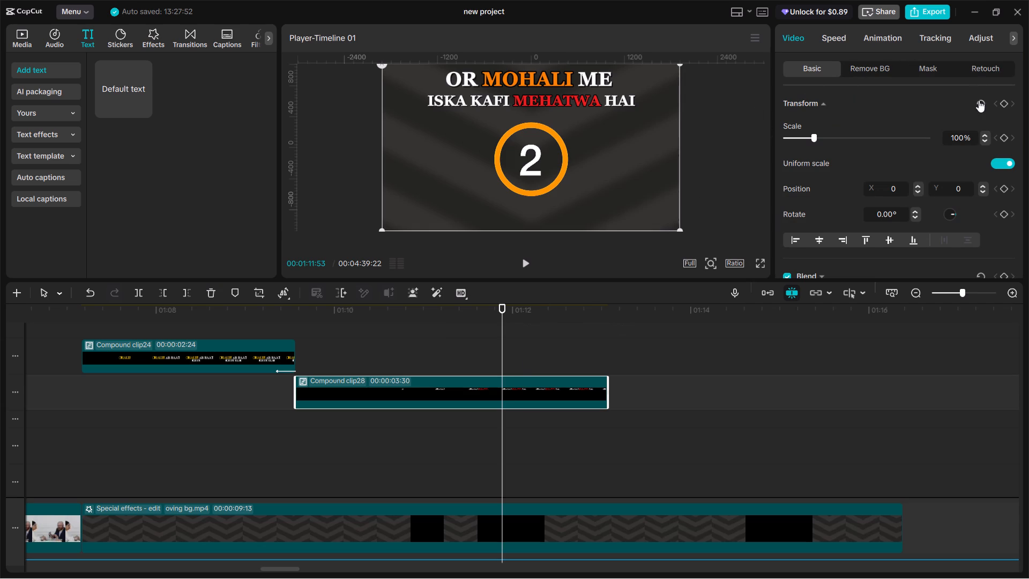
{"action": "left_click", "coordinate": [1004, 99]}
{"action": "key", "text": "space"}
{"action": "key", "text": "space"}
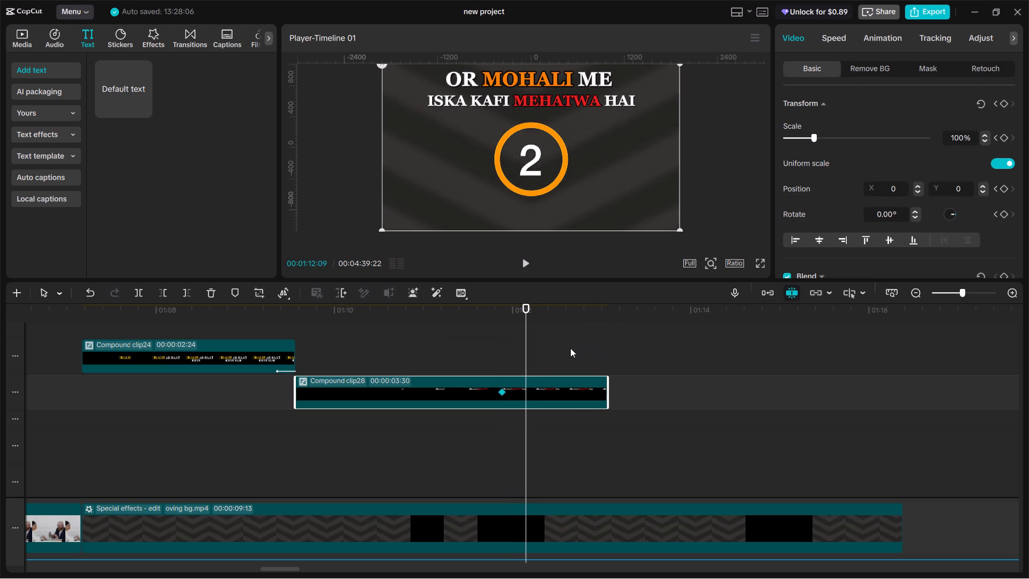
{"action": "left_click_drag", "start_coordinate": [592, 185], "coordinate": [593, 130]}
{"action": "left_click", "coordinate": [594, 131]}
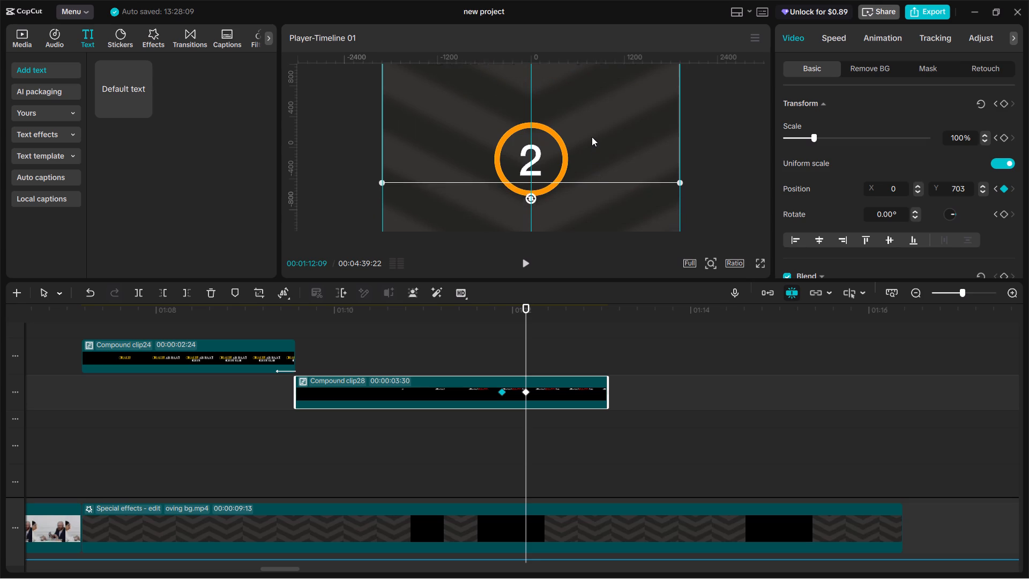
Set the titles' end keyframe at 00:01:12:09 to Ease out and replay the exit movement.
{"action": "right_click", "coordinate": [525, 392]}
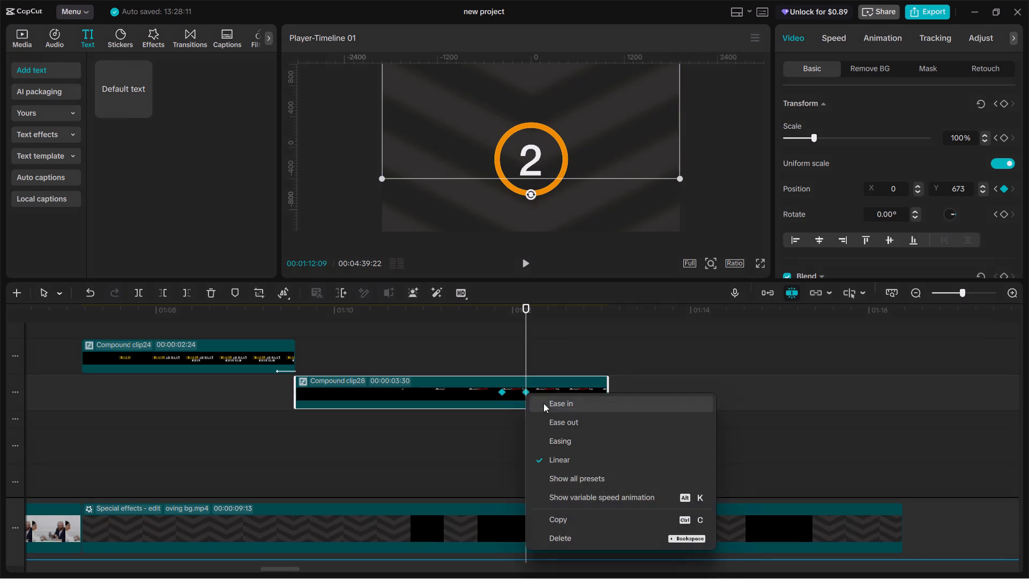
{"action": "left_click", "coordinate": [554, 421]}
{"action": "left_click", "coordinate": [482, 354]}
{"action": "key", "text": "space"}
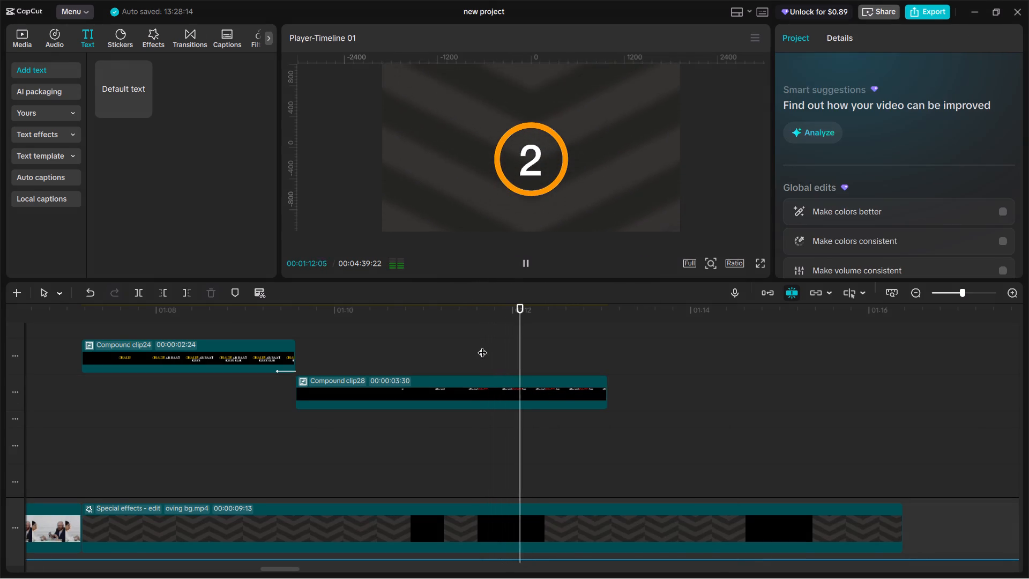
{"action": "key", "text": "space"}
{"action": "scroll", "coordinate": [516, 380], "scroll_direction": "down", "scroll_amount": 20}
{"action": "scroll", "coordinate": [516, 380], "scroll_direction": "down", "scroll_amount": 1}
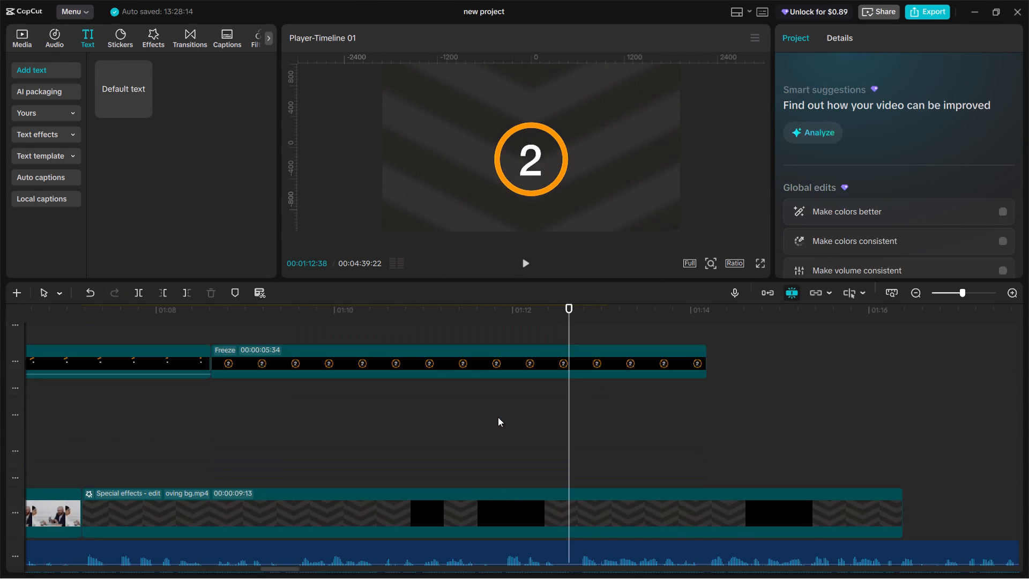
{"action": "scroll", "coordinate": [498, 417], "scroll_direction": "up", "scroll_amount": 20}
{"action": "scroll", "coordinate": [498, 417], "scroll_direction": "up", "scroll_amount": 2}
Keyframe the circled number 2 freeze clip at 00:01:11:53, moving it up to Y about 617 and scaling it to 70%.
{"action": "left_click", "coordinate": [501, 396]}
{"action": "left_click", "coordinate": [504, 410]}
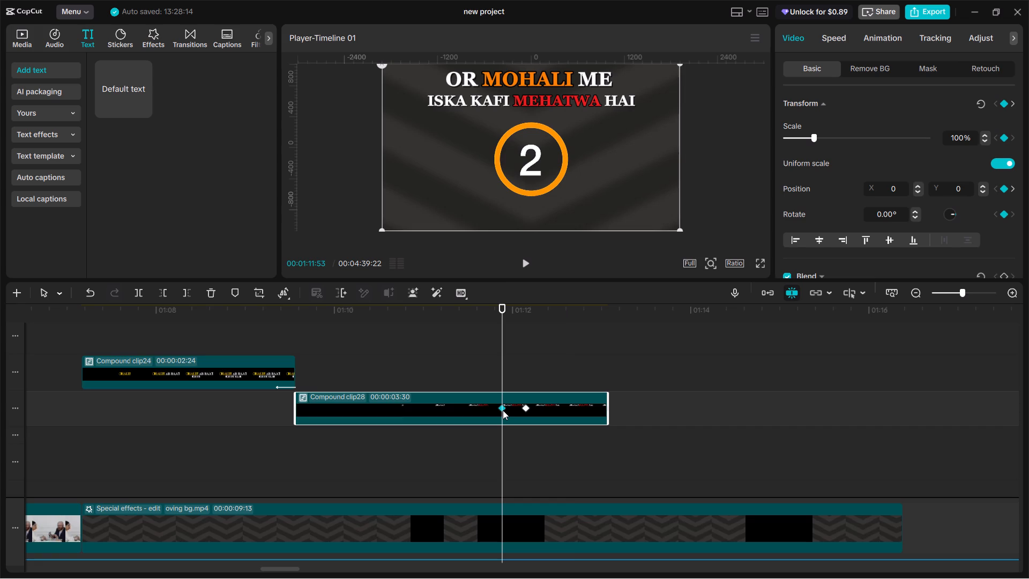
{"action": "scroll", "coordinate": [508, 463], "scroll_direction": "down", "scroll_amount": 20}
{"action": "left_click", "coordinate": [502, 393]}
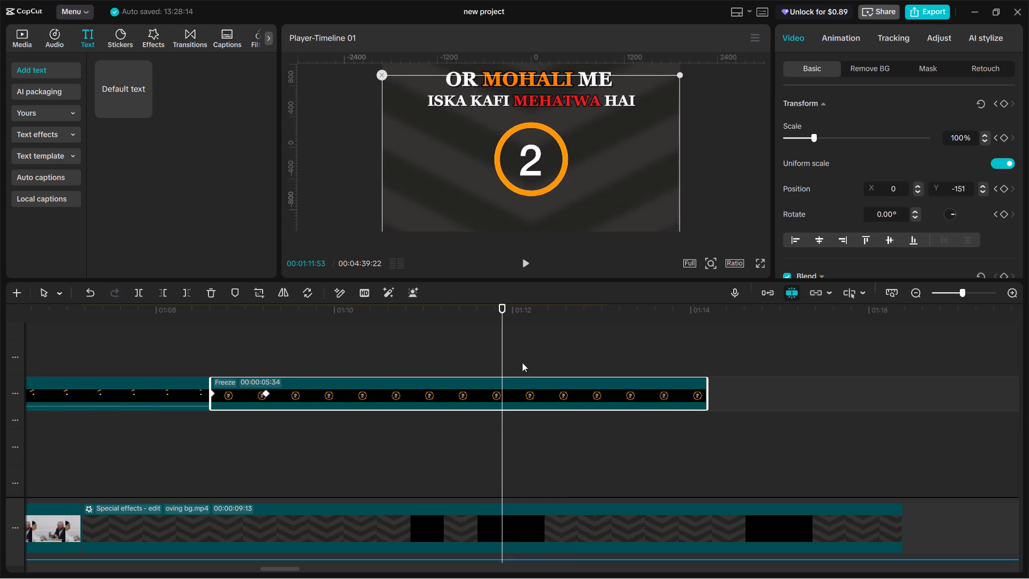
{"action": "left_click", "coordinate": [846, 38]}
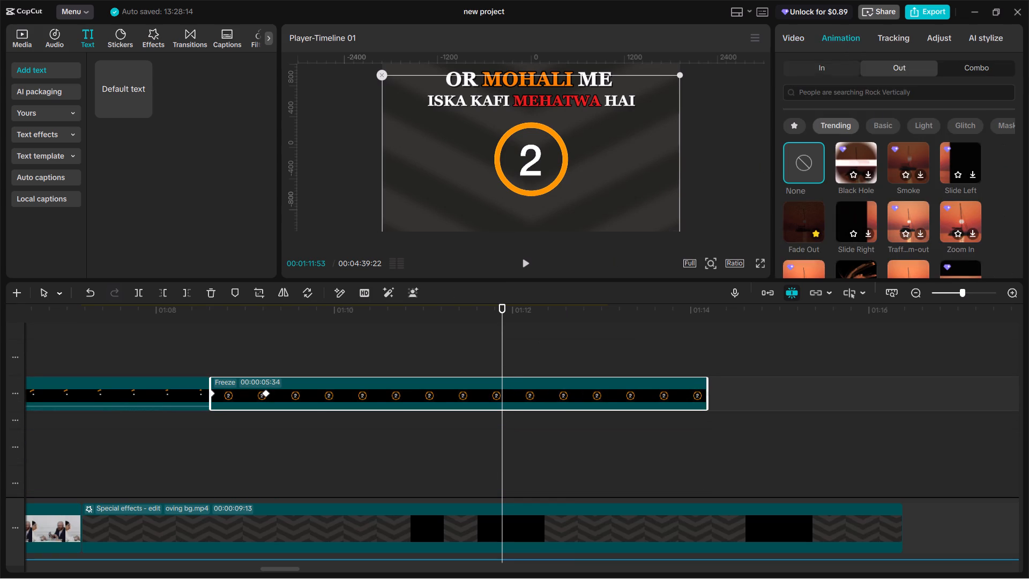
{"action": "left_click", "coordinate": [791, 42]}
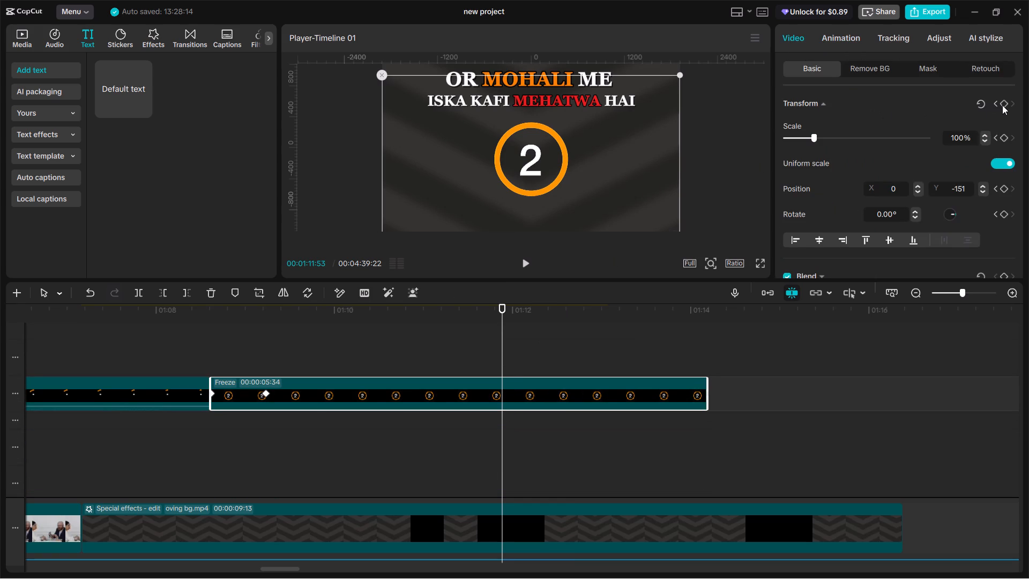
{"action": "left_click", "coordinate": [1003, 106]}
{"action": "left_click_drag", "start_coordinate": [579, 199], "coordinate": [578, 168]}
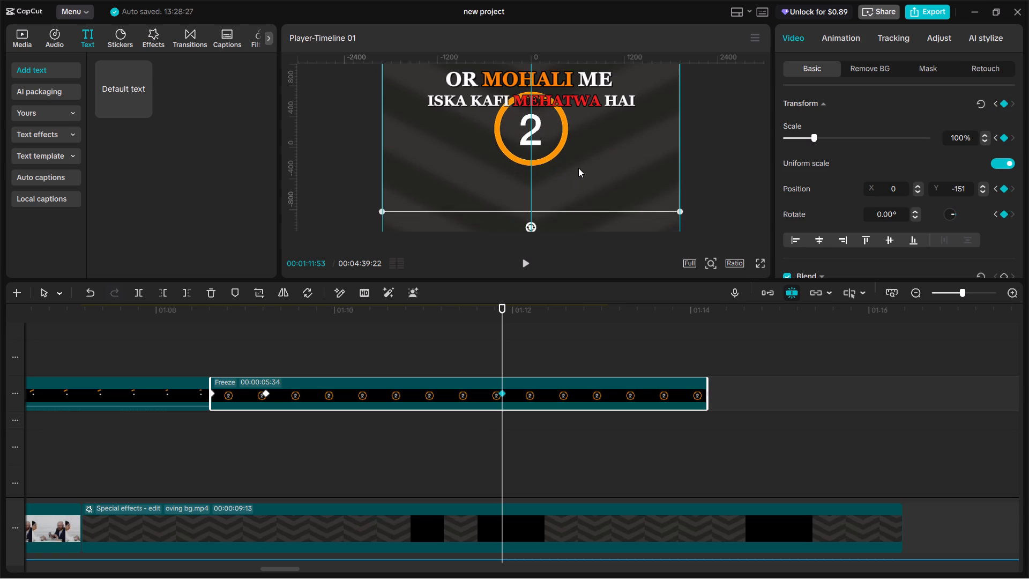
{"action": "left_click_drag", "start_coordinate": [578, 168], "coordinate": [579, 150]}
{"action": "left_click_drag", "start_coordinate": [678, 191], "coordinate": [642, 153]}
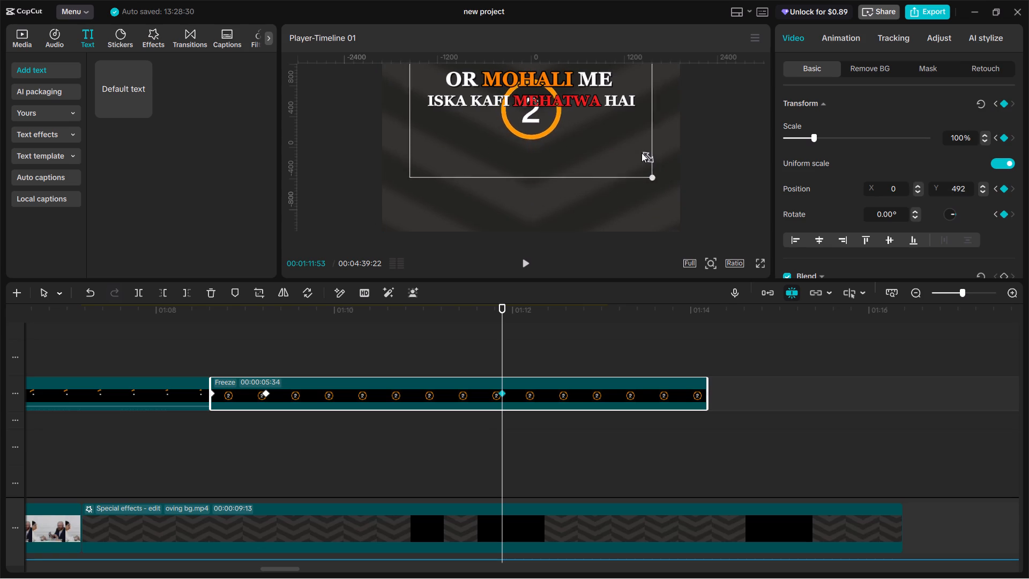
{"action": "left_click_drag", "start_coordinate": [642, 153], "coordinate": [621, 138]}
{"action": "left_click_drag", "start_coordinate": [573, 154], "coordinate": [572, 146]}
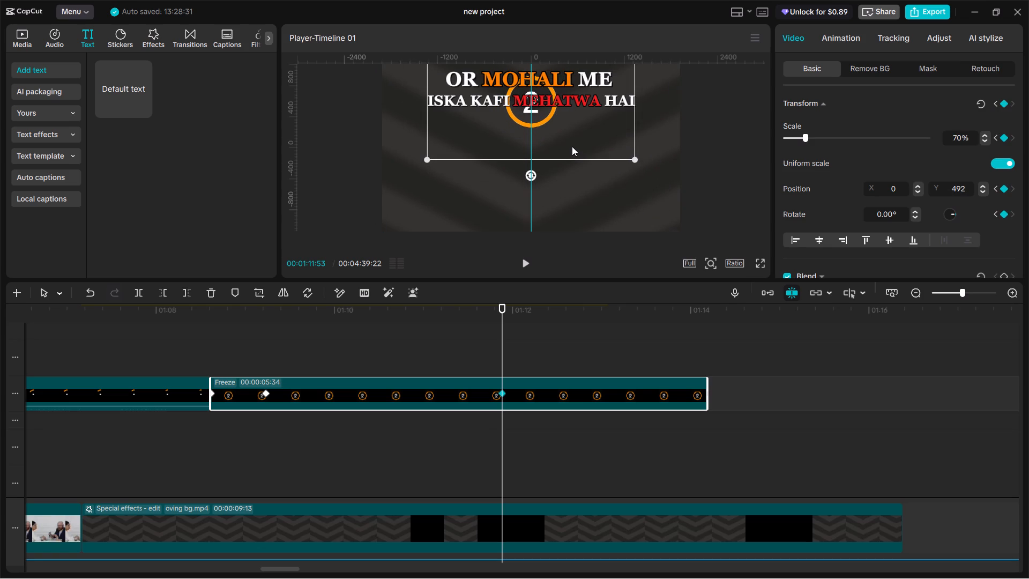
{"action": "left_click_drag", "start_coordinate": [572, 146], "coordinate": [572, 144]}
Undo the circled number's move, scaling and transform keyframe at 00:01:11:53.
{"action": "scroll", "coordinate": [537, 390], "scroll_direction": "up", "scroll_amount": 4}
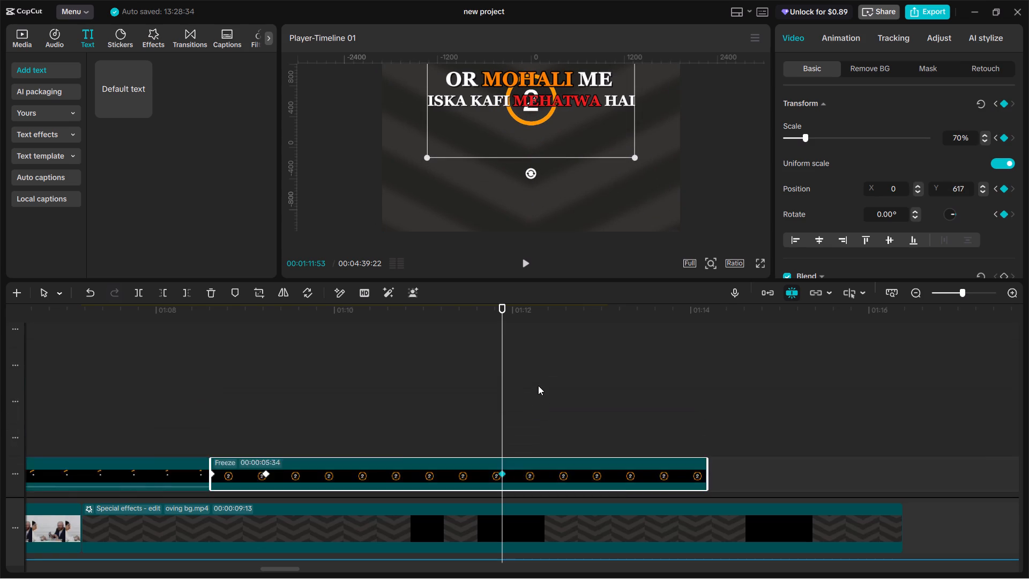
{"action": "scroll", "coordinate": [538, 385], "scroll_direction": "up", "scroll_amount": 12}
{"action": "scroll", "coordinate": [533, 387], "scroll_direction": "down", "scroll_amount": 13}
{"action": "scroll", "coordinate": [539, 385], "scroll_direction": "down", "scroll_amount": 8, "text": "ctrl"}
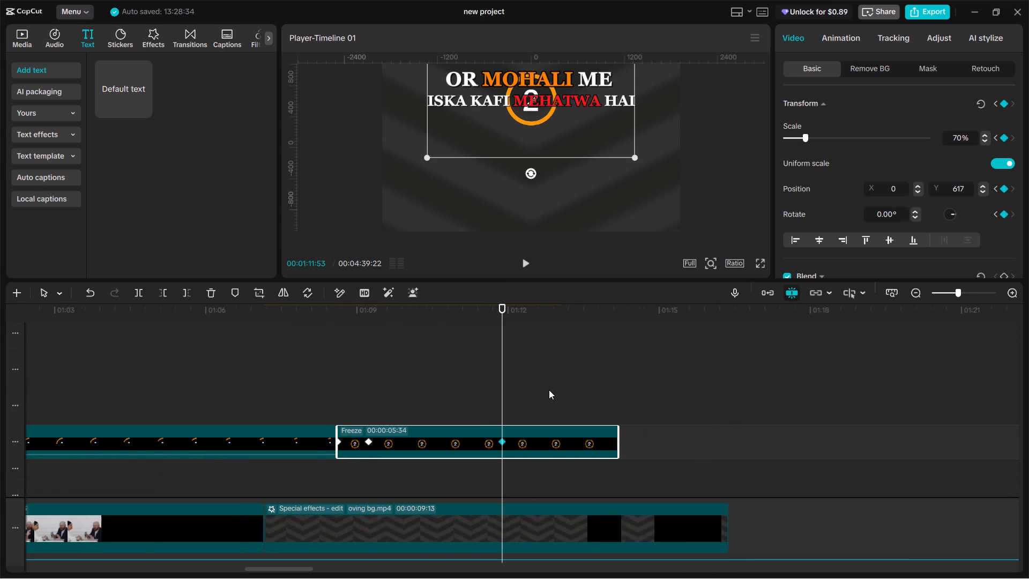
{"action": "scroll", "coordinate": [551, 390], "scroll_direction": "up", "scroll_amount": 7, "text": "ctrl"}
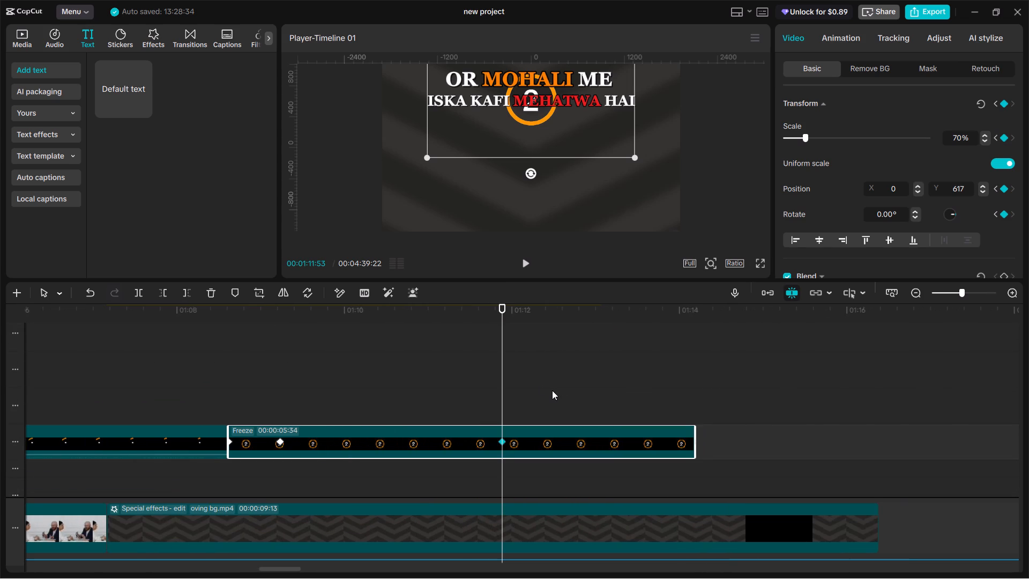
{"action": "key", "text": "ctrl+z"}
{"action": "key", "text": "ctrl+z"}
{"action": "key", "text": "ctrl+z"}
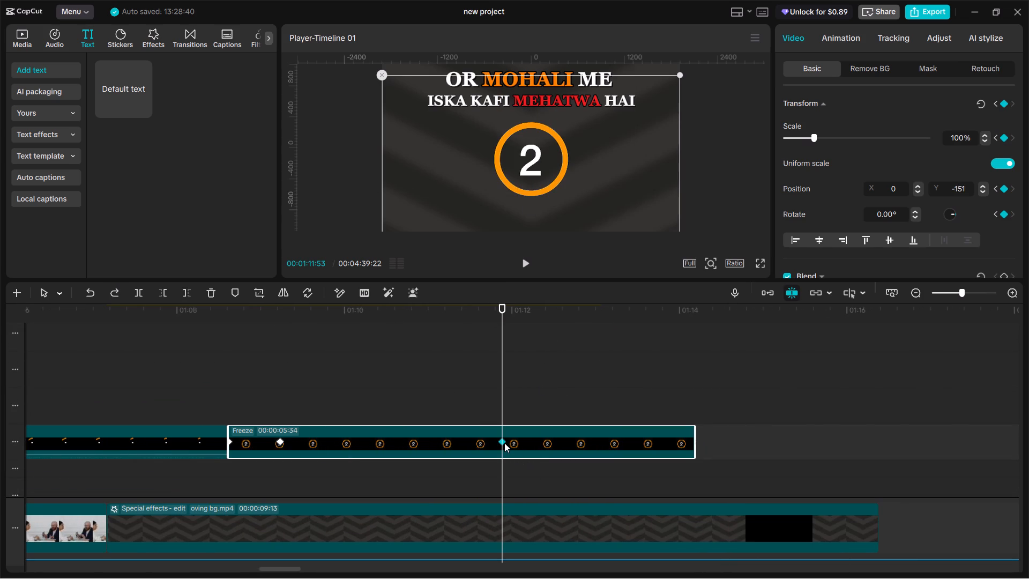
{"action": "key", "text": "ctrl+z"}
Keyframe the circled number 2 clip's transform at 00:01:11:53, and at 00:01:12:09 move it up to Y 500 and scale it to 58%.
{"action": "left_click", "coordinate": [1003, 106]}
{"action": "scroll", "coordinate": [526, 406], "scroll_direction": "up", "scroll_amount": 11}
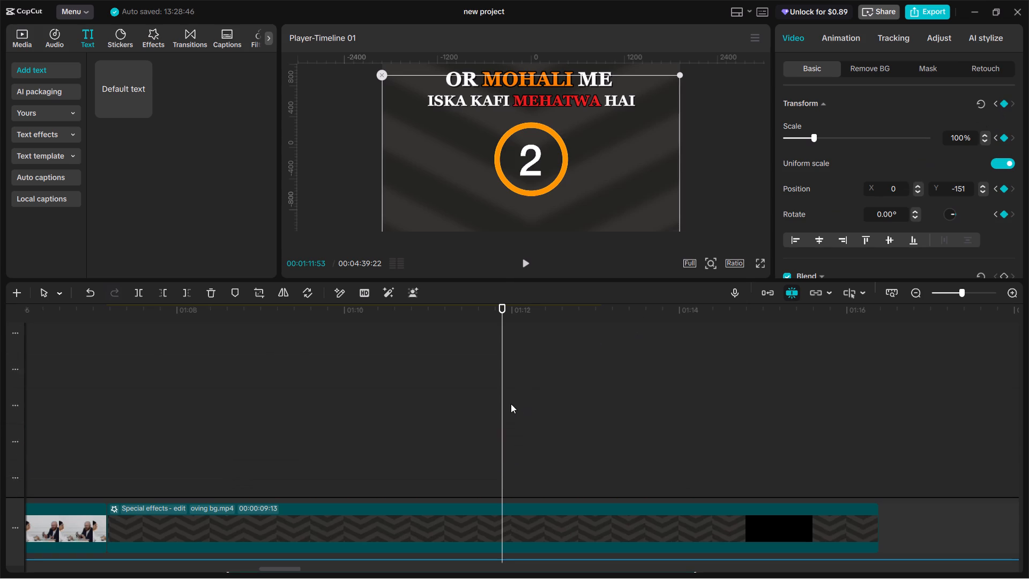
{"action": "scroll", "coordinate": [511, 404], "scroll_direction": "up", "scroll_amount": 5}
{"action": "left_click", "coordinate": [513, 387]}
{"action": "scroll", "coordinate": [563, 434], "scroll_direction": "down", "scroll_amount": 6}
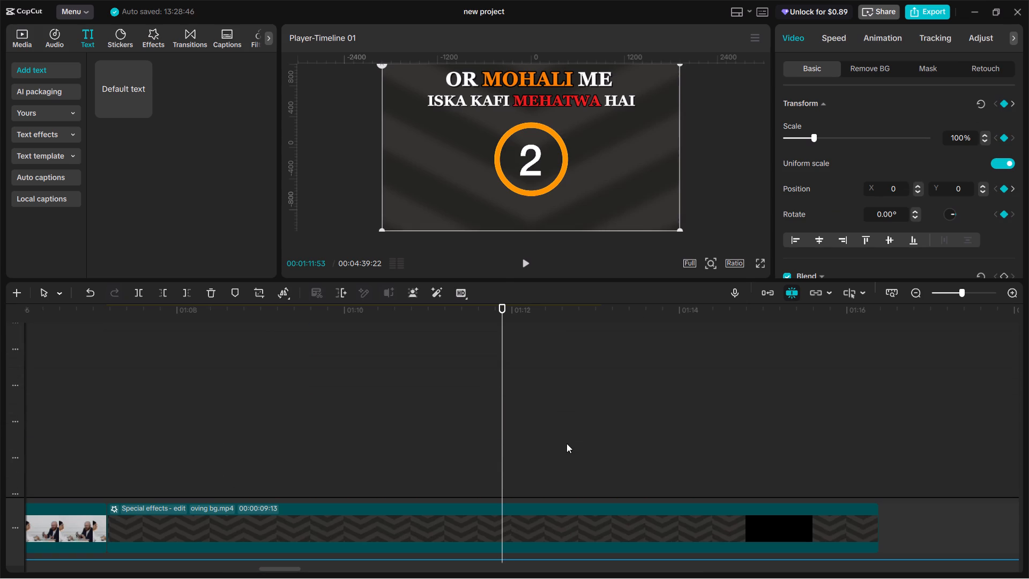
{"action": "scroll", "coordinate": [562, 437], "scroll_direction": "up", "scroll_amount": 6}
{"action": "left_click", "coordinate": [523, 390]}
{"action": "scroll", "coordinate": [543, 423], "scroll_direction": "down", "scroll_amount": 17}
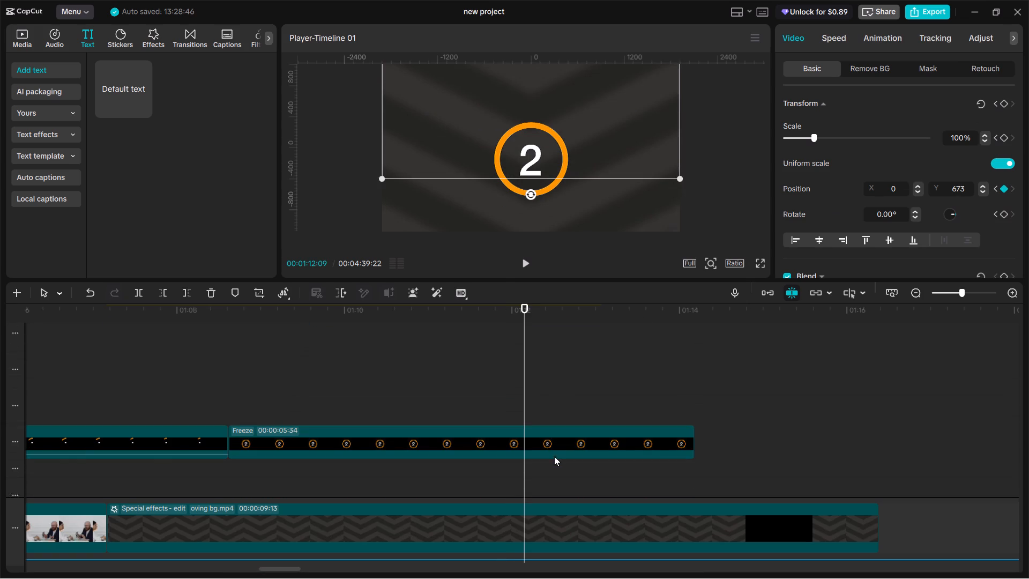
{"action": "scroll", "coordinate": [554, 456], "scroll_direction": "down", "scroll_amount": 1}
{"action": "left_click", "coordinate": [539, 411]}
{"action": "left_click_drag", "start_coordinate": [556, 200], "coordinate": [555, 172]}
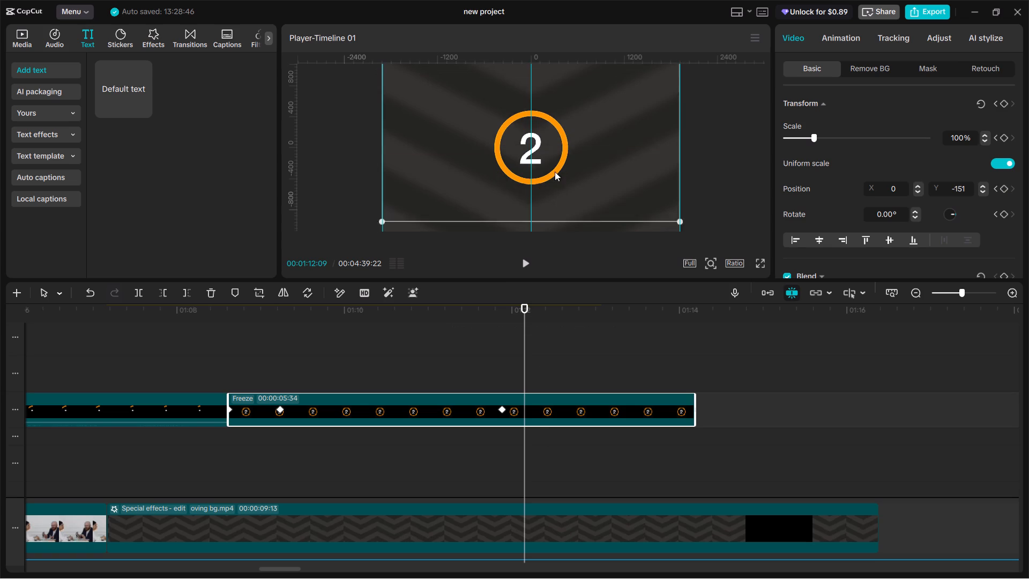
{"action": "left_click_drag", "start_coordinate": [555, 172], "coordinate": [555, 150]}
{"action": "left_click_drag", "start_coordinate": [681, 190], "coordinate": [628, 142]}
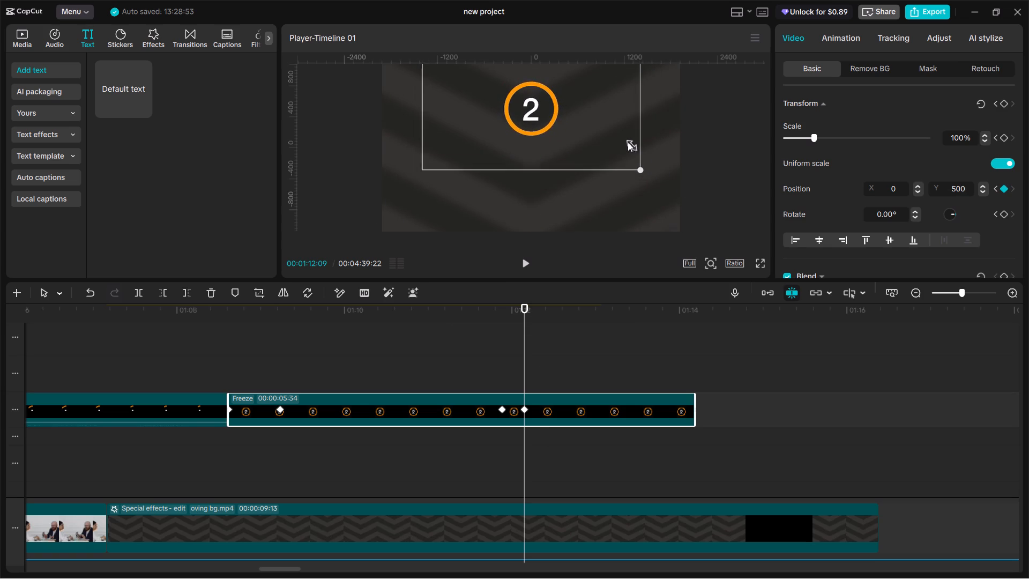
{"action": "left_click_drag", "start_coordinate": [628, 142], "coordinate": [597, 121]}
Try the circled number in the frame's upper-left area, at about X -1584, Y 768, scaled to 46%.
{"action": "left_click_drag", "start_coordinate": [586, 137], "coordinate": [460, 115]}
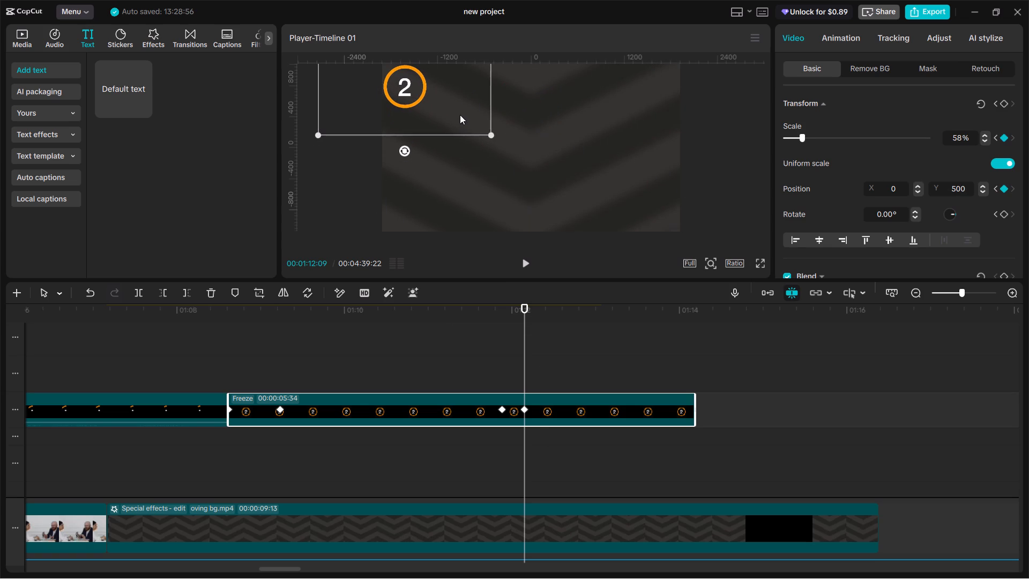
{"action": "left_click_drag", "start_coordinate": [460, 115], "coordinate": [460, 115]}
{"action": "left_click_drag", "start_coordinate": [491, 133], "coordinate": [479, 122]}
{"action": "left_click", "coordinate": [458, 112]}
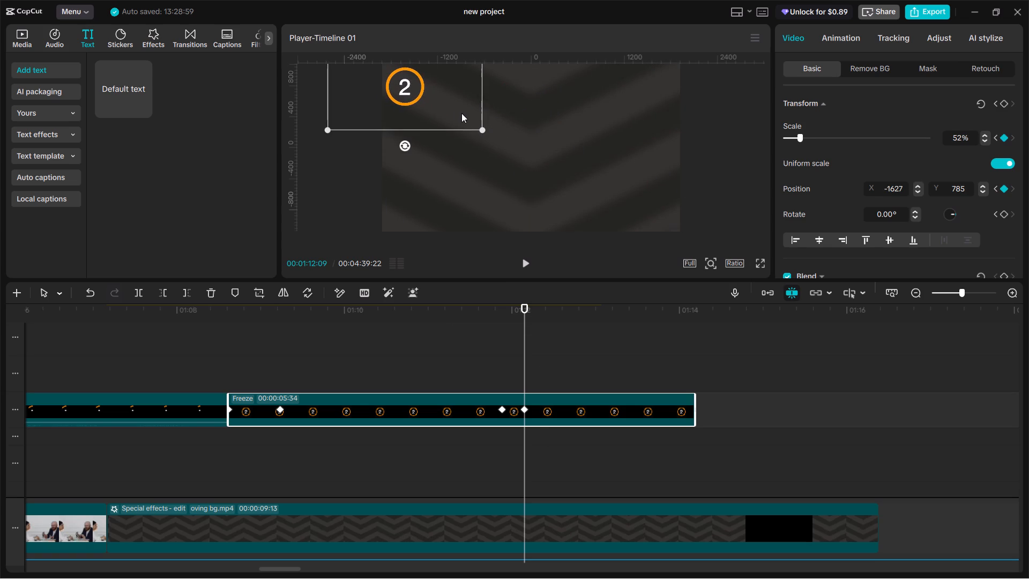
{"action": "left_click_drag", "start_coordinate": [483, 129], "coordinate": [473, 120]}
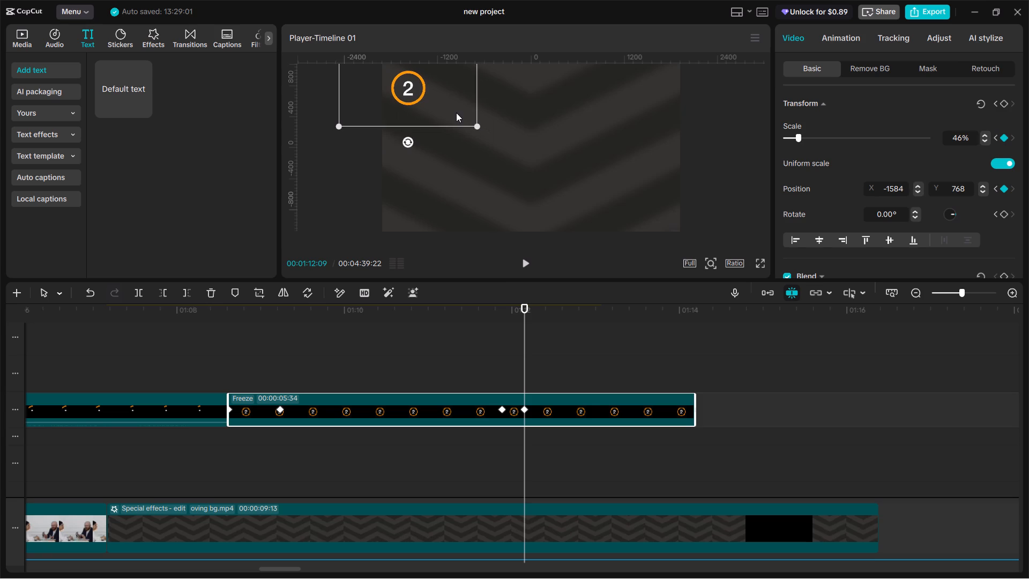
Centre the circled number near the top of the frame at 00:01:12:09, at X 0 and about Y 729, scaled to 56%.
{"action": "left_click_drag", "start_coordinate": [456, 113], "coordinate": [578, 111]}
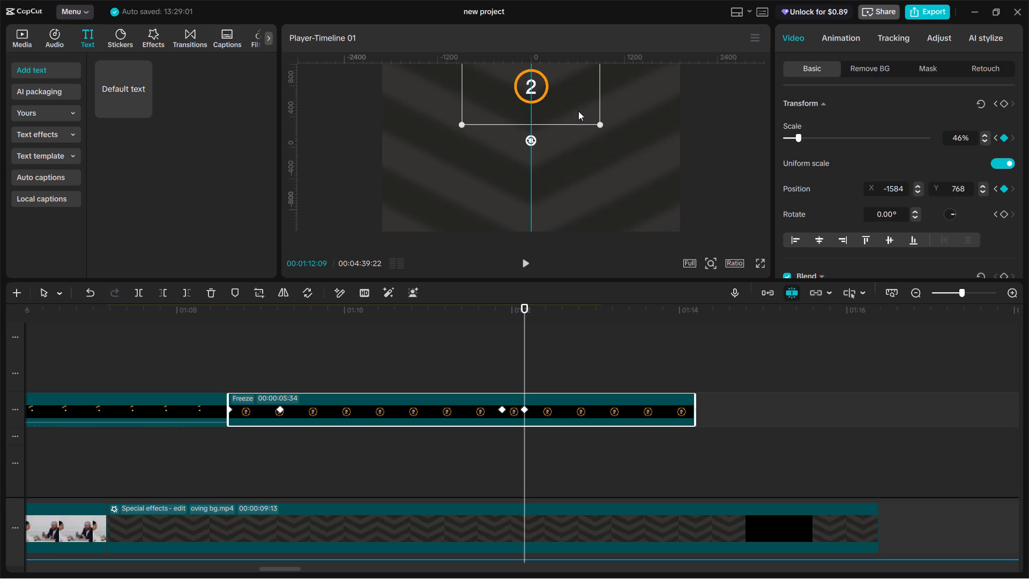
{"action": "left_click_drag", "start_coordinate": [578, 111], "coordinate": [578, 114]}
{"action": "left_click_drag", "start_coordinate": [599, 124], "coordinate": [619, 140]}
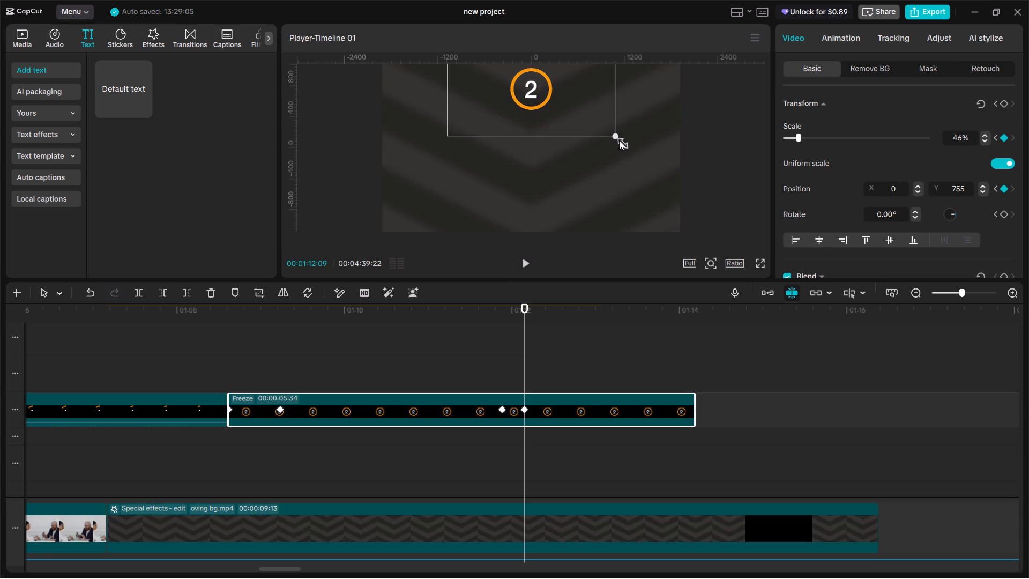
{"action": "left_click_drag", "start_coordinate": [619, 140], "coordinate": [617, 139]}
{"action": "left_click_drag", "start_coordinate": [579, 115], "coordinate": [579, 121]}
{"action": "left_click", "coordinate": [578, 115]}
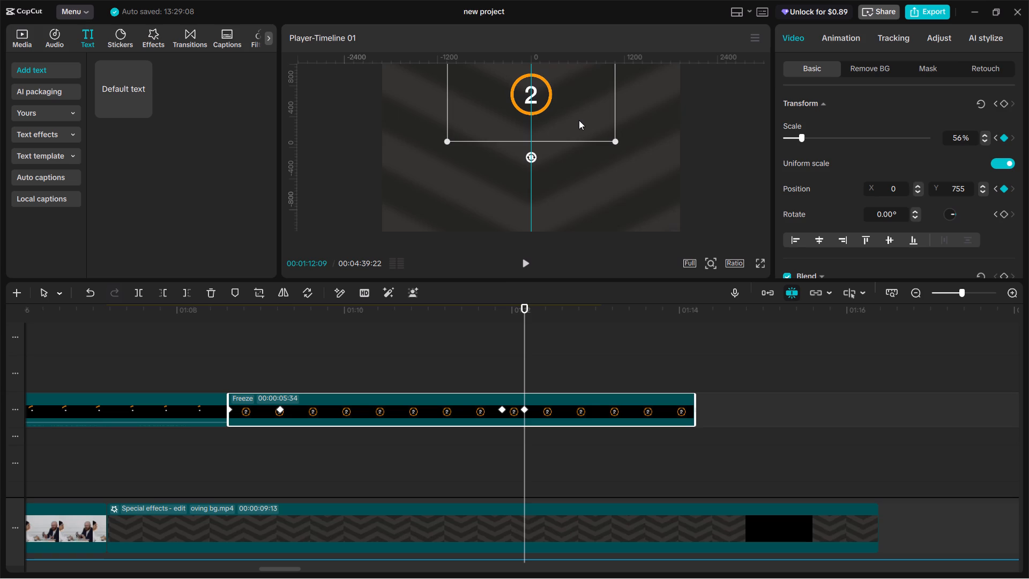
Apply easing to the circled number's end keyframe at 00:01:12:09 and replay the title and number movement.
{"action": "right_click", "coordinate": [524, 410]}
{"action": "left_click", "coordinate": [567, 441]}
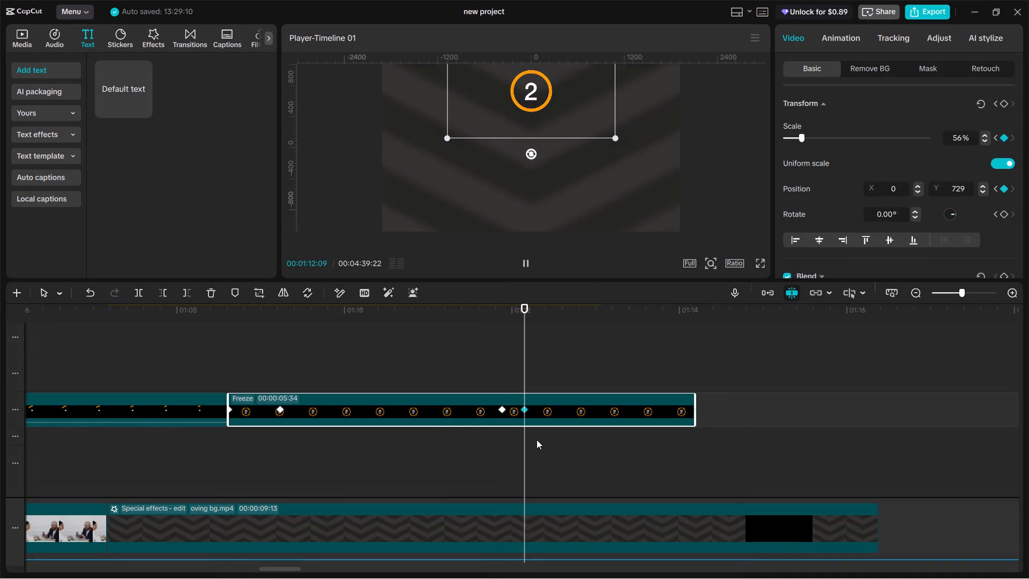
{"action": "left_click", "coordinate": [225, 347]}
{"action": "key", "text": "space"}
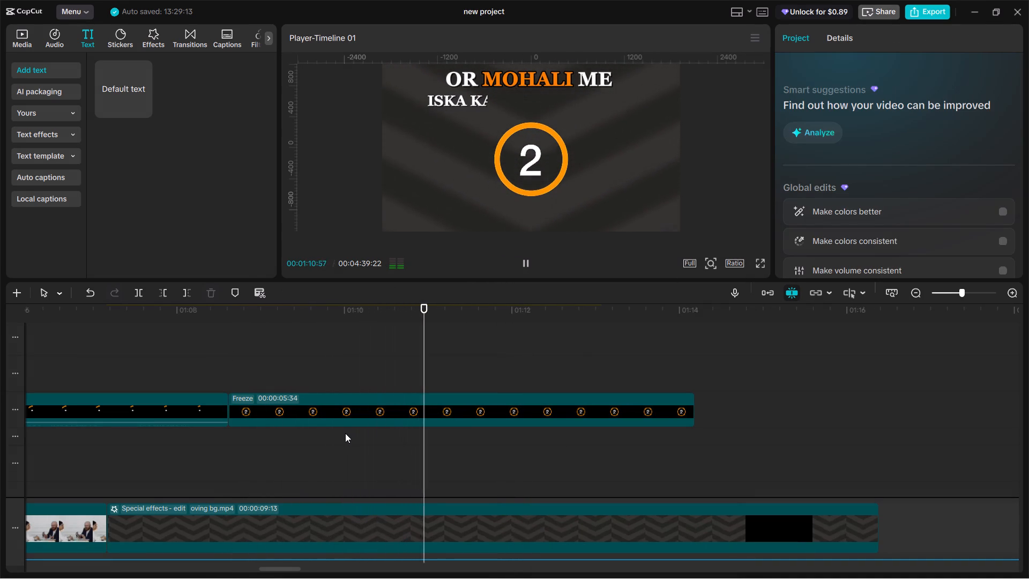
{"action": "key", "text": "space"}
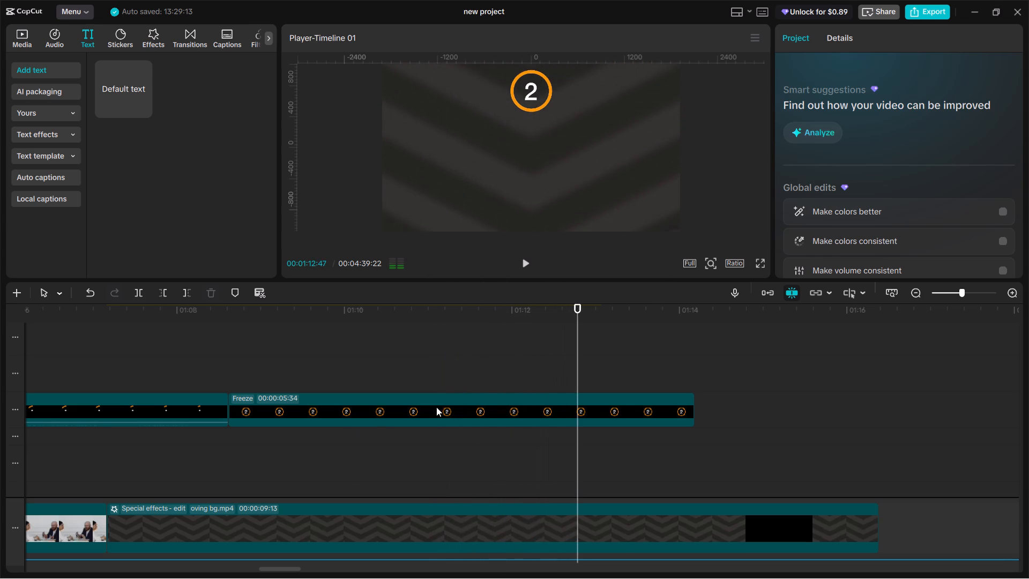
Replay the section around 00:01:12 to check the circled number's move against the voice-over.
{"action": "left_click", "coordinate": [488, 361]}
{"action": "left_click_drag", "start_coordinate": [488, 362], "coordinate": [501, 376]}
{"action": "key", "text": "space"}
{"action": "key", "text": "space"}
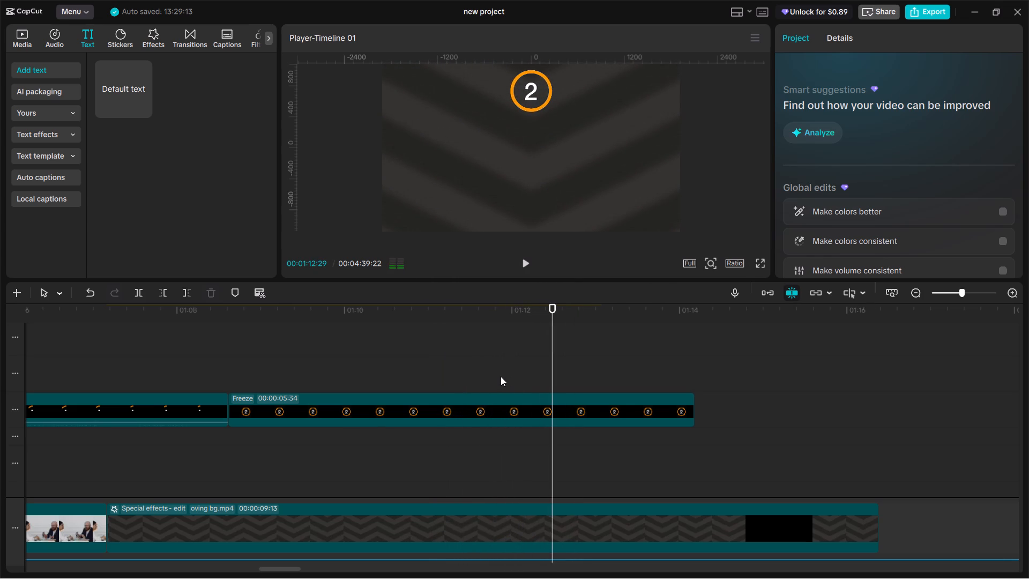
{"action": "key", "text": "space"}
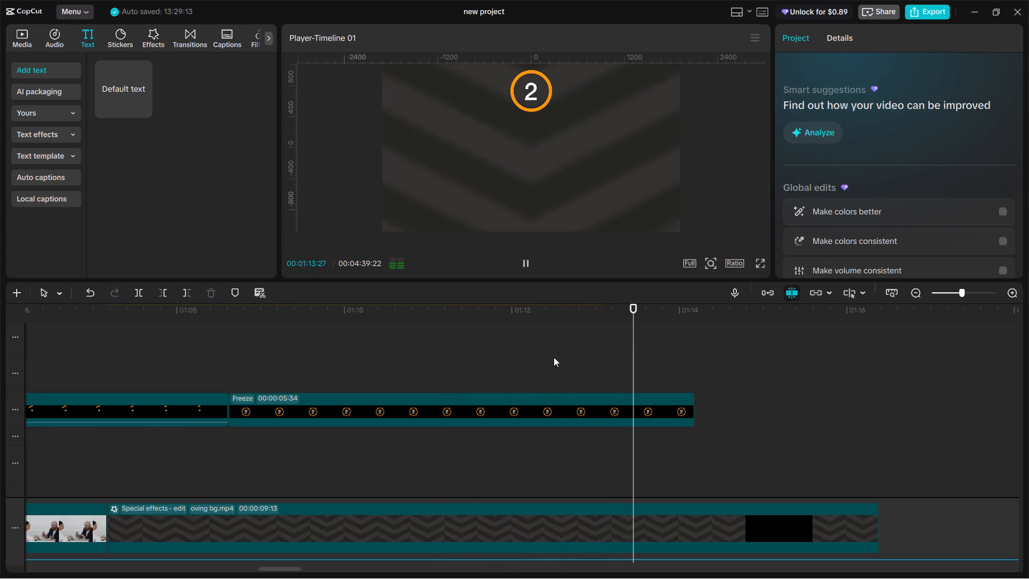
{"action": "left_click", "coordinate": [520, 357]}
{"action": "left_click_drag", "start_coordinate": [522, 361], "coordinate": [477, 367]}
{"action": "key", "text": "space"}
{"action": "key", "text": "space"}
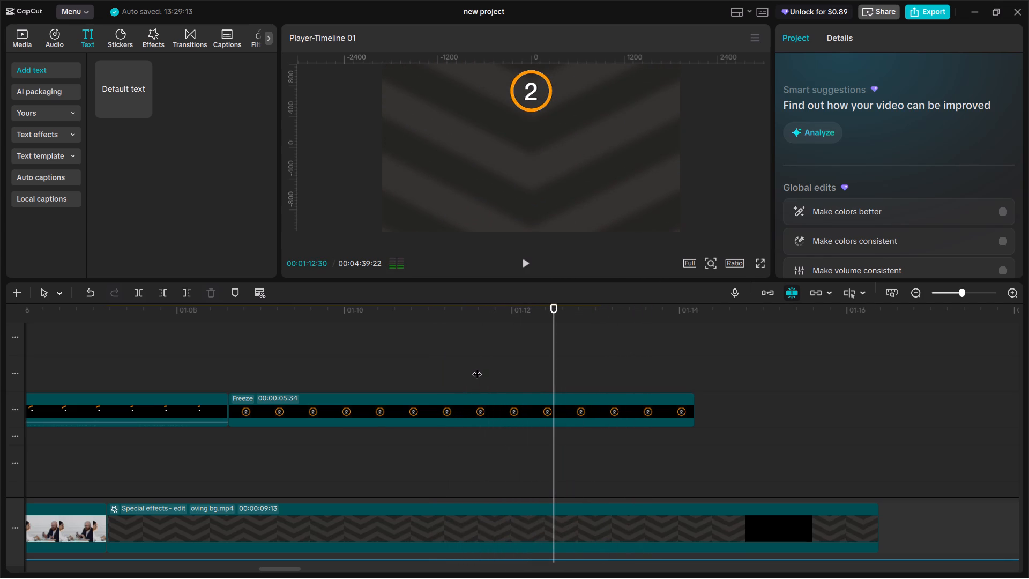
{"action": "scroll", "coordinate": [531, 402], "scroll_direction": "up", "scroll_amount": 8}
{"action": "scroll", "coordinate": [531, 402], "scroll_direction": "down", "scroll_amount": 8}
Add a default text clip starting at the circled number's 00:01:11:53 keyframe.
{"action": "left_click", "coordinate": [498, 372]}
{"action": "left_click", "coordinate": [506, 410]}
{"action": "left_click", "coordinate": [503, 409]}
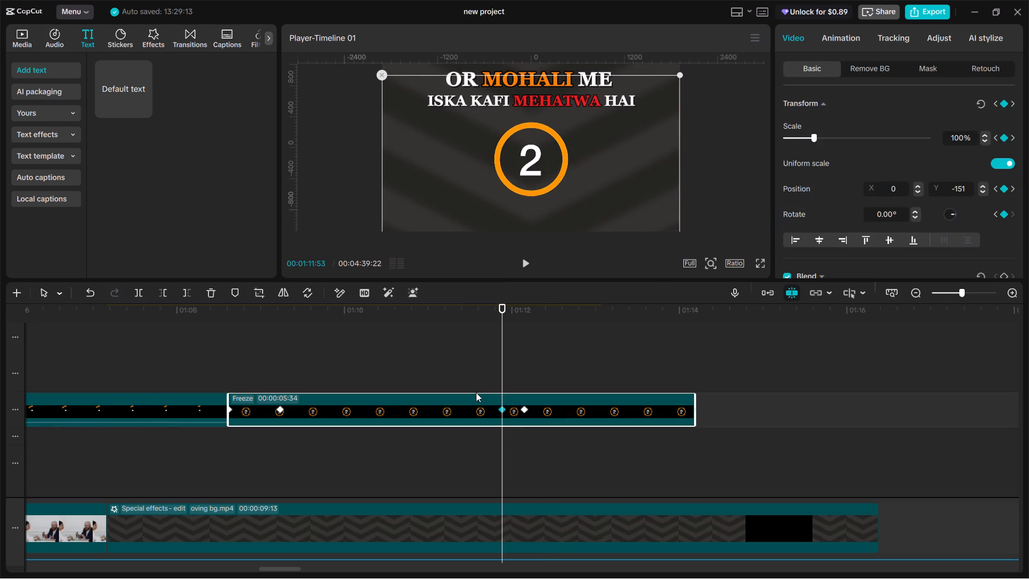
{"action": "left_click", "coordinate": [137, 109]}
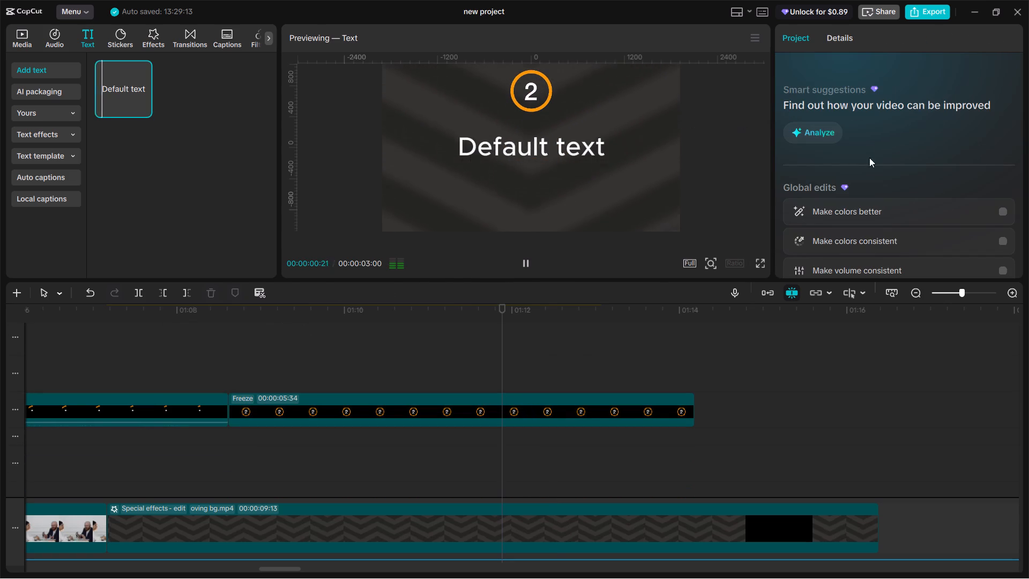
{"action": "left_click", "coordinate": [445, 368]}
{"action": "left_click", "coordinate": [458, 410]}
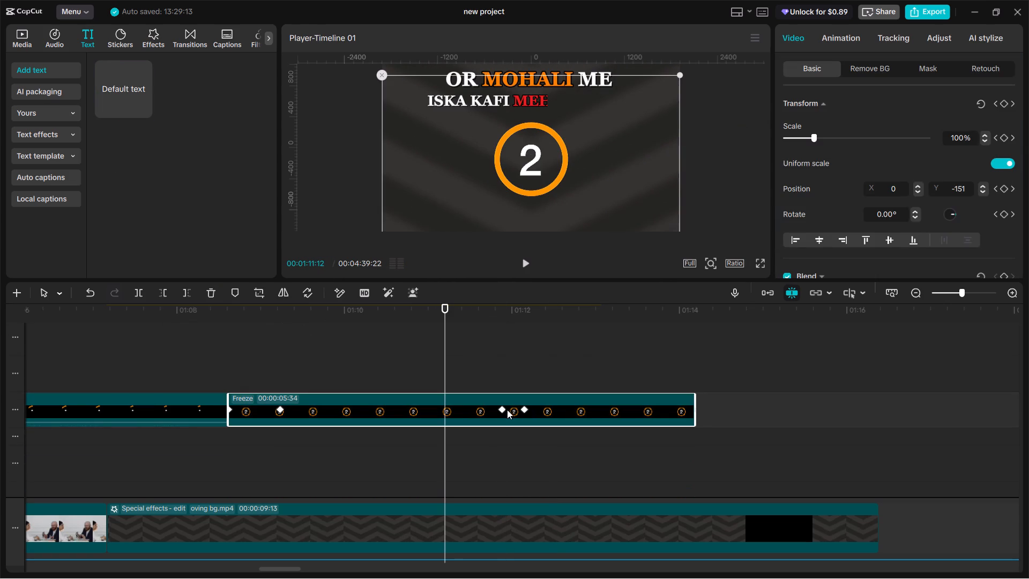
{"action": "left_click", "coordinate": [502, 409]}
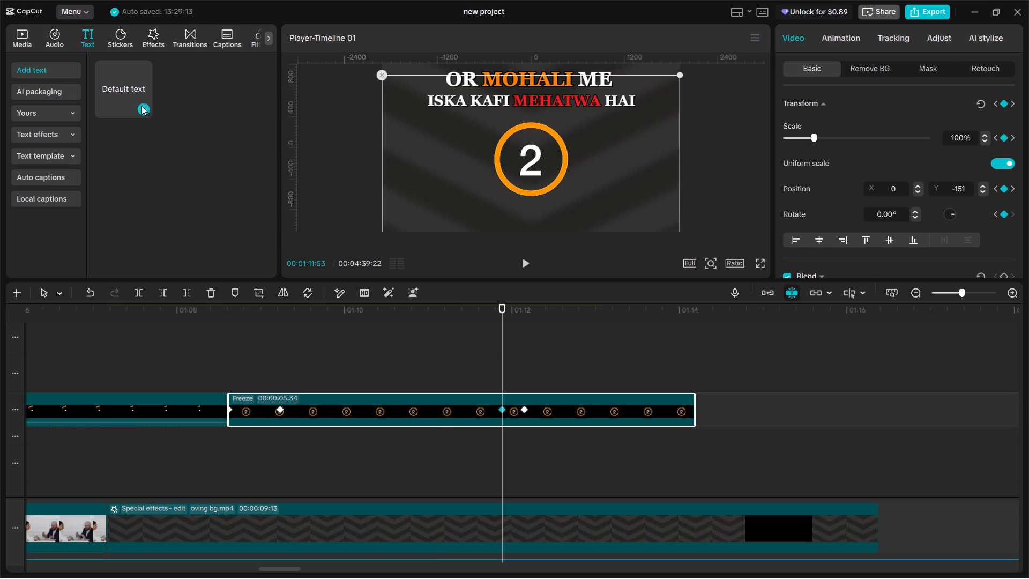
{"action": "left_click", "coordinate": [145, 109]}
Replace the default text with PARKING on the first line and BURM on the second.
{"action": "left_click", "coordinate": [857, 99]}
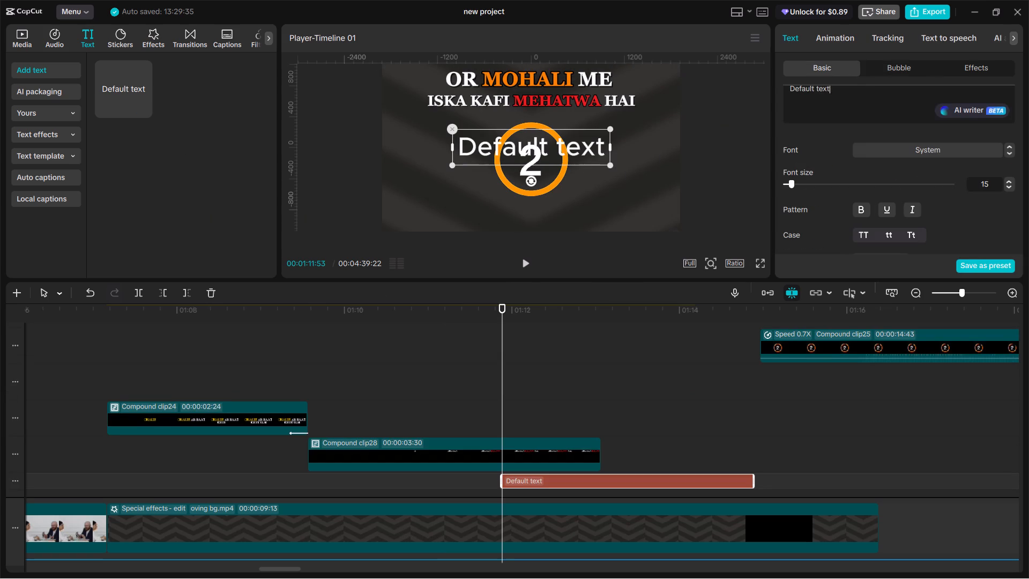
{"action": "key", "text": "ctrl+a"}
{"action": "type", "text": "PARL"}
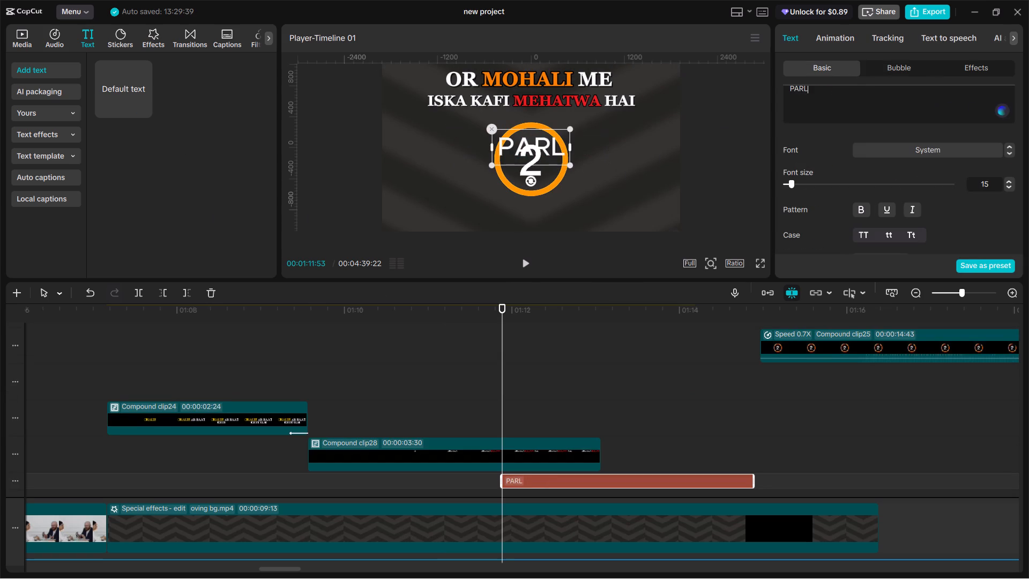
{"action": "key", "text": "BackSpace"}
{"action": "type", "text": "KING"}
{"action": "key", "text": "space"}
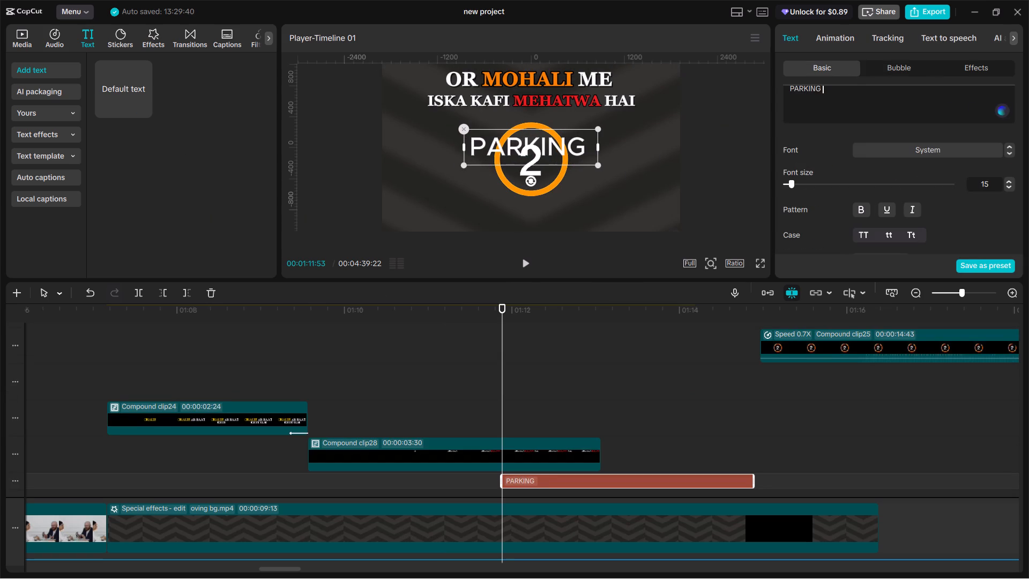
{"action": "key", "text": "BackSpace"}
{"action": "key", "text": "BackSpace"}
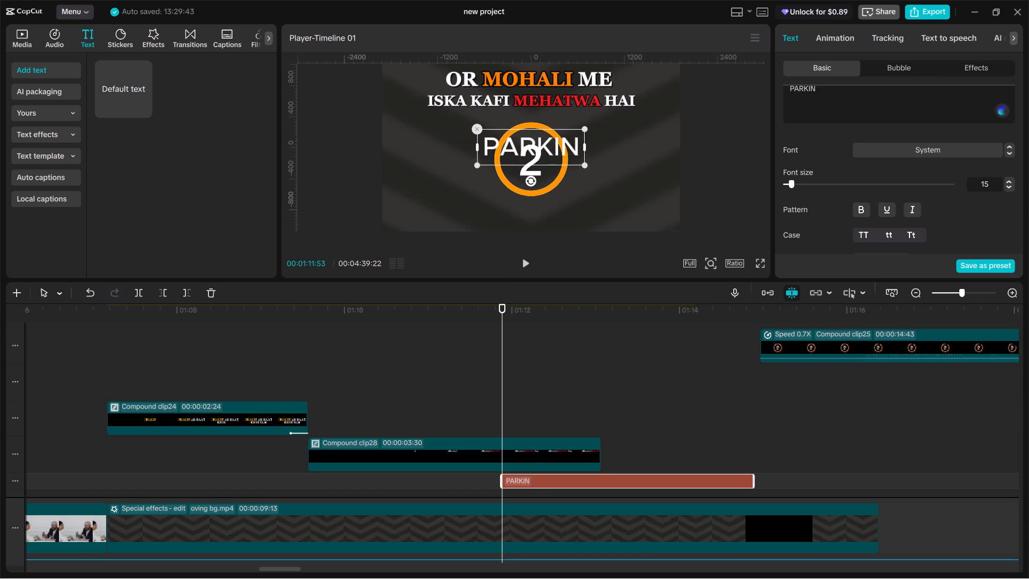
{"action": "key", "text": "BackSpace"}
{"action": "key", "text": "BackSpace"}
{"action": "key", "text": "BackSpace"}
{"action": "type", "text": "KIMNG"}
{"action": "key", "text": "BackSpace"}
{"action": "key", "text": "BackSpace"}
{"action": "key", "text": "BackSpace"}
{"action": "key", "text": "ctrl+a"}
{"action": "key", "text": "bracketleft"}
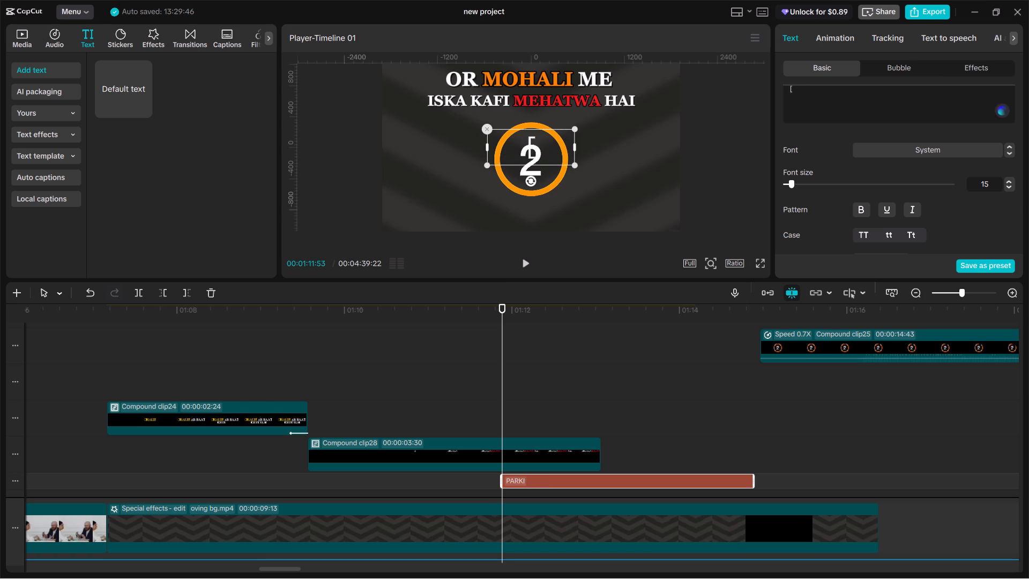
{"action": "key", "text": "BackSpace"}
{"action": "type", "text": "PARKING"}
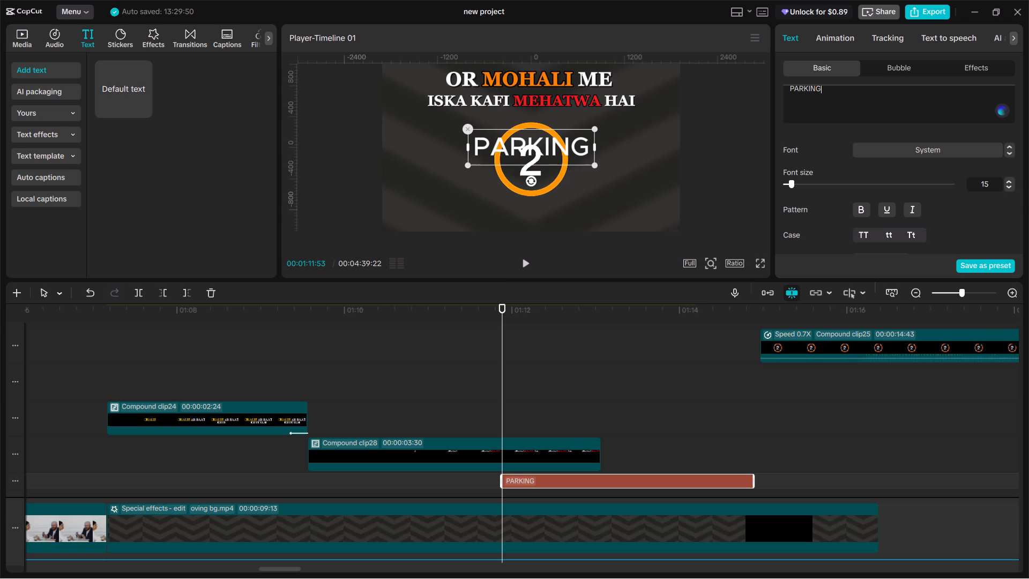
{"action": "key", "text": "Return"}
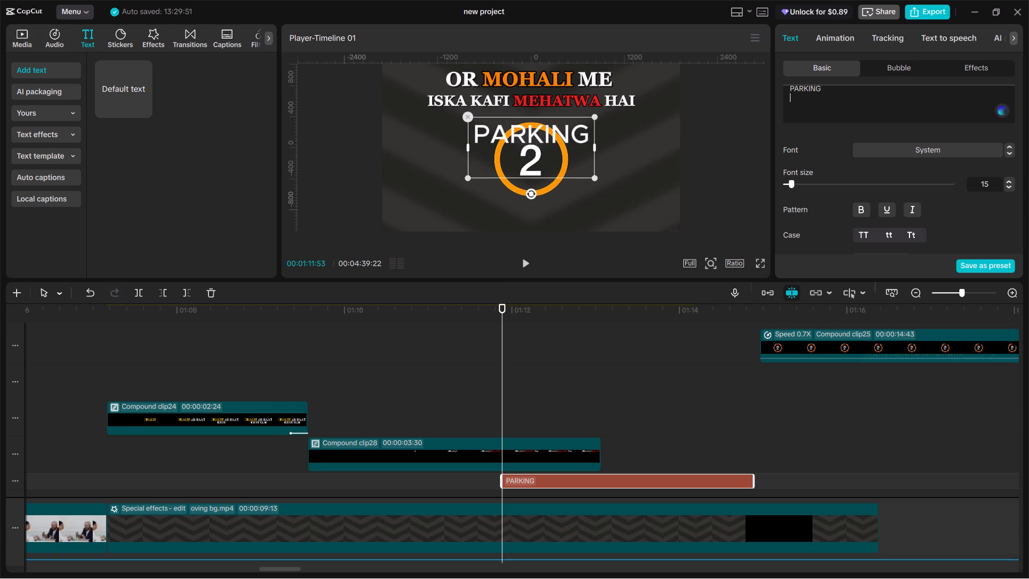
{"action": "type", "text": "BURM"}
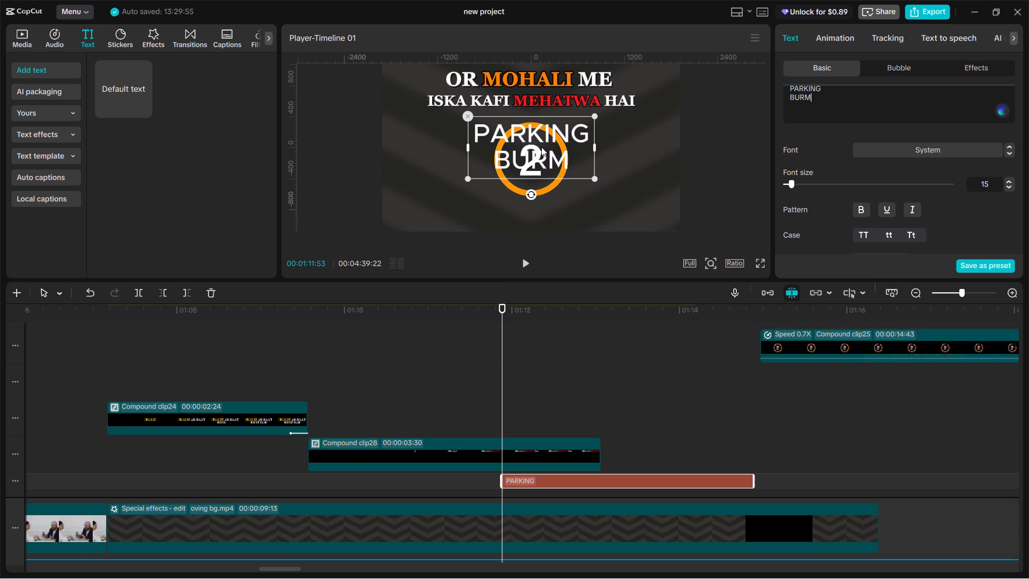
Move the PARKING BURM text slightly lower, keeping it centred horizontally, and preview it up to 00:01:12:28.
{"action": "left_click_drag", "start_coordinate": [541, 147], "coordinate": [542, 164]}
{"action": "left_click_drag", "start_coordinate": [542, 164], "coordinate": [541, 164]}
{"action": "left_click_drag", "start_coordinate": [539, 149], "coordinate": [537, 140]}
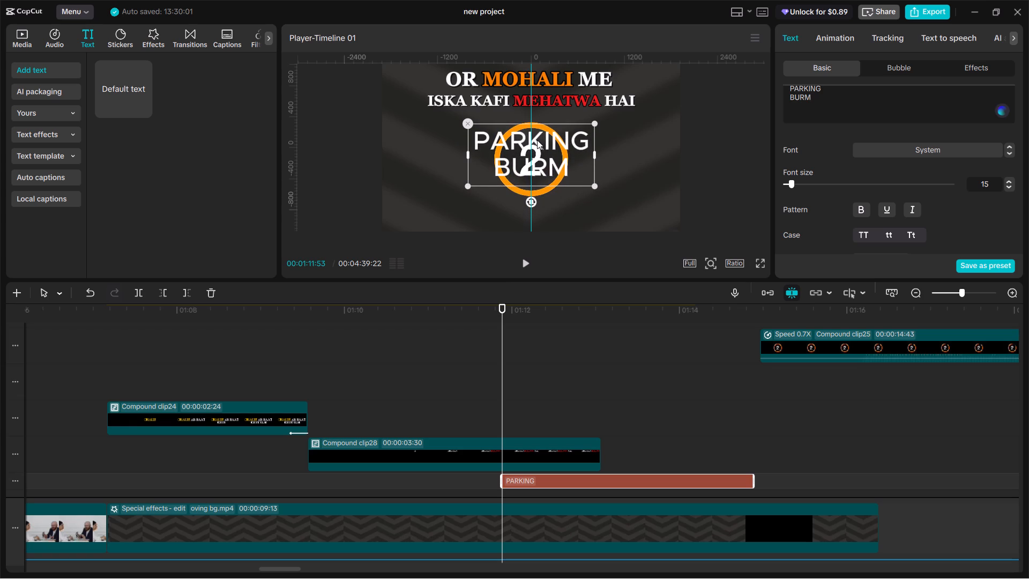
{"action": "left_click_drag", "start_coordinate": [537, 140], "coordinate": [537, 140]}
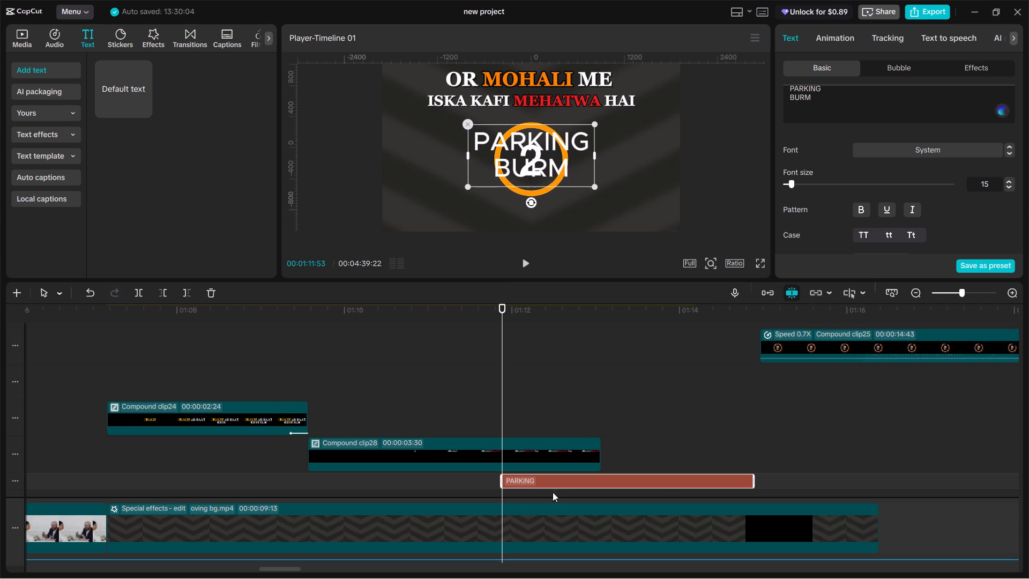
{"action": "key", "text": "space"}
{"action": "key", "text": "space"}
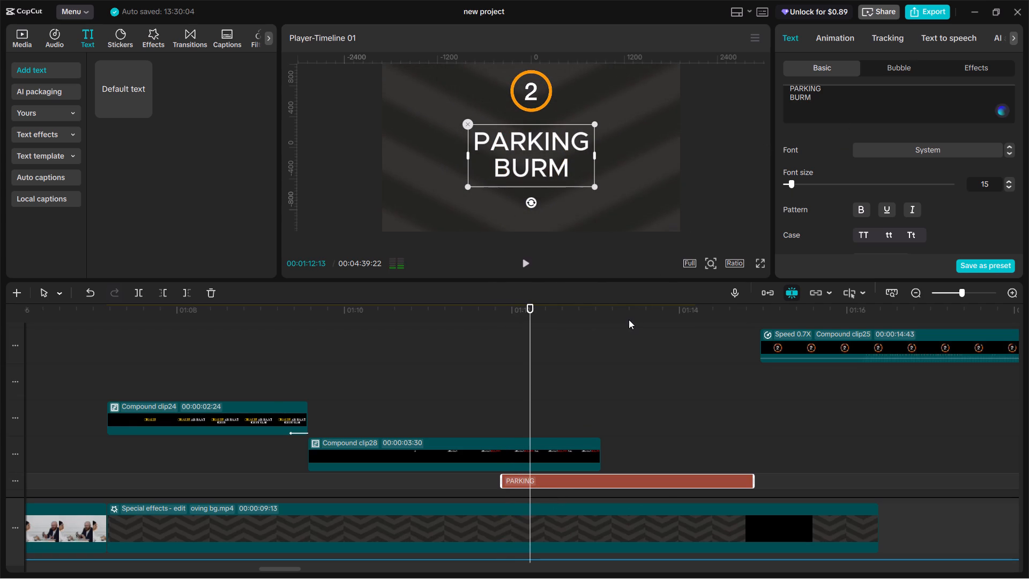
{"action": "key", "text": "space"}
{"action": "key", "text": "space"}
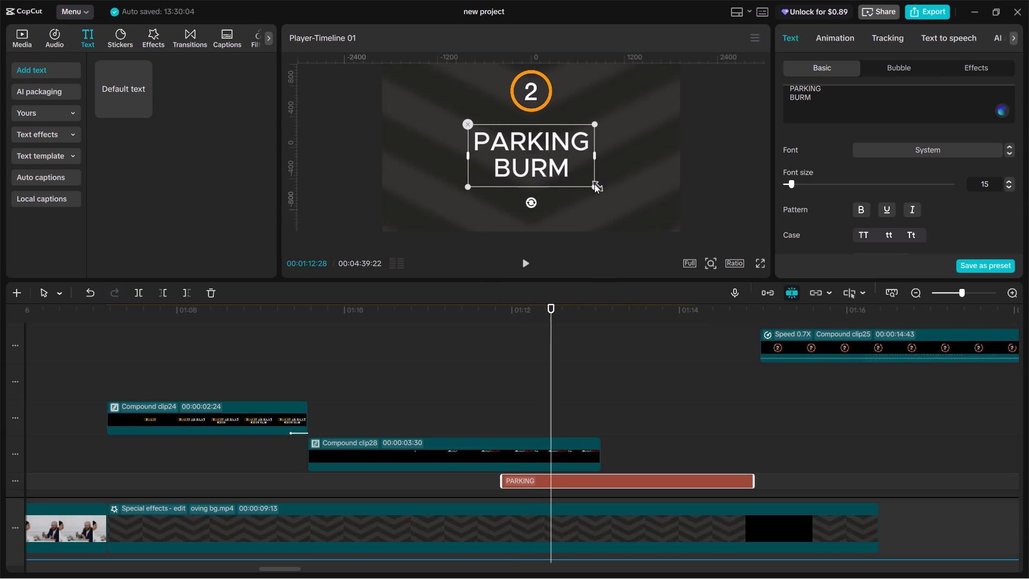
Change the PARKING BURM text's font to serif.
{"action": "left_click", "coordinate": [929, 145]}
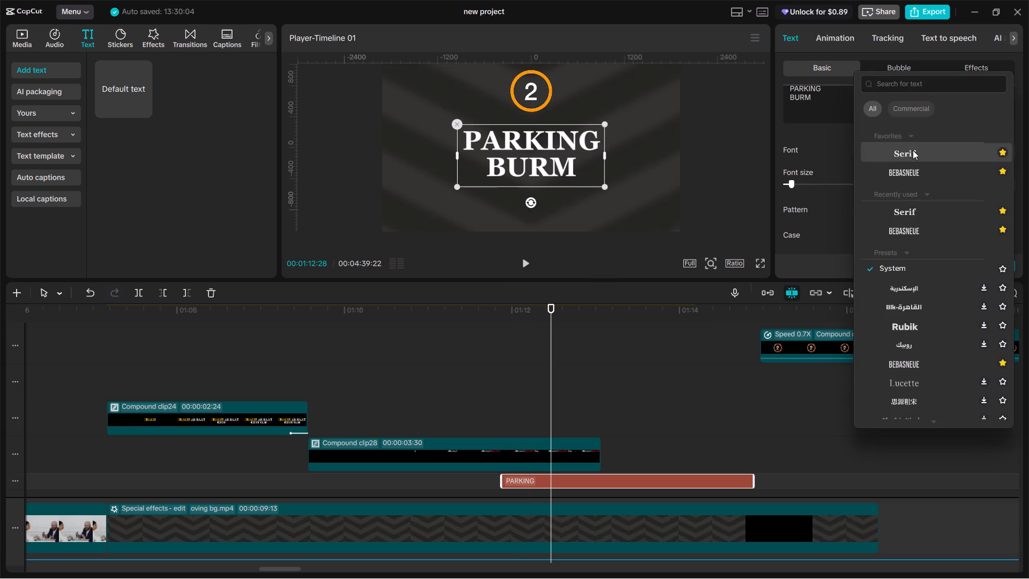
{"action": "left_click", "coordinate": [913, 150]}
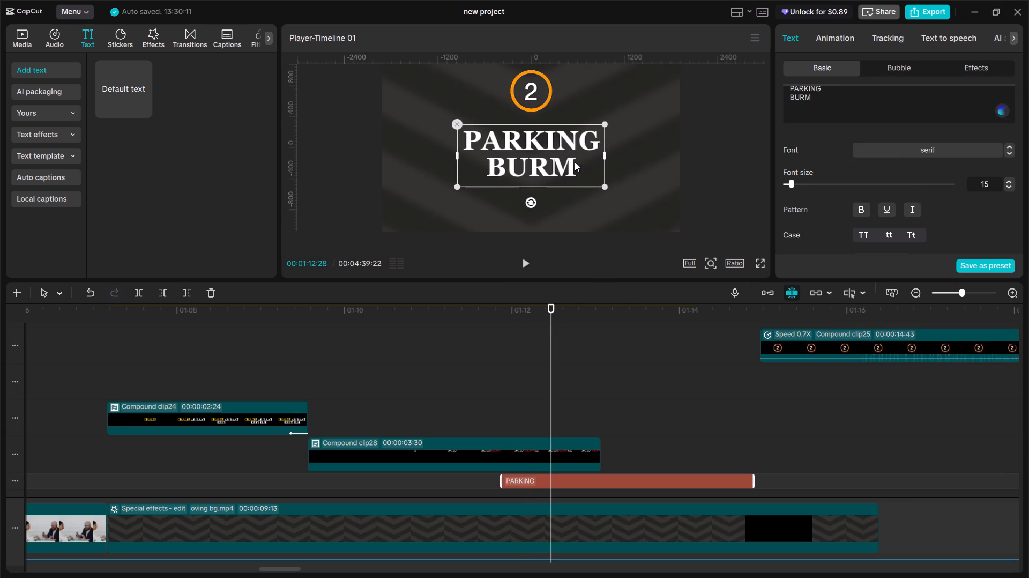
Widen the PARKING BURM text box, enlarge the text slightly to about 106%, and move it slightly higher while keeping it centred horizontally.
{"action": "left_click", "coordinate": [601, 185]}
{"action": "left_click_drag", "start_coordinate": [602, 154], "coordinate": [612, 155]}
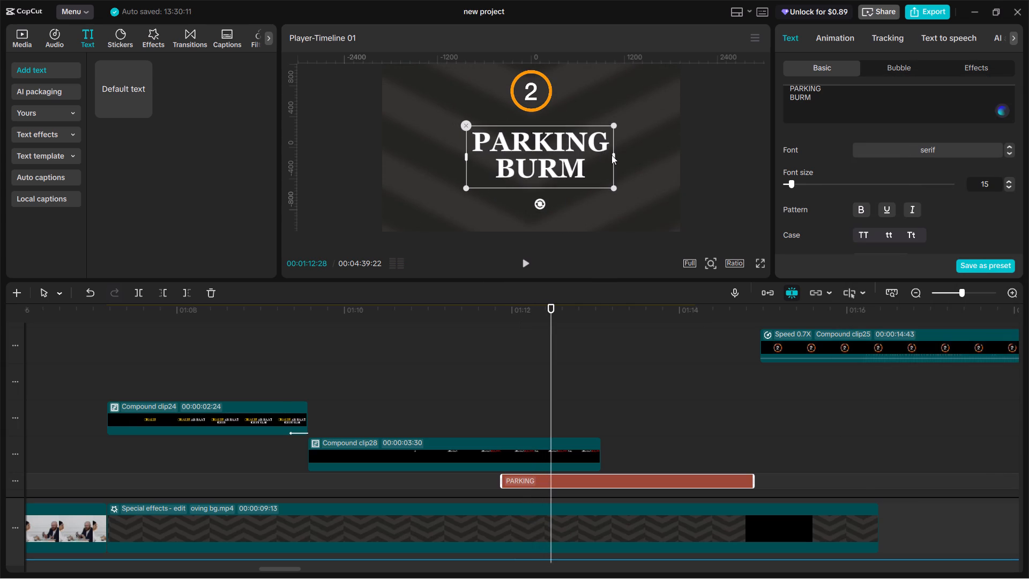
{"action": "left_click_drag", "start_coordinate": [612, 155], "coordinate": [613, 155]}
{"action": "left_click_drag", "start_coordinate": [616, 155], "coordinate": [665, 156]}
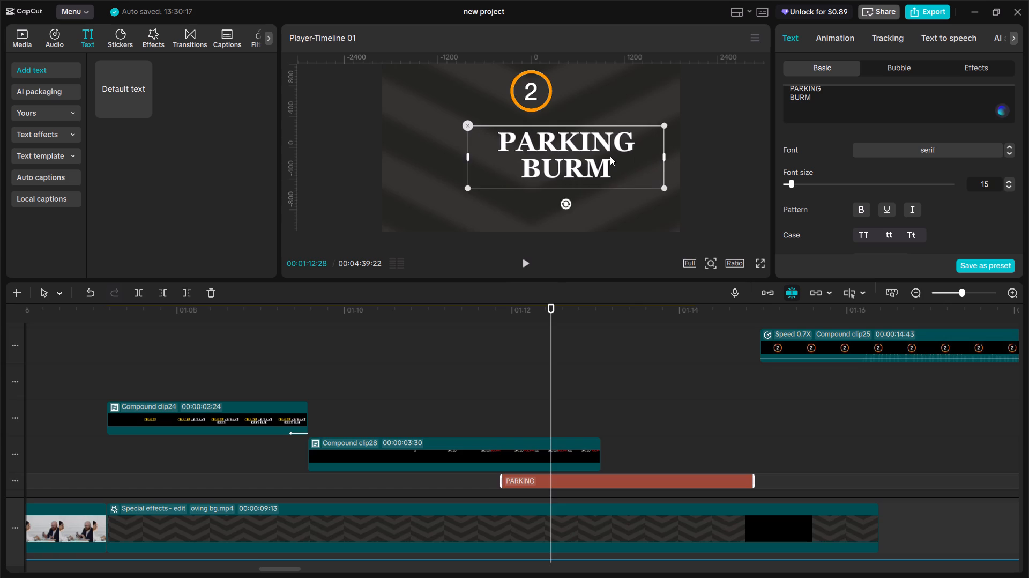
{"action": "left_click_drag", "start_coordinate": [610, 156], "coordinate": [578, 155]}
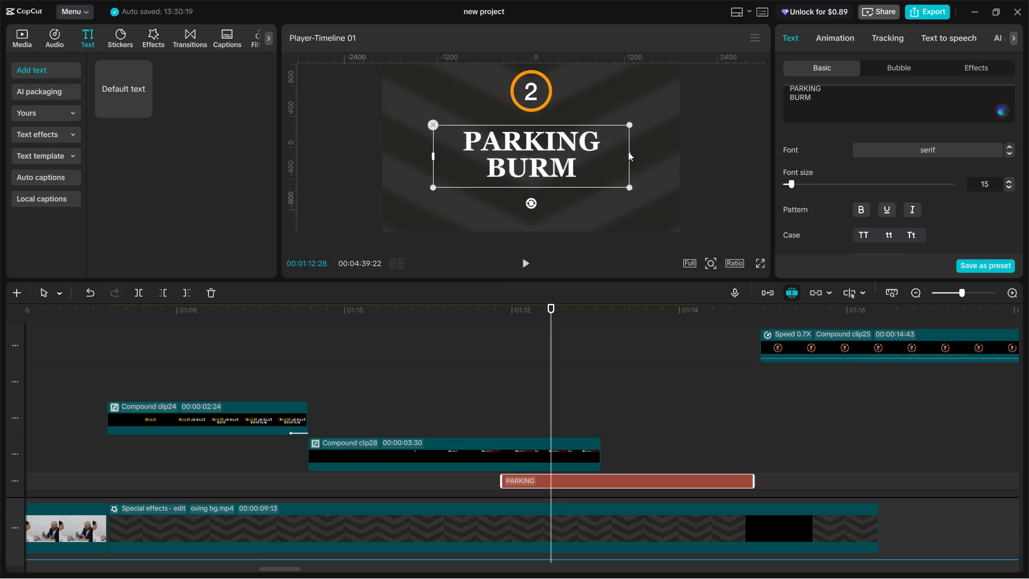
{"action": "left_click_drag", "start_coordinate": [630, 153], "coordinate": [659, 156]}
{"action": "left_click_drag", "start_coordinate": [603, 157], "coordinate": [588, 157]}
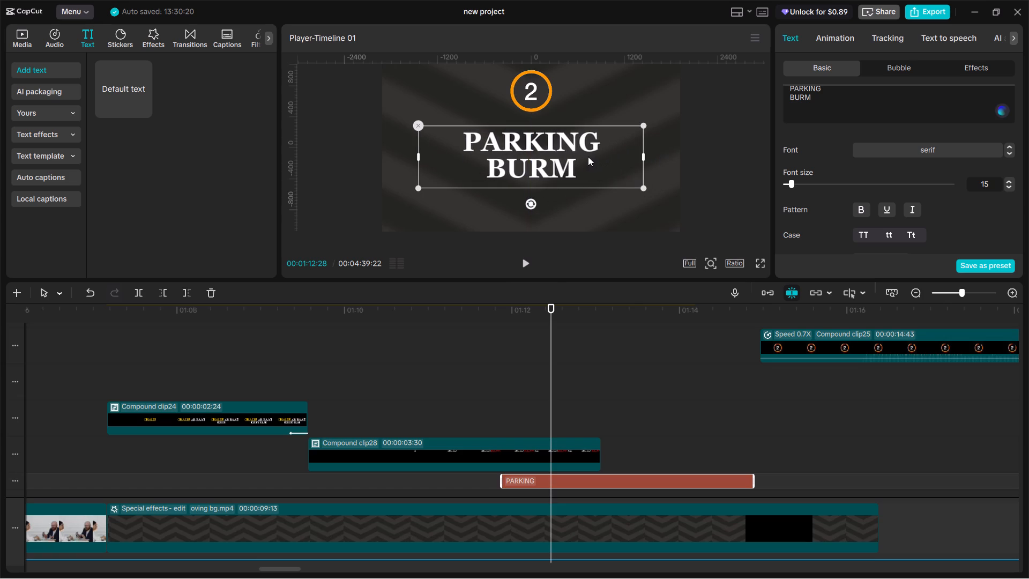
{"action": "left_click_drag", "start_coordinate": [643, 187], "coordinate": [647, 198]}
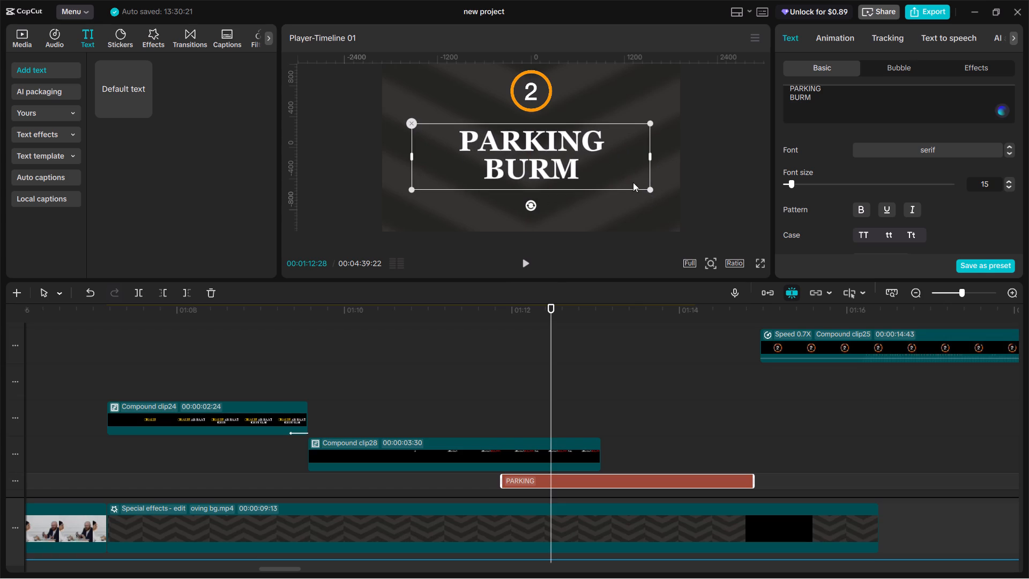
{"action": "left_click", "coordinate": [614, 166]}
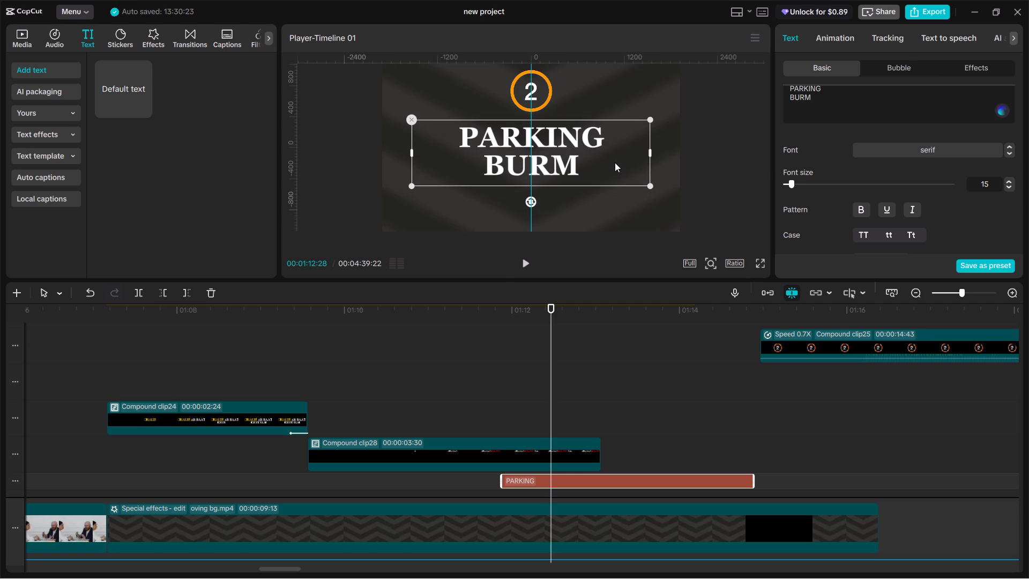
Apply the yellow preset style with black outline to the word BURM only.
{"action": "left_click_drag", "start_coordinate": [817, 100], "coordinate": [784, 100]}
{"action": "scroll", "coordinate": [934, 178], "scroll_direction": "down", "scroll_amount": 3}
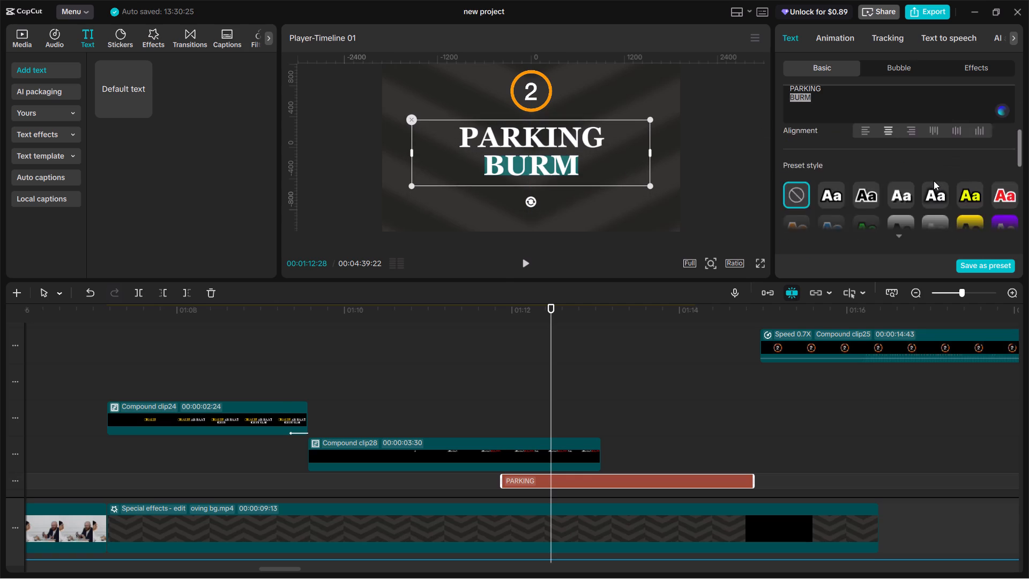
{"action": "scroll", "coordinate": [934, 181], "scroll_direction": "up", "scroll_amount": 3}
{"action": "scroll", "coordinate": [934, 183], "scroll_direction": "down", "scroll_amount": 3}
{"action": "left_click", "coordinate": [961, 200]}
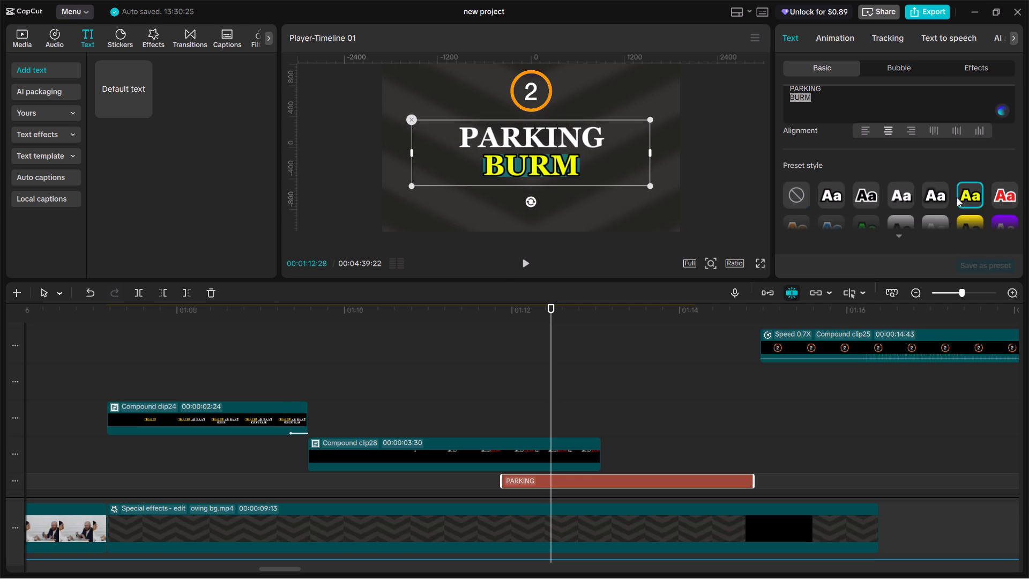
Apply the white preset style with a dark shadow to the word PARKING only.
{"action": "scroll", "coordinate": [863, 175], "scroll_direction": "up", "scroll_amount": 1}
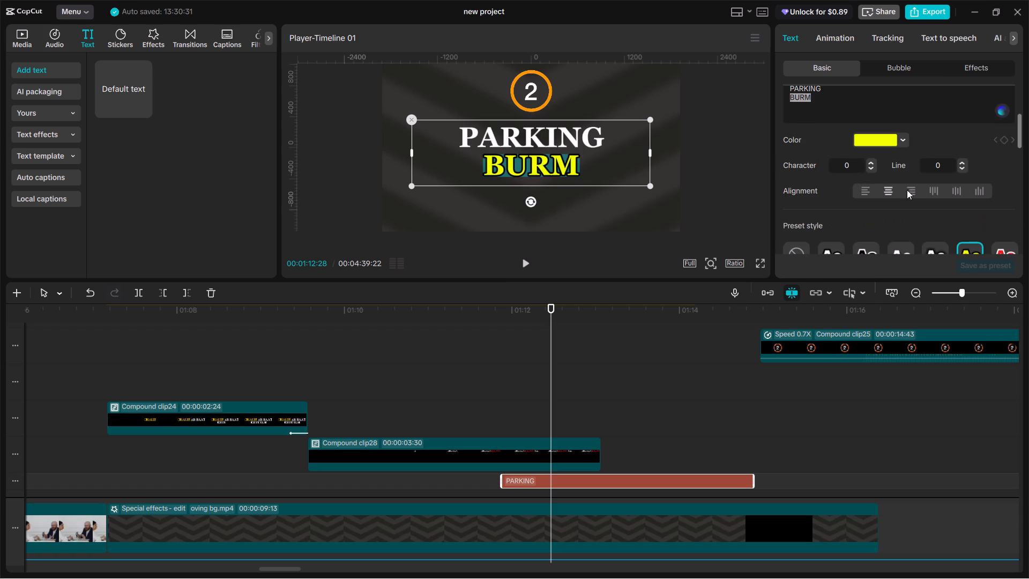
{"action": "scroll", "coordinate": [907, 190], "scroll_direction": "up", "scroll_amount": 1}
{"action": "scroll", "coordinate": [907, 190], "scroll_direction": "down", "scroll_amount": 2}
{"action": "left_click_drag", "start_coordinate": [837, 87], "coordinate": [826, 89]}
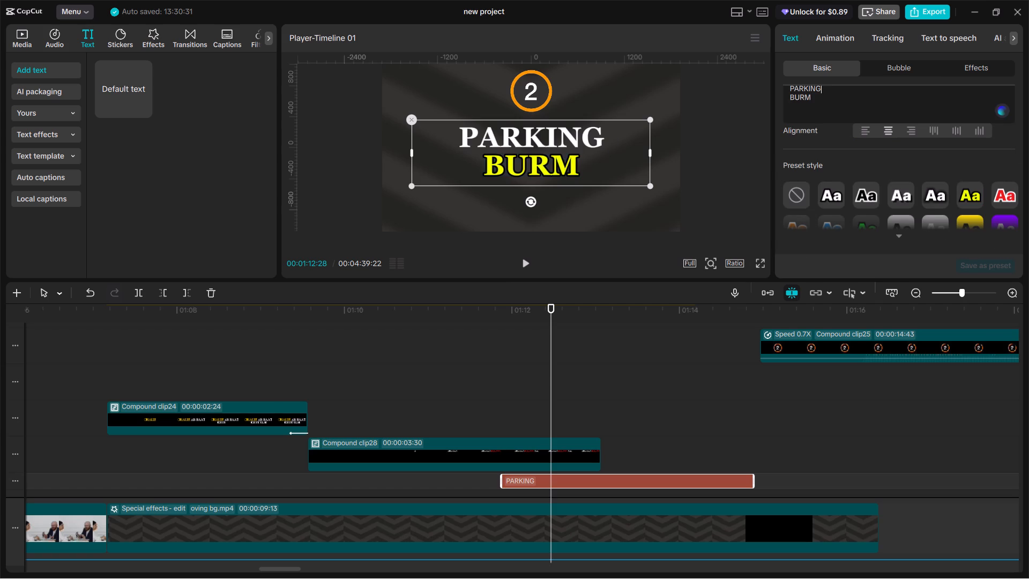
{"action": "left_click_drag", "start_coordinate": [826, 89], "coordinate": [787, 91]}
{"action": "left_click", "coordinate": [897, 195]}
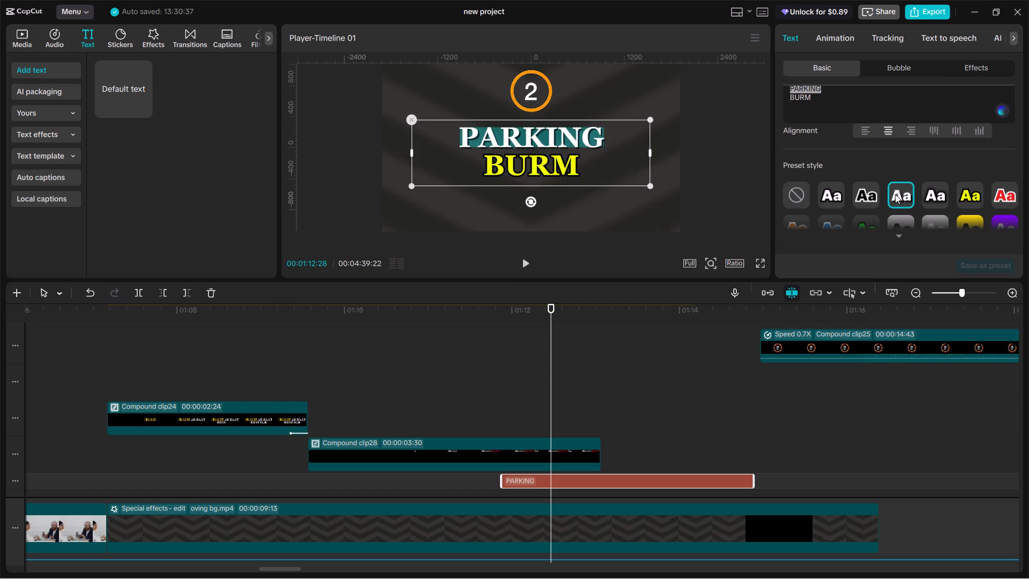
{"action": "left_click", "coordinate": [876, 106]}
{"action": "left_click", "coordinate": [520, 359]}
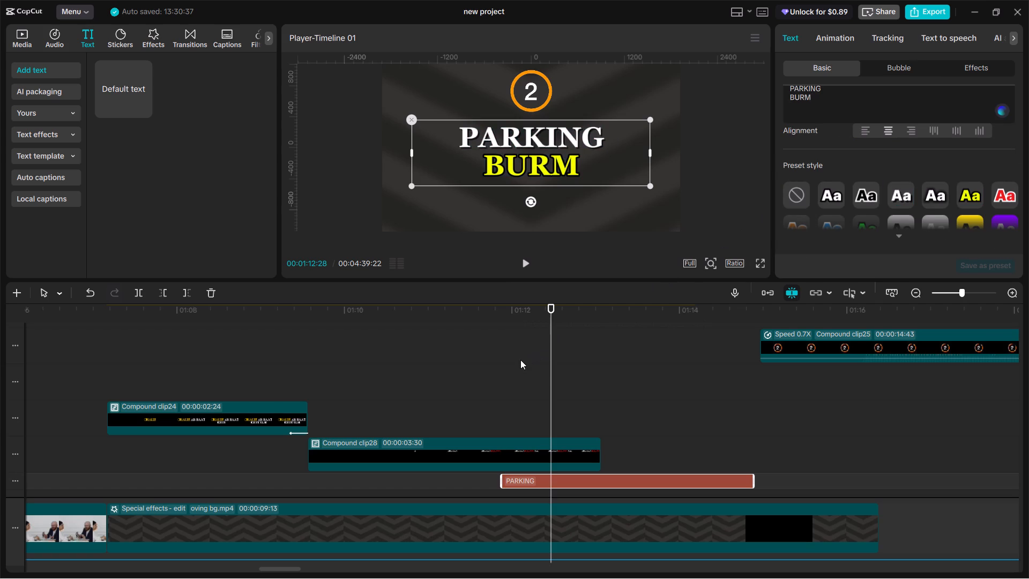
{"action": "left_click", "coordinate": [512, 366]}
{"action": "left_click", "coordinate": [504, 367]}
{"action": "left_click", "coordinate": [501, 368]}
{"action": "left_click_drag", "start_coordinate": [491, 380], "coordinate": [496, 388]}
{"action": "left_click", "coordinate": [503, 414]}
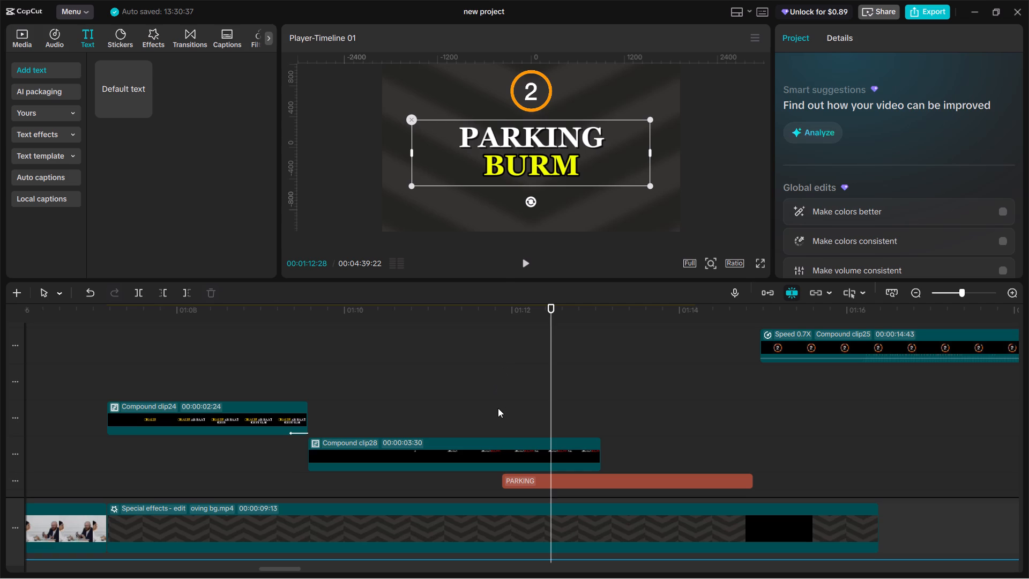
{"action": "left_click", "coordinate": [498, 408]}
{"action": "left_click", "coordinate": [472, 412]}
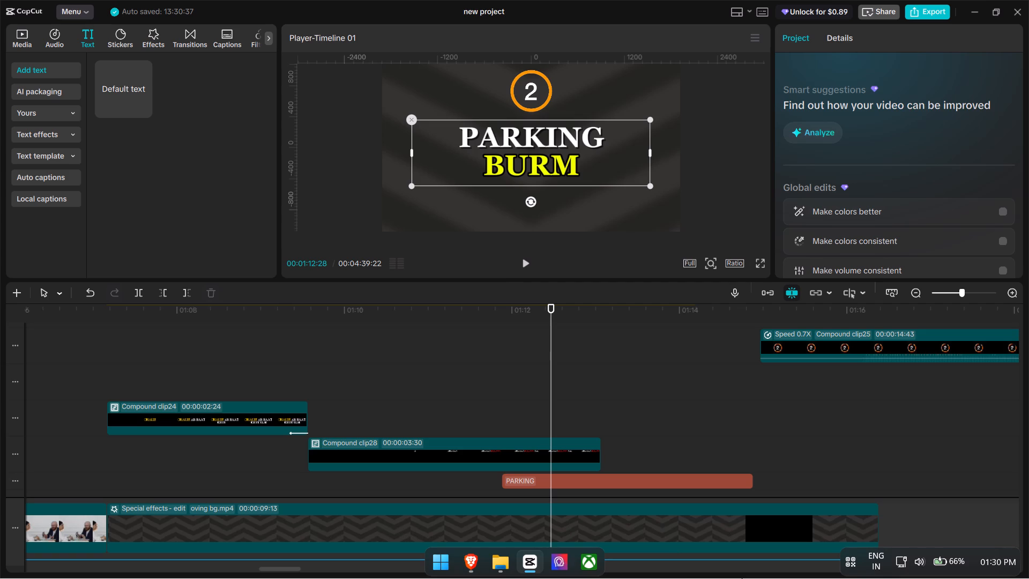
Replay from about 00:01:11 to 00:01:12:09 to check the PARKING BURM text's appearance against the circled number's move.
{"action": "left_click", "coordinate": [523, 394]}
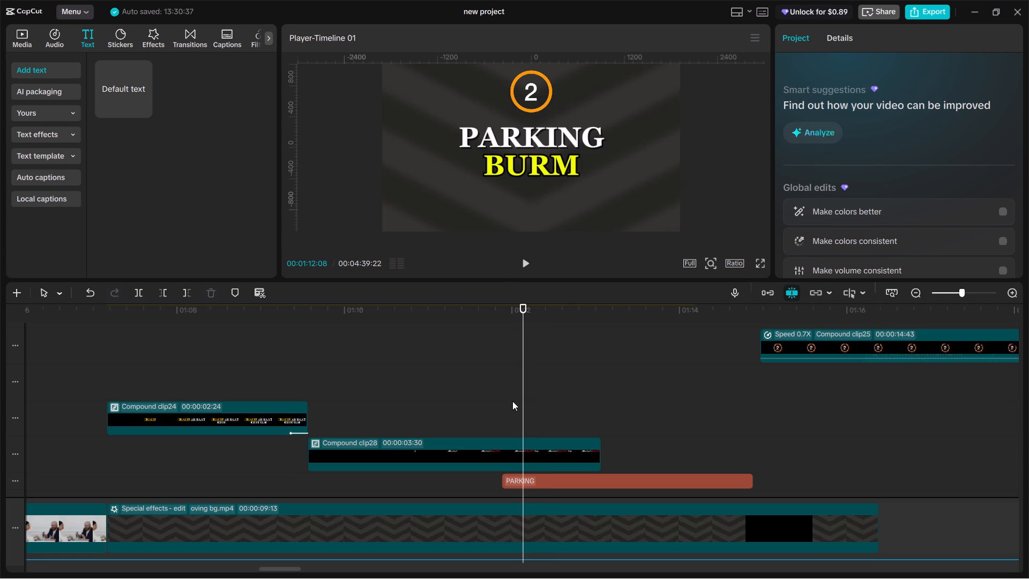
{"action": "left_click", "coordinate": [508, 397]}
{"action": "left_click_drag", "start_coordinate": [508, 397], "coordinate": [507, 397]}
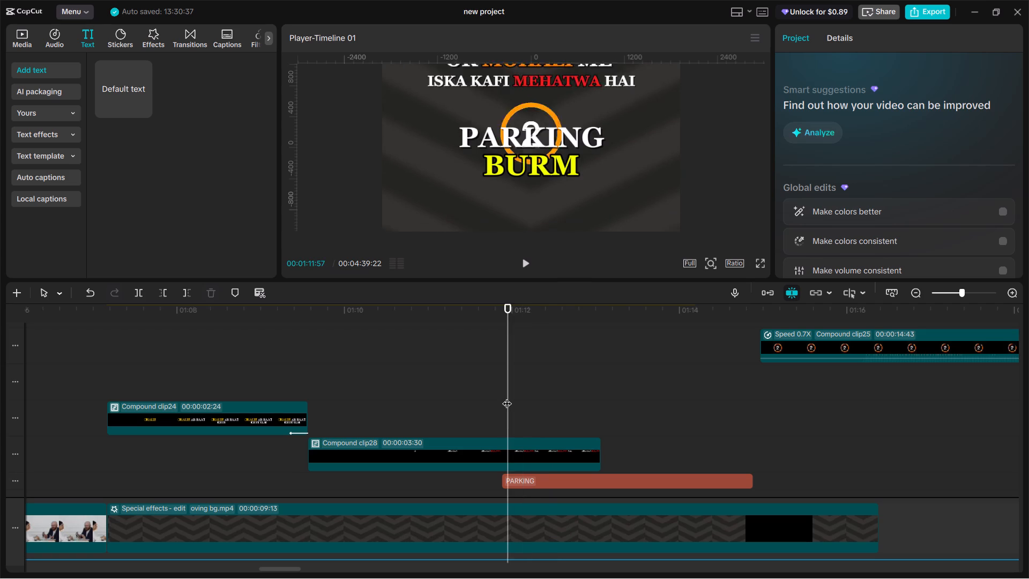
{"action": "left_click_drag", "start_coordinate": [507, 397], "coordinate": [501, 397]}
{"action": "key", "text": "space"}
{"action": "left_click", "coordinate": [422, 391]}
{"action": "key", "text": "space"}
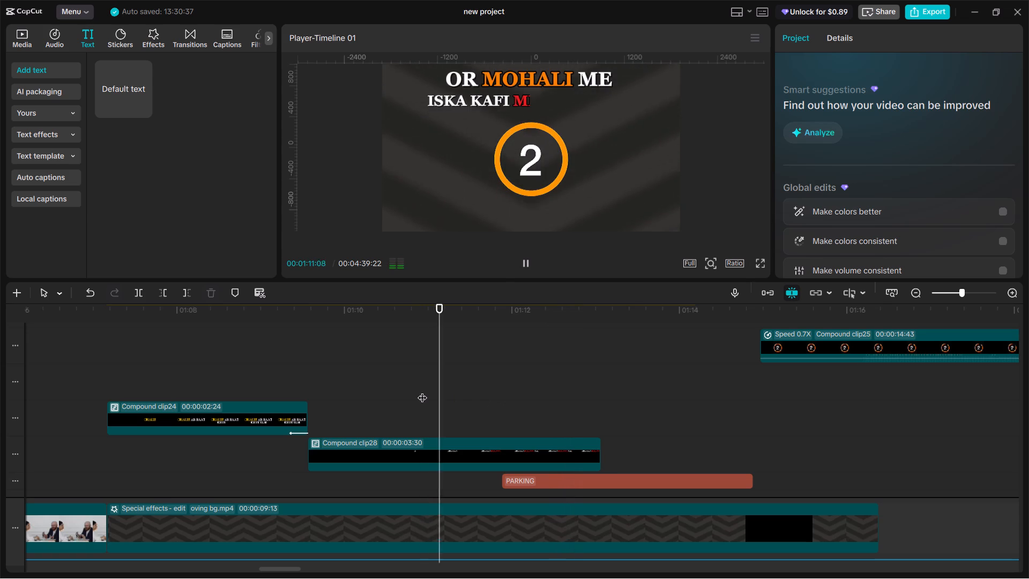
{"action": "key", "text": "space"}
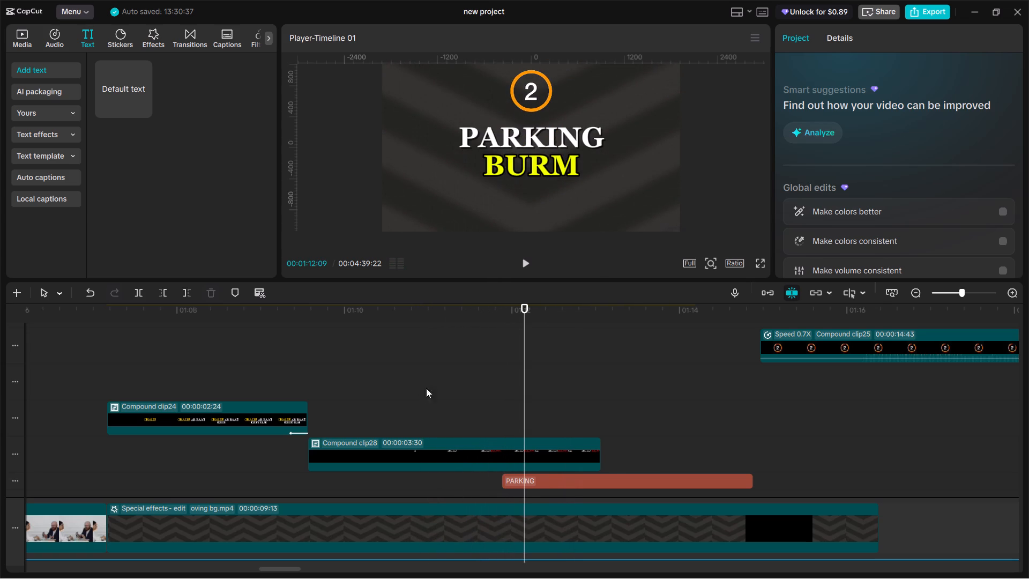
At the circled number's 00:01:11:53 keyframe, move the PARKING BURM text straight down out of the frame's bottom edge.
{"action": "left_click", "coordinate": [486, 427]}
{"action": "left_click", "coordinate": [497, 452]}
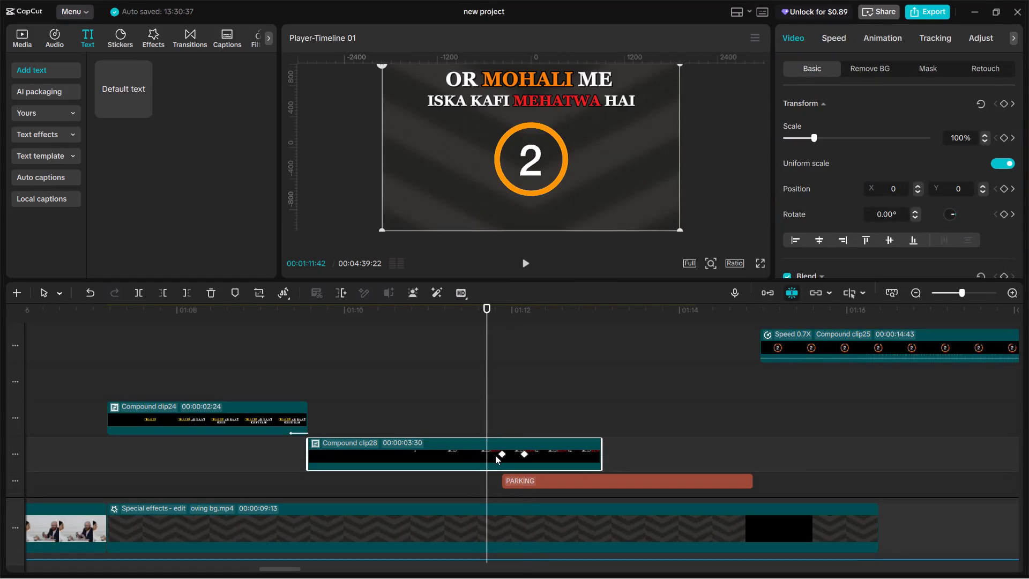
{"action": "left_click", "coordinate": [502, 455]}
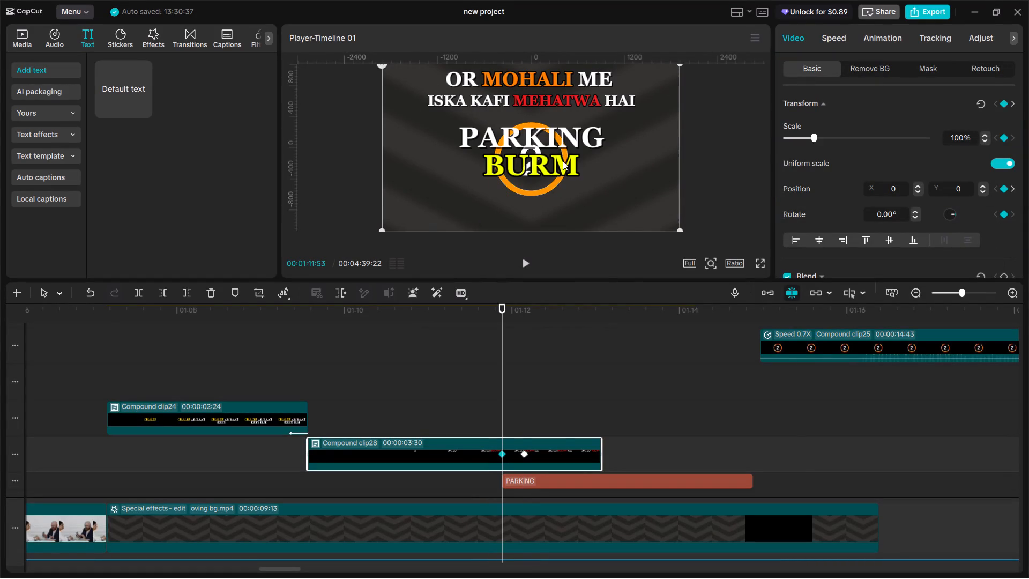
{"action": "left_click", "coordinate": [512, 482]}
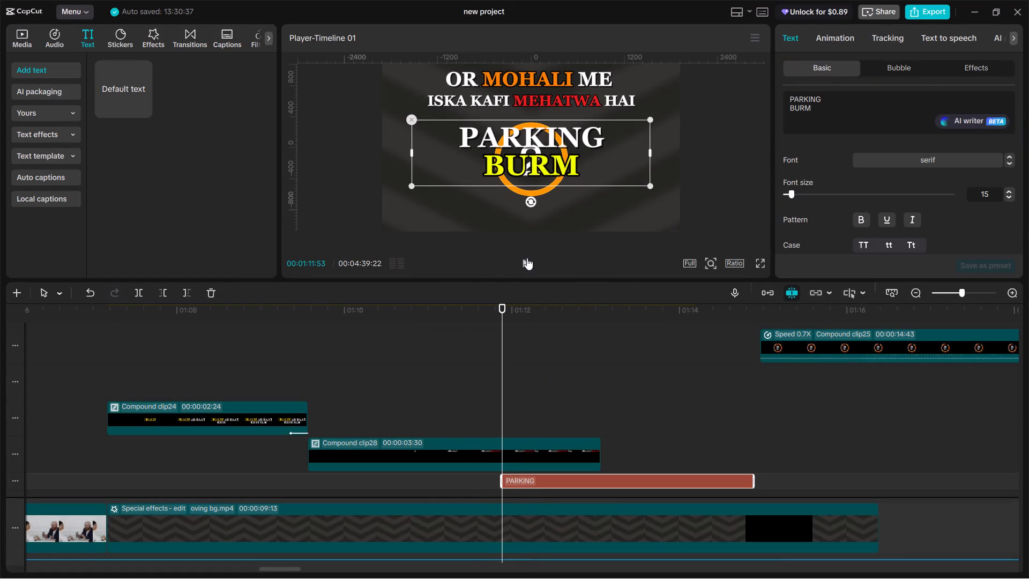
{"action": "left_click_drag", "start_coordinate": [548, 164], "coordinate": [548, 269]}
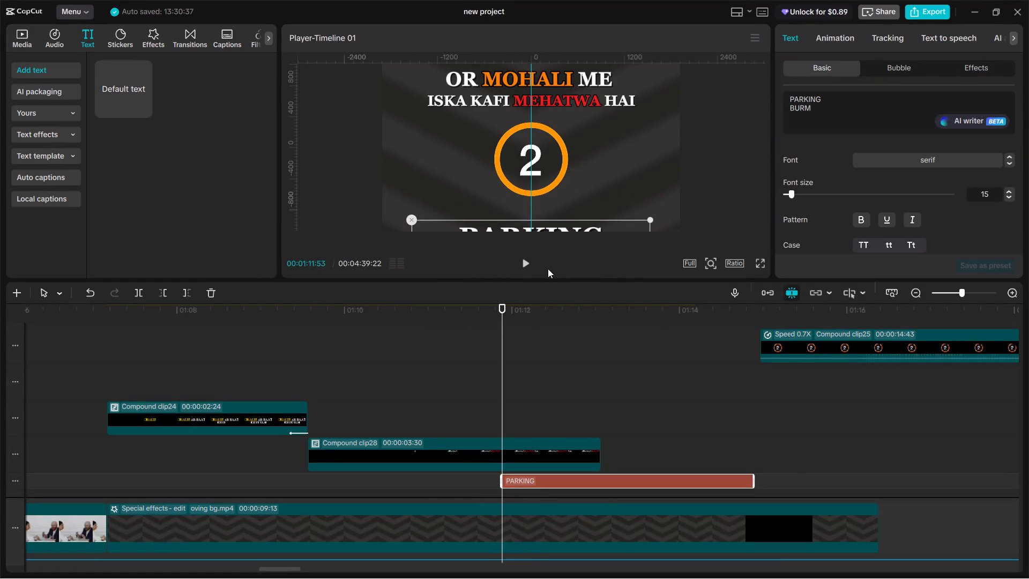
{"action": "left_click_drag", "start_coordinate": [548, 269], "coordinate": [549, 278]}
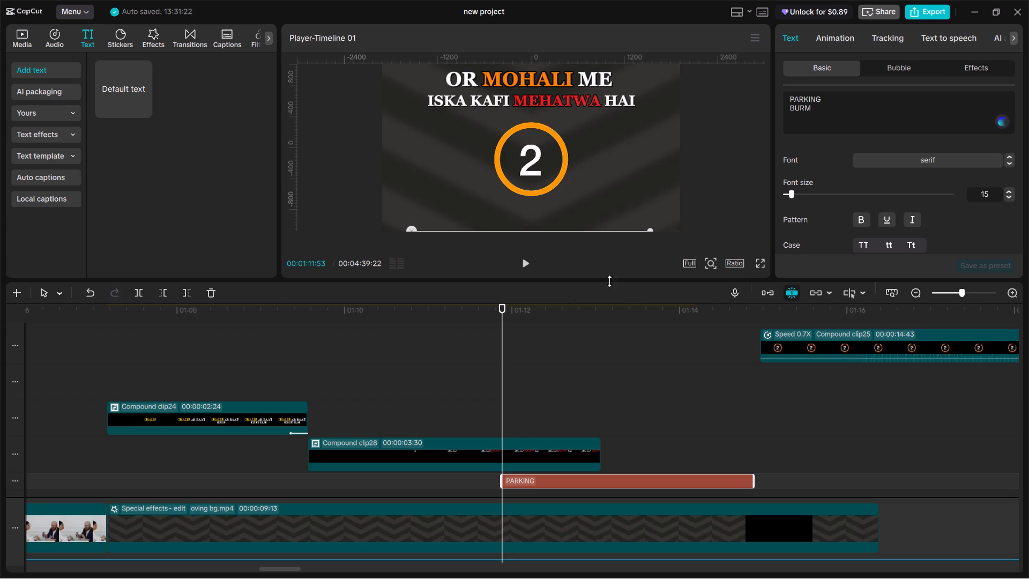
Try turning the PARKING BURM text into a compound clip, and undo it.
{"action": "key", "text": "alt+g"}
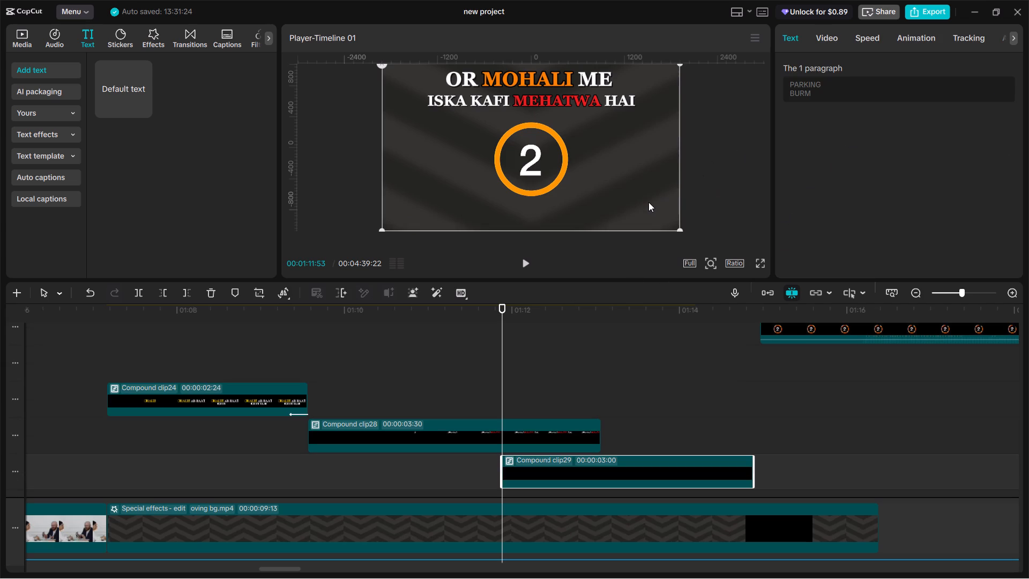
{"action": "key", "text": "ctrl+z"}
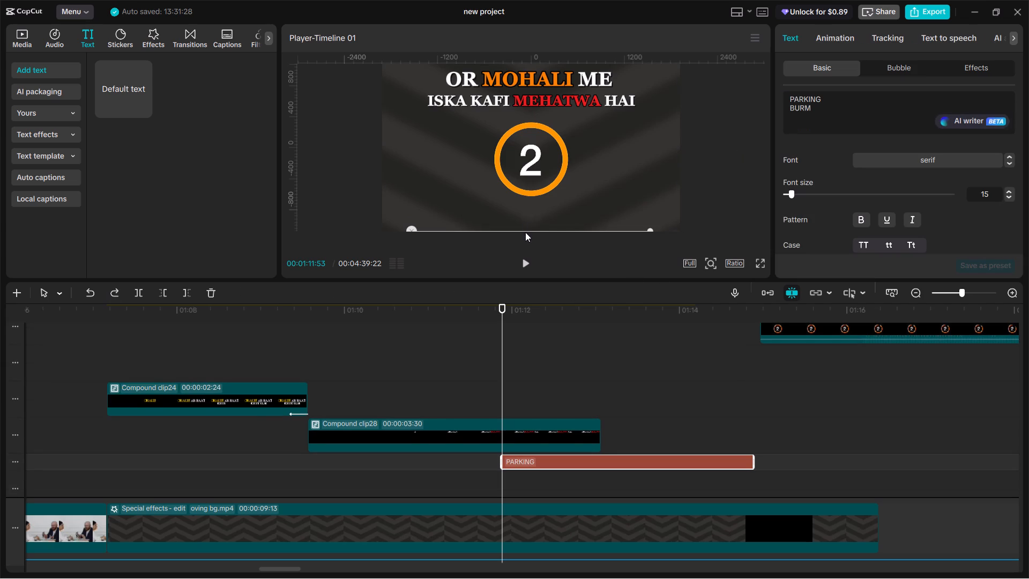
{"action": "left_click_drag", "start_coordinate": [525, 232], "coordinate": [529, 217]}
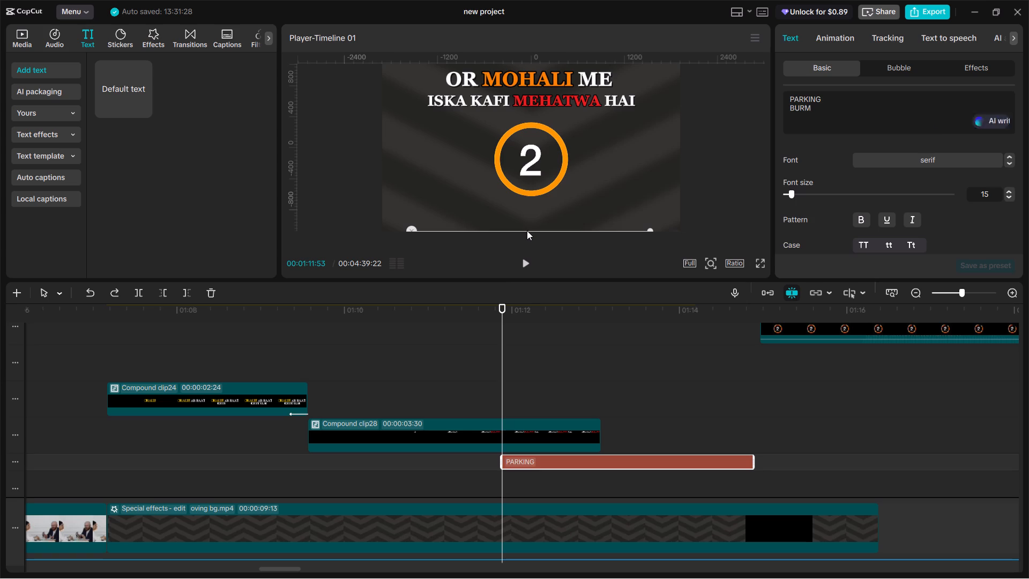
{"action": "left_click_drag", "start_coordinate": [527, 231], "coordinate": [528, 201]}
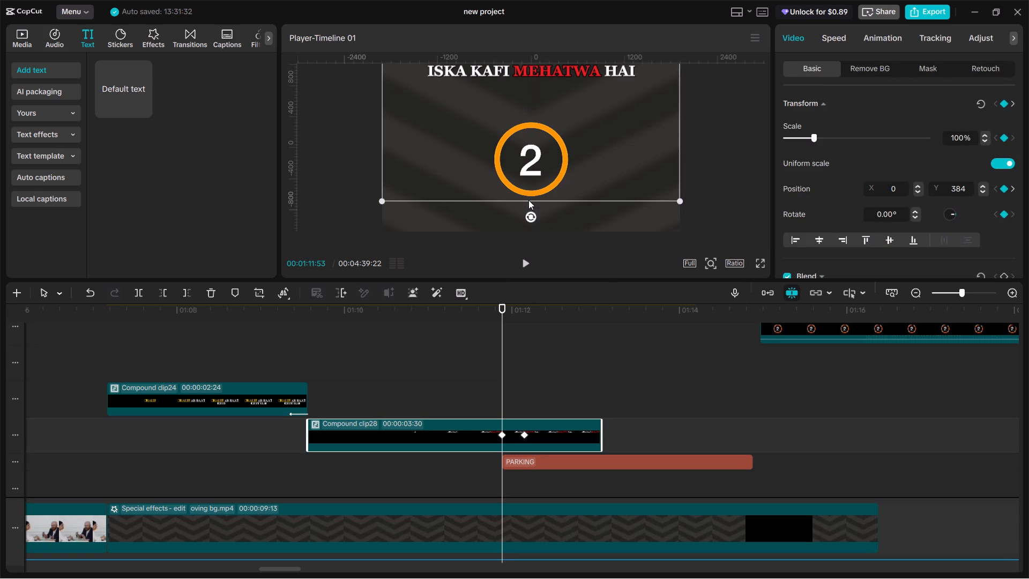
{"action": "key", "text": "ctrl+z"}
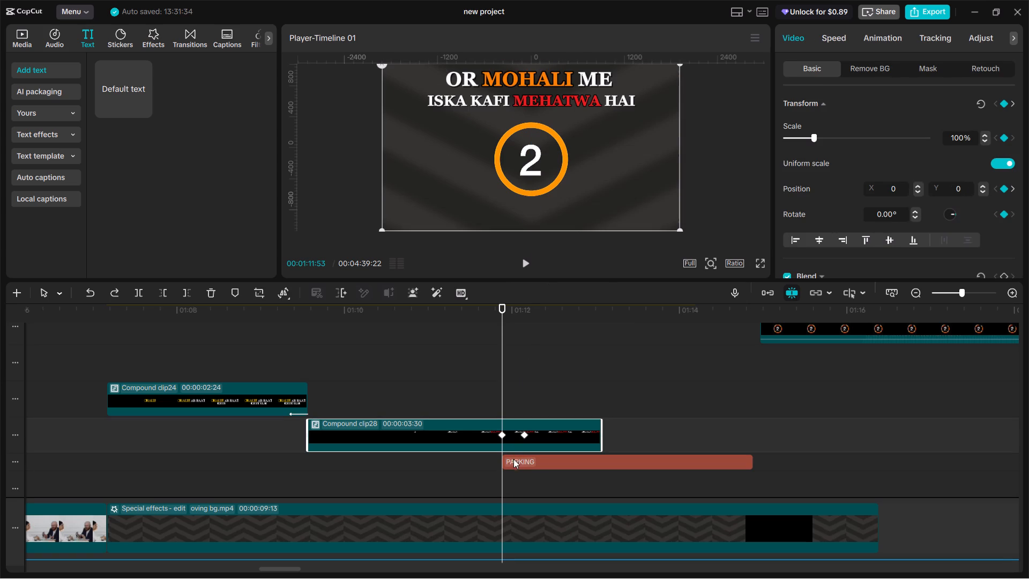
Move the PARKING BURM text back up into the frame to about Y -373, keeping X at 0.
{"action": "left_click", "coordinate": [514, 462]}
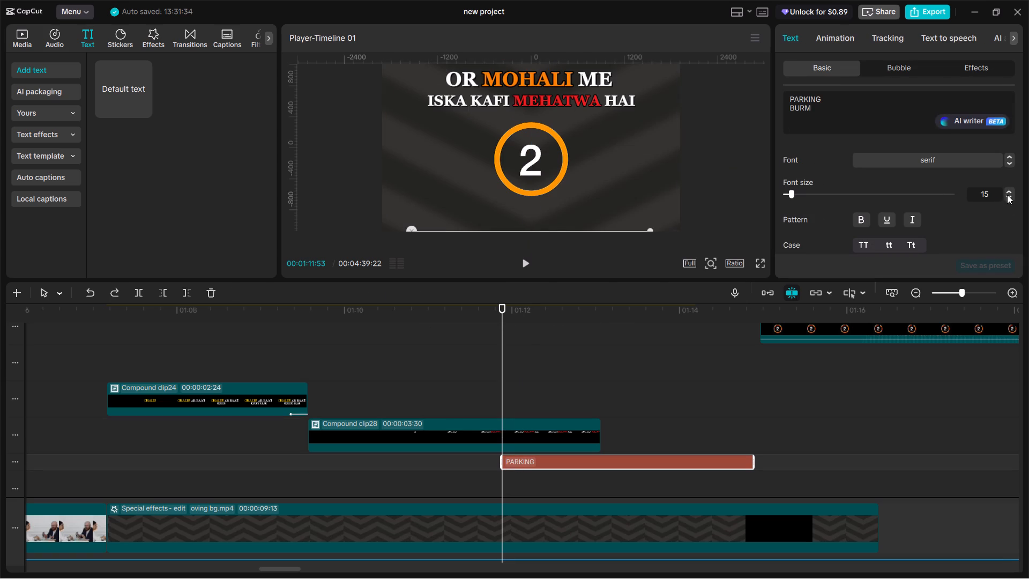
{"action": "scroll", "coordinate": [915, 209], "scroll_direction": "down", "scroll_amount": 5}
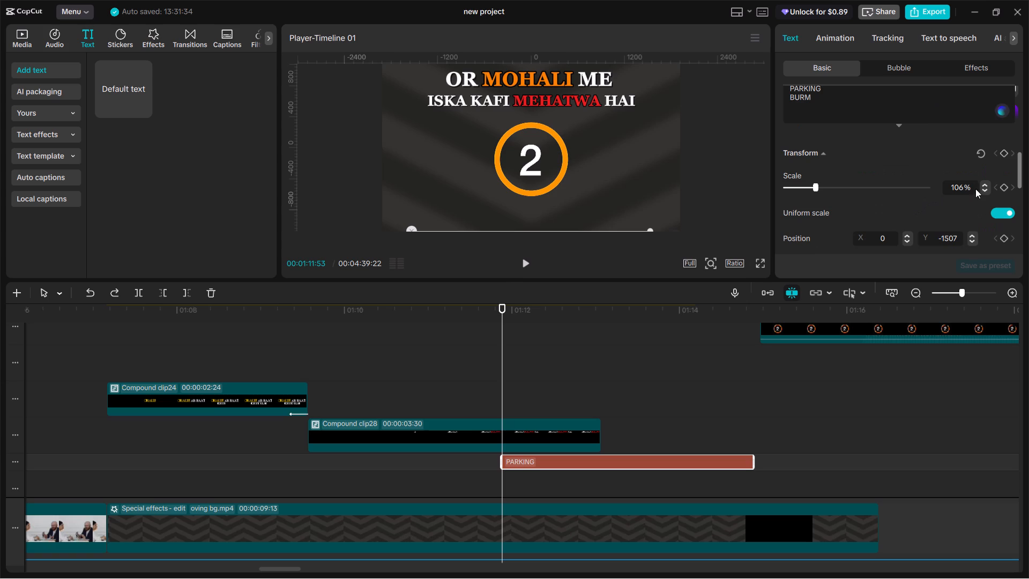
{"action": "left_click", "coordinate": [972, 236]}
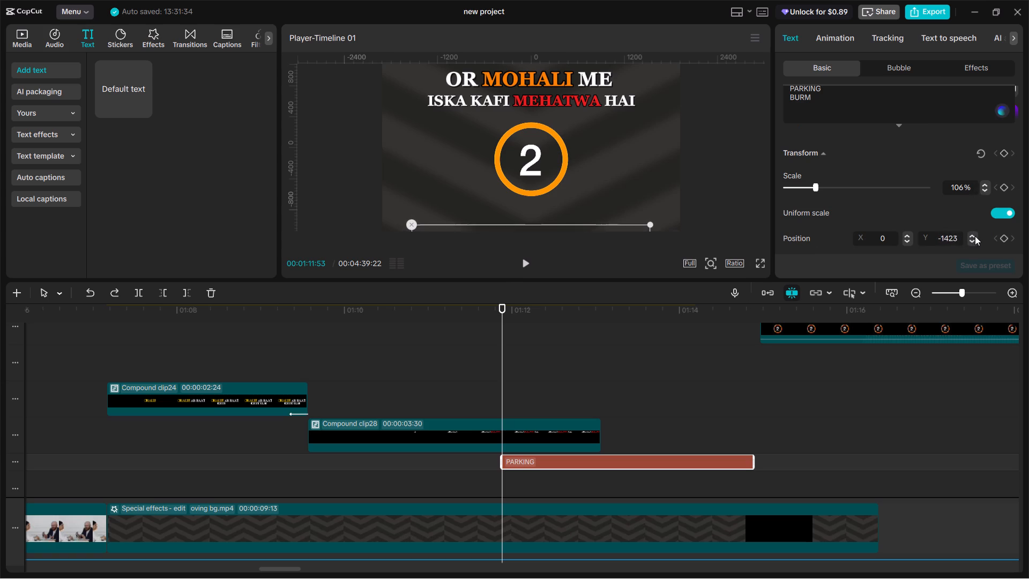
{"action": "left_click_drag", "start_coordinate": [576, 227], "coordinate": [576, 226]}
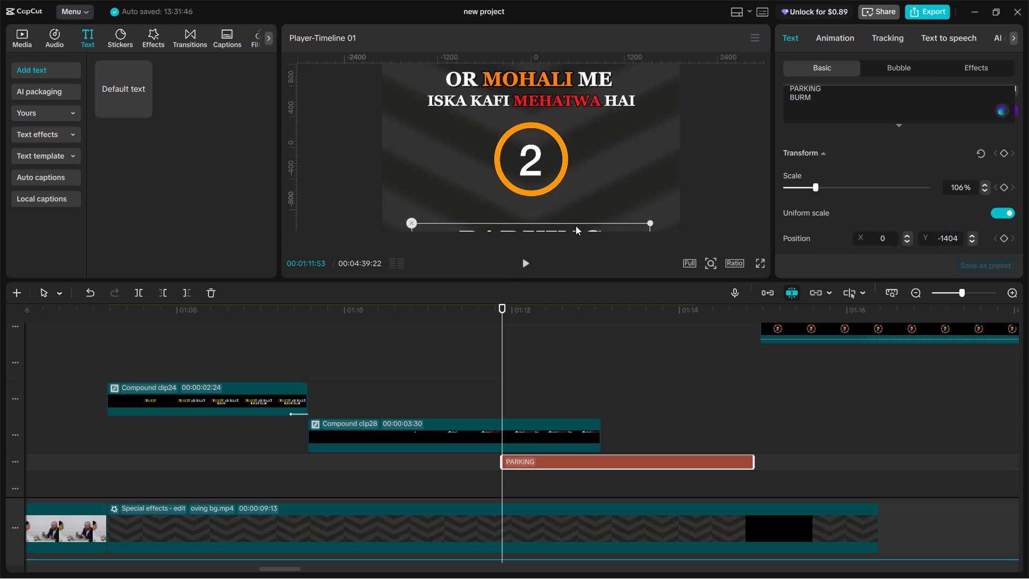
{"action": "left_click_drag", "start_coordinate": [576, 226], "coordinate": [574, 148]}
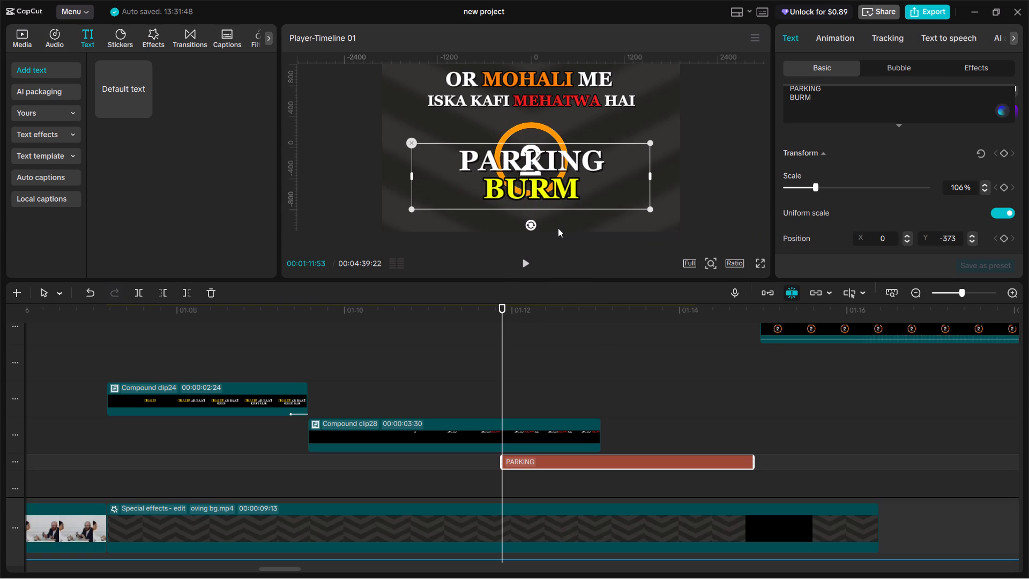
Turn the PARKING BURM text into a compound clip.
{"action": "key", "text": "alt+g"}
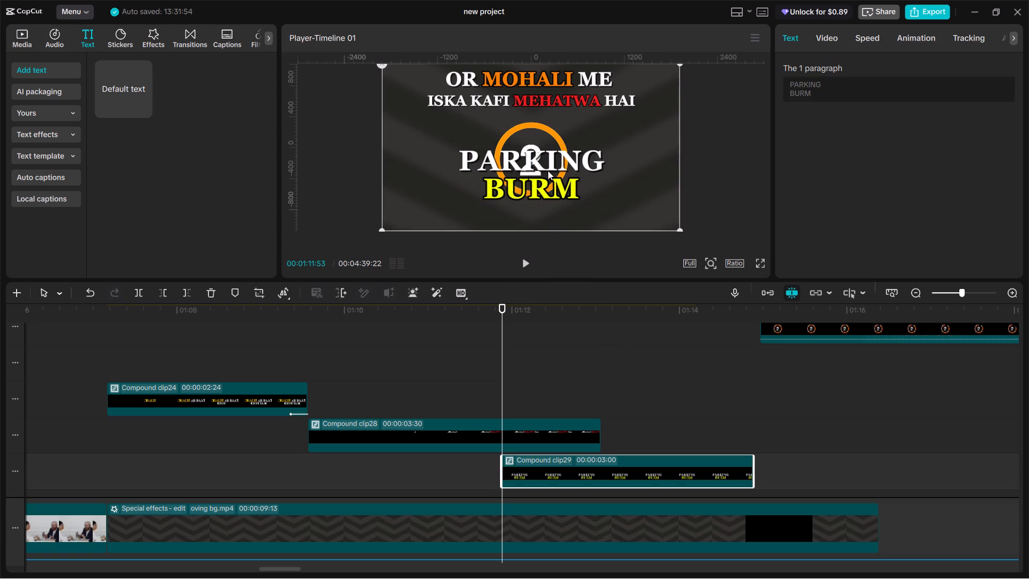
Move the PARKING BURM compound clip straight down out of the frame and add a transform keyframe there at 00:01:11:53.
{"action": "left_click_drag", "start_coordinate": [548, 170], "coordinate": [542, 269]}
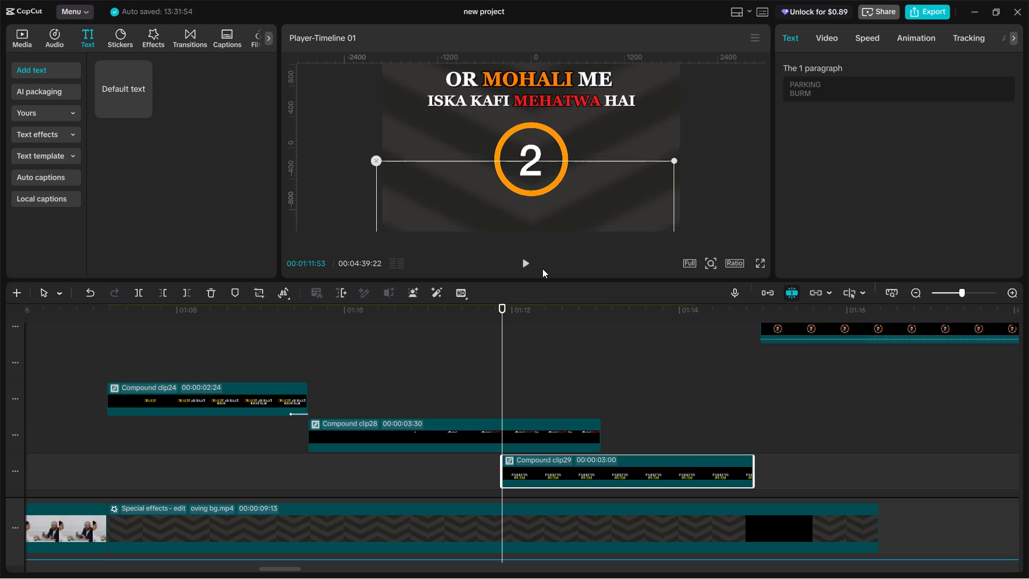
{"action": "left_click_drag", "start_coordinate": [542, 269], "coordinate": [549, 272]}
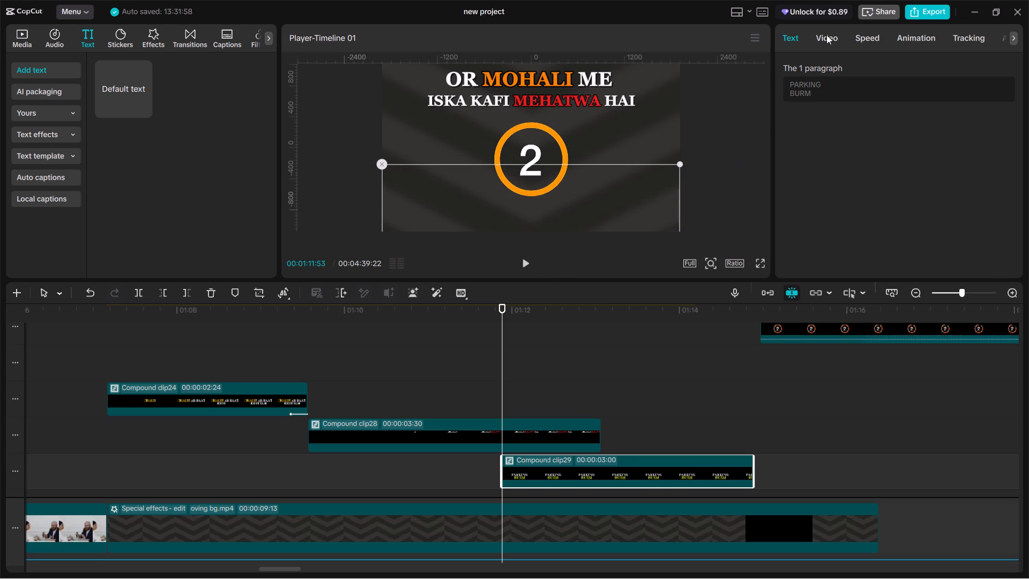
{"action": "left_click", "coordinate": [826, 35]}
{"action": "left_click", "coordinate": [1004, 105]}
At the circled number's 00:01:12:09 keyframe, raise the PARKING BURM clip to centre below the number and set its new keyframe to Ease out.
{"action": "left_click", "coordinate": [526, 440]}
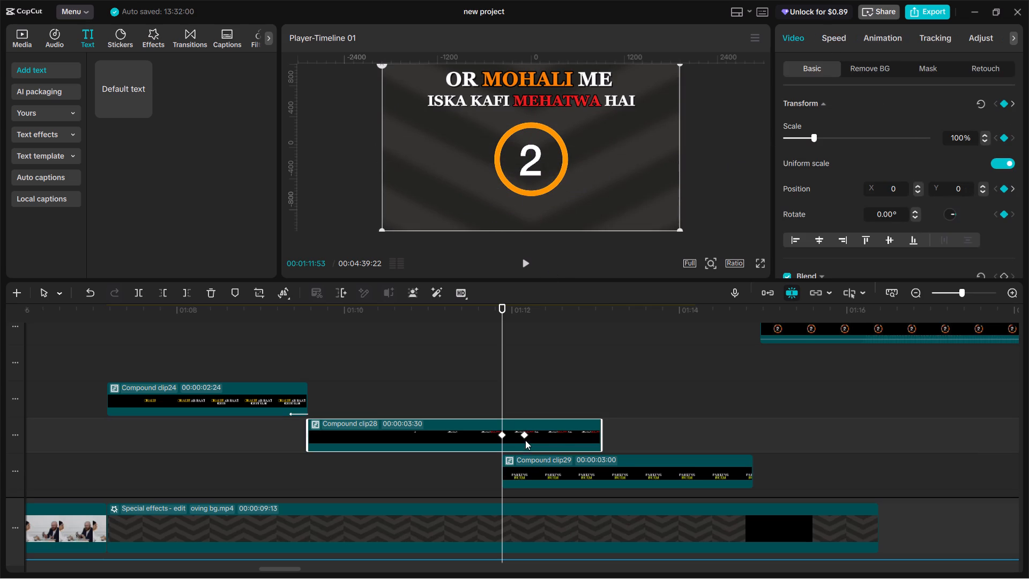
{"action": "left_click", "coordinate": [527, 434]}
{"action": "left_click", "coordinate": [528, 466]}
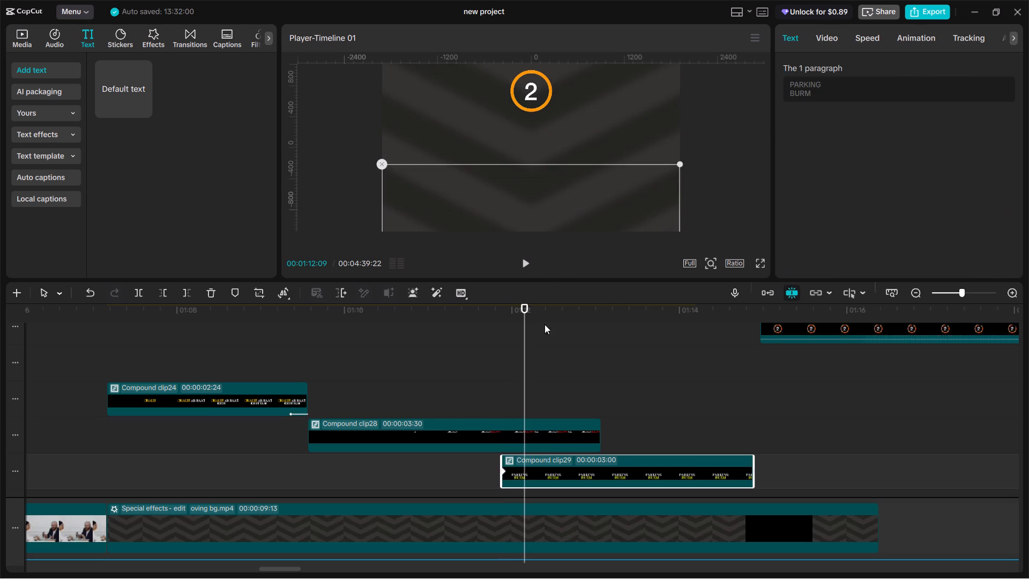
{"action": "left_click_drag", "start_coordinate": [566, 205], "coordinate": [565, 99]}
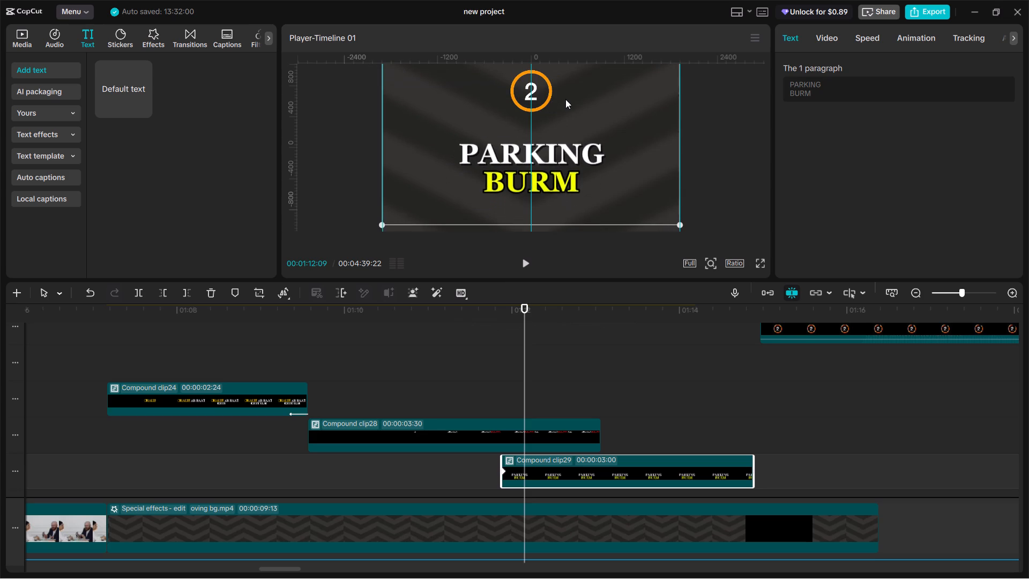
{"action": "left_click_drag", "start_coordinate": [565, 99], "coordinate": [565, 94]}
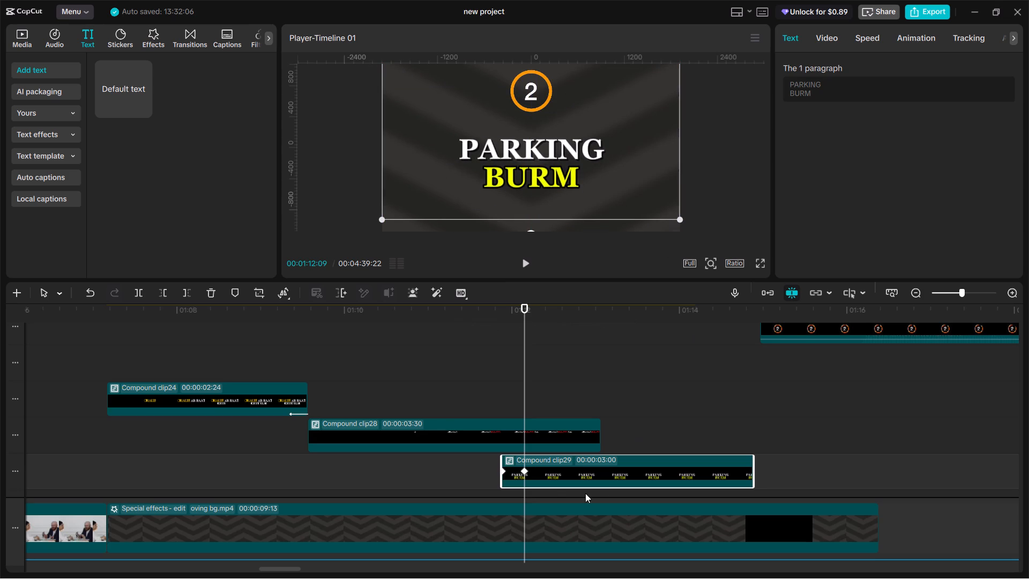
{"action": "right_click", "coordinate": [525, 471]}
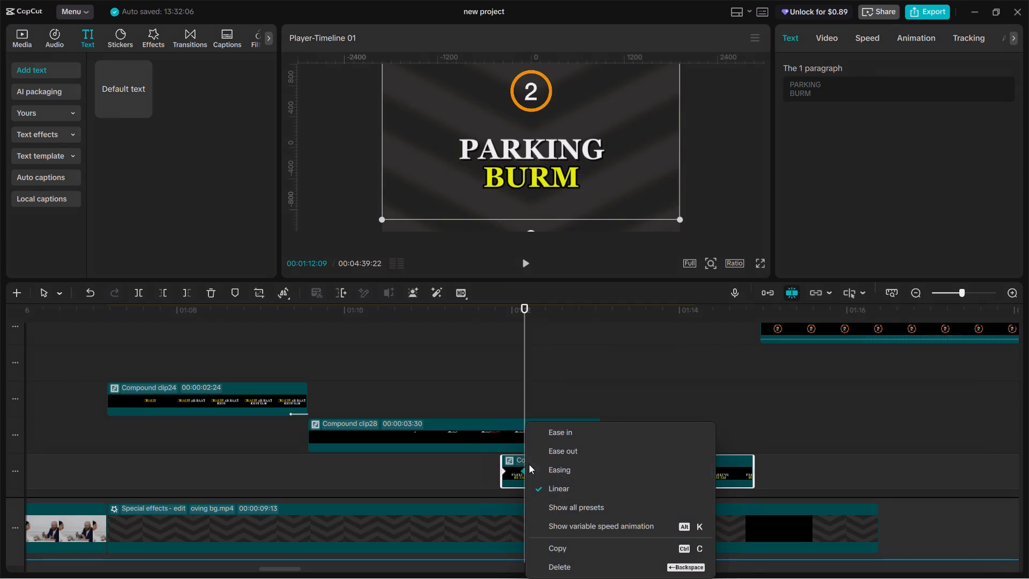
{"action": "left_click", "coordinate": [554, 456]}
Trim the end of the PARKING BURM compound clip to line up with the end of Compound clip28 above it.
{"action": "left_click_drag", "start_coordinate": [752, 470], "coordinate": [663, 471]}
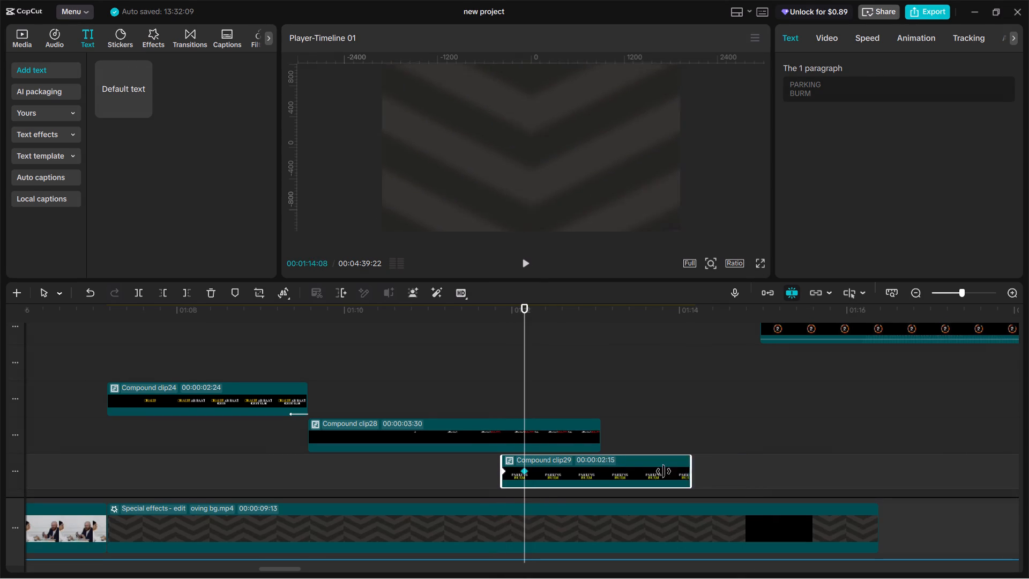
{"action": "left_click_drag", "start_coordinate": [663, 471], "coordinate": [603, 471]}
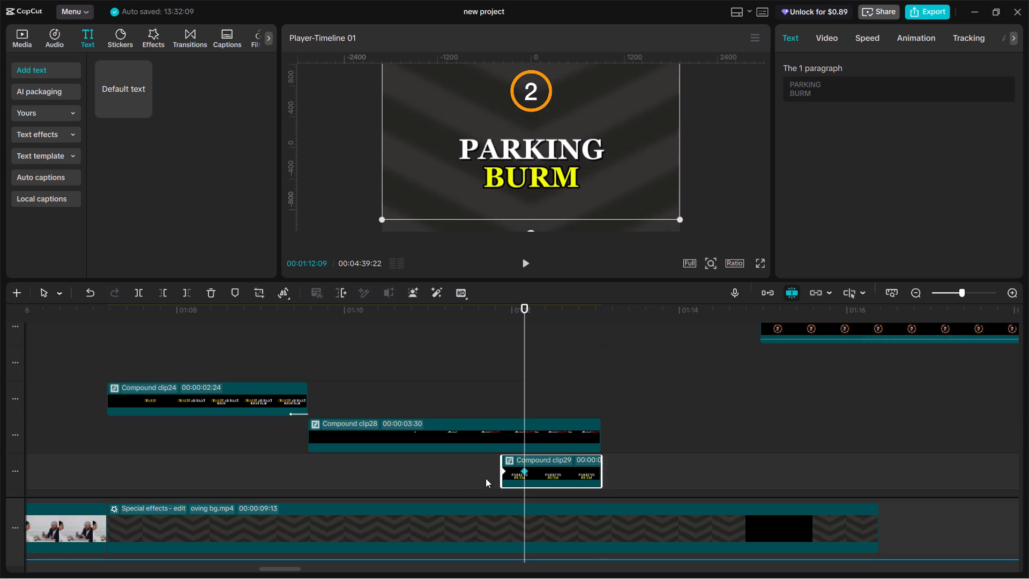
Play the PARKING BURM title past its end to check its timing against the audio.
{"action": "left_click", "coordinate": [435, 481]}
{"action": "key", "text": "space"}
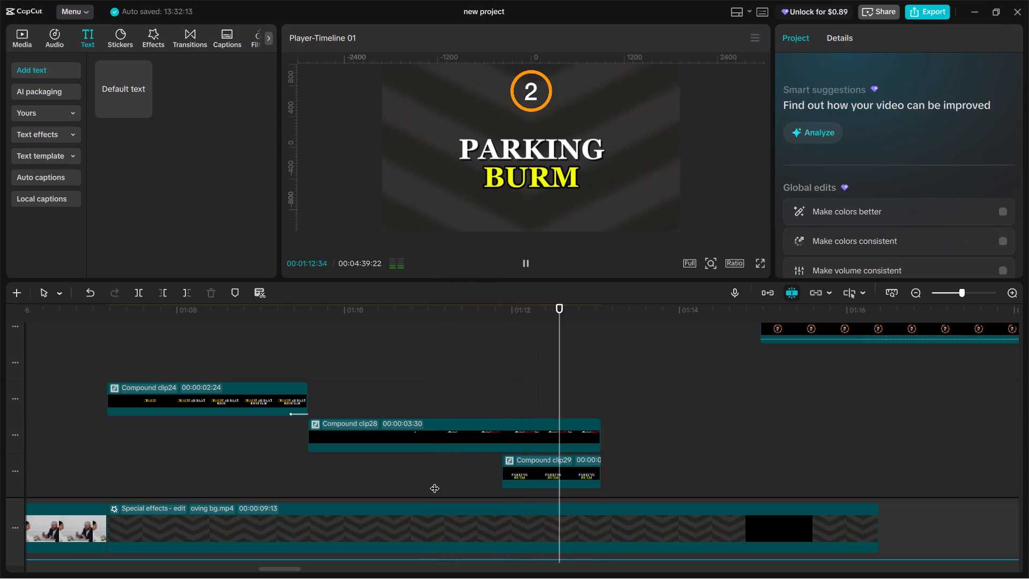
{"action": "key", "text": "space"}
{"action": "left_click", "coordinate": [598, 384]}
{"action": "key", "text": "space"}
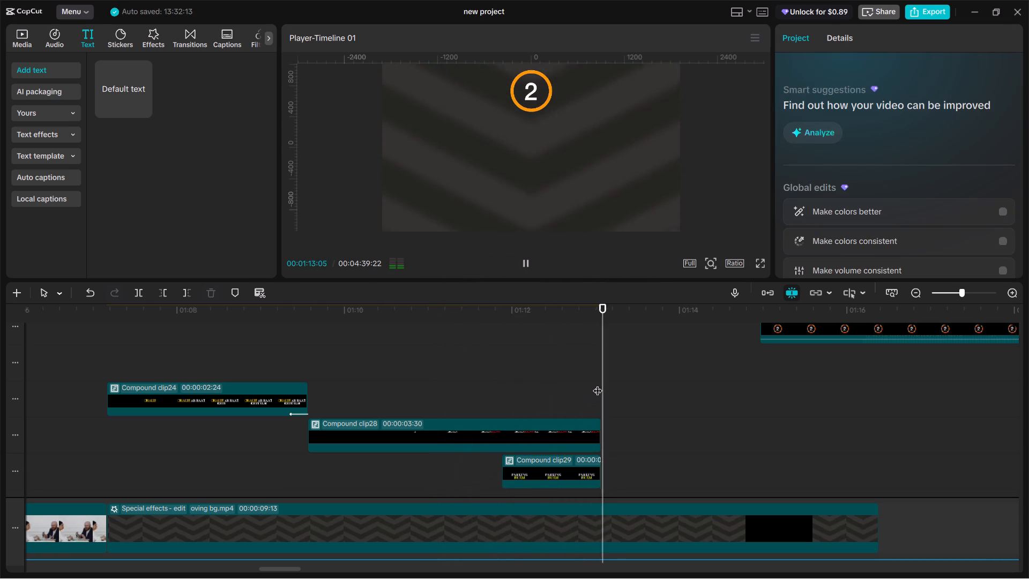
{"action": "left_click", "coordinate": [598, 384]}
{"action": "left_click_drag", "start_coordinate": [598, 384], "coordinate": [576, 390]}
{"action": "key", "text": "space"}
{"action": "scroll", "coordinate": [592, 391], "scroll_direction": "down", "scroll_amount": 11}
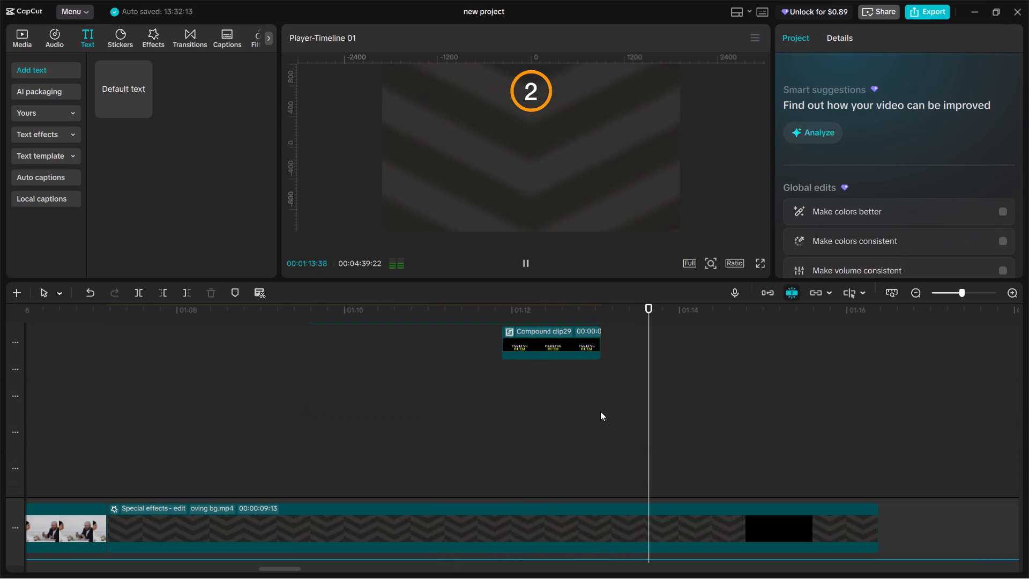
{"action": "scroll", "coordinate": [600, 411], "scroll_direction": "down", "scroll_amount": 3}
{"action": "key", "text": "space"}
{"action": "scroll", "coordinate": [574, 413], "scroll_direction": "down", "scroll_amount": 20}
{"action": "scroll", "coordinate": [574, 413], "scroll_direction": "down", "scroll_amount": 1}
Split Compound clip28 and the PARKING BURM clip at 00:01:12:41 and delete the pieces after the cut.
{"action": "left_click", "coordinate": [570, 377]}
{"action": "left_click_drag", "start_coordinate": [571, 377], "coordinate": [571, 383]}
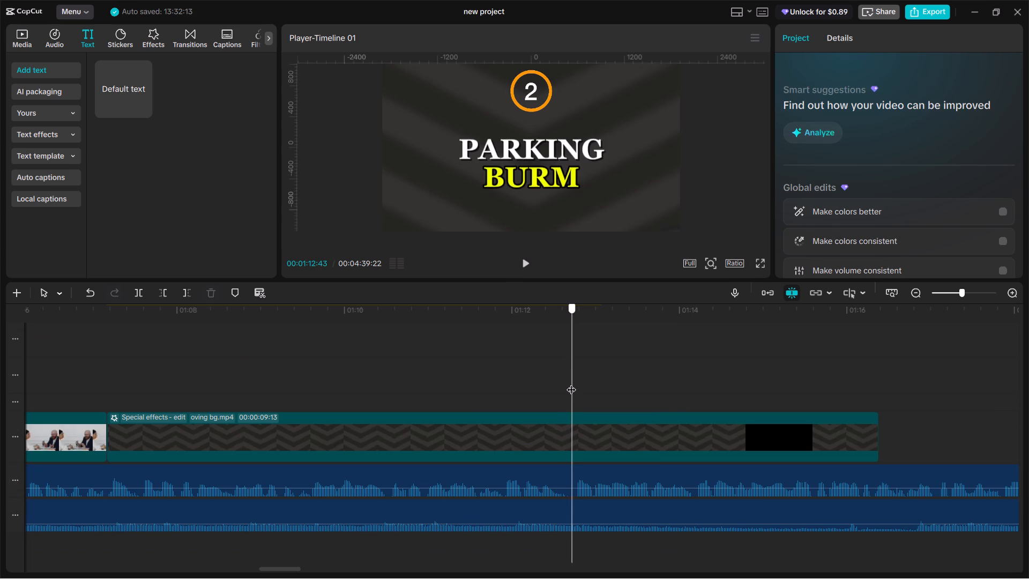
{"action": "left_click_drag", "start_coordinate": [571, 383], "coordinate": [569, 382]}
{"action": "scroll", "coordinate": [579, 395], "scroll_direction": "up", "scroll_amount": 14}
{"action": "scroll", "coordinate": [583, 394], "scroll_direction": "up", "scroll_amount": 8}
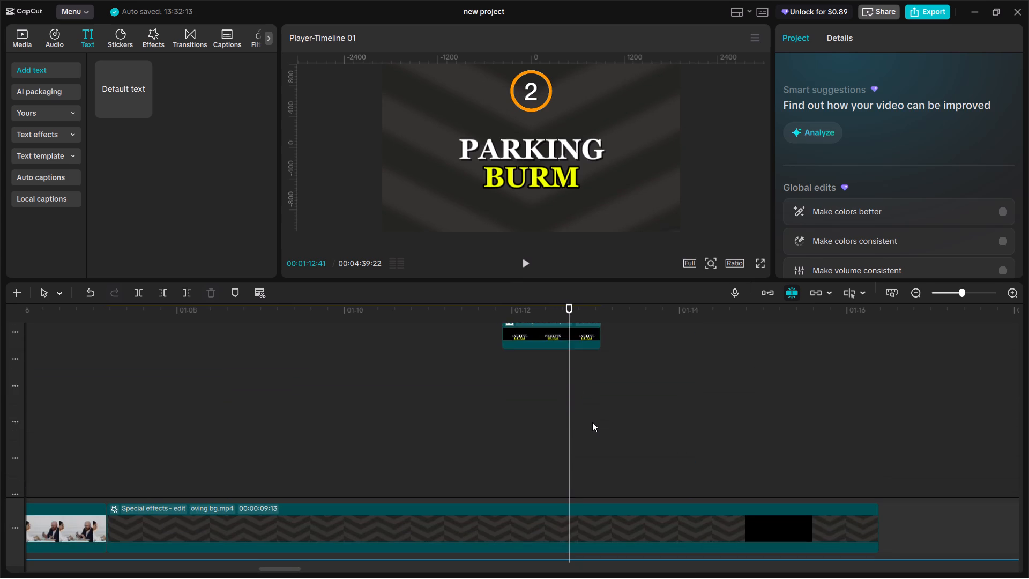
{"action": "scroll", "coordinate": [591, 422], "scroll_direction": "down", "scroll_amount": 15}
{"action": "scroll", "coordinate": [581, 399], "scroll_direction": "up", "scroll_amount": 9}
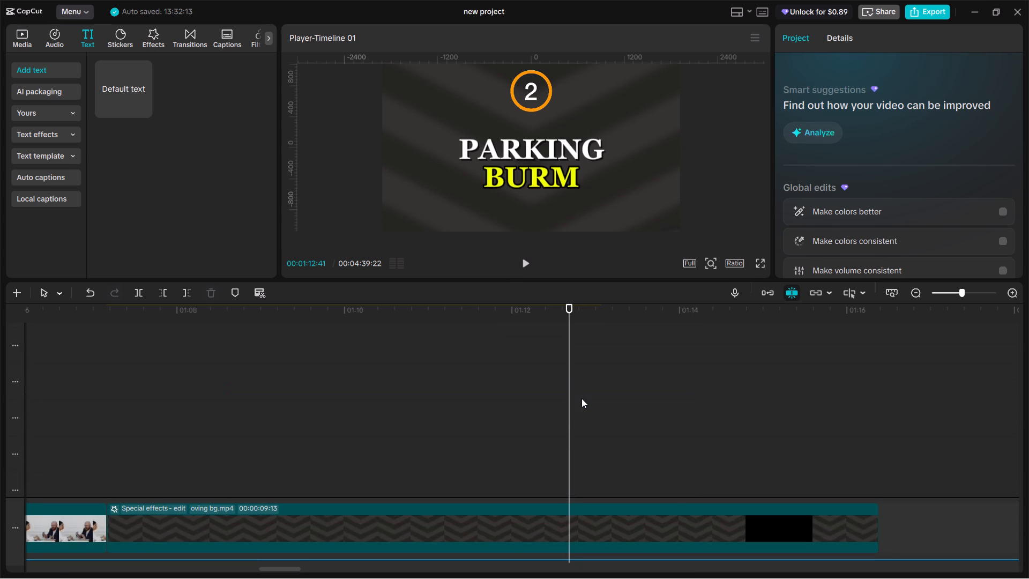
{"action": "scroll", "coordinate": [581, 398], "scroll_direction": "up", "scroll_amount": 10}
{"action": "left_click", "coordinate": [580, 394]}
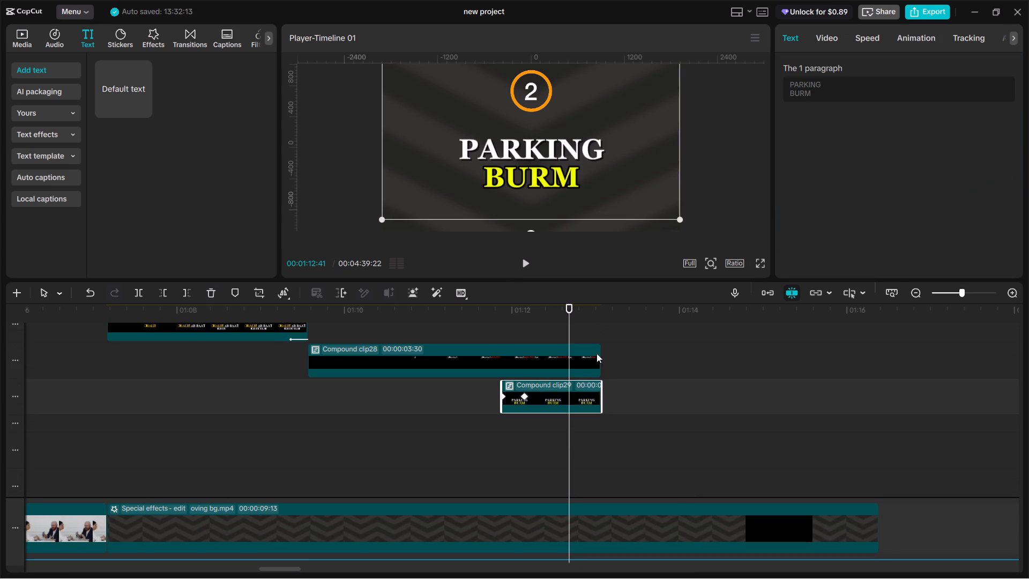
{"action": "left_click_drag", "start_coordinate": [652, 348], "coordinate": [594, 405]}
{"action": "key", "text": "ctrl+b"}
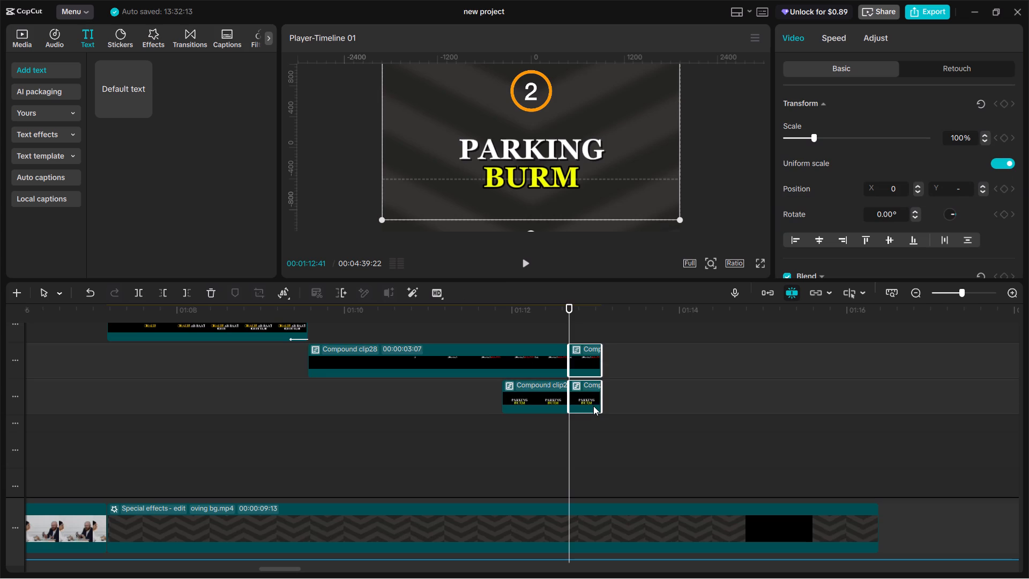
{"action": "key", "text": "BackSpace"}
Replay from the start of Compound clip28 past 00:01:12:41 to check the text and circled number animation.
{"action": "scroll", "coordinate": [592, 415], "scroll_direction": "up", "scroll_amount": 16}
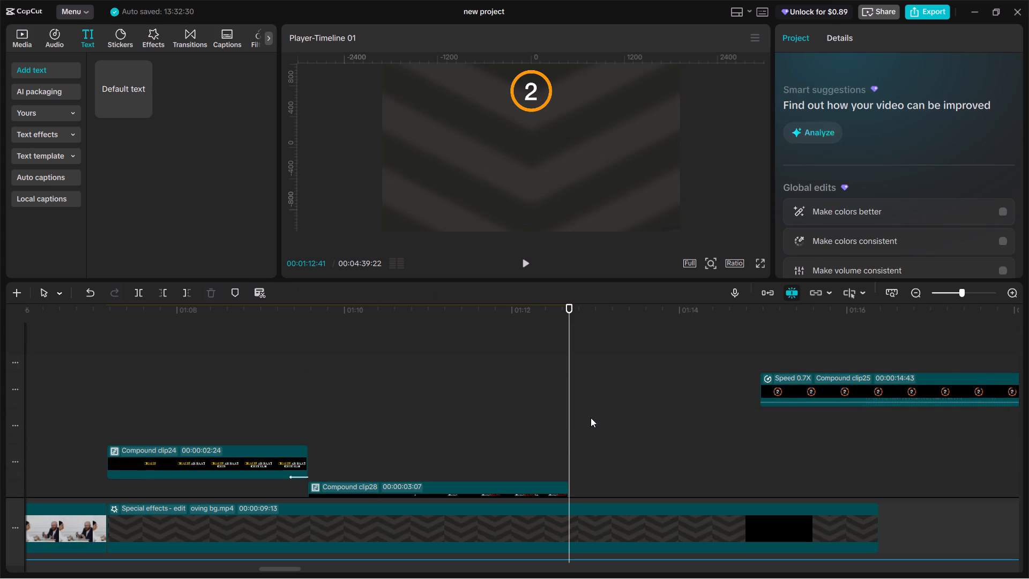
{"action": "scroll", "coordinate": [591, 418], "scroll_direction": "up", "scroll_amount": 7}
{"action": "scroll", "coordinate": [591, 421], "scroll_direction": "down", "scroll_amount": 6}
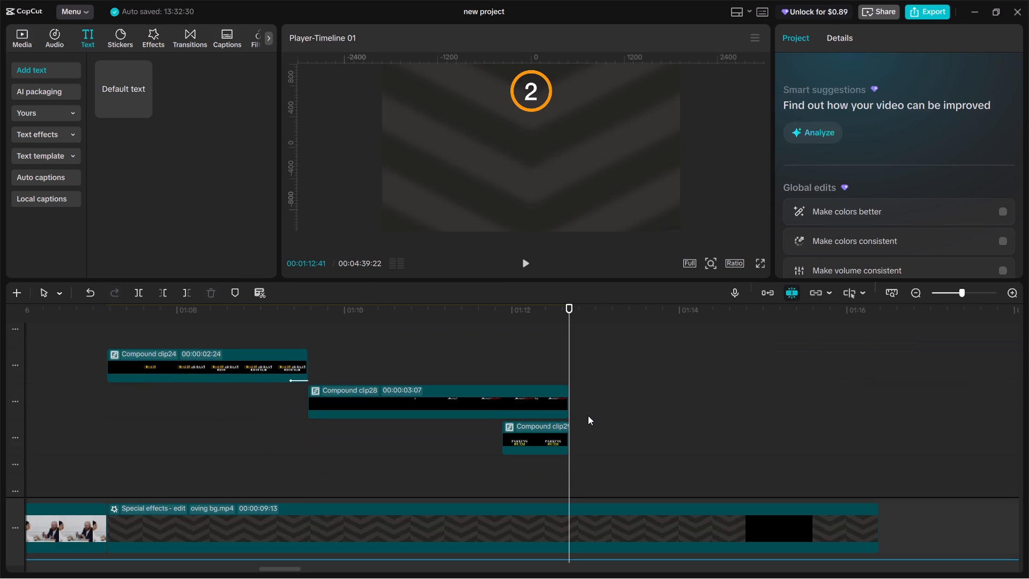
{"action": "left_click", "coordinate": [312, 337]}
{"action": "left_click", "coordinate": [309, 337]}
{"action": "key", "text": "space"}
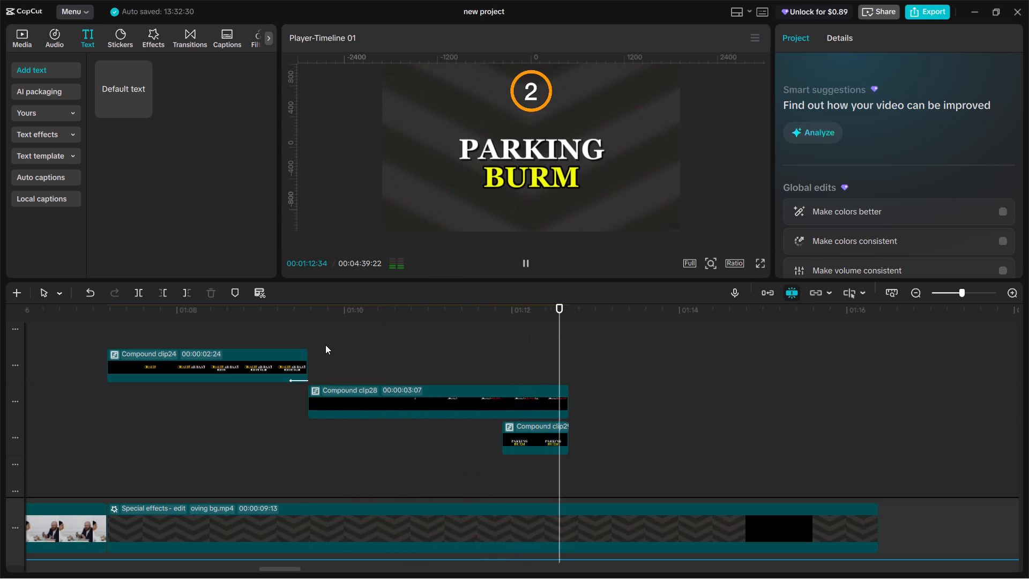
{"action": "key", "text": "space"}
{"action": "key", "text": "space"}
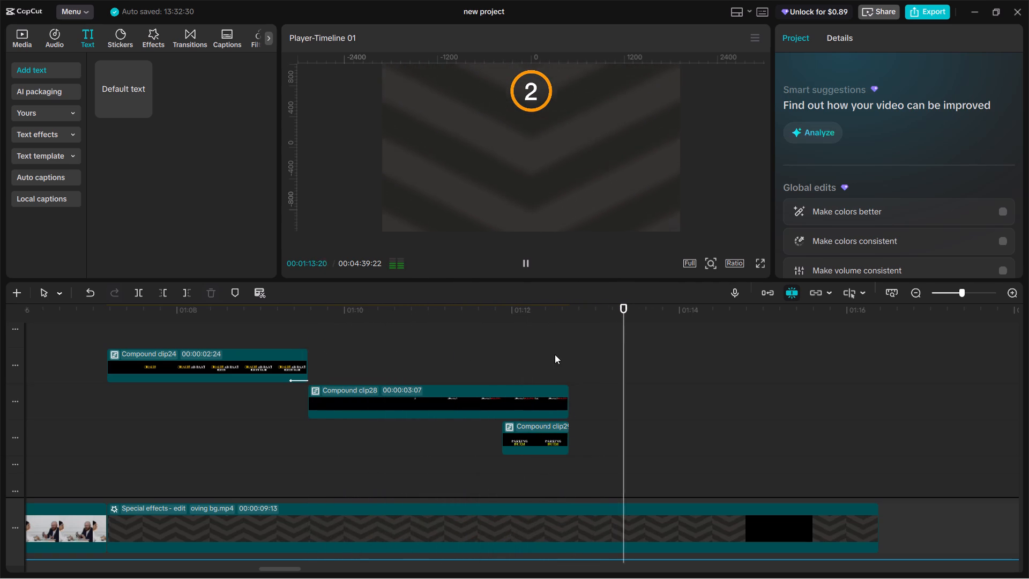
Add a transform keyframe to the circled number 2's Freeze clip at 00:01:12:41, where the text clips end.
{"action": "left_click", "coordinate": [555, 354]}
{"action": "left_click_drag", "start_coordinate": [557, 354], "coordinate": [567, 366]}
{"action": "scroll", "coordinate": [593, 382], "scroll_direction": "down", "scroll_amount": 8}
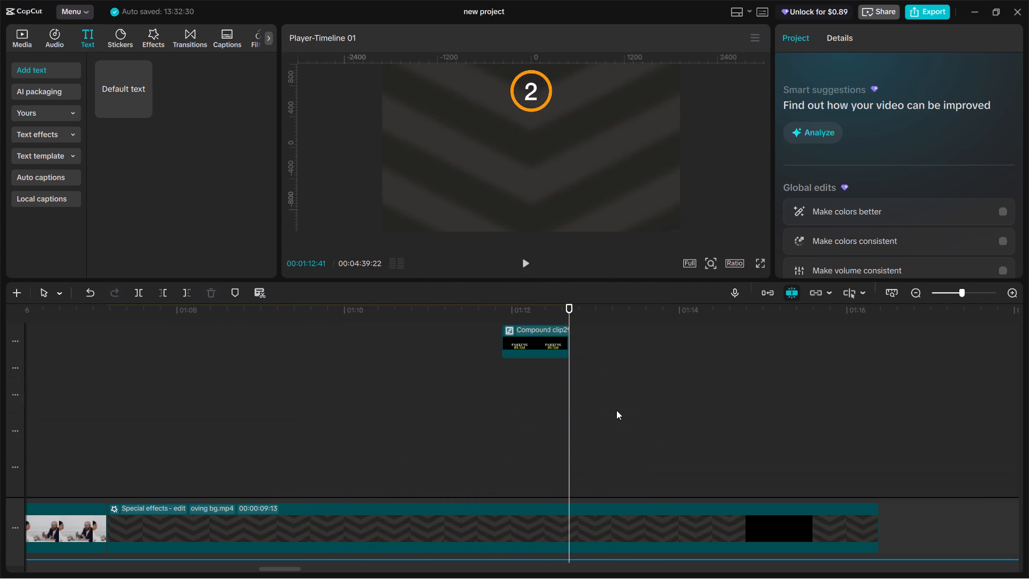
{"action": "scroll", "coordinate": [616, 410], "scroll_direction": "down", "scroll_amount": 16}
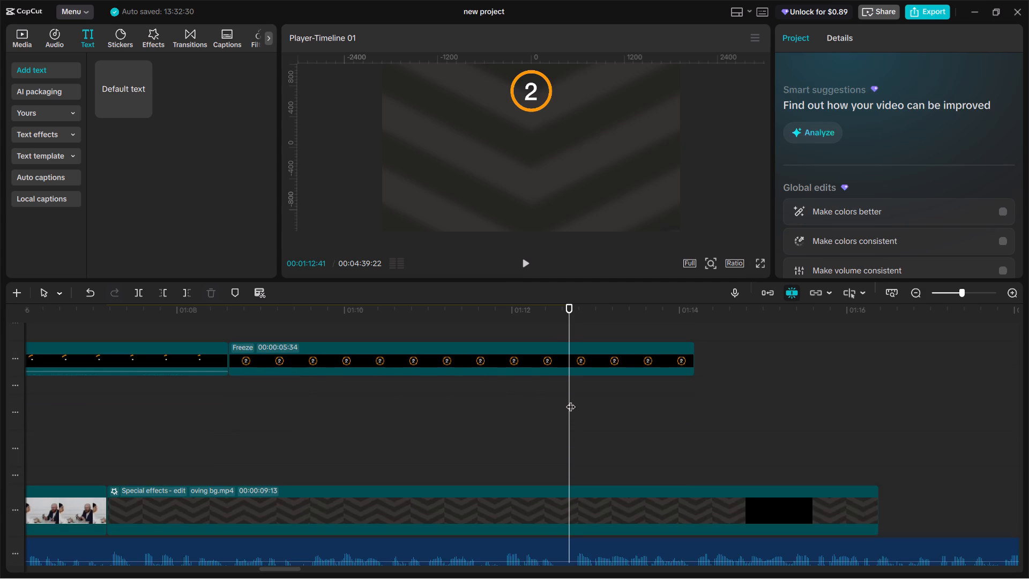
{"action": "left_click_drag", "start_coordinate": [571, 400], "coordinate": [557, 405]}
{"action": "scroll", "coordinate": [558, 415], "scroll_direction": "up", "scroll_amount": 16}
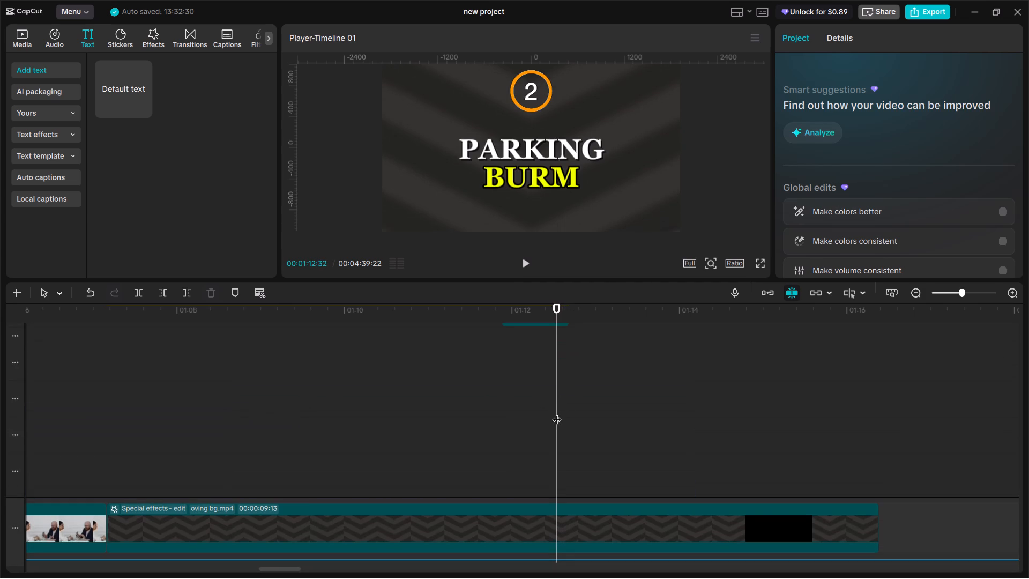
{"action": "scroll", "coordinate": [557, 409], "scroll_direction": "up", "scroll_amount": 3}
{"action": "left_click_drag", "start_coordinate": [558, 409], "coordinate": [568, 414]}
{"action": "scroll", "coordinate": [569, 414], "scroll_direction": "down", "scroll_amount": 16}
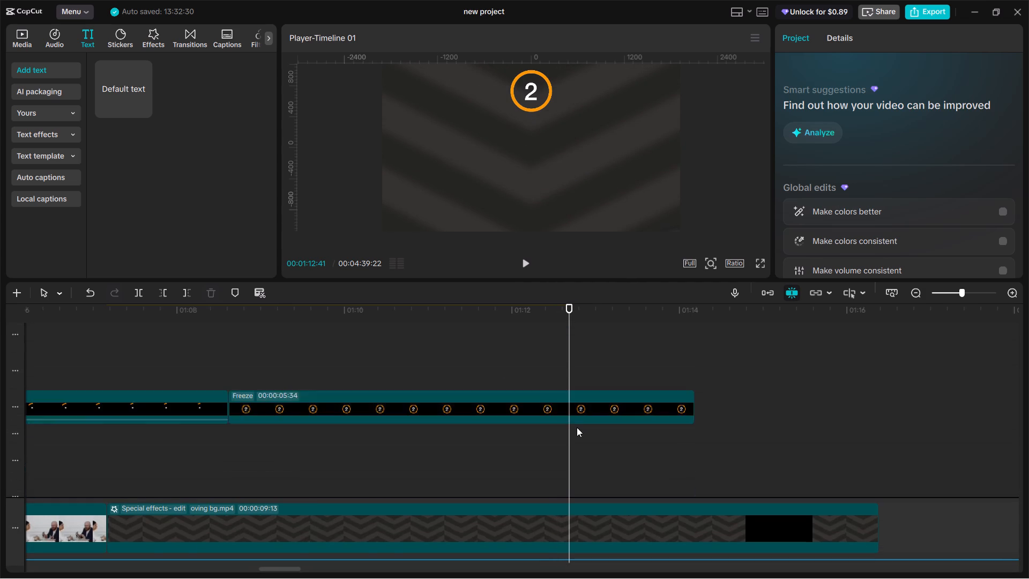
{"action": "scroll", "coordinate": [577, 427], "scroll_direction": "down", "scroll_amount": 7}
{"action": "scroll", "coordinate": [572, 381], "scroll_direction": "up", "scroll_amount": 6}
{"action": "scroll", "coordinate": [573, 384], "scroll_direction": "down", "scroll_amount": 6}
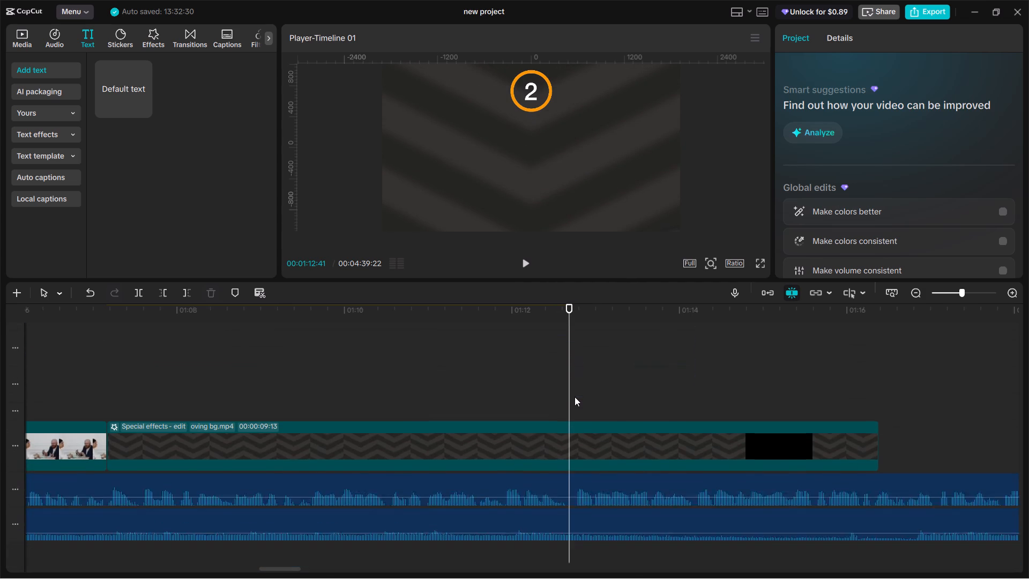
{"action": "scroll", "coordinate": [575, 397], "scroll_direction": "up", "scroll_amount": 5}
{"action": "left_click", "coordinate": [570, 374]}
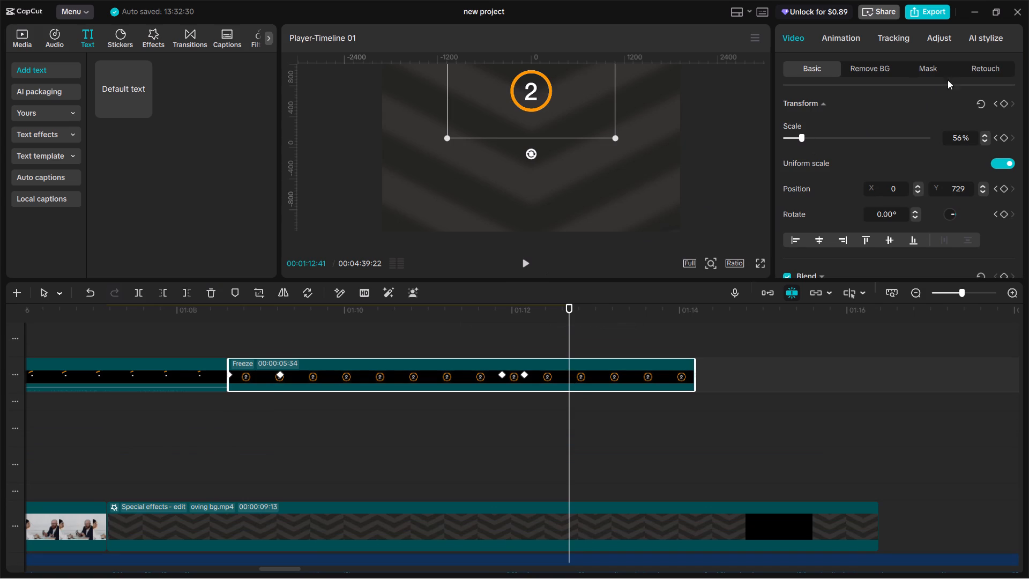
{"action": "left_click", "coordinate": [1007, 102]}
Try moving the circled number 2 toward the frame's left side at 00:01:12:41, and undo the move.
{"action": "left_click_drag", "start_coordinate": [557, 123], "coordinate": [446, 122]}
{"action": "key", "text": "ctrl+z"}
At 00:01:12:48, move the circled number 2 to about X -1614, Y 819 and scale it down to about 44%.
{"action": "key", "text": "space"}
{"action": "key", "text": "space"}
{"action": "scroll", "coordinate": [586, 378], "scroll_direction": "down", "scroll_amount": 7}
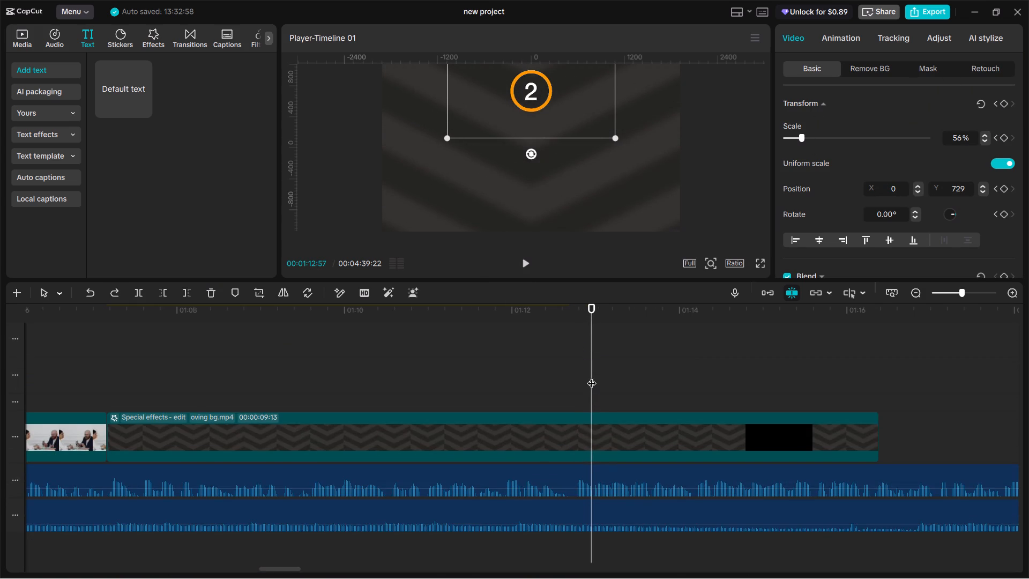
{"action": "left_click_drag", "start_coordinate": [592, 376], "coordinate": [579, 374]}
{"action": "scroll", "coordinate": [573, 337], "scroll_direction": "up", "scroll_amount": 8}
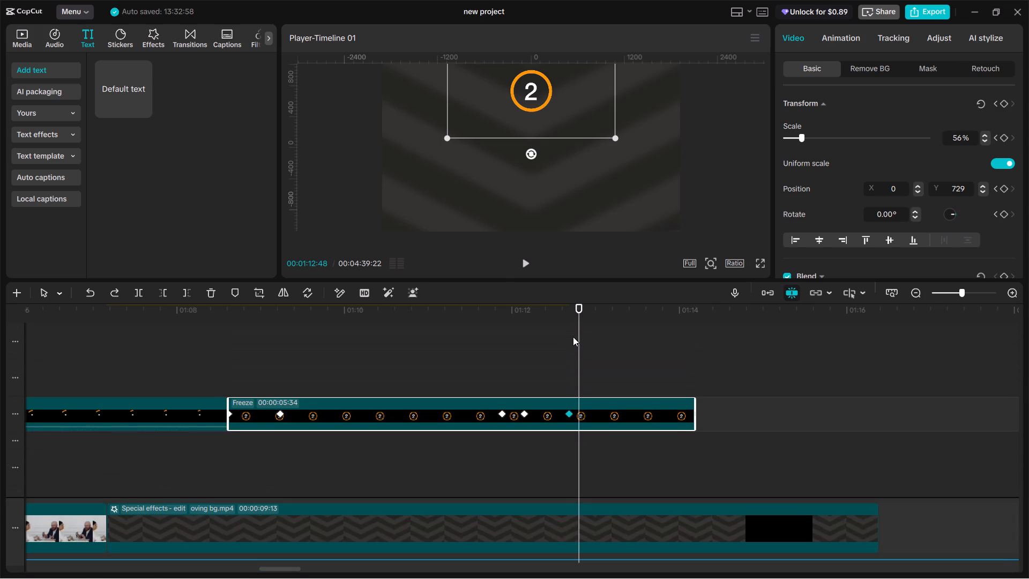
{"action": "left_click_drag", "start_coordinate": [548, 113], "coordinate": [424, 112]}
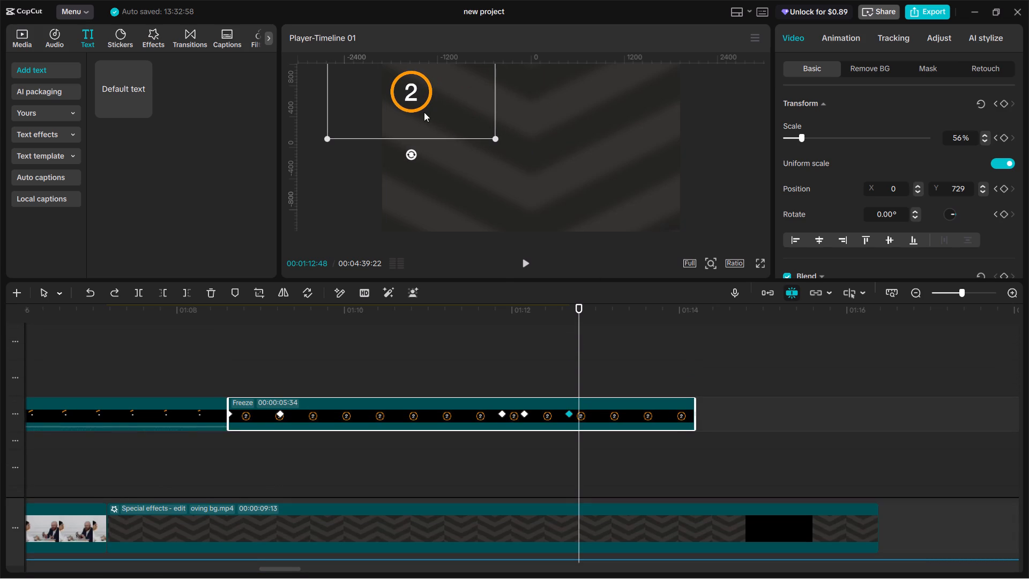
{"action": "left_click_drag", "start_coordinate": [424, 112], "coordinate": [424, 112]}
{"action": "left_click_drag", "start_coordinate": [496, 137], "coordinate": [471, 116]}
{"action": "left_click_drag", "start_coordinate": [441, 114], "coordinate": [436, 107]}
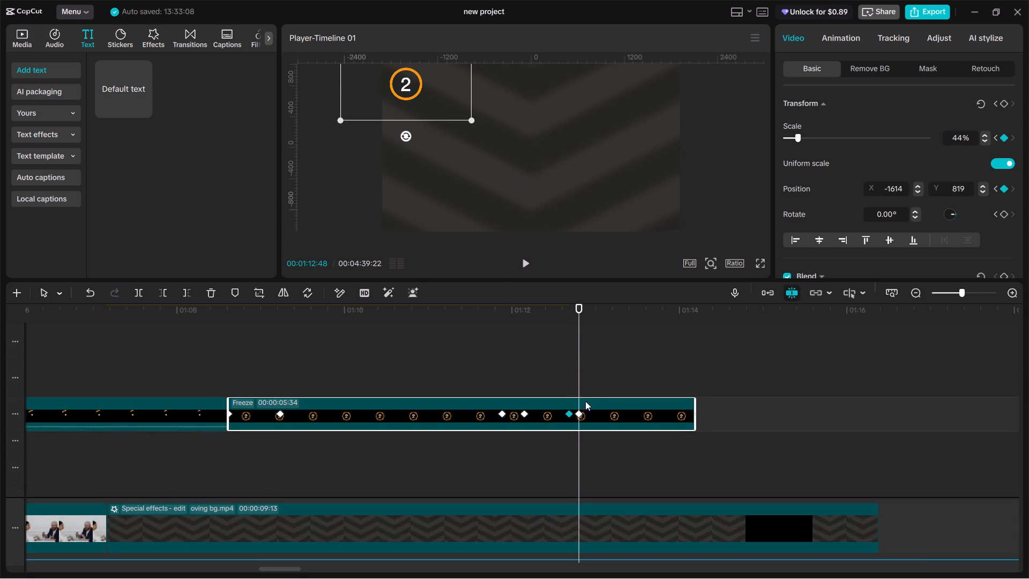
Set the circled number's 00:01:12:48 keyframe to Ease out.
{"action": "right_click", "coordinate": [579, 414]}
{"action": "left_click", "coordinate": [606, 463]}
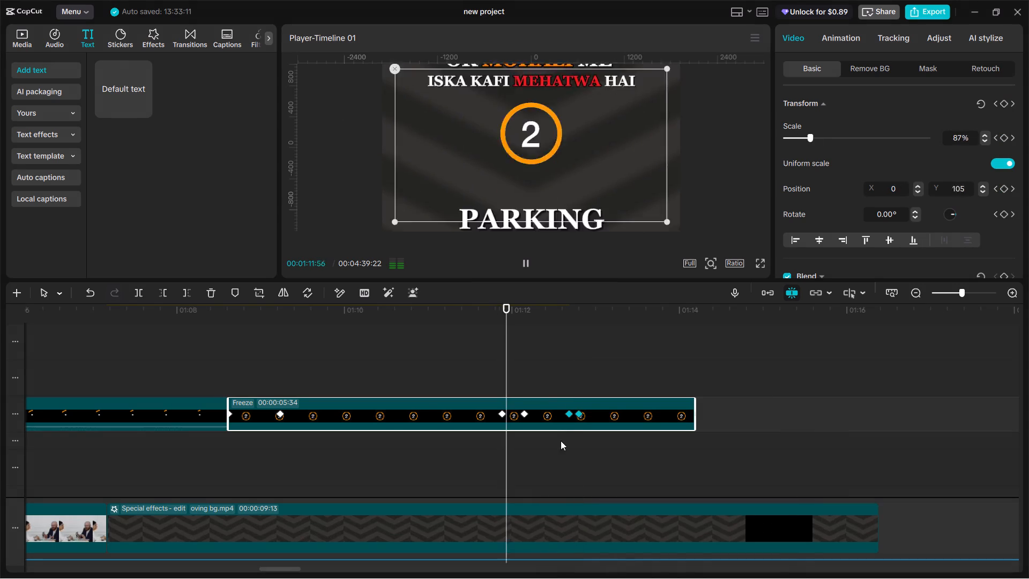
{"action": "right_click", "coordinate": [580, 413]}
{"action": "left_click", "coordinate": [608, 445]}
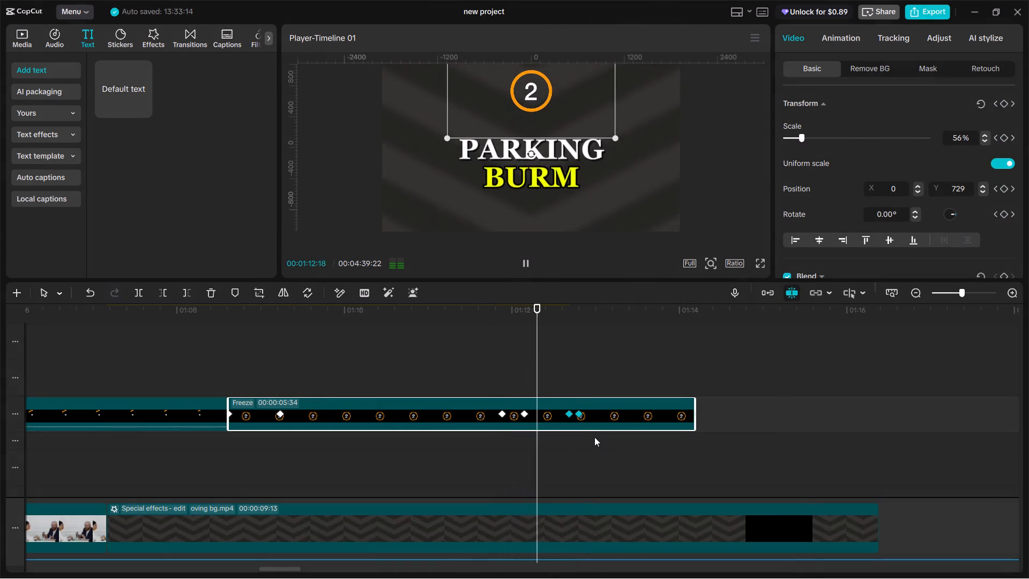
Try Linear, Rebound Out and Quad Ease on the circled number's 00:01:12:48 keyframe, and apply the Cubic In preset curve.
{"action": "right_click", "coordinate": [579, 413]}
{"action": "left_click", "coordinate": [612, 477]}
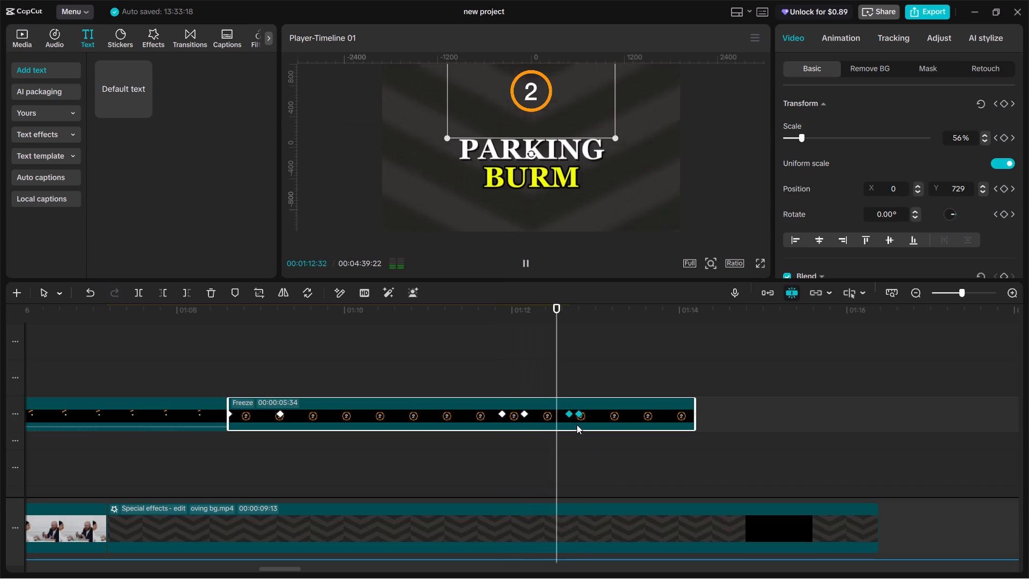
{"action": "right_click", "coordinate": [579, 413]}
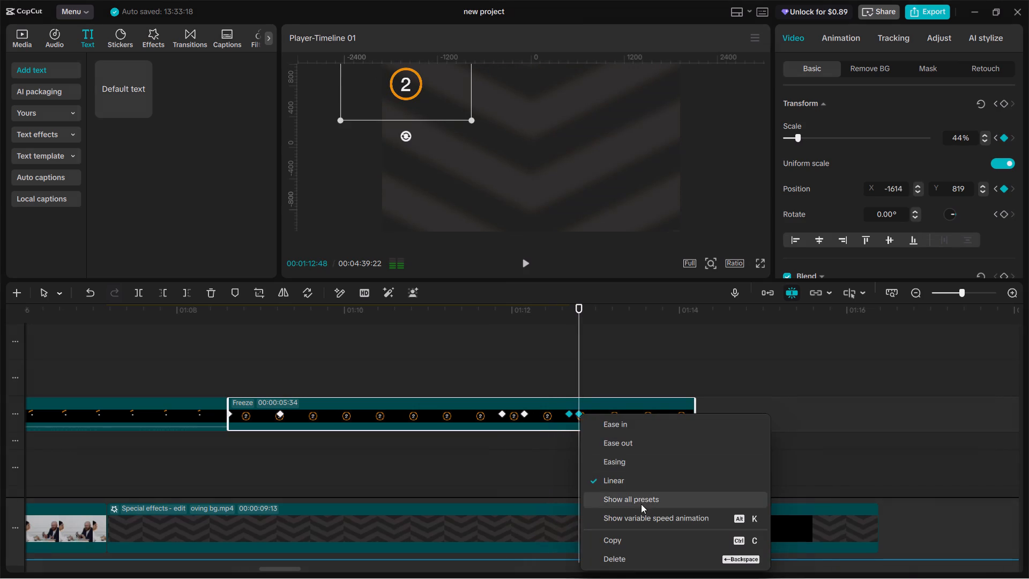
{"action": "left_click", "coordinate": [641, 504]}
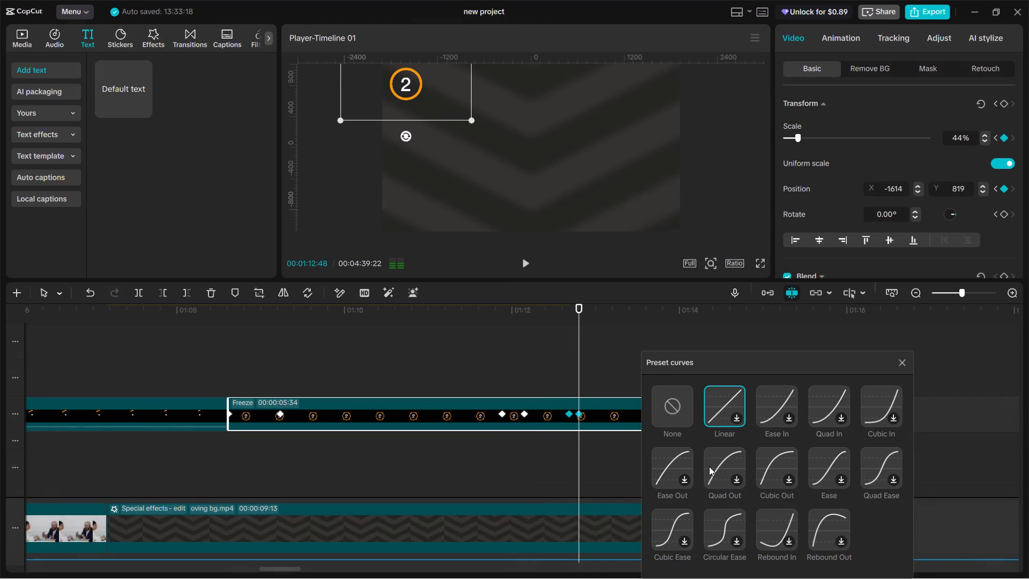
{"action": "left_click", "coordinate": [826, 536]}
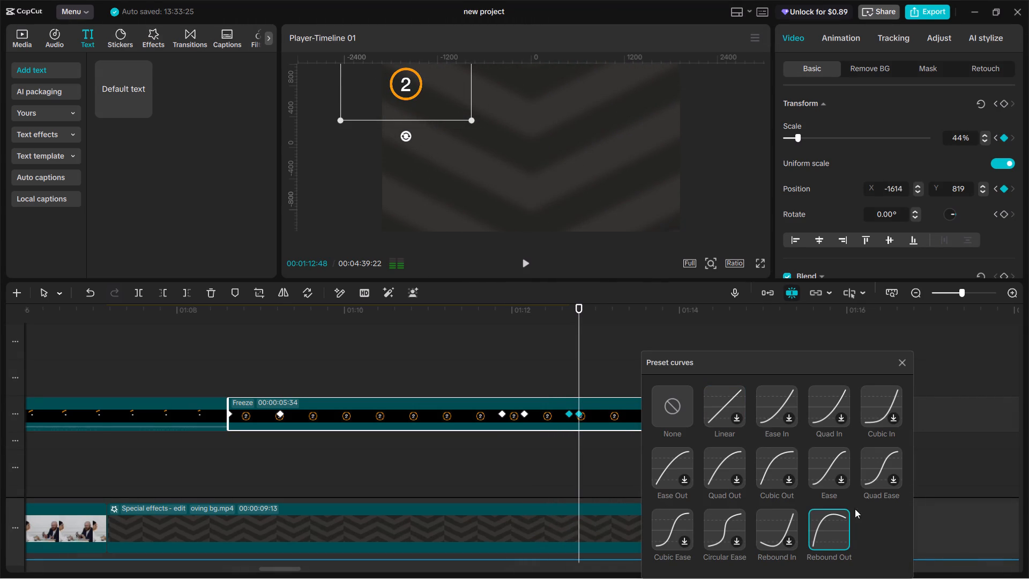
{"action": "left_click", "coordinate": [873, 478]}
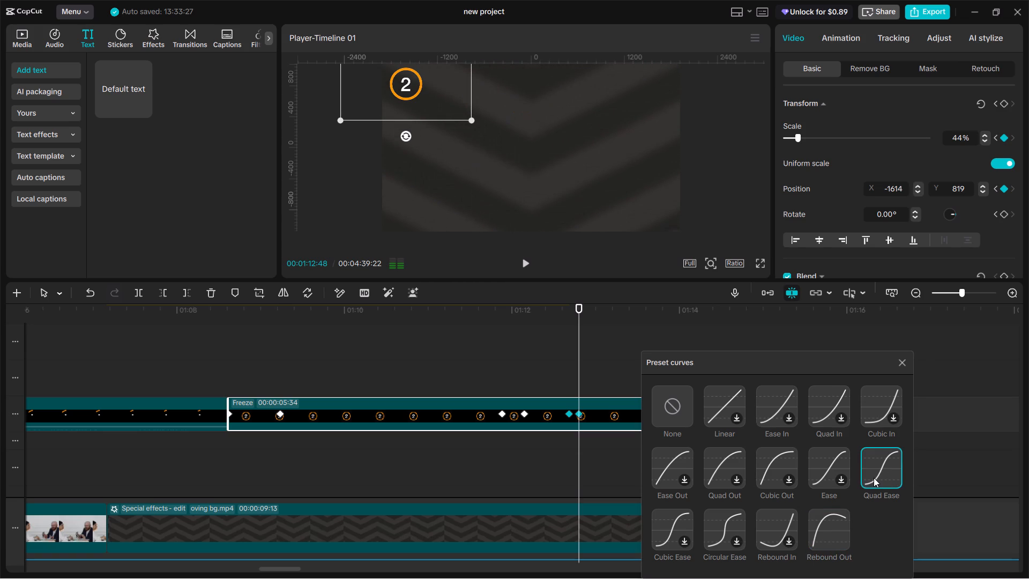
{"action": "left_click", "coordinate": [879, 410]}
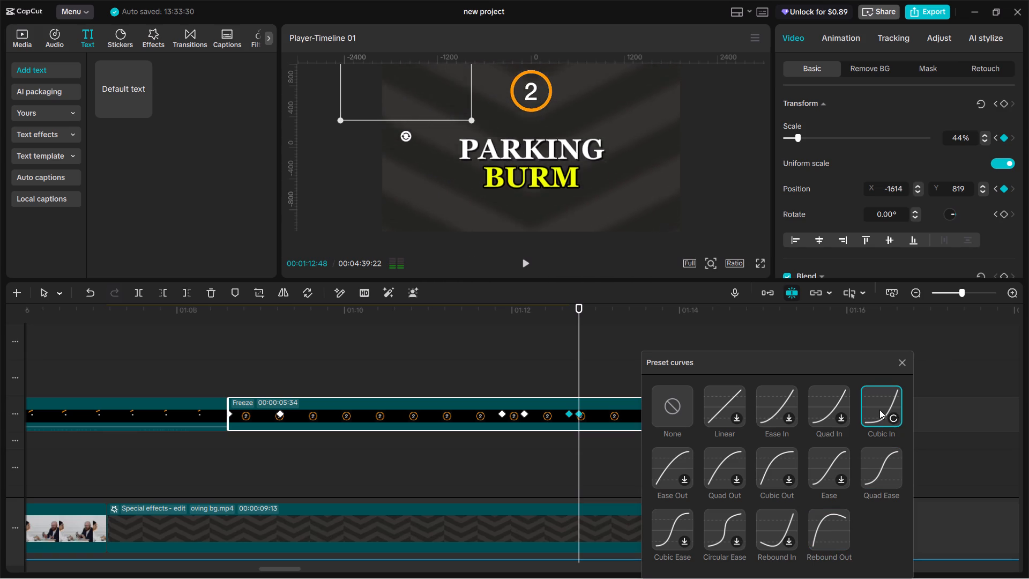
Play back the circled number's move to the upper-left corner several times to check the motion, and close the preset curves.
{"action": "left_click", "coordinate": [551, 368]}
{"action": "key", "text": "space"}
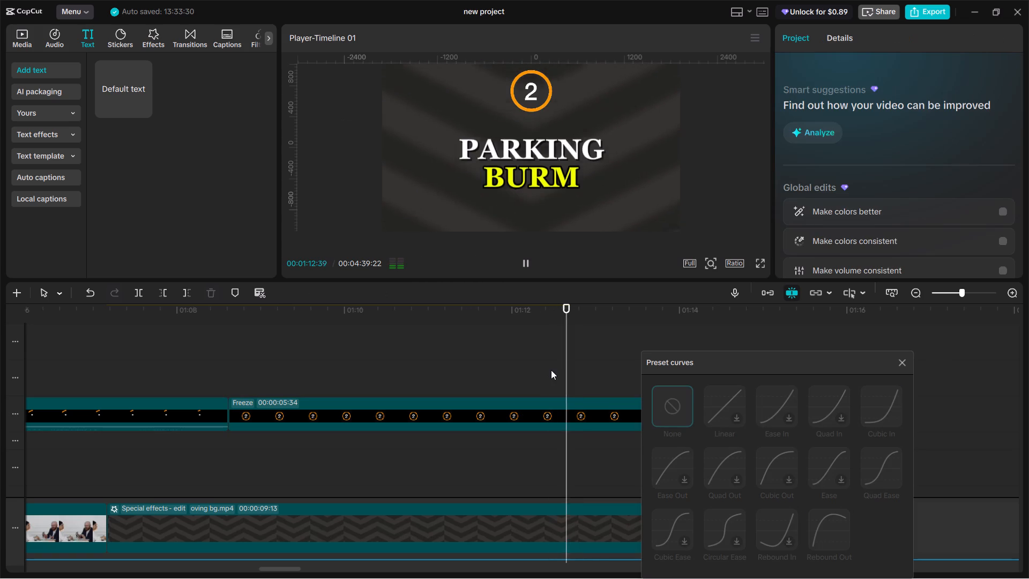
{"action": "left_click", "coordinate": [485, 366]}
{"action": "key", "text": "space"}
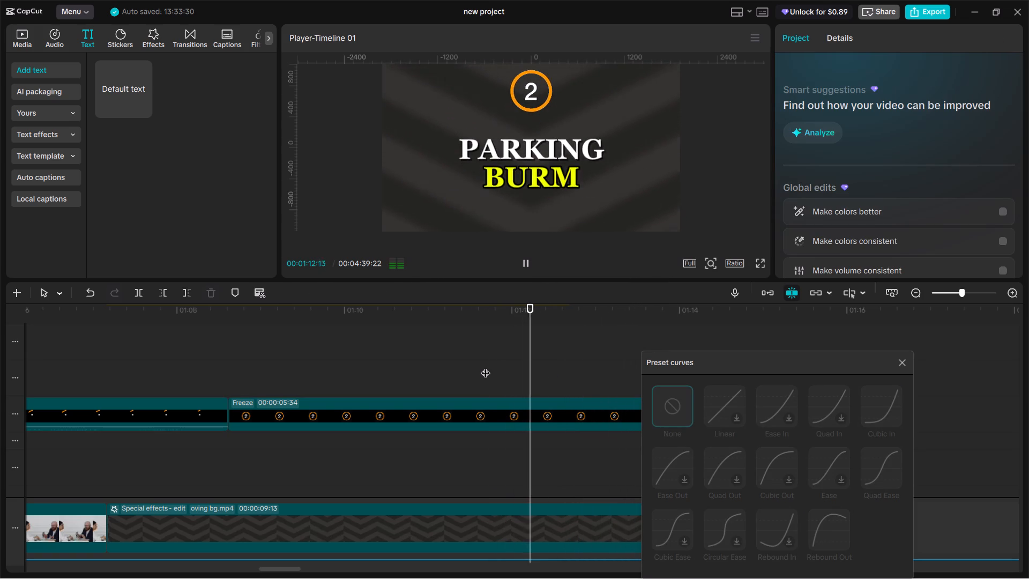
{"action": "key", "text": "space"}
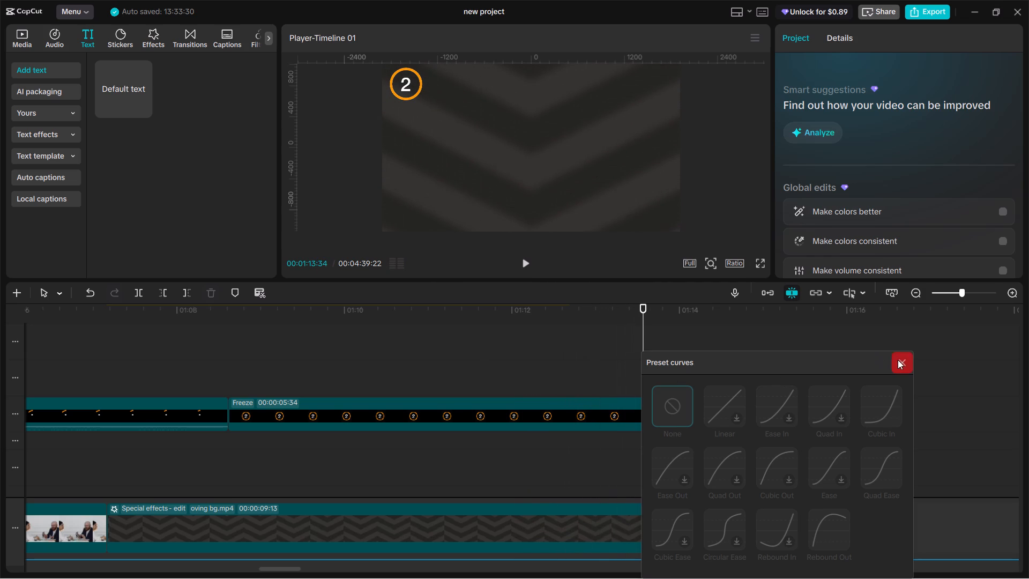
{"action": "left_click", "coordinate": [899, 360]}
{"action": "left_click", "coordinate": [544, 376]}
{"action": "key", "text": "space"}
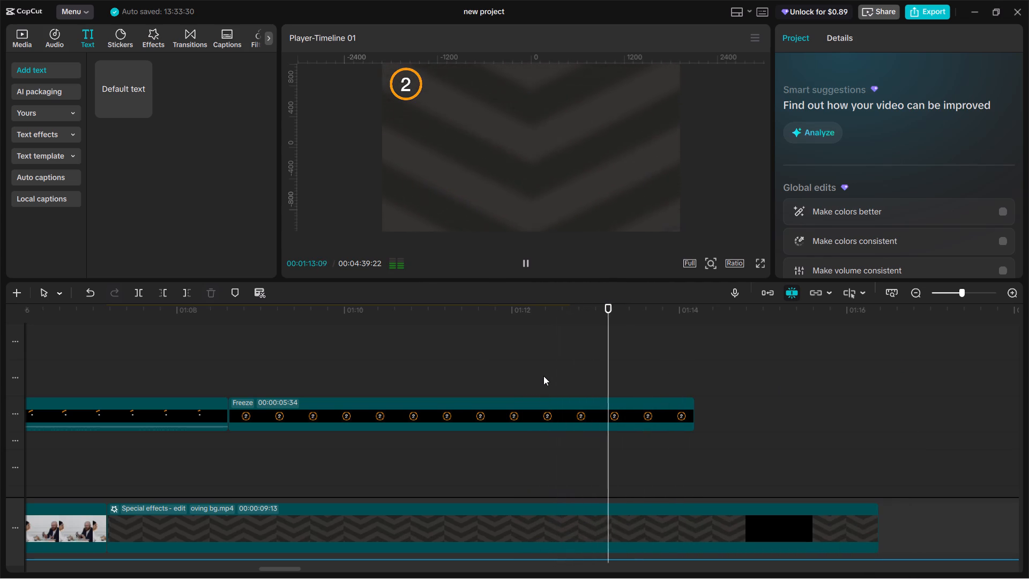
{"action": "left_click", "coordinate": [560, 377]}
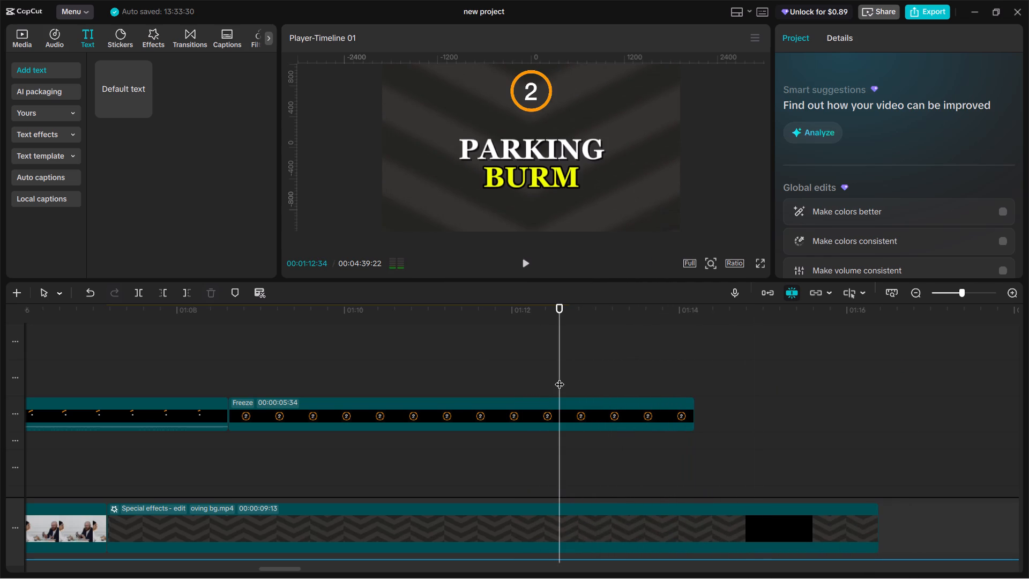
{"action": "key", "text": "space"}
{"action": "key", "text": "space"}
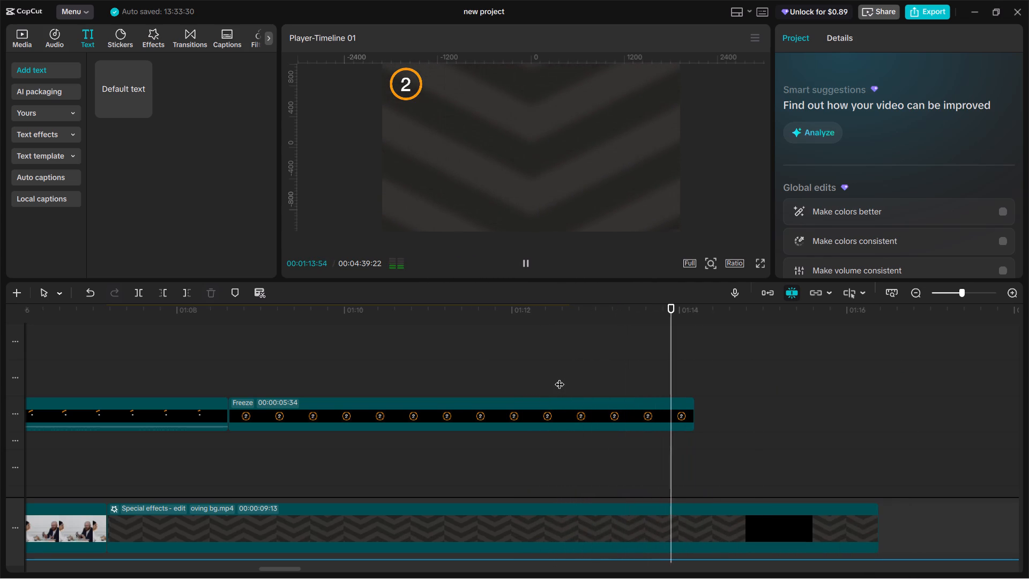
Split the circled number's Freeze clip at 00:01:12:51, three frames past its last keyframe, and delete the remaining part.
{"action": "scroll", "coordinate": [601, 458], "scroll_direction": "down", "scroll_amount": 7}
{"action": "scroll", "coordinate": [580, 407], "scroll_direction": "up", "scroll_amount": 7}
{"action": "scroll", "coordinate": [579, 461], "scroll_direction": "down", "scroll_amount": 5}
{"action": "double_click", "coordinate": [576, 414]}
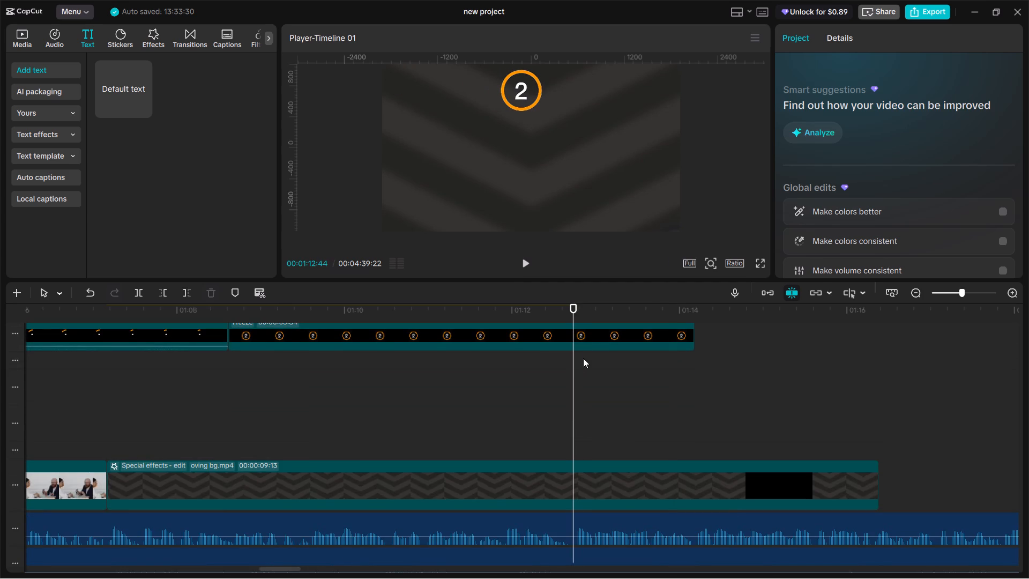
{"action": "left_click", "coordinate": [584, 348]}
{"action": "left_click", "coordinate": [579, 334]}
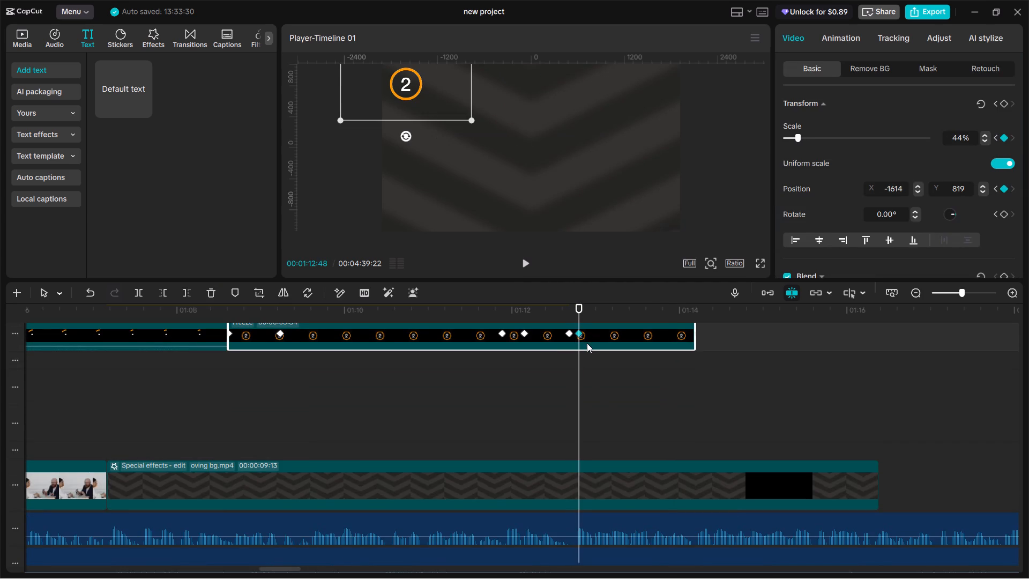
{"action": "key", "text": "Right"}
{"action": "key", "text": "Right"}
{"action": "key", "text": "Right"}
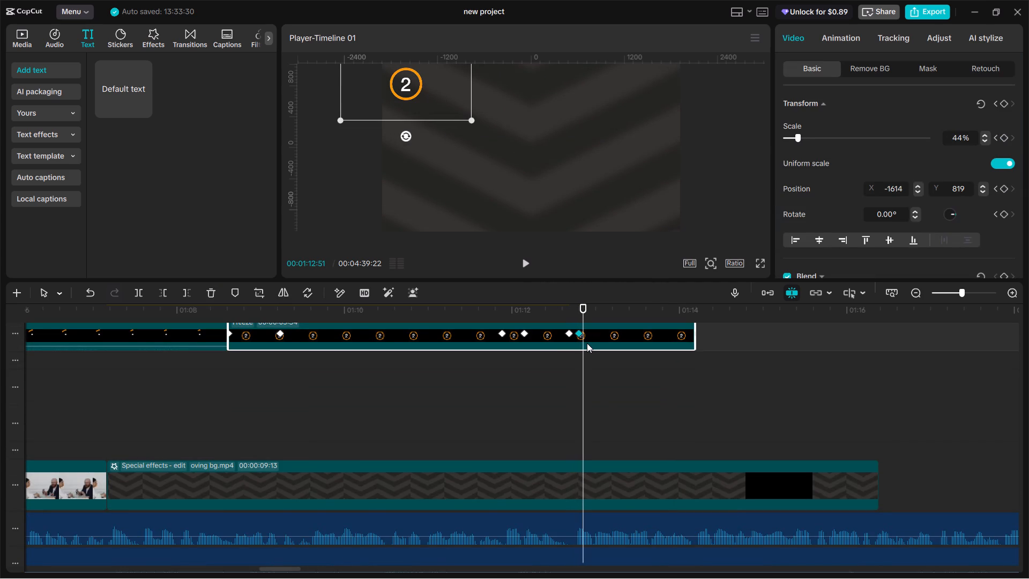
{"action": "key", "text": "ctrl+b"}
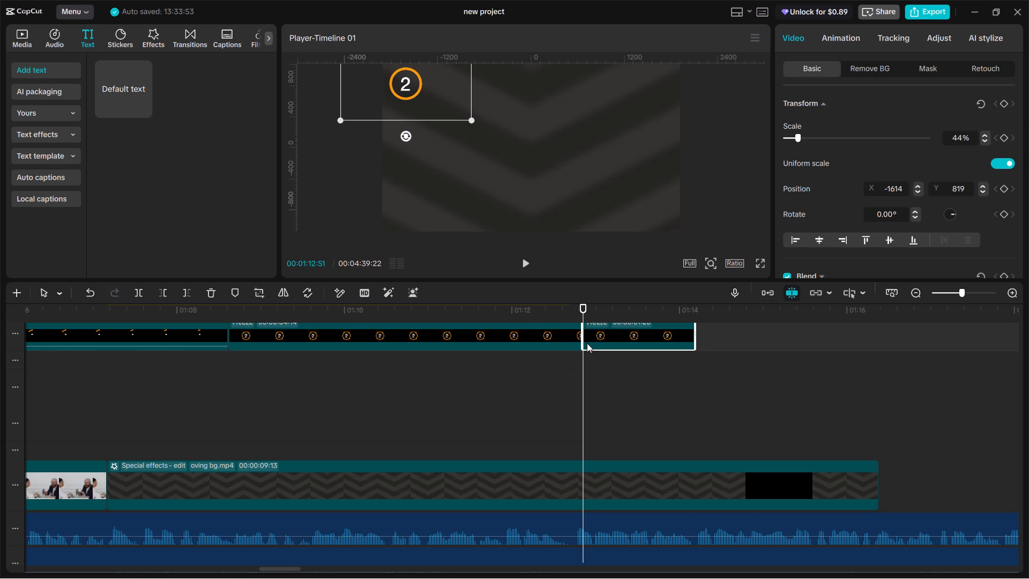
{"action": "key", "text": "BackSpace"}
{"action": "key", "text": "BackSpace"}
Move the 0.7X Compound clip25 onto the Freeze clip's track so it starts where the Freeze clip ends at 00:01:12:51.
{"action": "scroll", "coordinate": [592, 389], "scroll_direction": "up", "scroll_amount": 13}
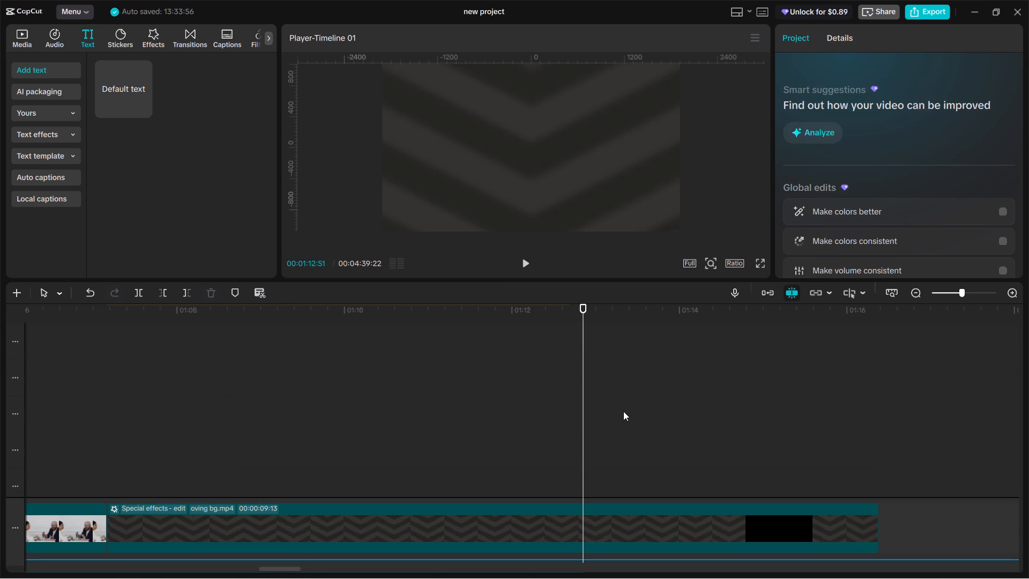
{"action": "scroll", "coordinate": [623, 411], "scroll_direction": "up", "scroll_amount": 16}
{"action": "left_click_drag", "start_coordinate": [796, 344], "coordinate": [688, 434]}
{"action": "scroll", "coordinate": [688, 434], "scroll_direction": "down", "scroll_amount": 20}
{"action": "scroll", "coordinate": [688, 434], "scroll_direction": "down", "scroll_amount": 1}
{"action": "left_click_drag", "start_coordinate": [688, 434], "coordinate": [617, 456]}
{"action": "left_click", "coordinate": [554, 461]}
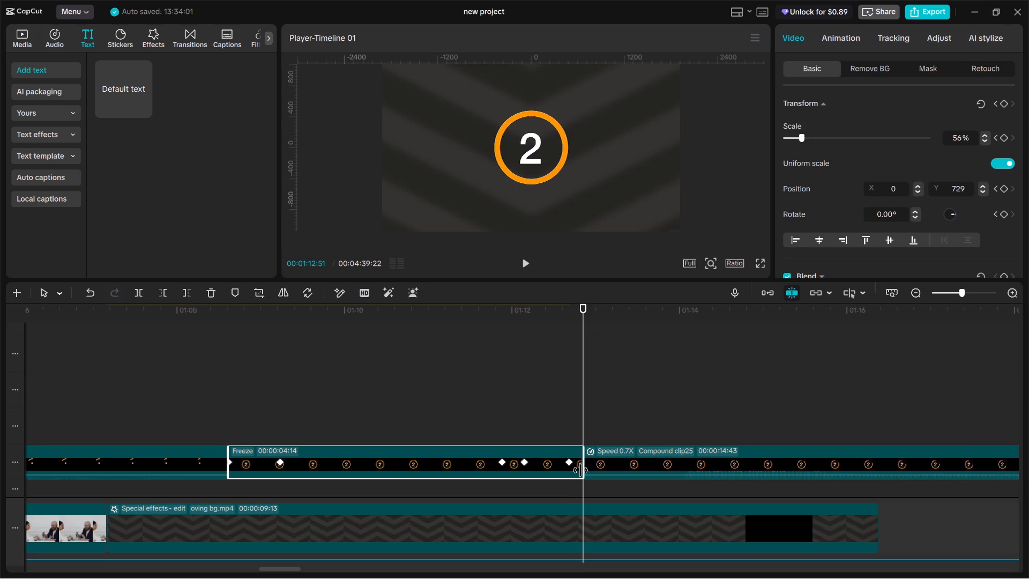
Examine the join between the Freeze clip and Compound clip25 around 00:01:12:51 up close.
{"action": "scroll", "coordinate": [593, 406], "scroll_direction": "up", "scroll_amount": 15, "text": "ctrl"}
{"action": "left_click", "coordinate": [603, 401]}
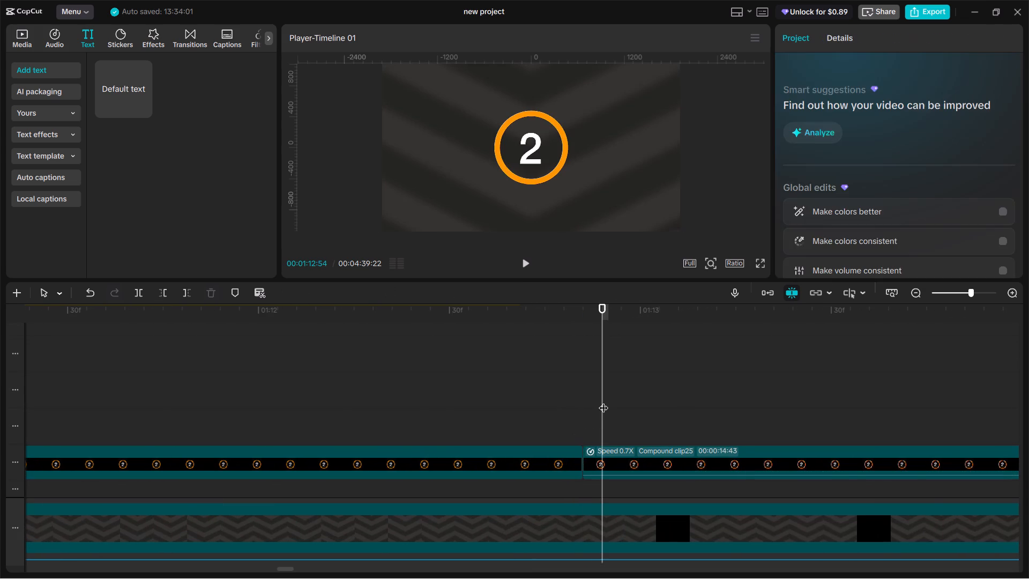
{"action": "left_click", "coordinate": [571, 455]}
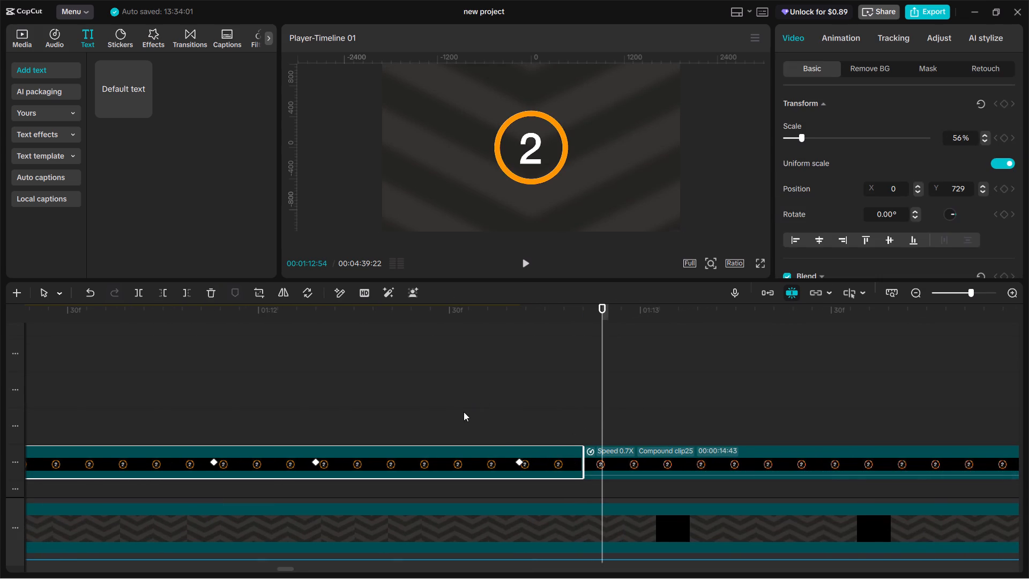
{"action": "scroll", "coordinate": [464, 412], "scroll_direction": "down", "scroll_amount": 8, "text": "ctrl"}
{"action": "left_click", "coordinate": [493, 394]}
{"action": "left_click_drag", "start_coordinate": [495, 394], "coordinate": [588, 419]}
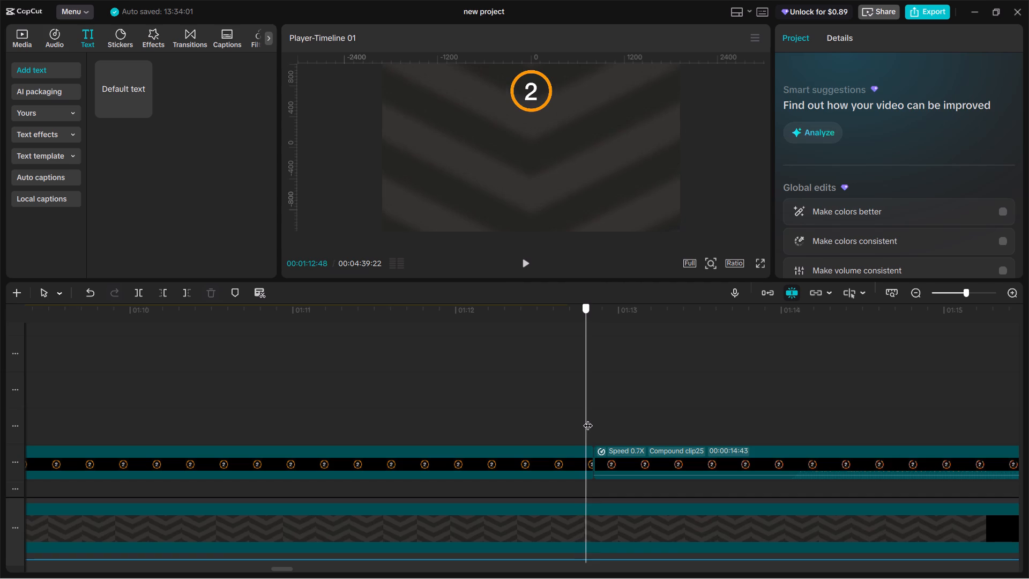
{"action": "left_click_drag", "start_coordinate": [588, 419], "coordinate": [591, 422]}
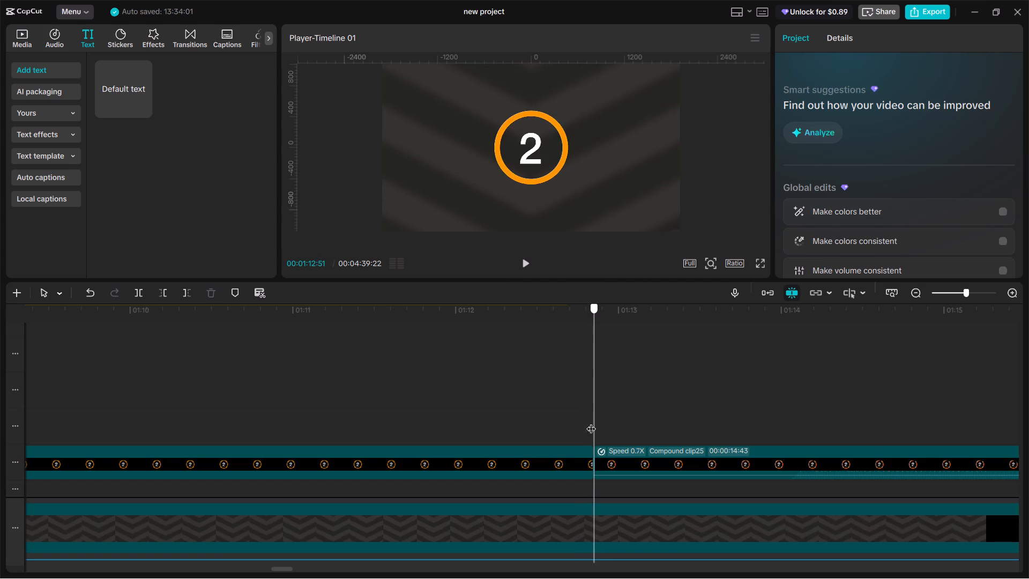
{"action": "left_click_drag", "start_coordinate": [591, 422], "coordinate": [580, 422]}
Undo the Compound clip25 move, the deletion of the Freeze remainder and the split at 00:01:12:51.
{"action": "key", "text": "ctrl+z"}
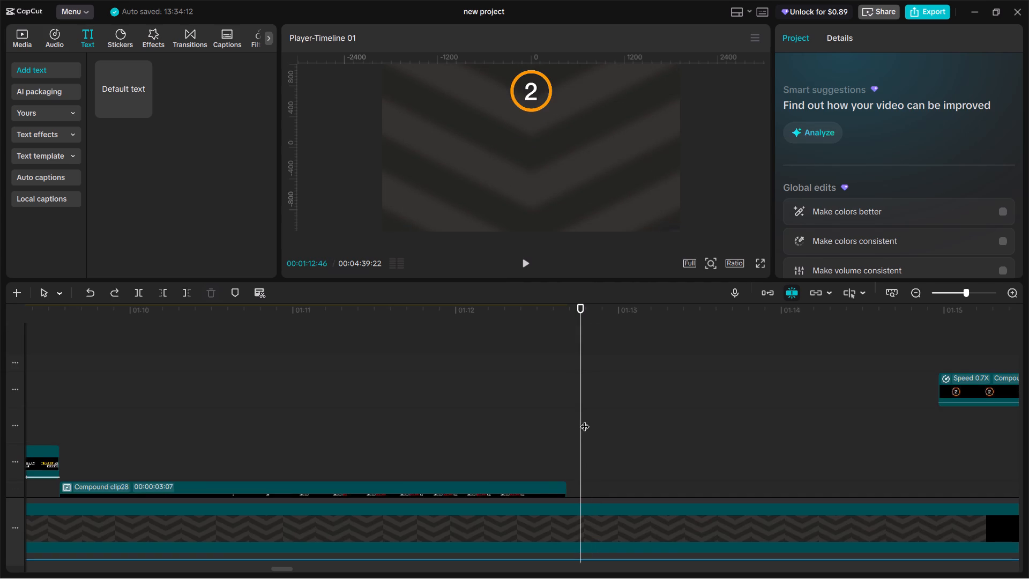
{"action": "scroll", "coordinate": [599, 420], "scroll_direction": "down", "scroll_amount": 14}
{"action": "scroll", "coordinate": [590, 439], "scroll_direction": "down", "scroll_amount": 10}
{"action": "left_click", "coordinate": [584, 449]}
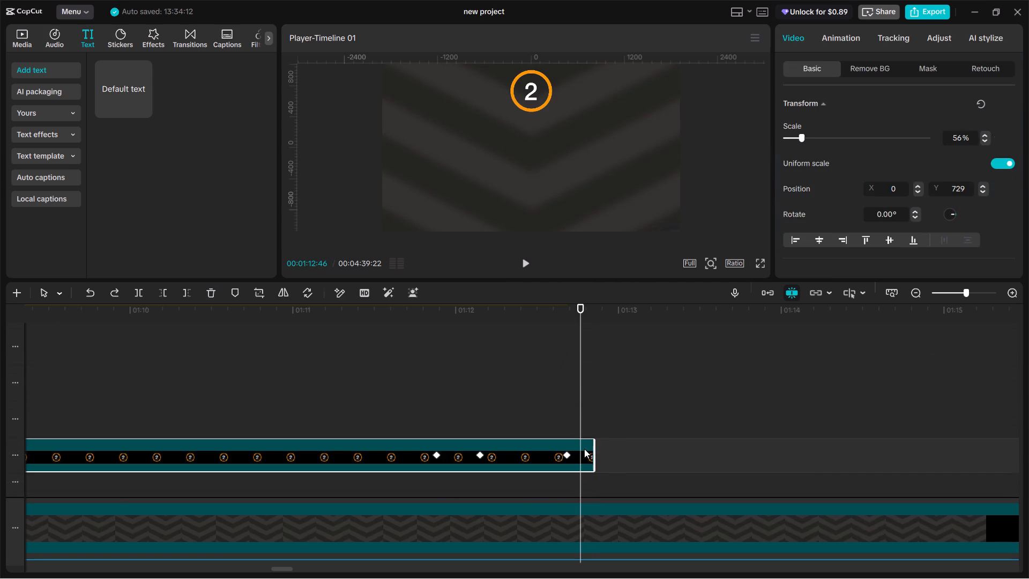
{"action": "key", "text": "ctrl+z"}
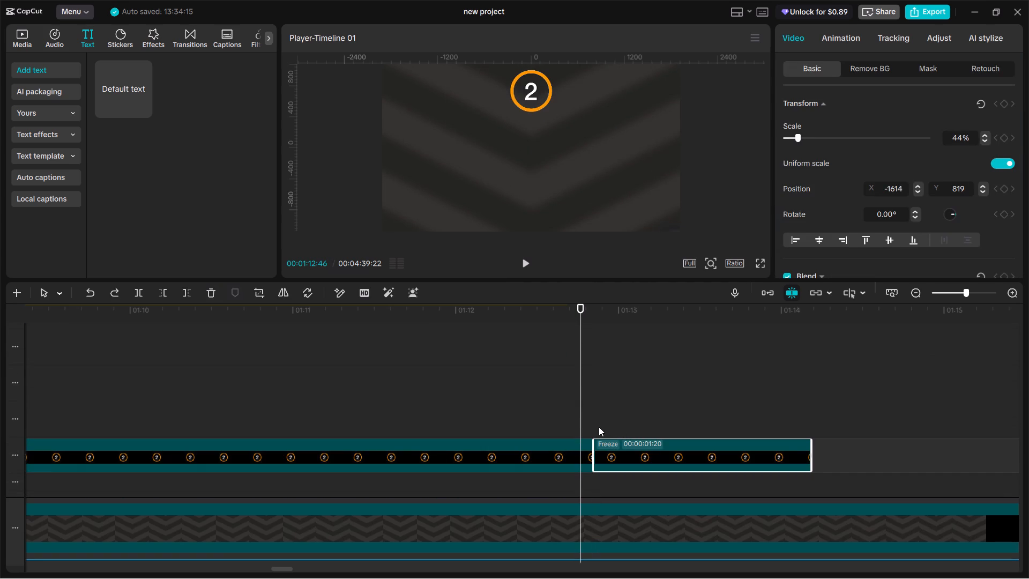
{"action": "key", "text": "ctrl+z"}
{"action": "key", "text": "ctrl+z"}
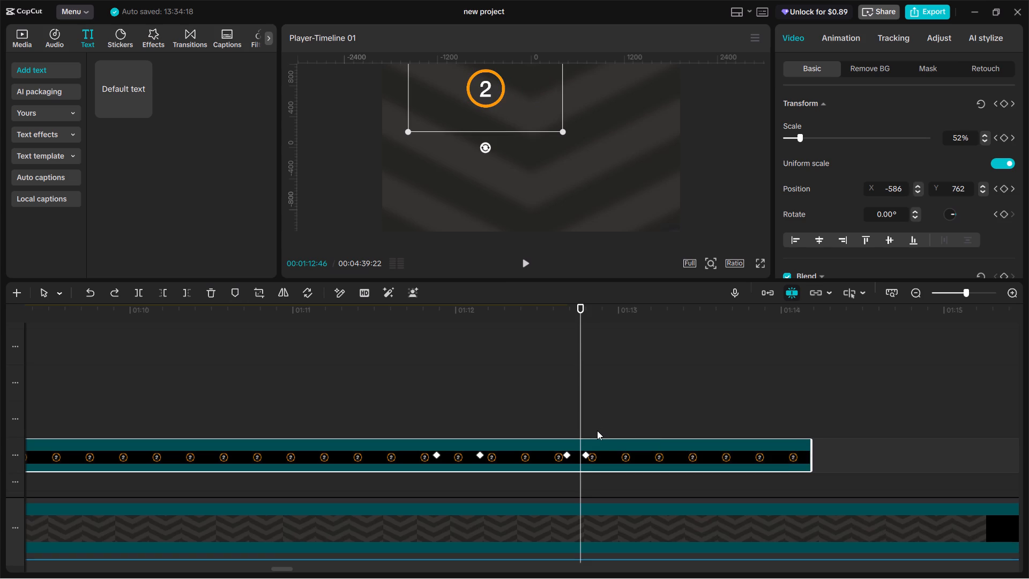
Split the circled number's Freeze clip at 00:01:12:50 and delete the part after the cut.
{"action": "left_click_drag", "start_coordinate": [579, 406], "coordinate": [590, 414]}
{"action": "left_click", "coordinate": [599, 449]}
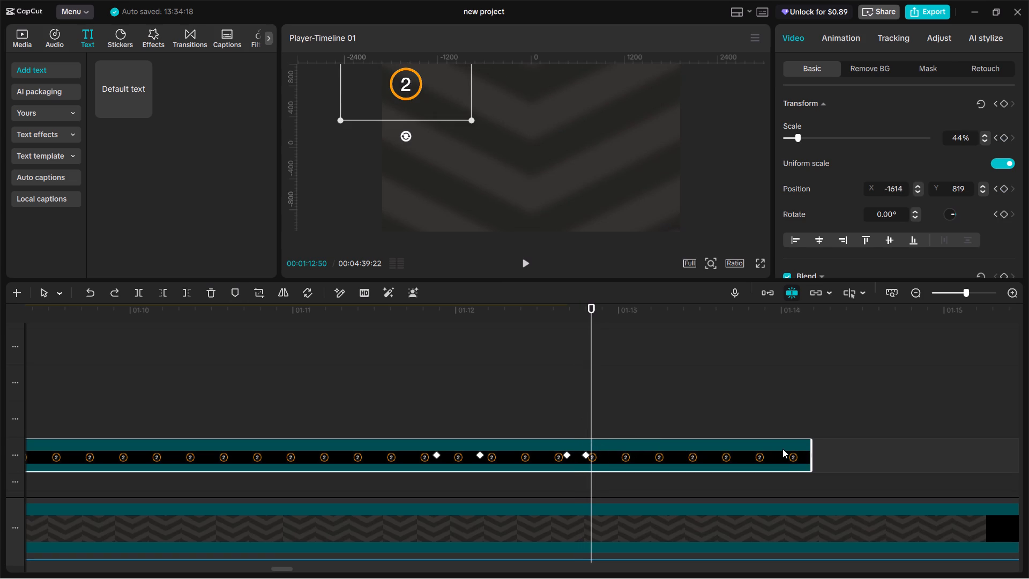
{"action": "key", "text": "ctrl+b"}
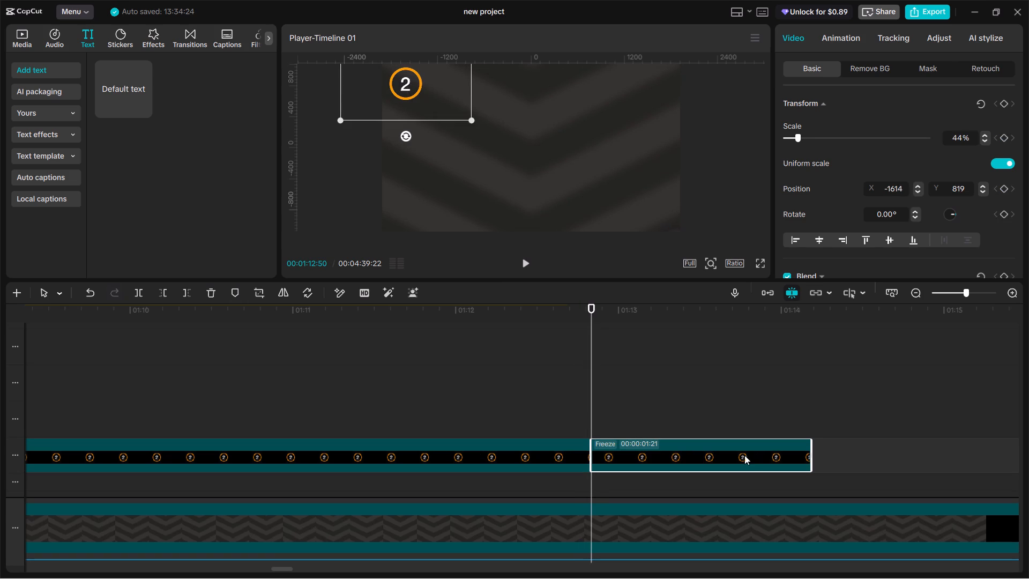
{"action": "key", "text": "BackSpace"}
Move the 0.7X Compound clip25 onto the Freeze clip's track so it starts directly at the cut at 00:01:12:50.
{"action": "double_click", "coordinate": [586, 418]}
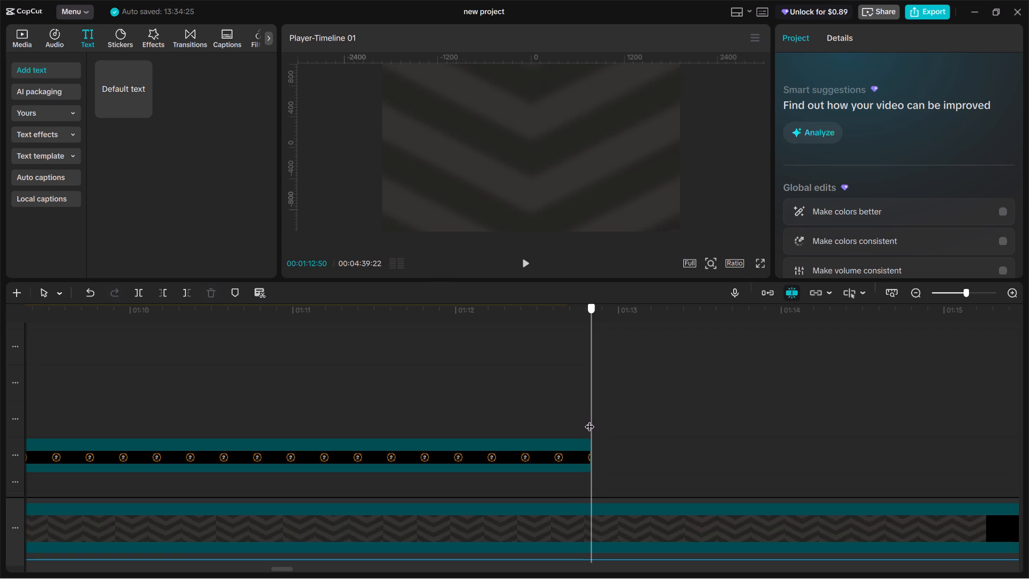
{"action": "left_click", "coordinate": [586, 445]}
{"action": "scroll", "coordinate": [605, 405], "scroll_direction": "up", "scroll_amount": 3}
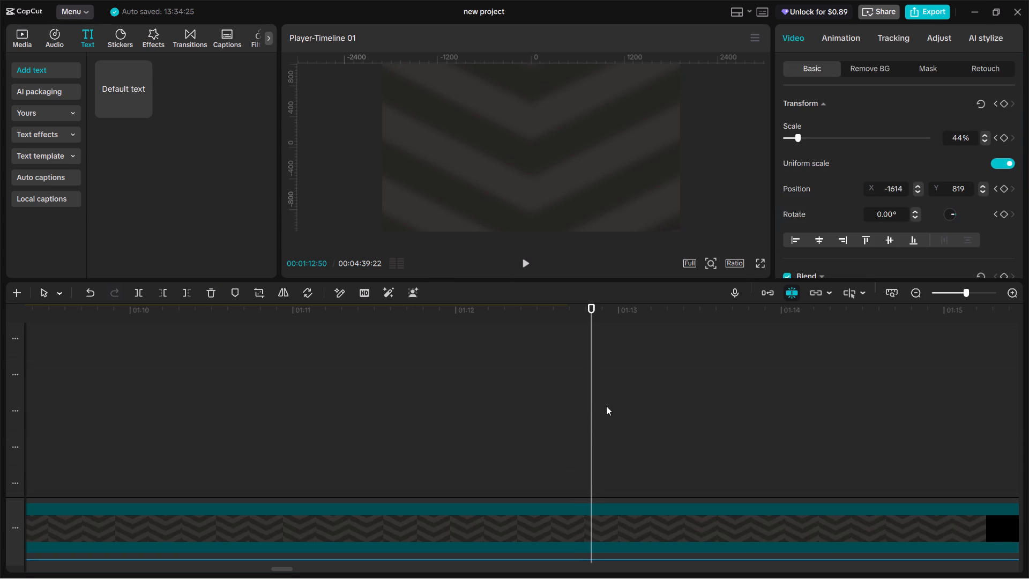
{"action": "scroll", "coordinate": [606, 406], "scroll_direction": "up", "scroll_amount": 20}
{"action": "scroll", "coordinate": [606, 406], "scroll_direction": "up", "scroll_amount": 1}
{"action": "left_click_drag", "start_coordinate": [954, 386], "coordinate": [651, 469]}
{"action": "scroll", "coordinate": [655, 472], "scroll_direction": "down", "scroll_amount": 4}
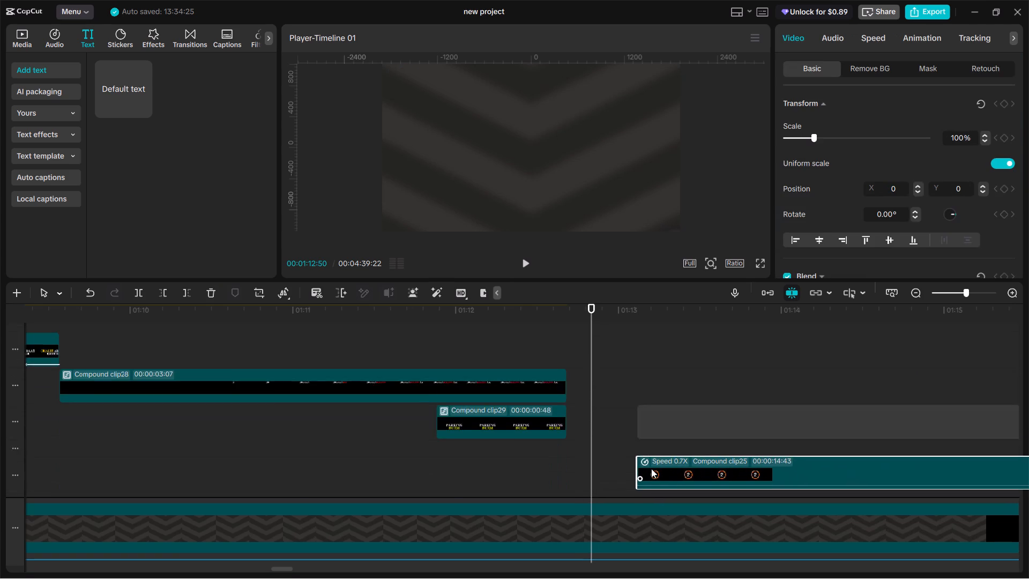
{"action": "scroll", "coordinate": [651, 469], "scroll_direction": "down", "scroll_amount": 20}
{"action": "scroll", "coordinate": [651, 469], "scroll_direction": "down", "scroll_amount": 2}
{"action": "left_click_drag", "start_coordinate": [651, 469], "coordinate": [607, 426]}
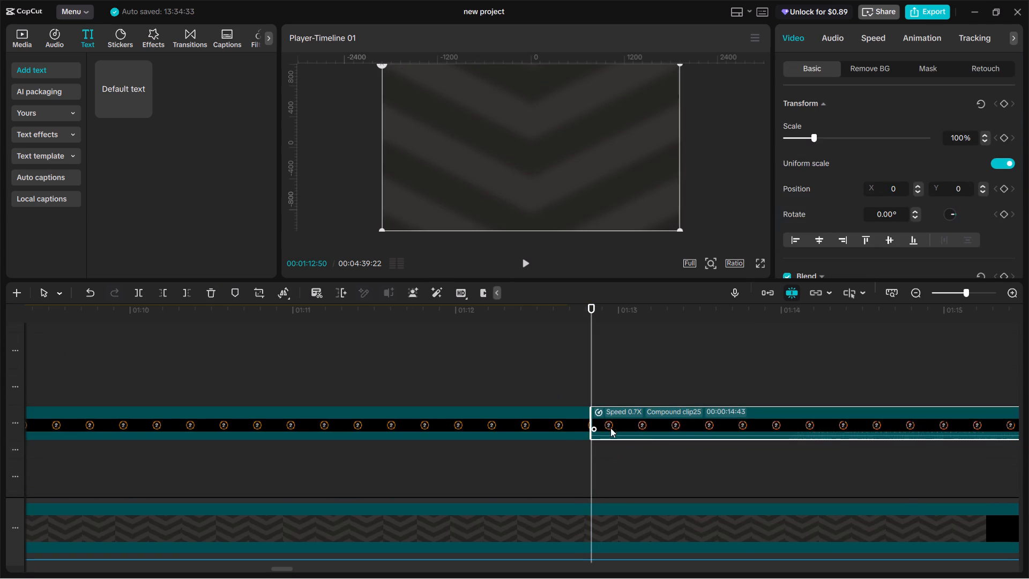
Copy the X position -1614 from the Freeze clip's last keyframe to the adjoining Compound clip25.
{"action": "left_click", "coordinate": [569, 425]}
{"action": "left_click", "coordinate": [585, 424]}
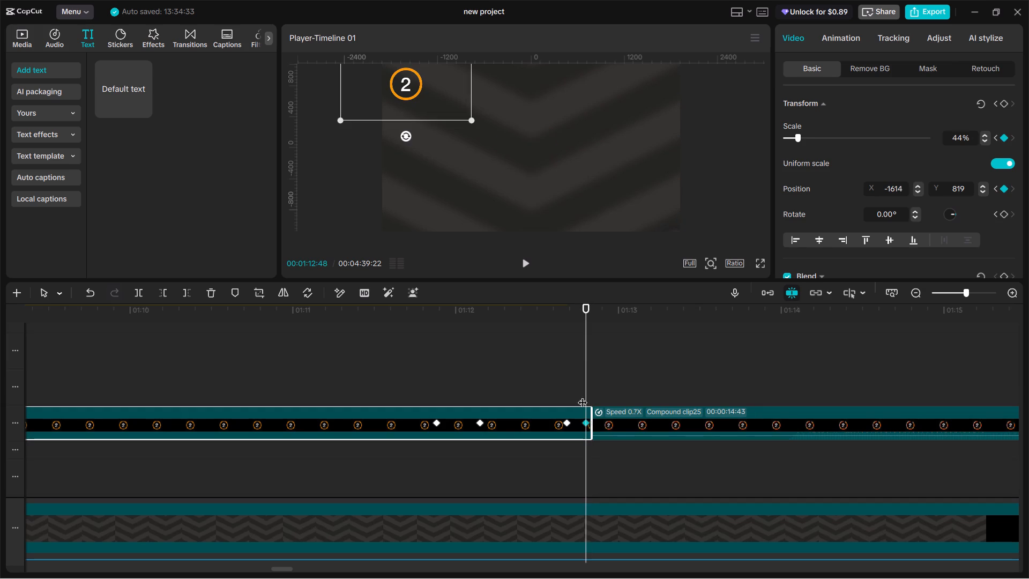
{"action": "left_click_drag", "start_coordinate": [906, 185], "coordinate": [886, 185]}
{"action": "left_click_drag", "start_coordinate": [886, 185], "coordinate": [891, 188]}
{"action": "left_click_drag", "start_coordinate": [902, 189], "coordinate": [877, 191]}
{"action": "key", "text": "ctrl+c"}
{"action": "left_click", "coordinate": [606, 417]}
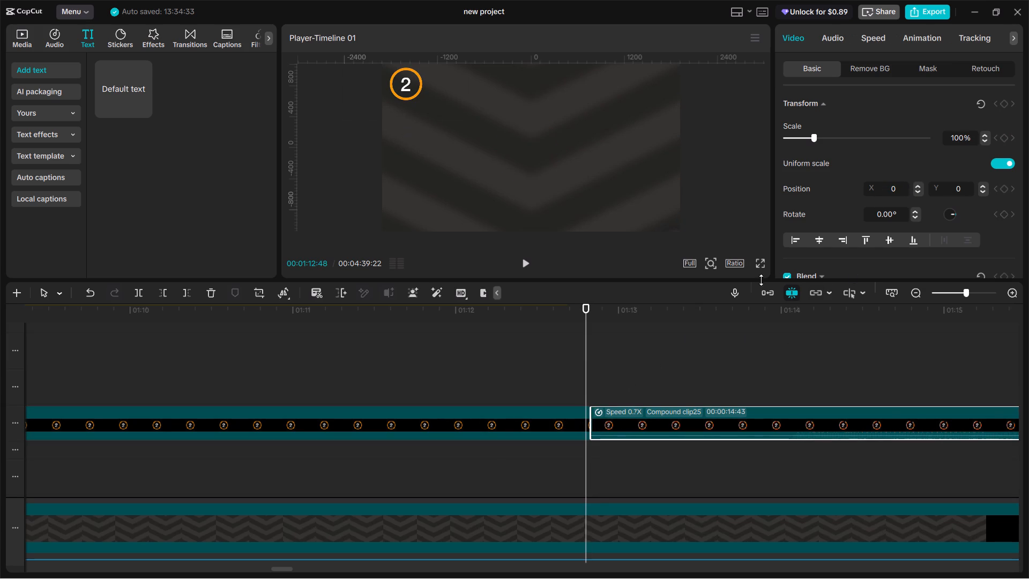
{"action": "left_click", "coordinate": [896, 190]}
{"action": "key", "text": "ctrl+v"}
Copy the Y position 819 from the Freeze clip's last keyframe to Compound clip25.
{"action": "left_click", "coordinate": [583, 423]}
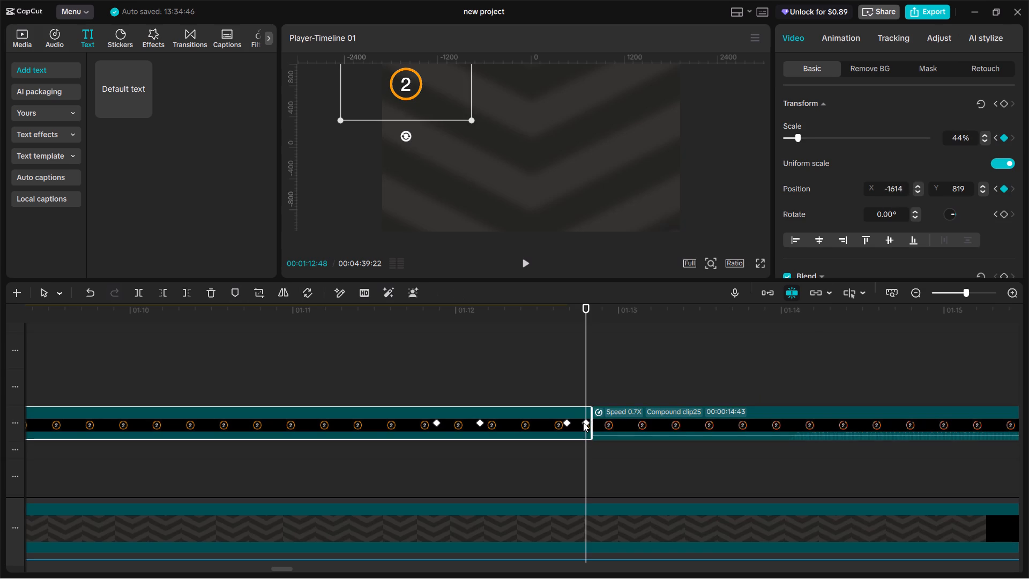
{"action": "left_click", "coordinate": [584, 422]}
{"action": "left_click_drag", "start_coordinate": [965, 187], "coordinate": [949, 190]}
{"action": "key", "text": "ctrl+c"}
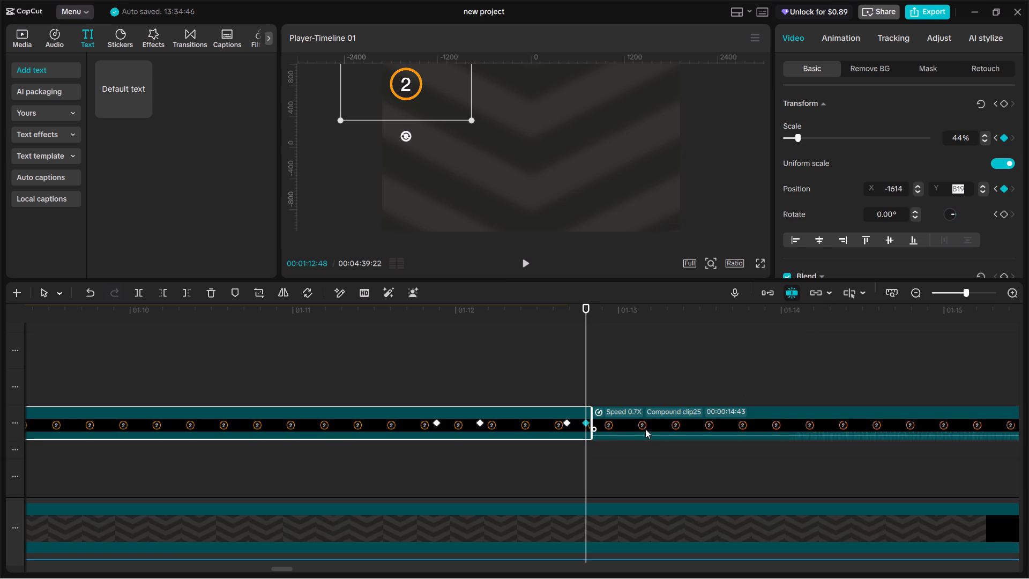
{"action": "left_click", "coordinate": [639, 419]}
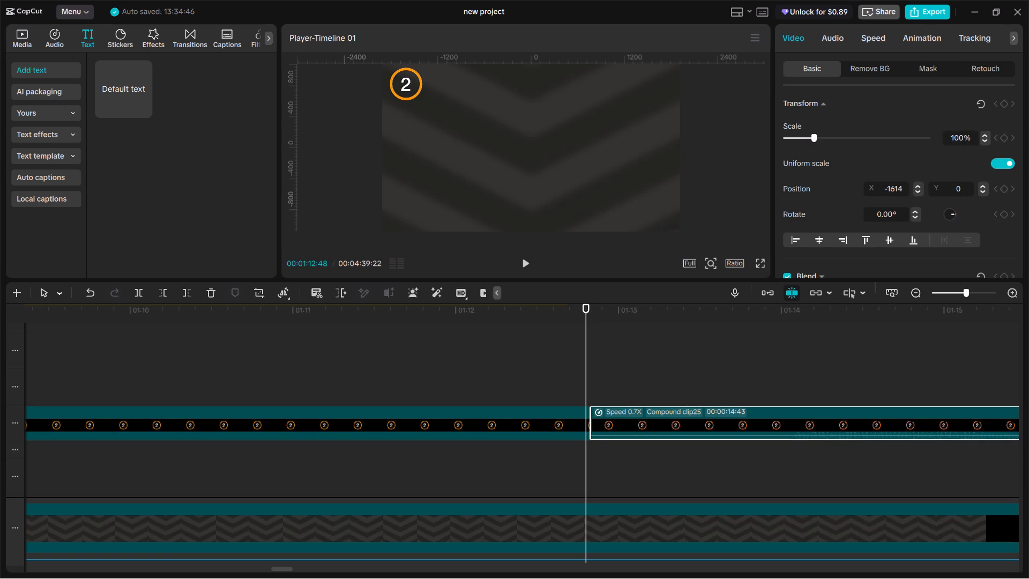
{"action": "left_click_drag", "start_coordinate": [959, 187], "coordinate": [951, 190]}
{"action": "key", "text": "ctrl+v"}
Set Compound clip25's scale to 44% to match the Freeze clip's last keyframe.
{"action": "left_click", "coordinate": [587, 421]}
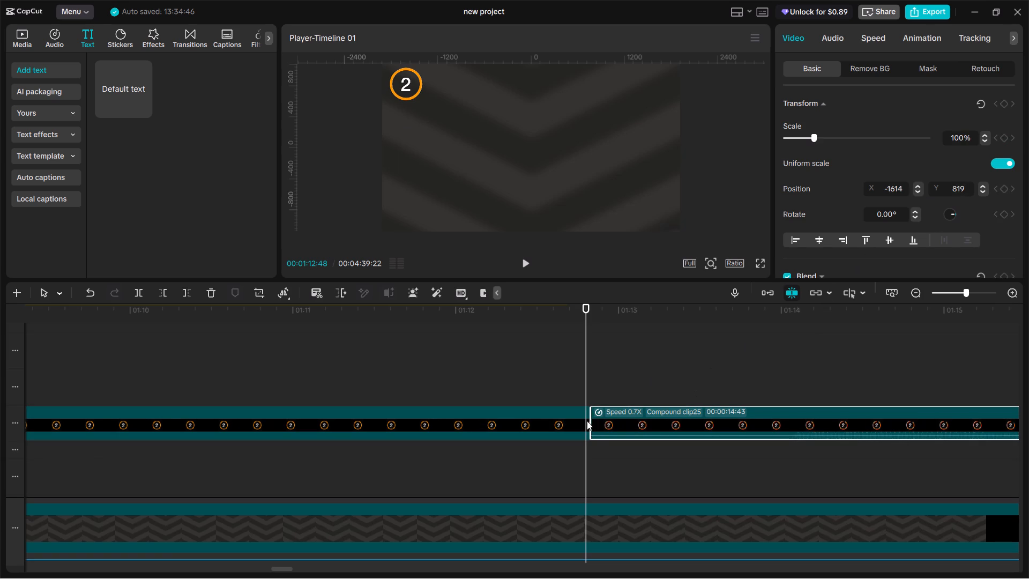
{"action": "left_click", "coordinate": [587, 421]}
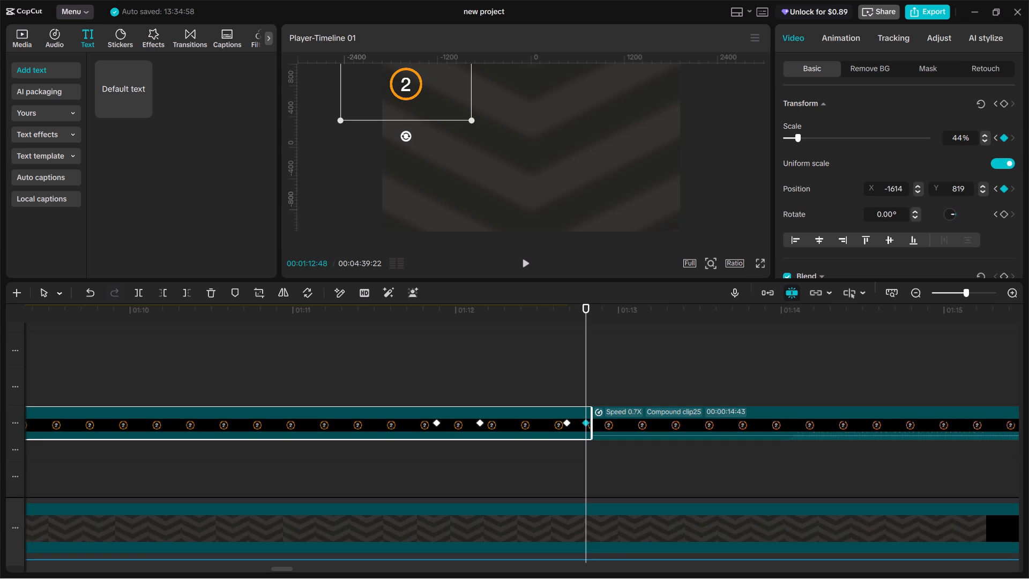
{"action": "left_click", "coordinate": [616, 421]}
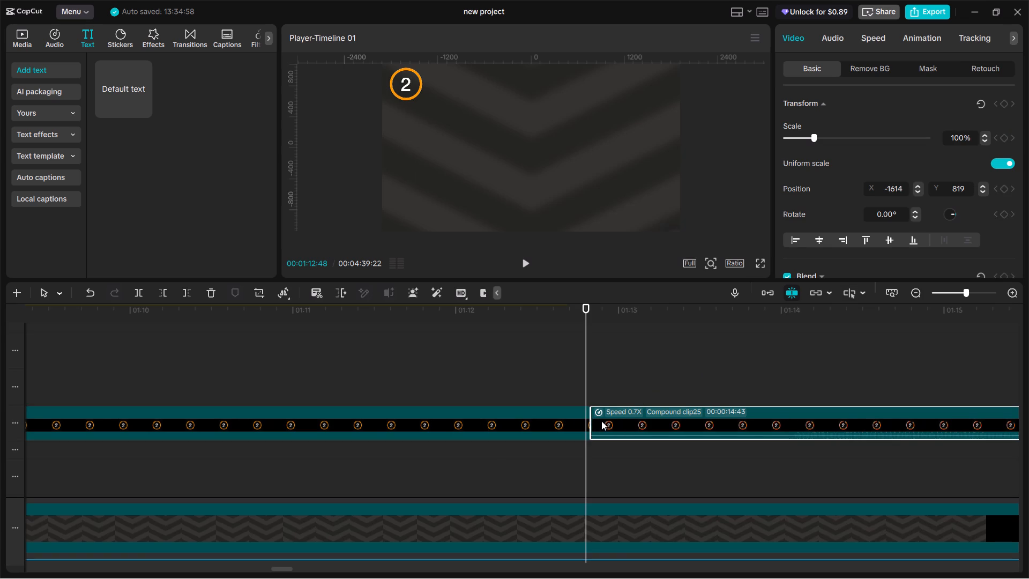
{"action": "double_click", "coordinate": [960, 139]}
{"action": "type", "text": "44"}
{"action": "key", "text": "Return"}
Play back the join between the Freeze clip and Compound clip25 and on past the end of the background clip.
{"action": "key", "text": "space"}
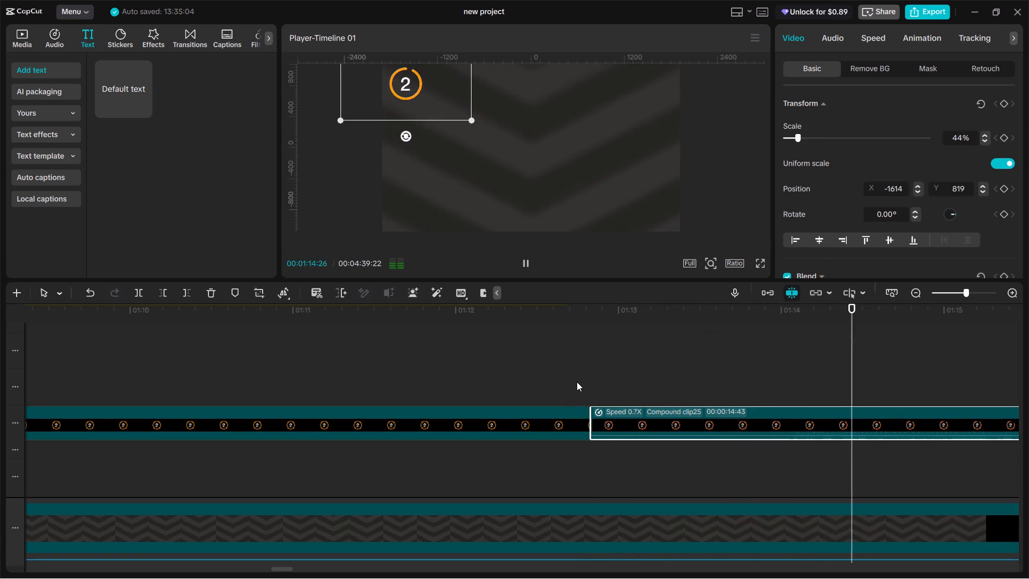
{"action": "left_click", "coordinate": [576, 378]}
{"action": "key", "text": "space"}
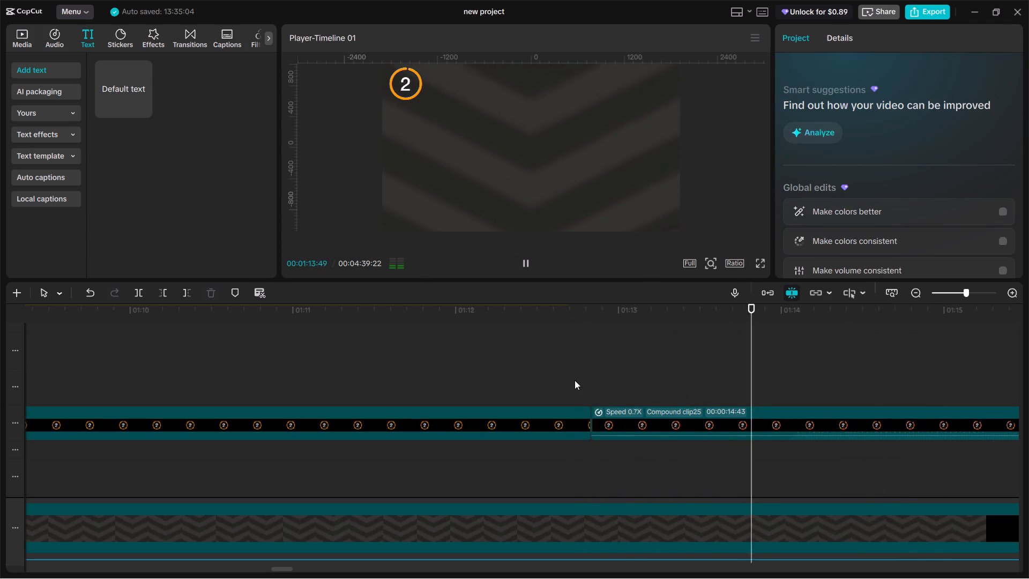
{"action": "scroll", "coordinate": [615, 374], "scroll_direction": "down", "scroll_amount": 17, "text": "ctrl"}
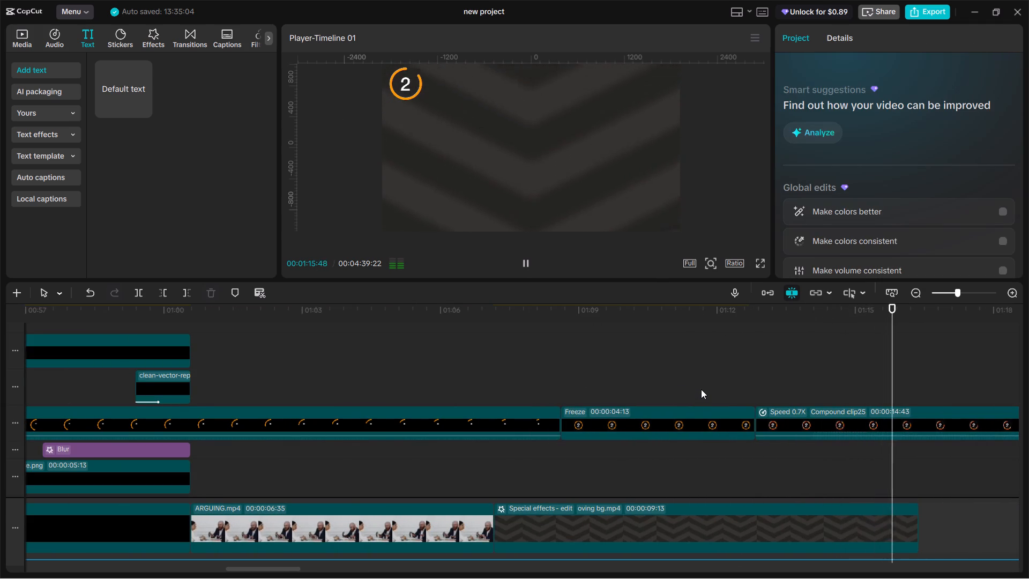
{"action": "key", "text": "ctrl+space"}
{"action": "scroll", "coordinate": [701, 389], "scroll_direction": "down", "scroll_amount": 8, "text": "ctrl"}
{"action": "scroll", "coordinate": [754, 382], "scroll_direction": "down", "scroll_amount": 5}
{"action": "key", "text": "space"}
{"action": "key", "text": "space"}
{"action": "key", "text": "space"}
{"action": "key", "text": "space"}
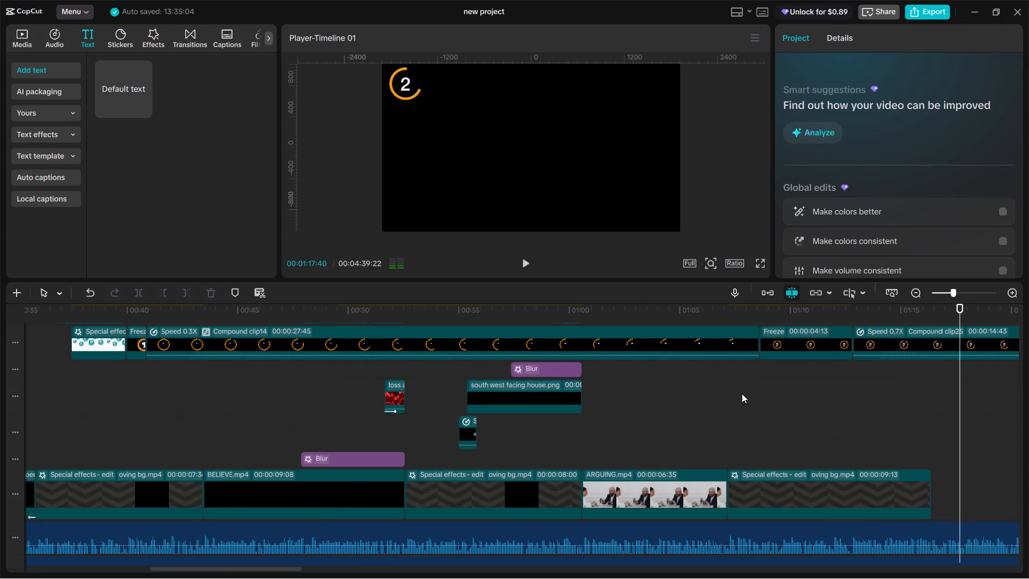
{"action": "scroll", "coordinate": [739, 390], "scroll_direction": "down", "scroll_amount": 9, "text": "alt"}
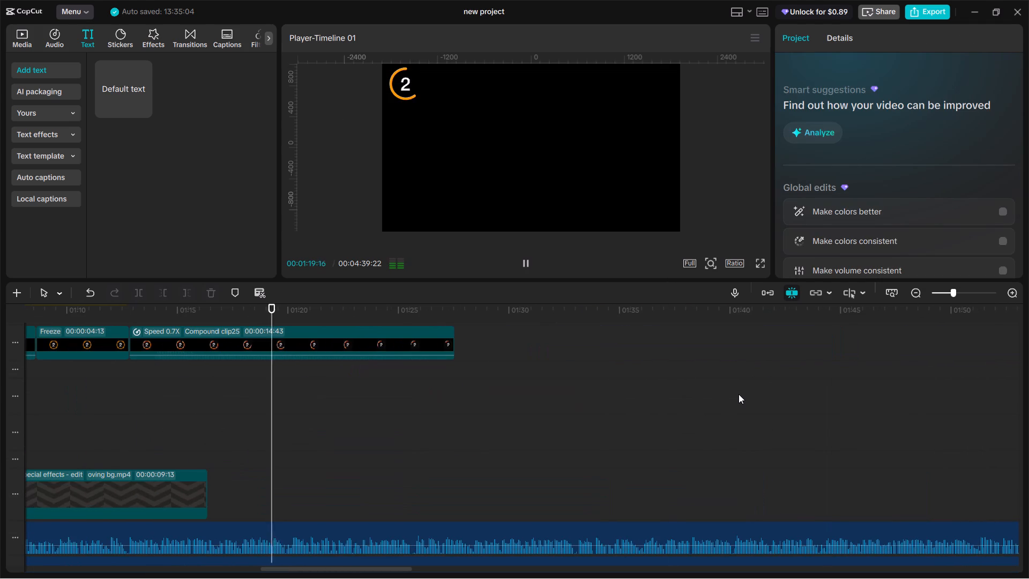
{"action": "key", "text": "space"}
Stretch Compound clip25 by its end, slowing it to 0.24x with a duration of about 40.2 s.
{"action": "left_click", "coordinate": [435, 336]}
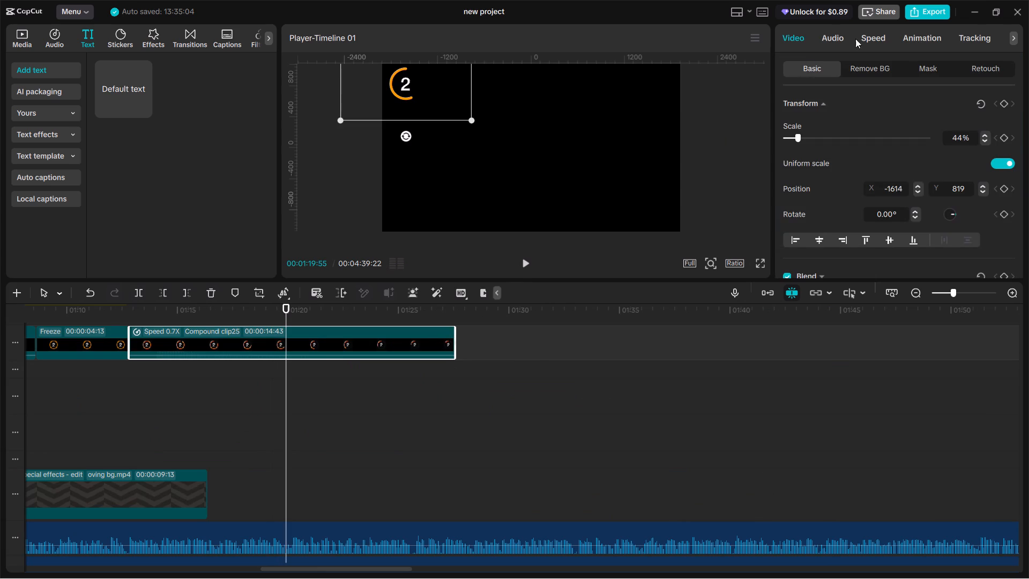
{"action": "left_click", "coordinate": [869, 34]}
{"action": "left_click_drag", "start_coordinate": [452, 331], "coordinate": [517, 343]}
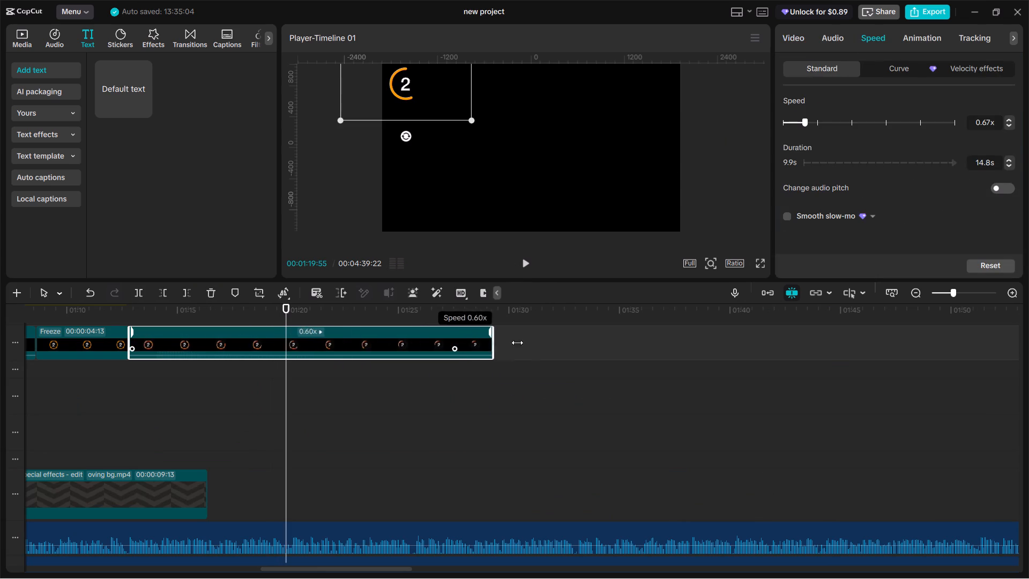
{"action": "left_click_drag", "start_coordinate": [517, 343], "coordinate": [1016, 339]}
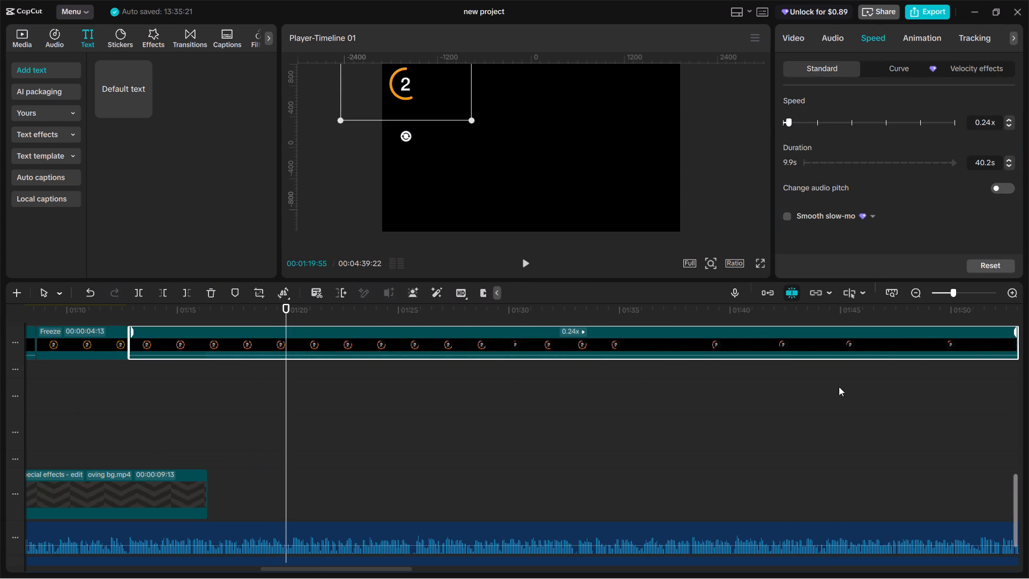
Replay the section from about 00:01:11 to 00:01:14 to check the circled 2's move and narration timing.
{"action": "scroll", "coordinate": [300, 420], "scroll_direction": "down", "scroll_amount": 7, "text": "ctrl"}
{"action": "left_click", "coordinate": [237, 392]}
{"action": "key", "text": "space"}
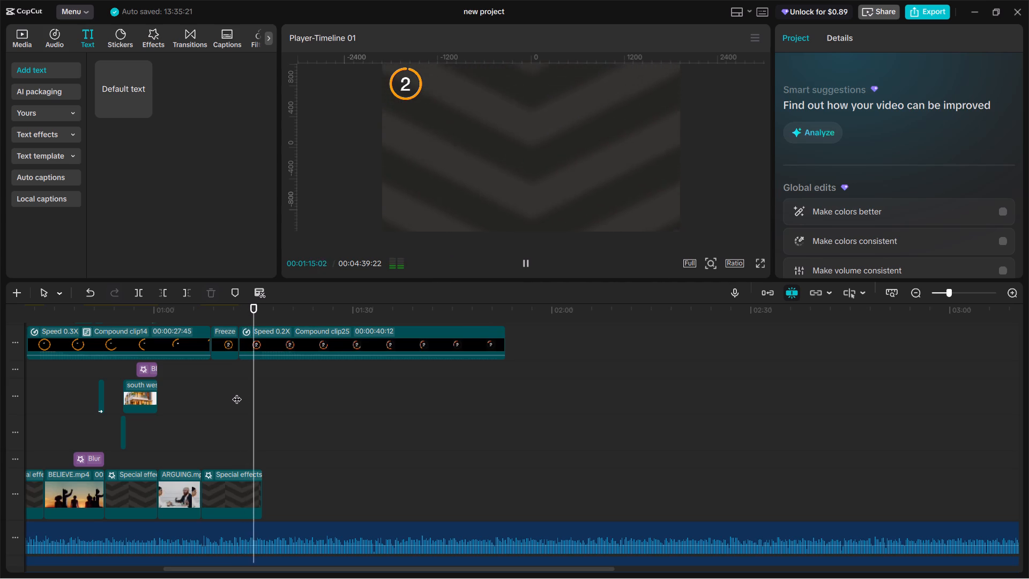
{"action": "left_click", "coordinate": [236, 375]}
{"action": "left_click", "coordinate": [231, 377]}
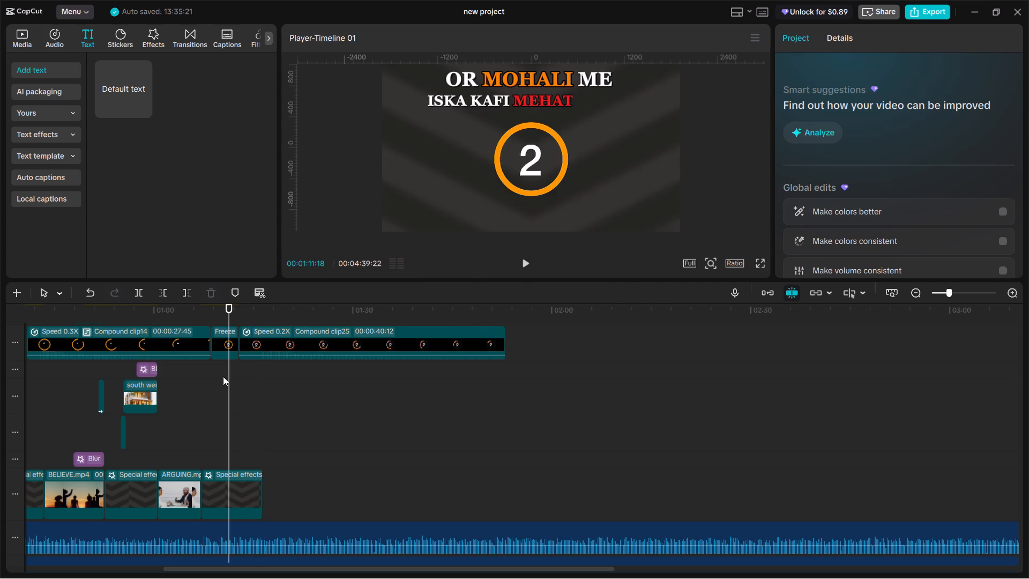
{"action": "key", "text": "space"}
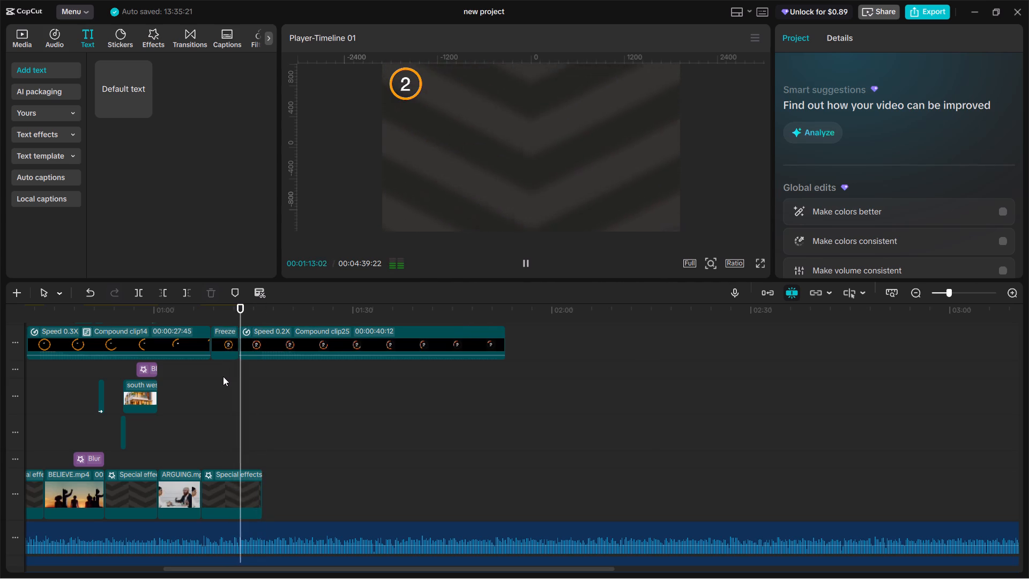
{"action": "key", "text": "space"}
{"action": "left_click", "coordinate": [221, 383]}
{"action": "key", "text": "space"}
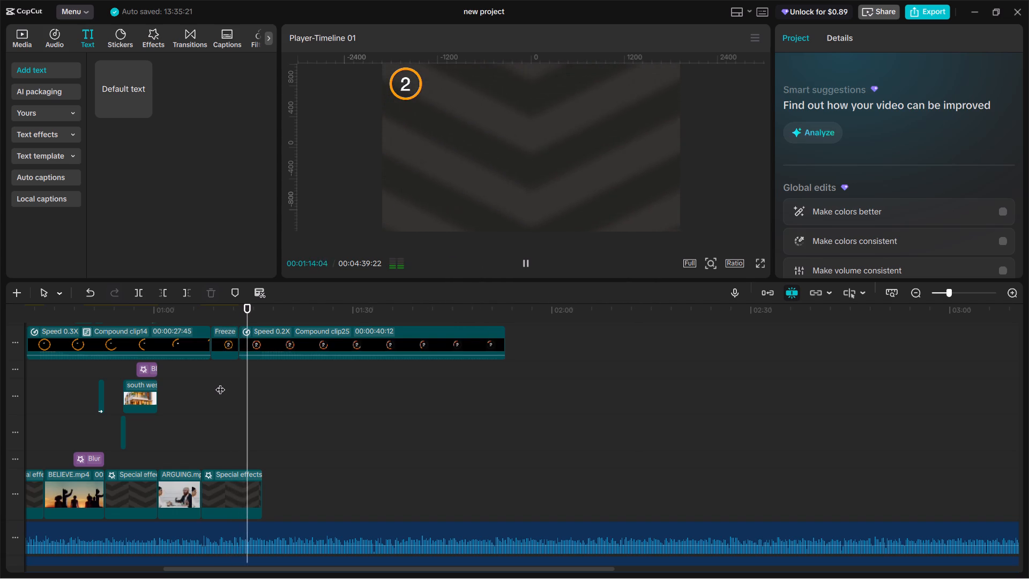
{"action": "key", "text": "space"}
{"action": "double_click", "coordinate": [234, 383]}
{"action": "key", "text": "space"}
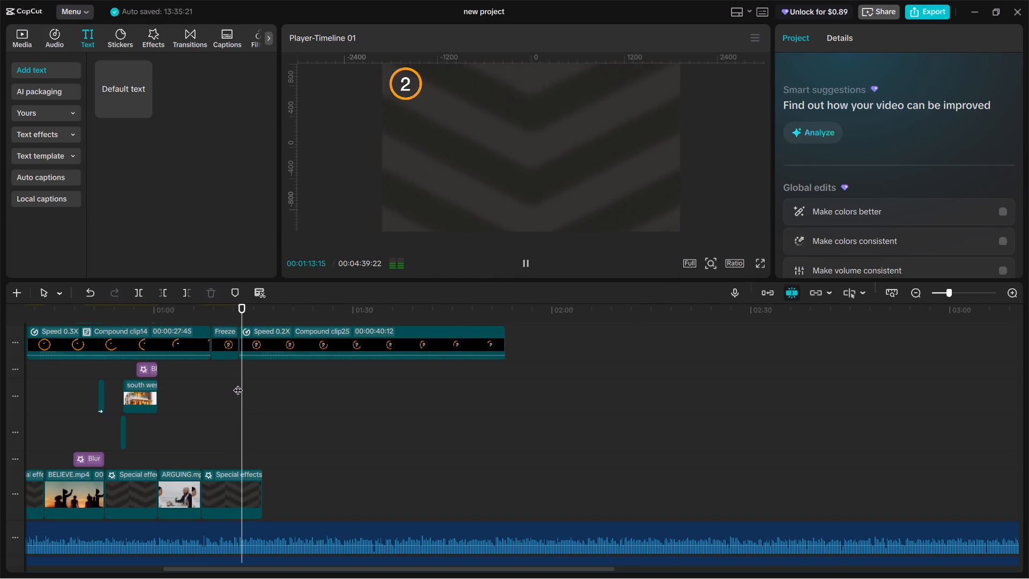
{"action": "left_click", "coordinate": [238, 383]}
{"action": "key", "text": "space"}
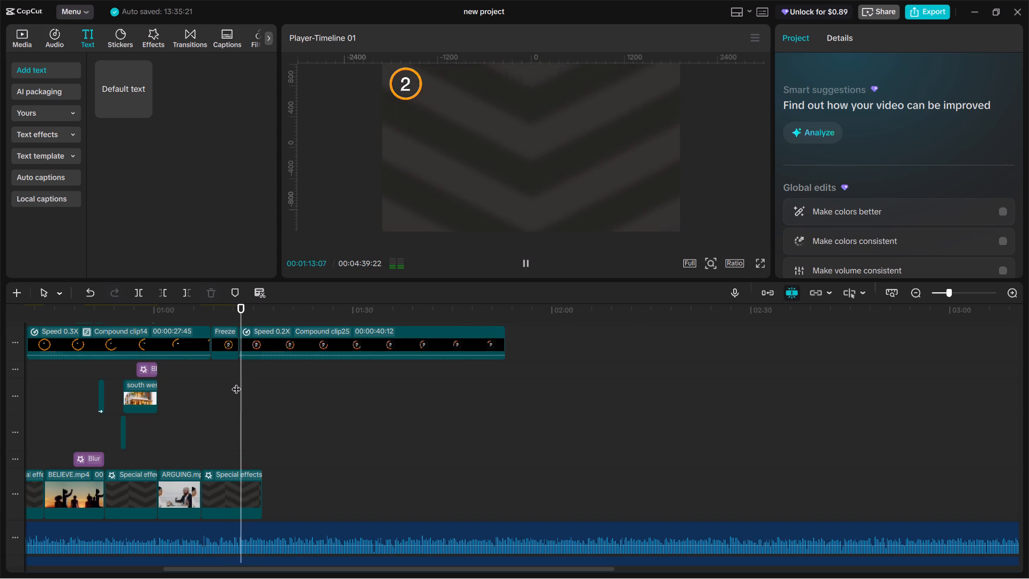
Split the last moving background clip at 00:01:12:50 and delete the part after the cut.
{"action": "left_click", "coordinate": [241, 380]}
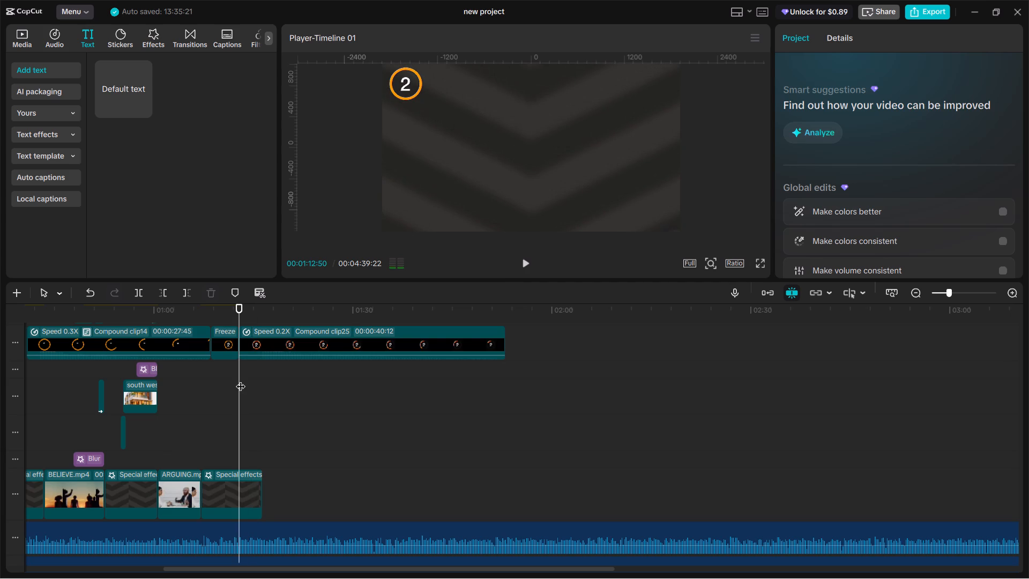
{"action": "left_click", "coordinate": [235, 484]}
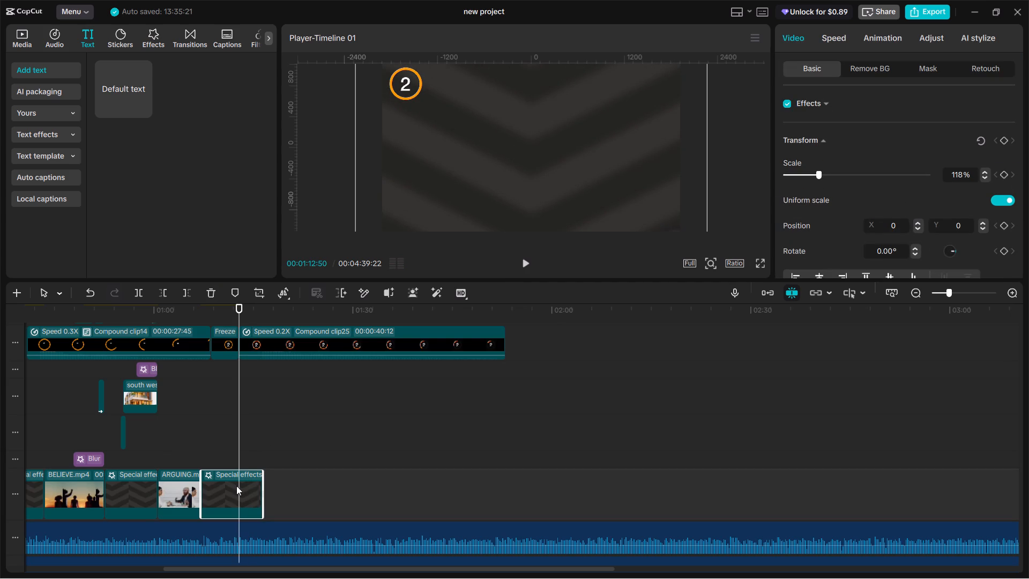
{"action": "key", "text": "ctrl+b"}
{"action": "key", "text": "BackSpace"}
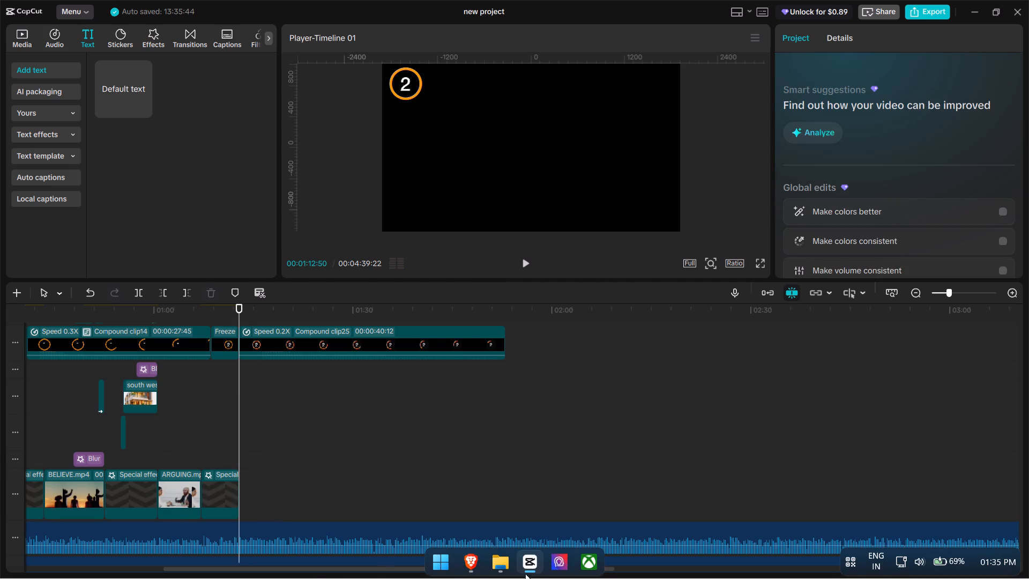
Switch to the Brave browser, close the donation pop-up on Pexels, and search its videos for "front parking".
{"action": "left_click", "coordinate": [468, 563]}
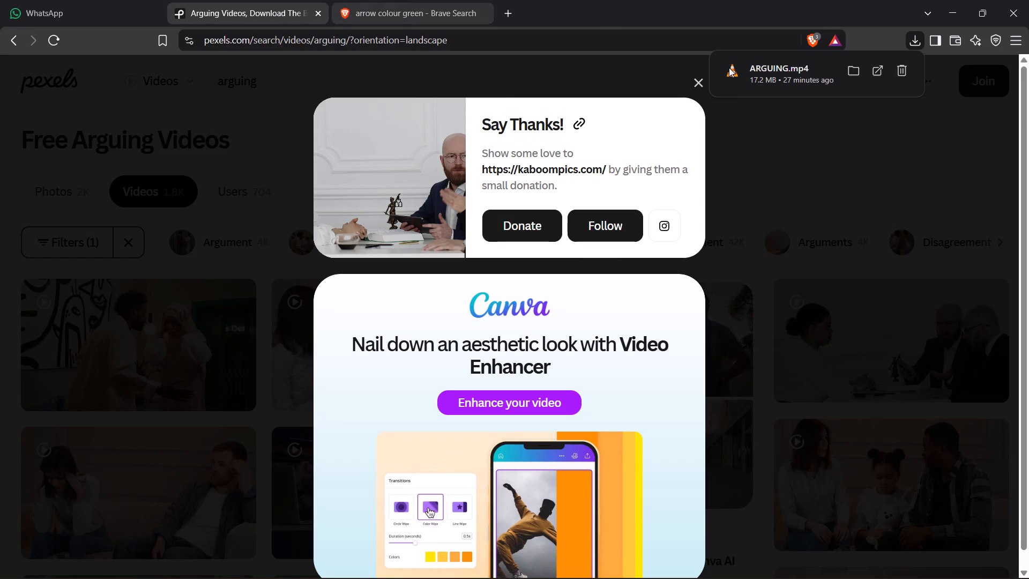
{"action": "left_click", "coordinate": [697, 83]}
{"action": "left_click", "coordinate": [318, 90]}
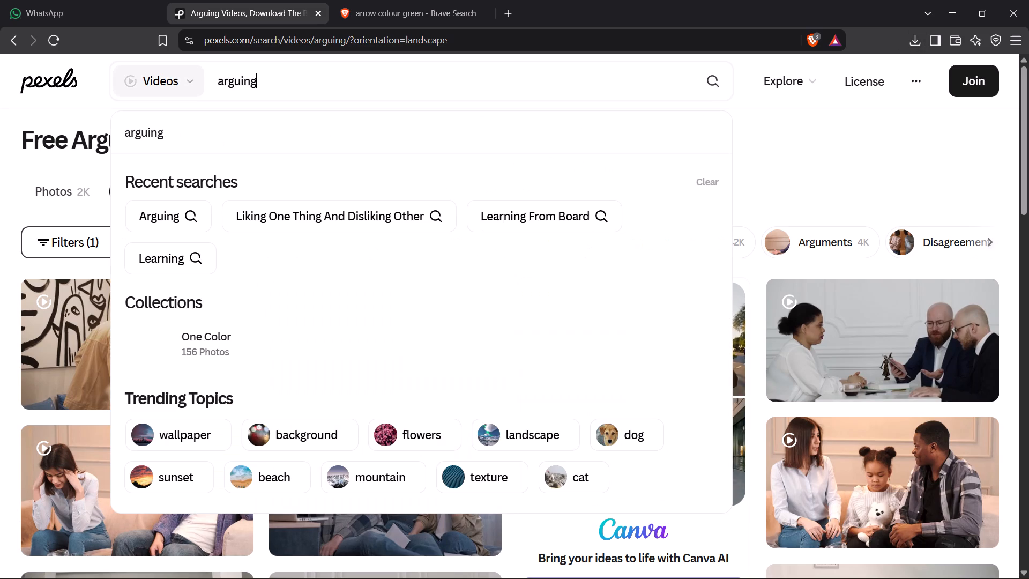
{"action": "key", "text": "ctrl+a"}
{"action": "type", "text": "FRONT PARKIN G"}
{"action": "key", "text": "Return"}
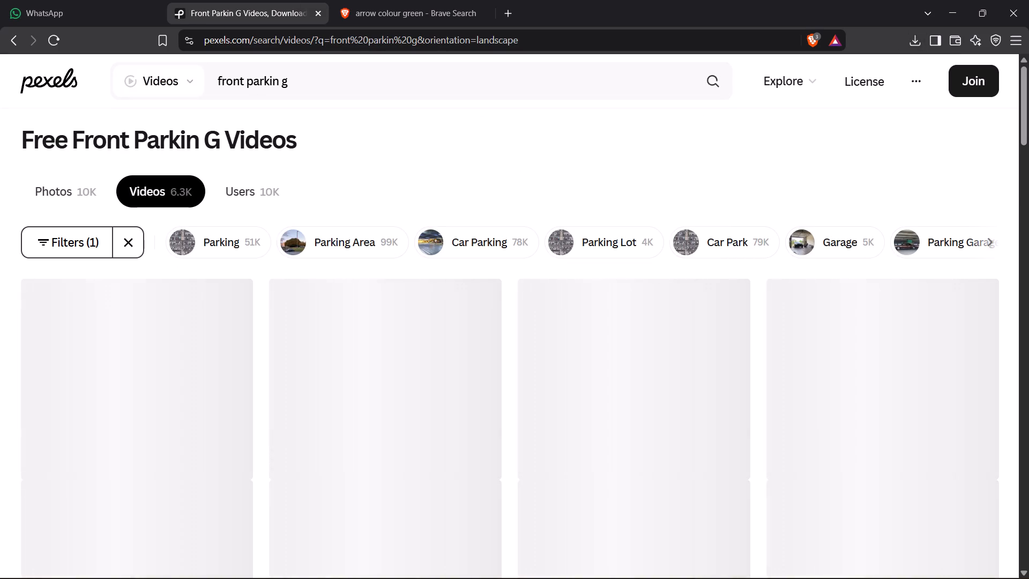
{"action": "left_click", "coordinate": [280, 77]}
{"action": "key", "text": "Right"}
{"action": "key", "text": "BackSpace"}
{"action": "key", "text": "Return"}
{"action": "key", "text": "Return"}
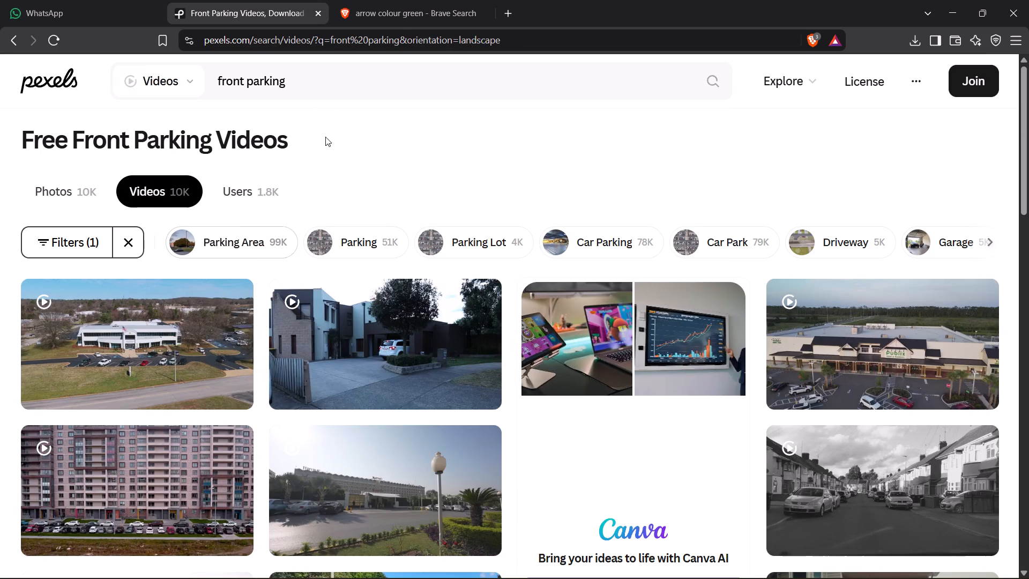
Search Pexels videos for "house parking".
{"action": "left_click", "coordinate": [305, 90]}
{"action": "key", "text": "ctrl+a"}
{"action": "type", "text": "HOUSE PARKING"}
{"action": "key", "text": "Return"}
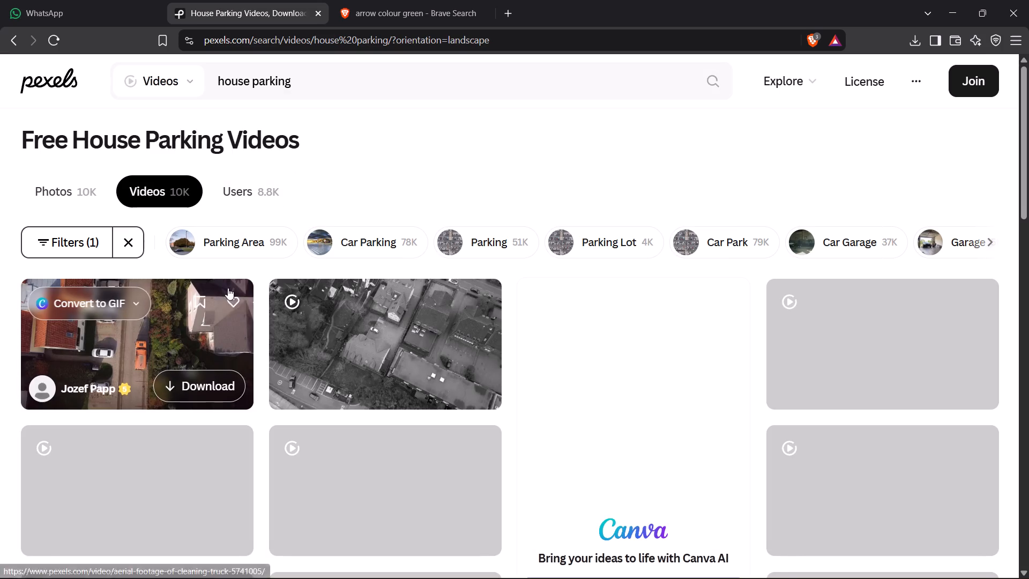
Examine the house parking video results for a suitable clip of a car parked at a home.
{"action": "scroll", "coordinate": [772, 260], "scroll_direction": "down", "scroll_amount": 2}
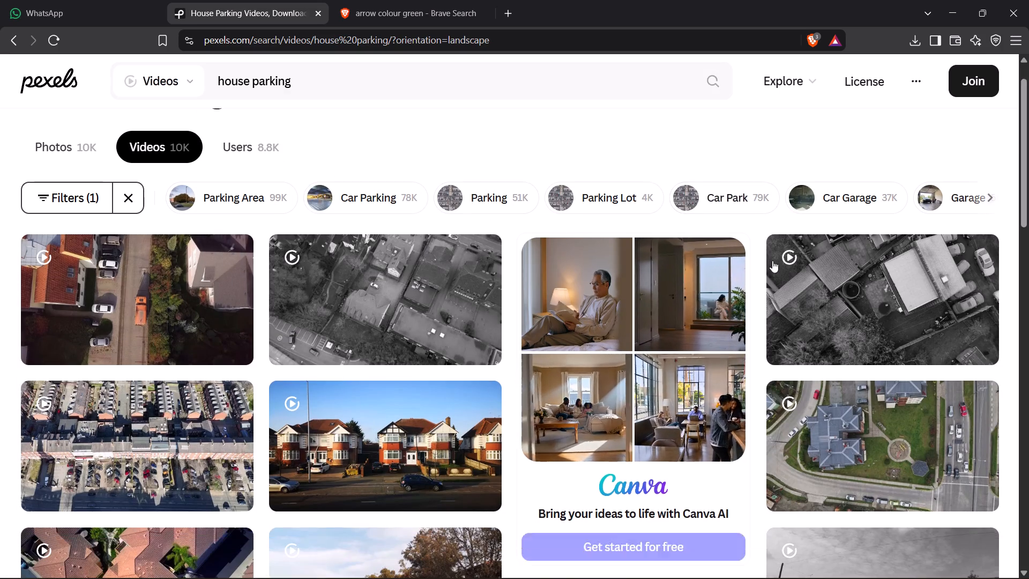
{"action": "scroll", "coordinate": [772, 261], "scroll_direction": "down", "scroll_amount": 1}
{"action": "scroll", "coordinate": [557, 264], "scroll_direction": "down", "scroll_amount": 4}
{"action": "scroll", "coordinate": [326, 295], "scroll_direction": "down", "scroll_amount": 2}
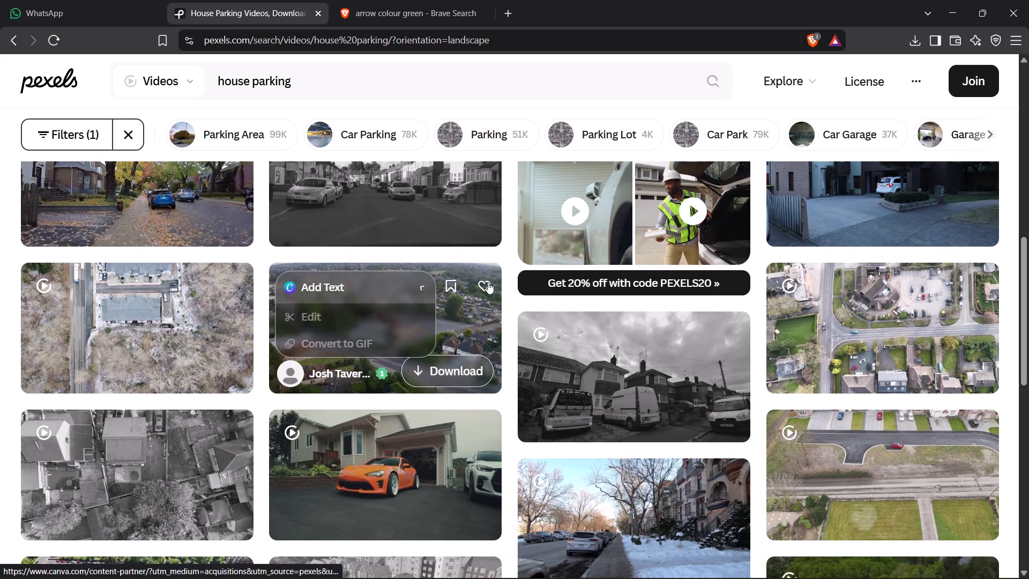
{"action": "scroll", "coordinate": [797, 279], "scroll_direction": "down", "scroll_amount": 8}
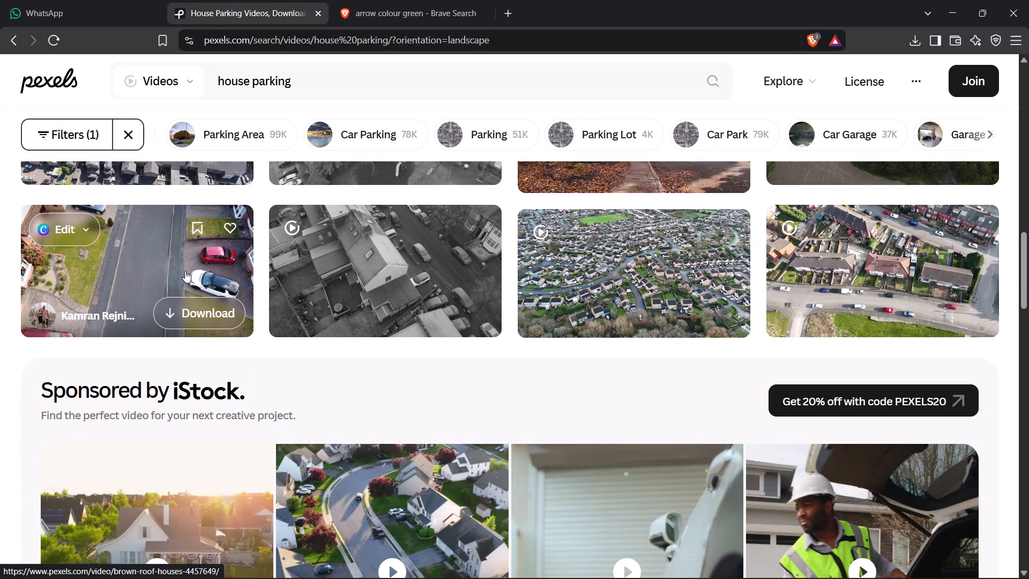
{"action": "scroll", "coordinate": [194, 268], "scroll_direction": "up", "scroll_amount": 2}
{"action": "scroll", "coordinate": [194, 268], "scroll_direction": "down", "scroll_amount": 2}
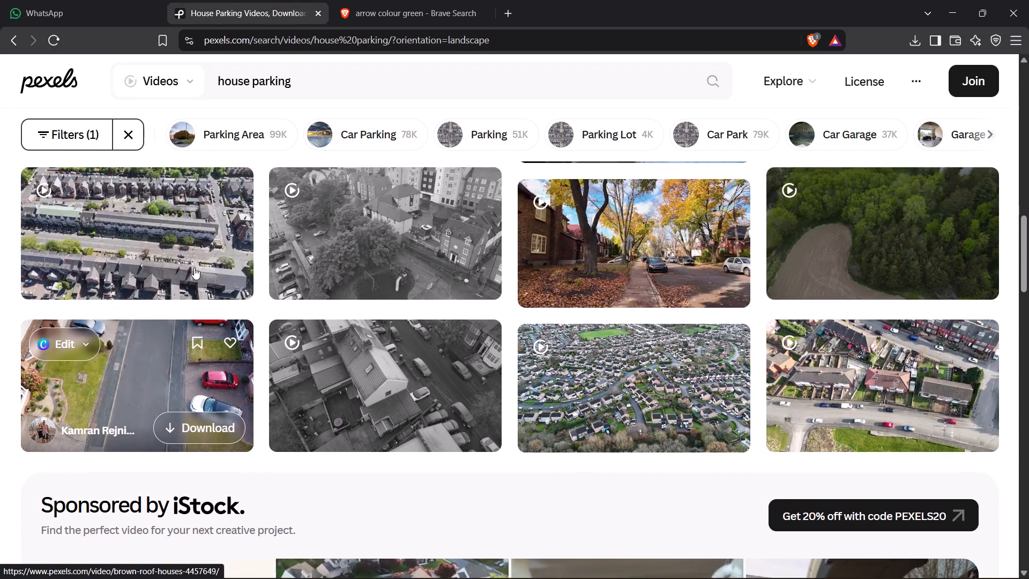
{"action": "scroll", "coordinate": [197, 268], "scroll_direction": "down", "scroll_amount": 3}
{"action": "scroll", "coordinate": [693, 273], "scroll_direction": "up", "scroll_amount": 8}
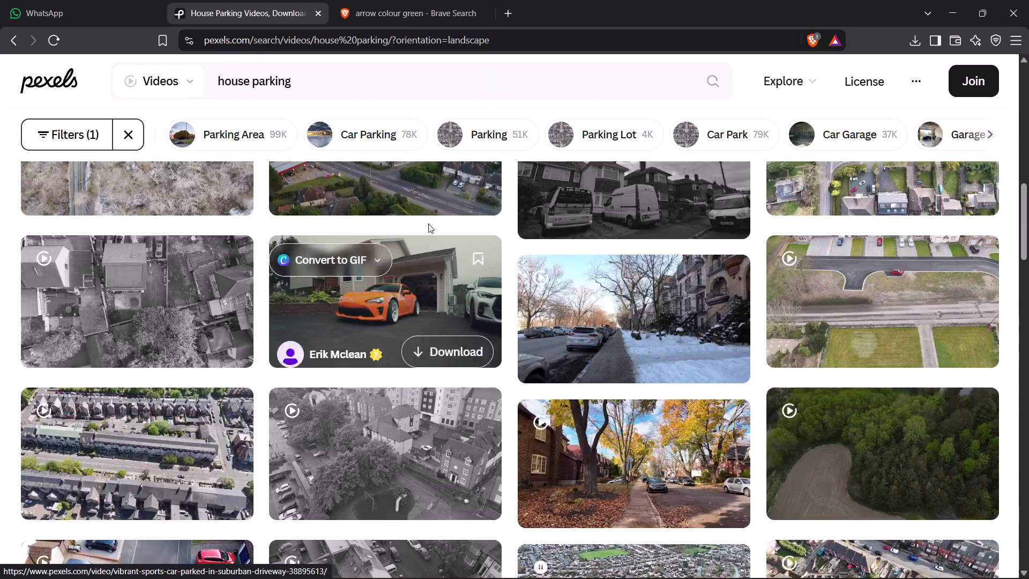
{"action": "scroll", "coordinate": [428, 224], "scroll_direction": "up", "scroll_amount": 8}
Refine the Pexels video search to "single house parking".
{"action": "left_click", "coordinate": [215, 79]}
{"action": "left_click", "coordinate": [221, 81]}
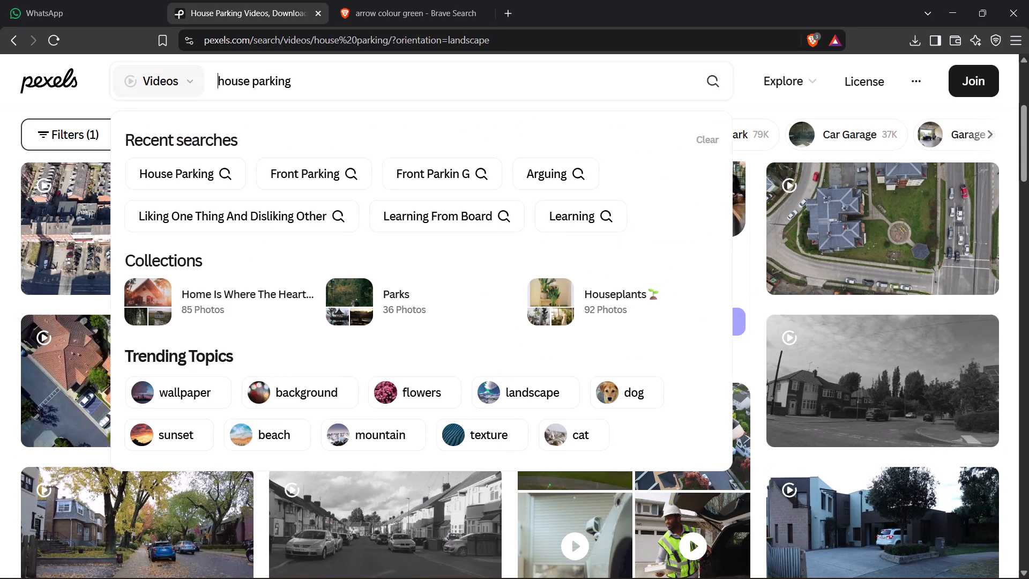
{"action": "type", "text": "SINGLE HP"}
{"action": "key", "text": "BackSpace"}
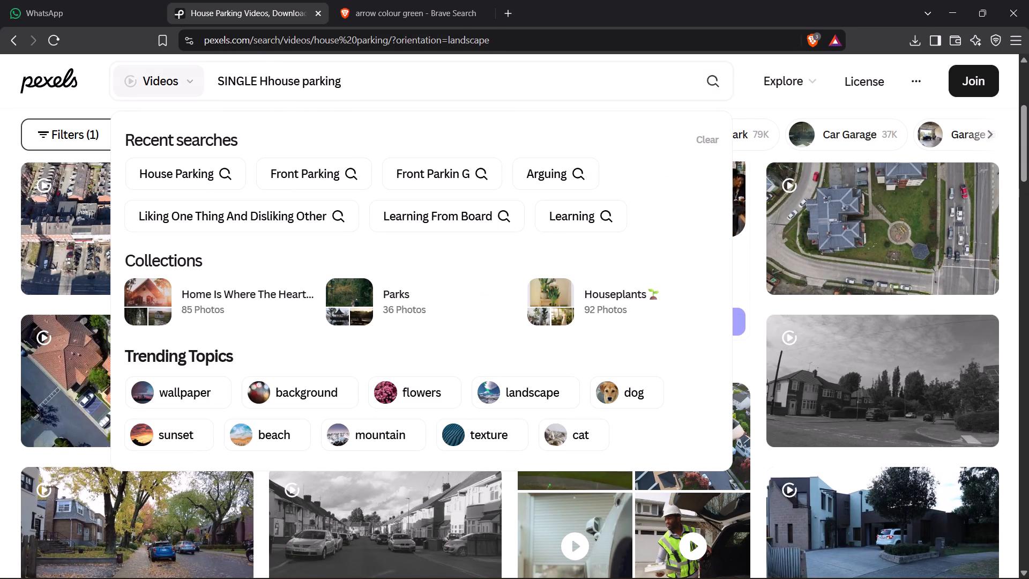
{"action": "type", "text": "OUSE"}
{"action": "key", "text": "space"}
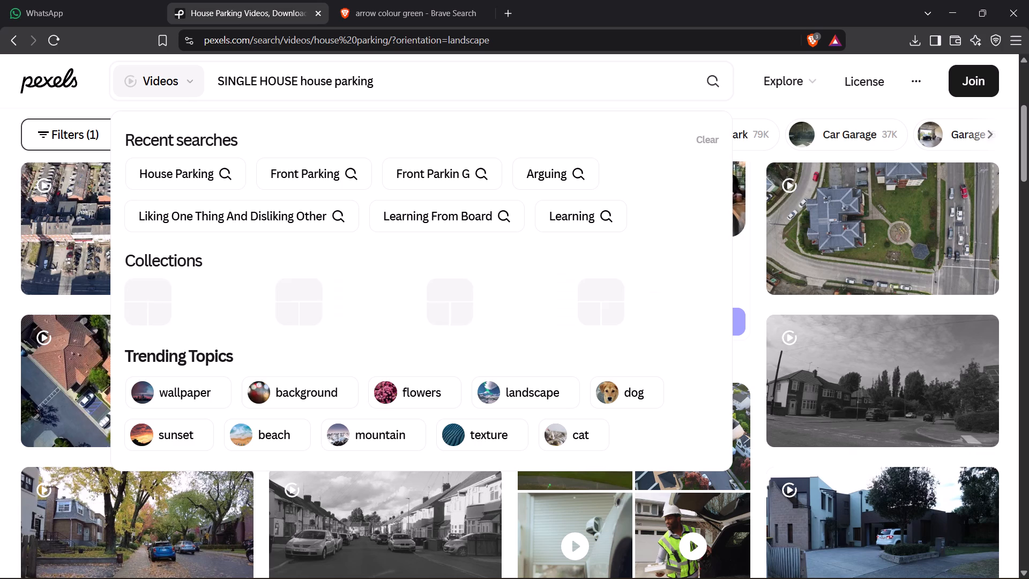
{"action": "key", "text": "BackSpace"}
{"action": "key", "text": "BackSpace"}
{"action": "key", "text": "BackSpace"}
{"action": "key", "text": "BackSpace"}
{"action": "key", "text": "BackSpace"}
{"action": "key", "text": "BackSpace"}
{"action": "key", "text": "BackSpace"}
{"action": "key", "text": "space"}
{"action": "key", "text": "Return"}
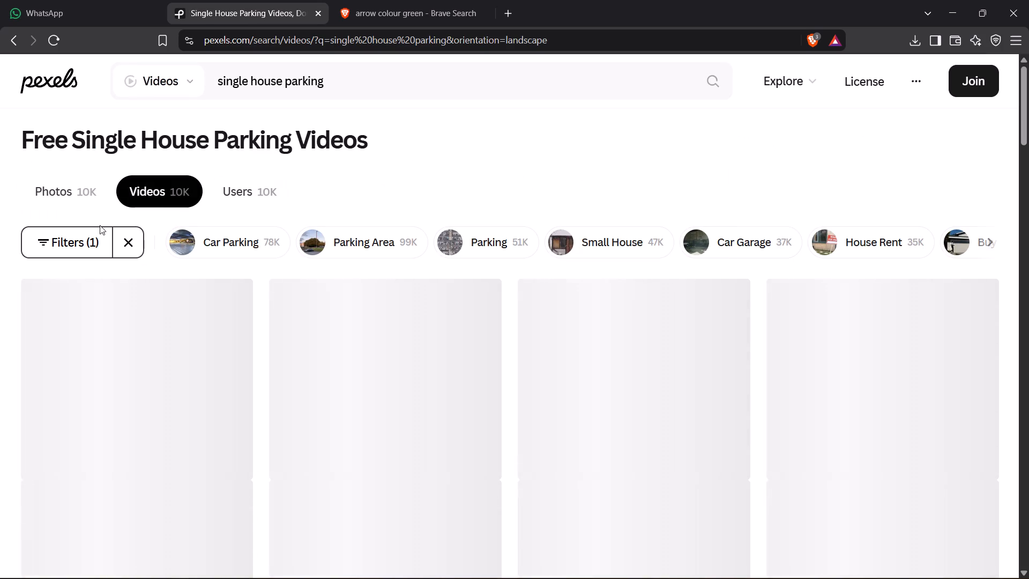
Look through the single house parking video results for usable footage of parking in front of a house.
{"action": "scroll", "coordinate": [133, 254], "scroll_direction": "down", "scroll_amount": 1}
{"action": "left_click", "coordinate": [53, 168]}
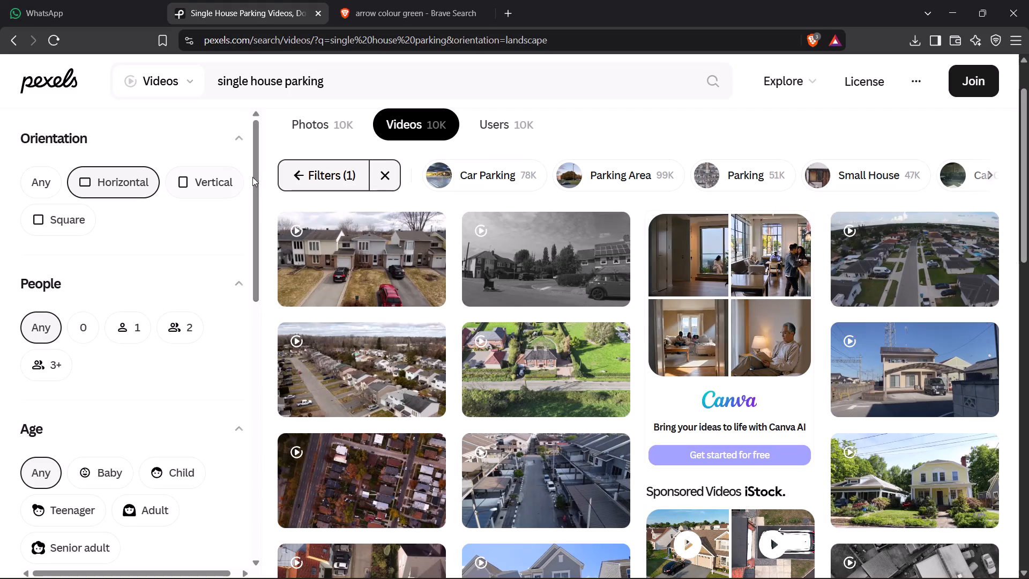
{"action": "left_click", "coordinate": [302, 182]}
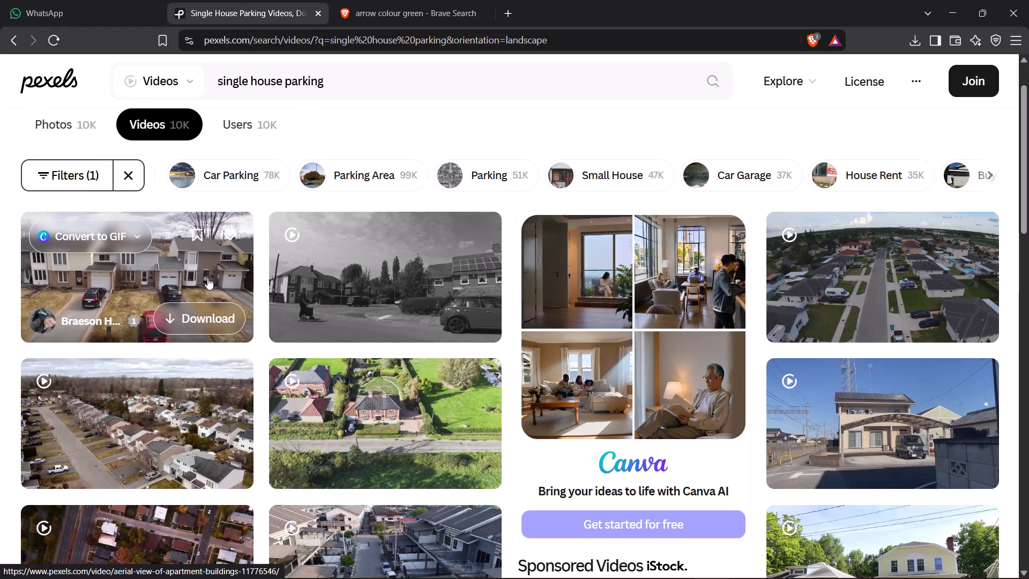
{"action": "scroll", "coordinate": [814, 298], "scroll_direction": "down", "scroll_amount": 2}
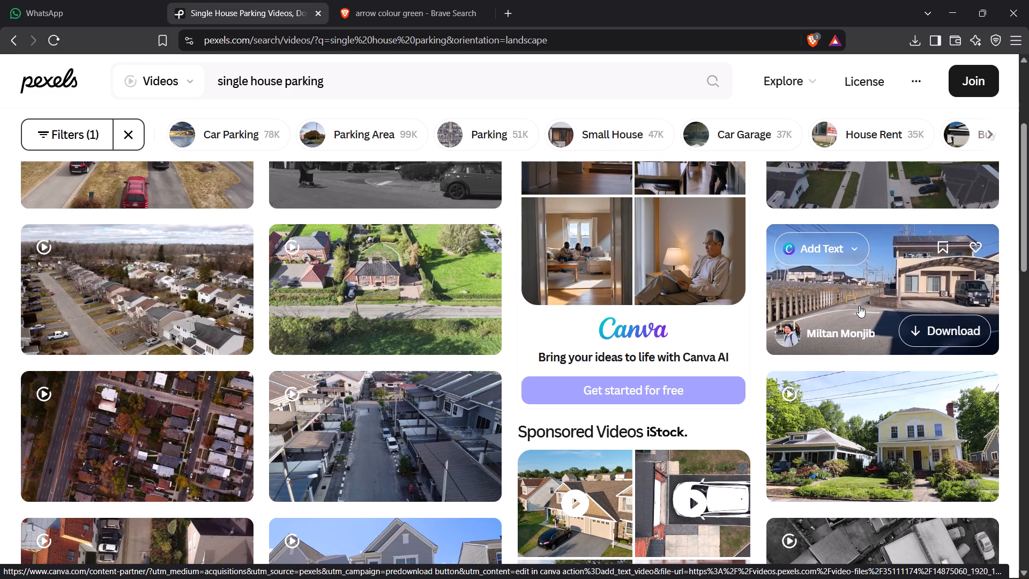
{"action": "scroll", "coordinate": [851, 307], "scroll_direction": "down", "scroll_amount": 3}
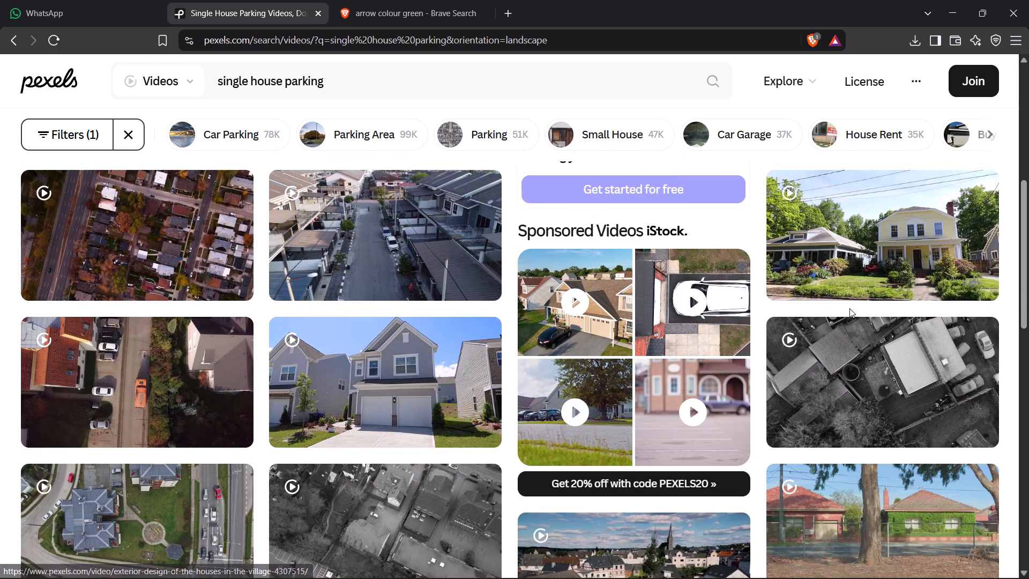
{"action": "scroll", "coordinate": [849, 309], "scroll_direction": "down", "scroll_amount": 3}
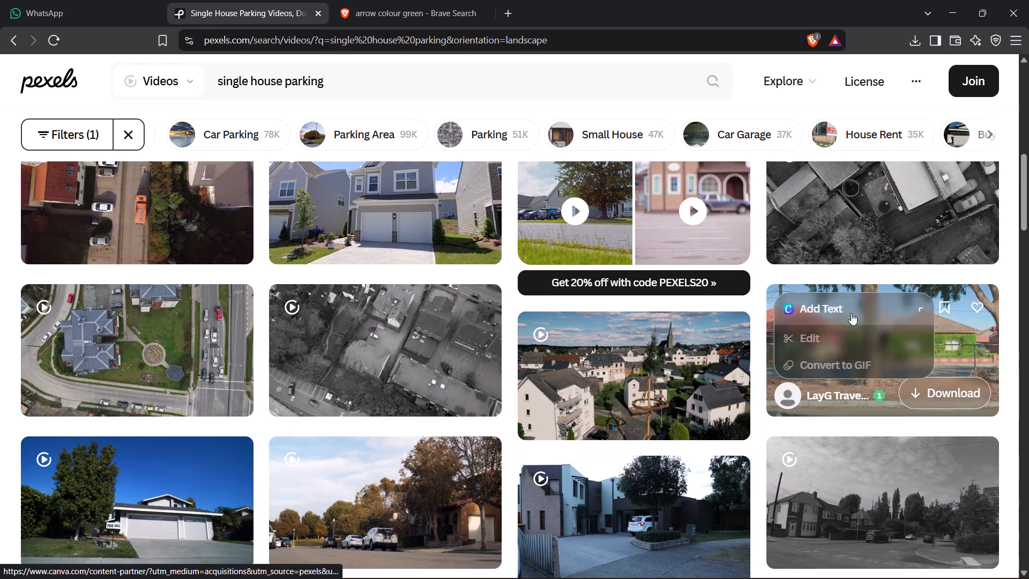
{"action": "scroll", "coordinate": [868, 376], "scroll_direction": "down", "scroll_amount": 1}
{"action": "scroll", "coordinate": [606, 351], "scroll_direction": "down", "scroll_amount": 1}
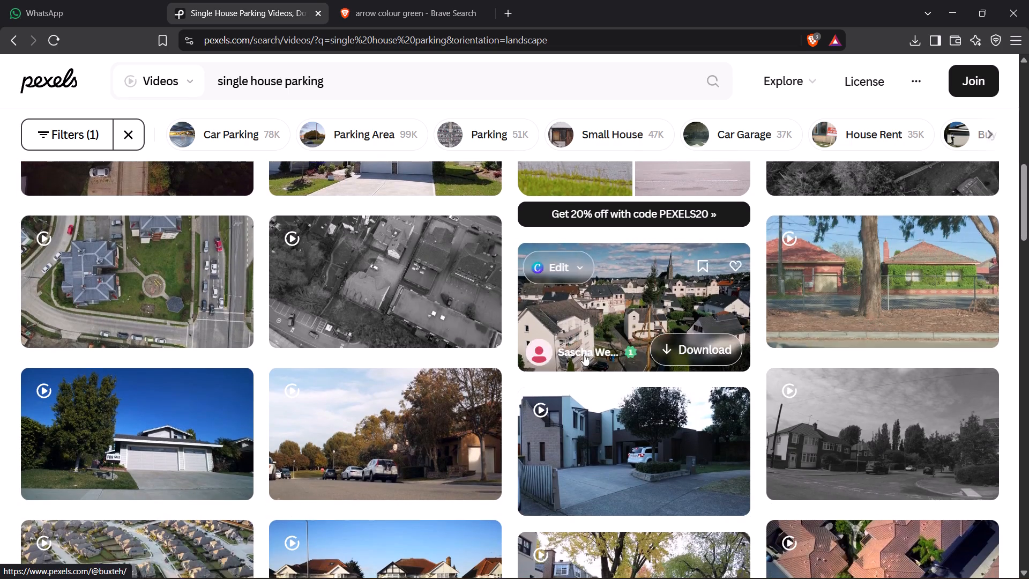
{"action": "scroll", "coordinate": [584, 354], "scroll_direction": "down", "scroll_amount": 2}
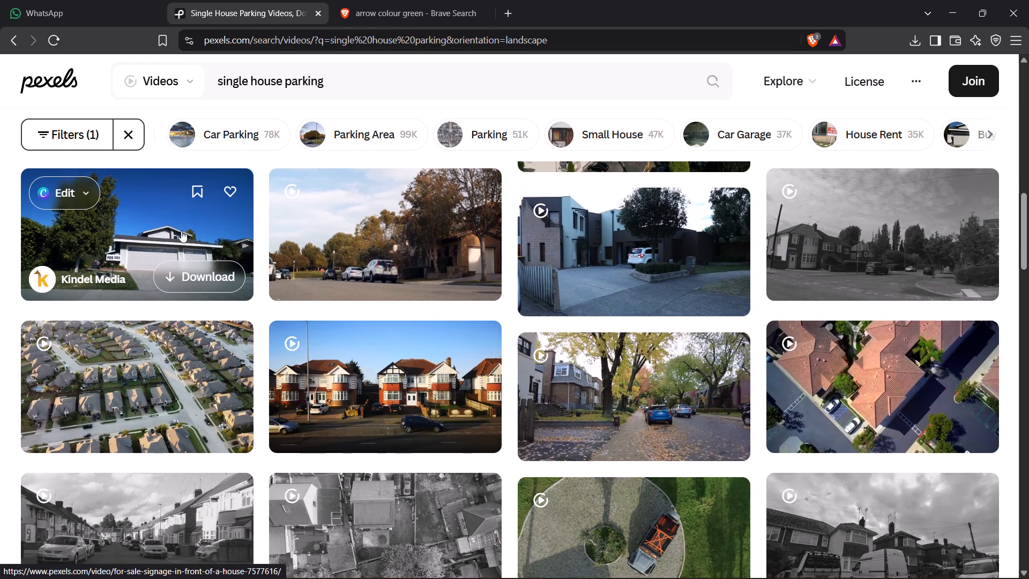
{"action": "scroll", "coordinate": [181, 231], "scroll_direction": "down", "scroll_amount": 3}
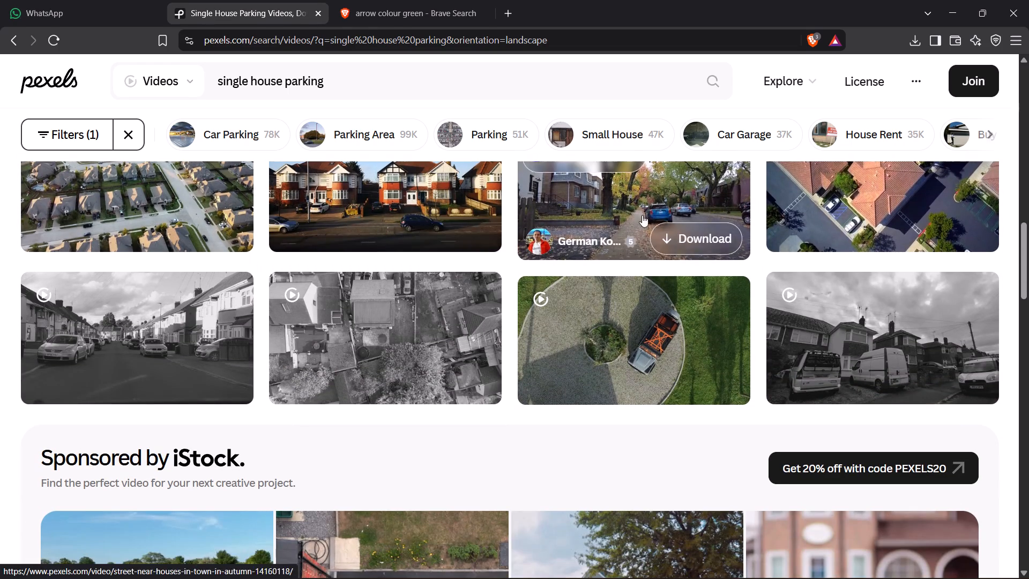
{"action": "scroll", "coordinate": [901, 313], "scroll_direction": "up", "scroll_amount": 1}
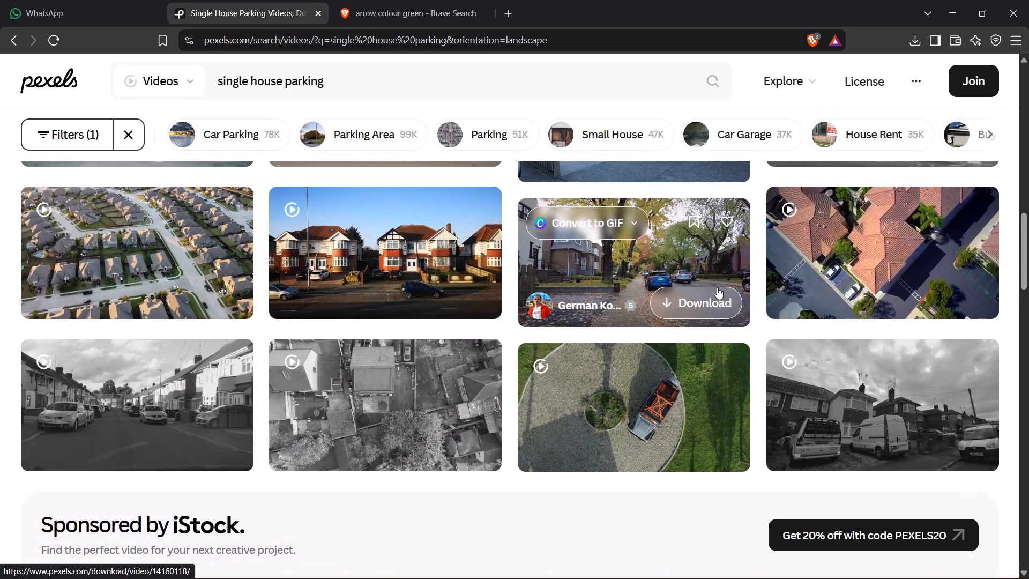
{"action": "scroll", "coordinate": [496, 144], "scroll_direction": "up", "scroll_amount": 7}
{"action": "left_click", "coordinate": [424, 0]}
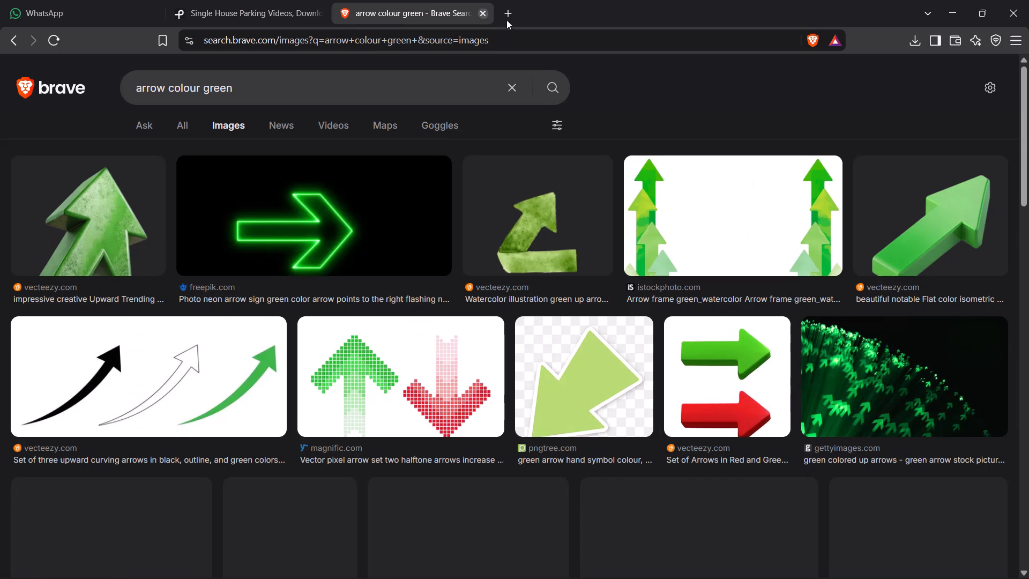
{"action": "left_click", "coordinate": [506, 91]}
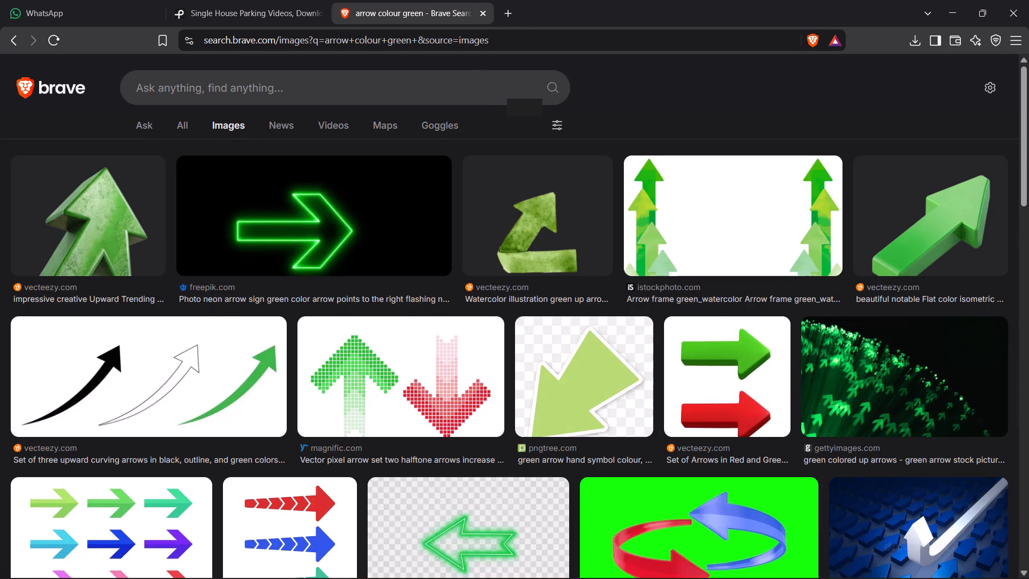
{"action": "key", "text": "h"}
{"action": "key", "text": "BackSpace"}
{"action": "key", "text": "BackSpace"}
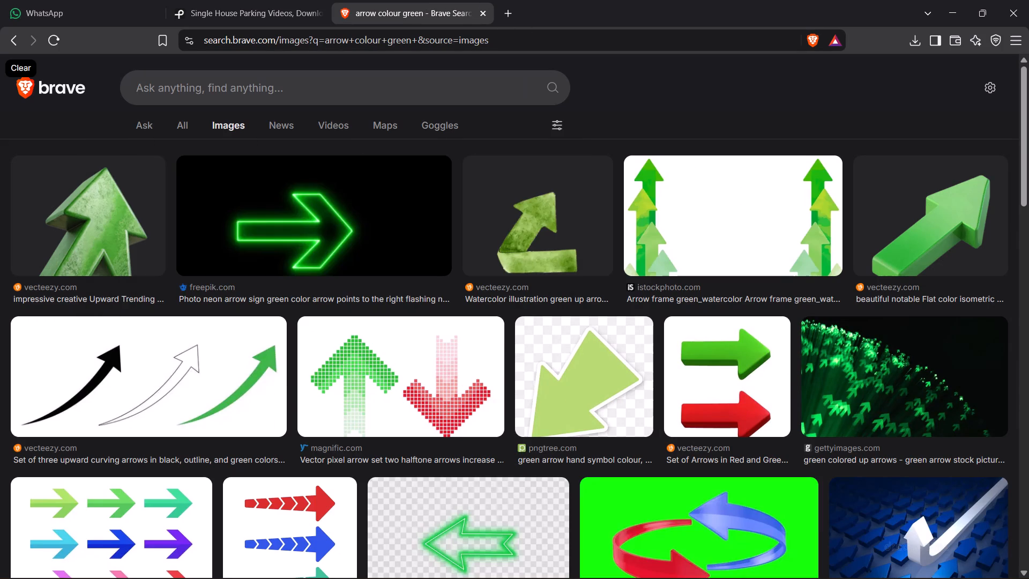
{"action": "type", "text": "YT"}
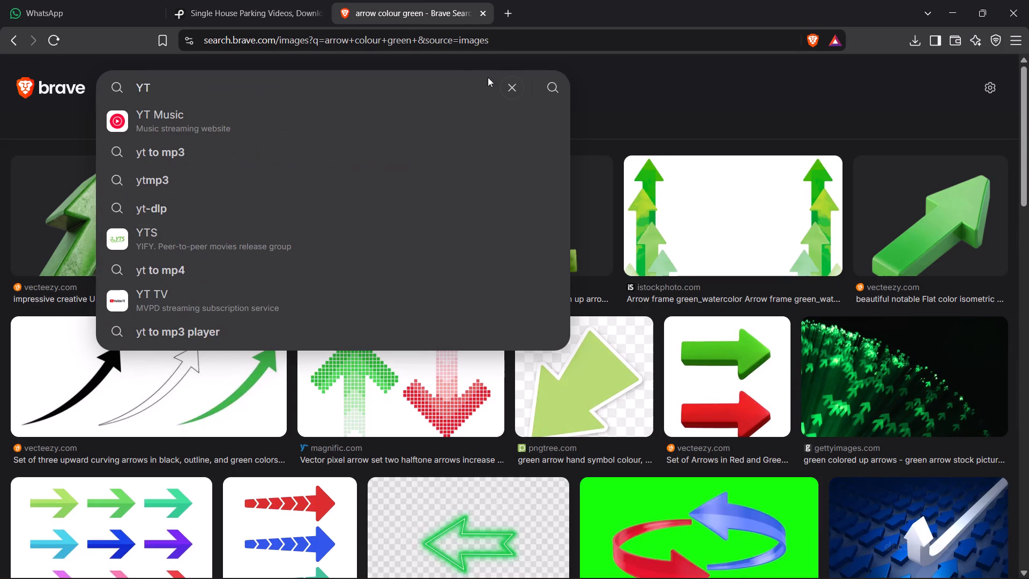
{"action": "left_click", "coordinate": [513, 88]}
Open a new private browser window, search for "YT", complete the bot verification, and open the YouTube site.
{"action": "left_click", "coordinate": [1013, 34]}
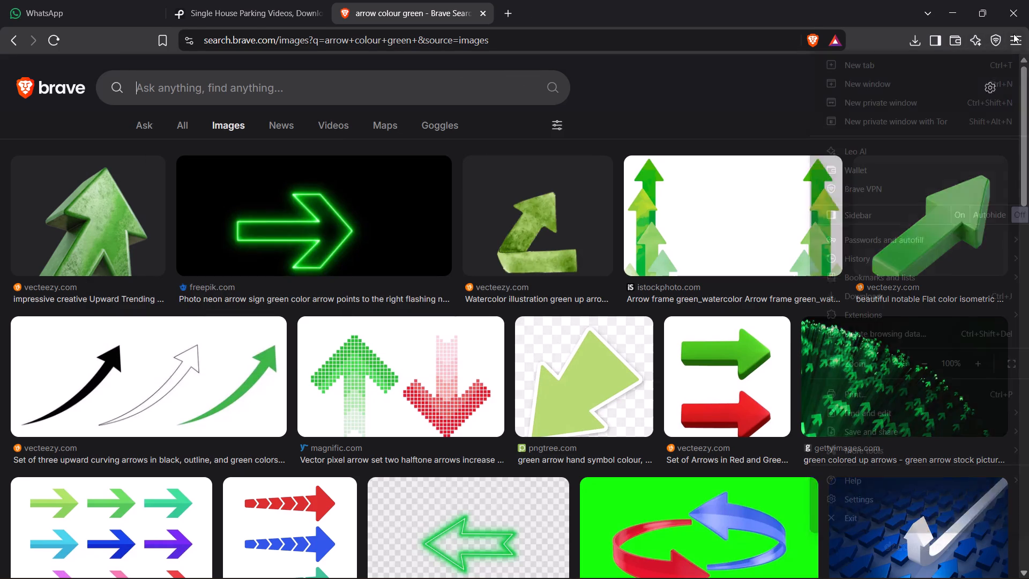
{"action": "left_click", "coordinate": [895, 103]}
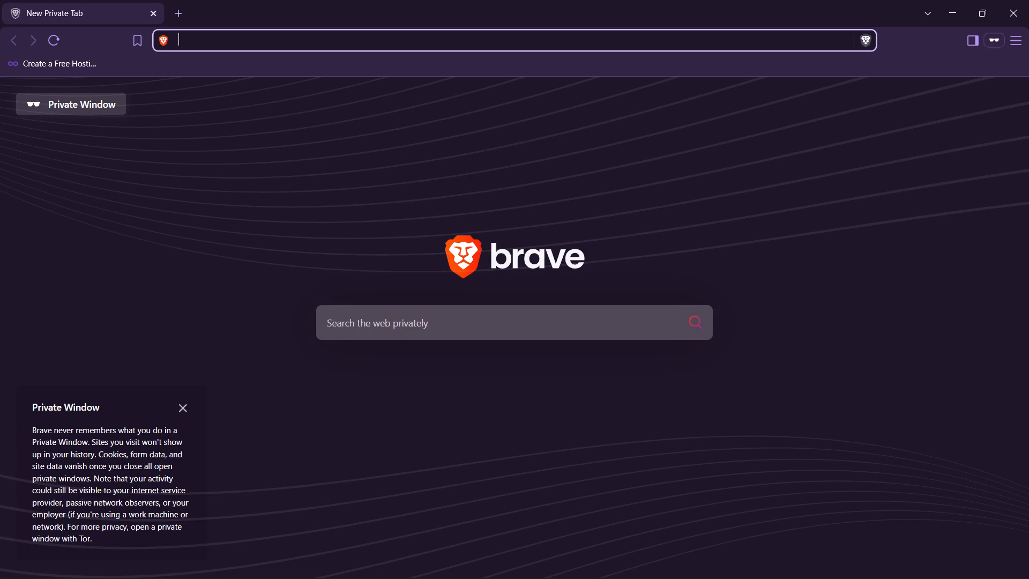
{"action": "key", "text": "t"}
{"action": "key", "text": "r"}
{"action": "key", "text": "BackSpace"}
{"action": "key", "text": "BackSpace"}
{"action": "key", "text": "BackSpace"}
{"action": "type", "text": "YT"}
{"action": "key", "text": "Return"}
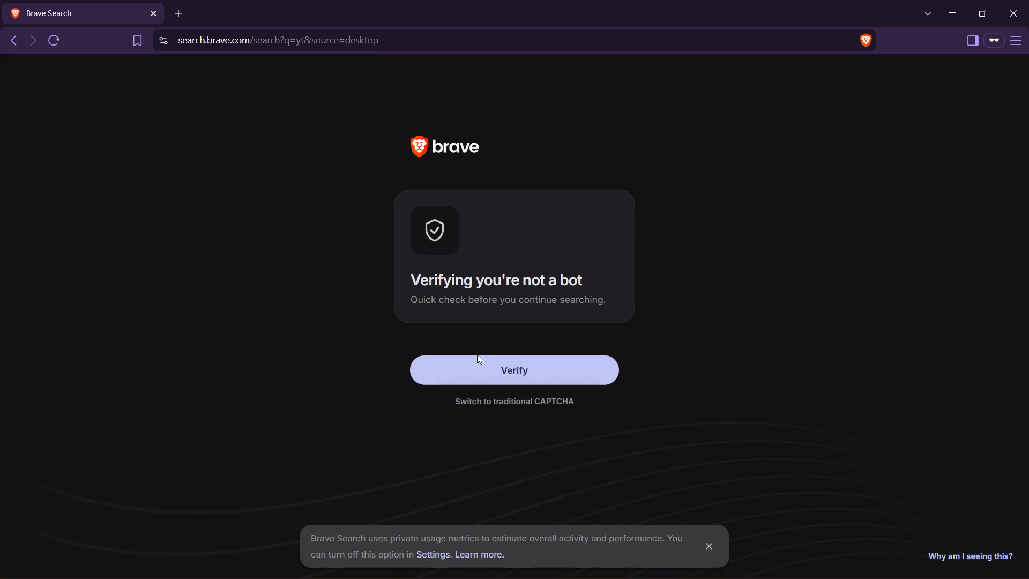
{"action": "left_click", "coordinate": [501, 362]}
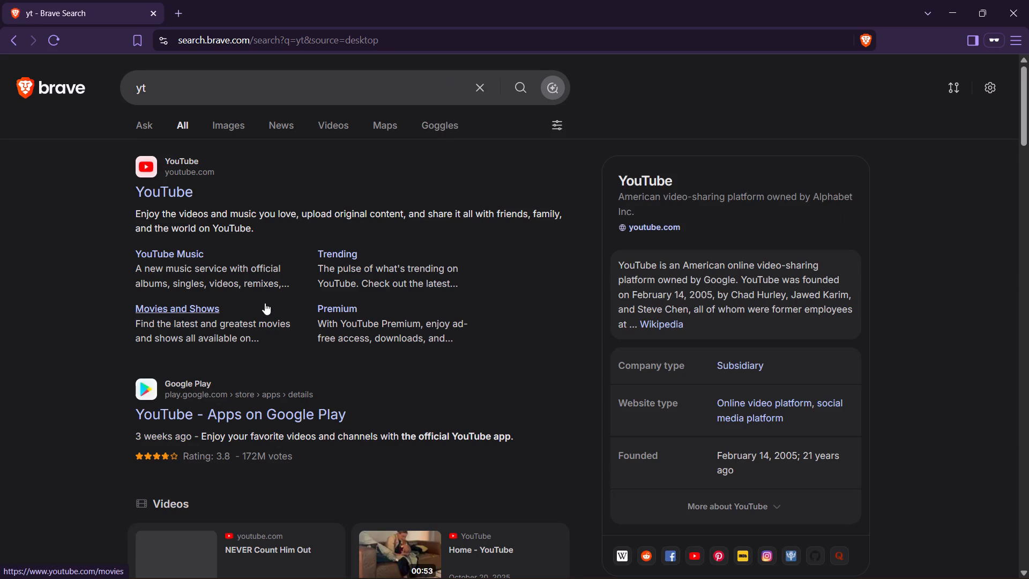
{"action": "left_click", "coordinate": [170, 176]}
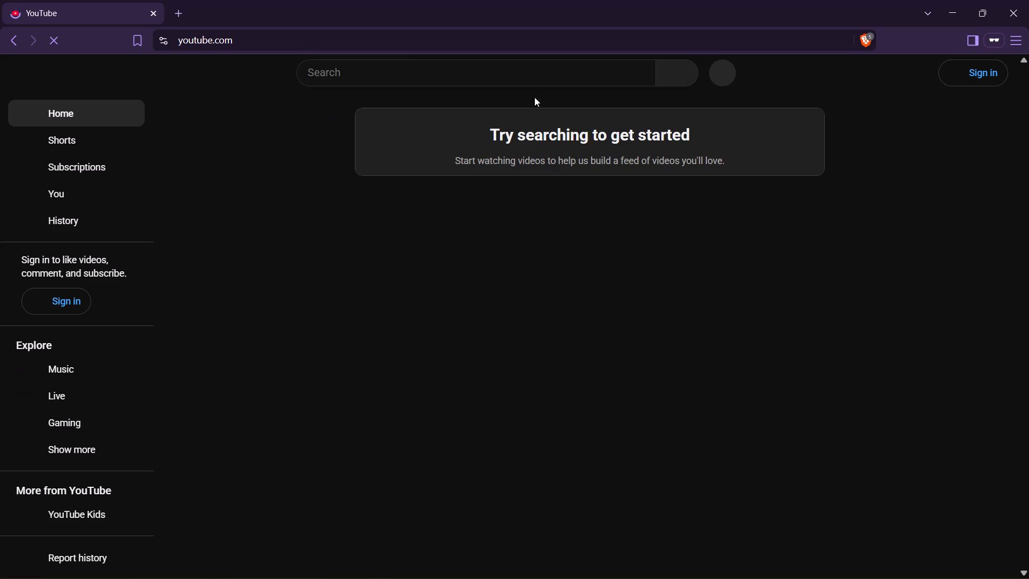
Search YouTube for "PARKING SHOWING STOCK VIDEO".
{"action": "left_click", "coordinate": [431, 77]}
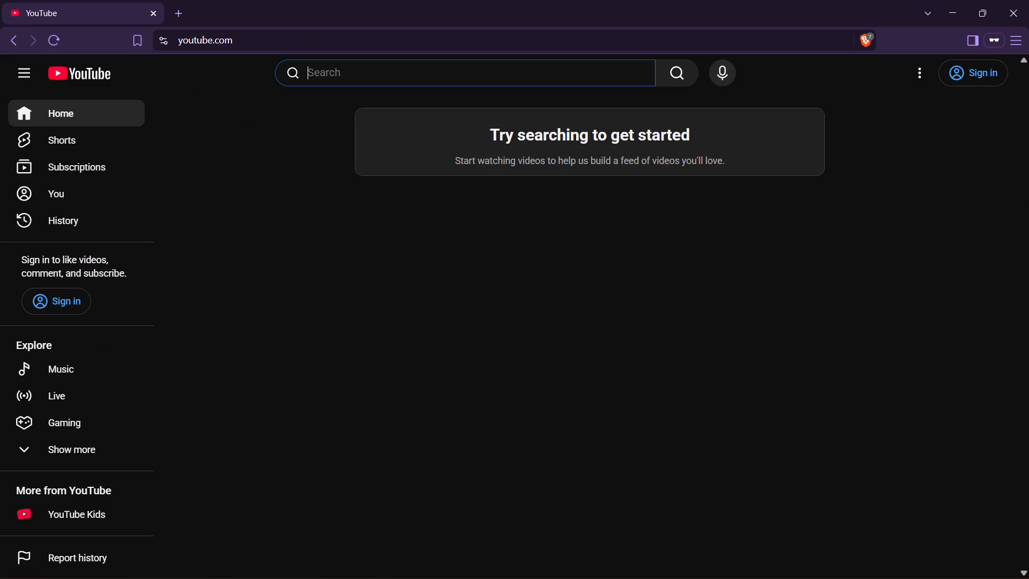
{"action": "type", "text": "PARKING"}
{"action": "key", "text": "space"}
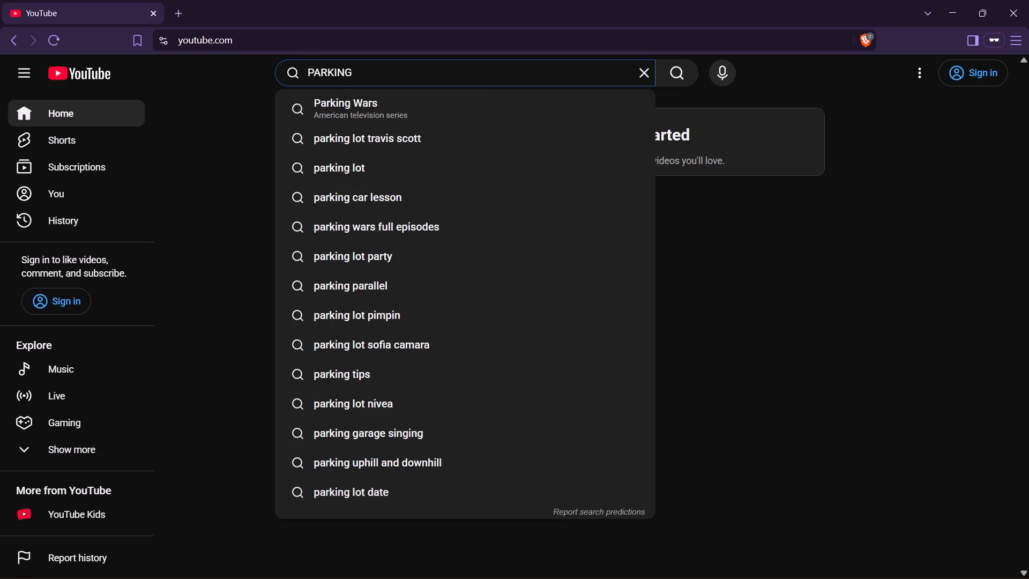
{"action": "type", "text": "HO"}
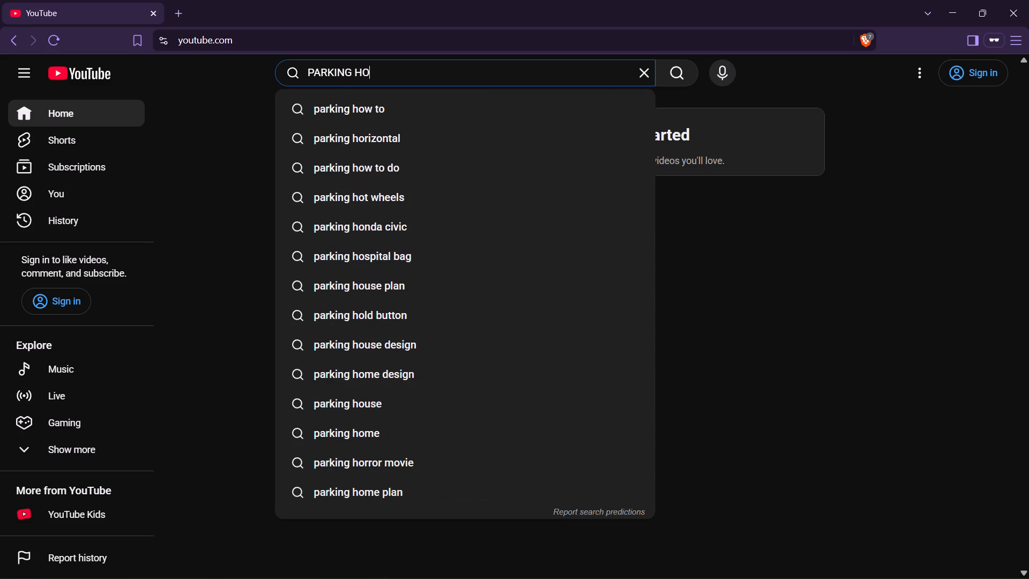
{"action": "key", "text": "BackSpace"}
{"action": "key", "text": "BackSpace"}
{"action": "type", "text": "SHOWIN"}
{"action": "key", "text": "space"}
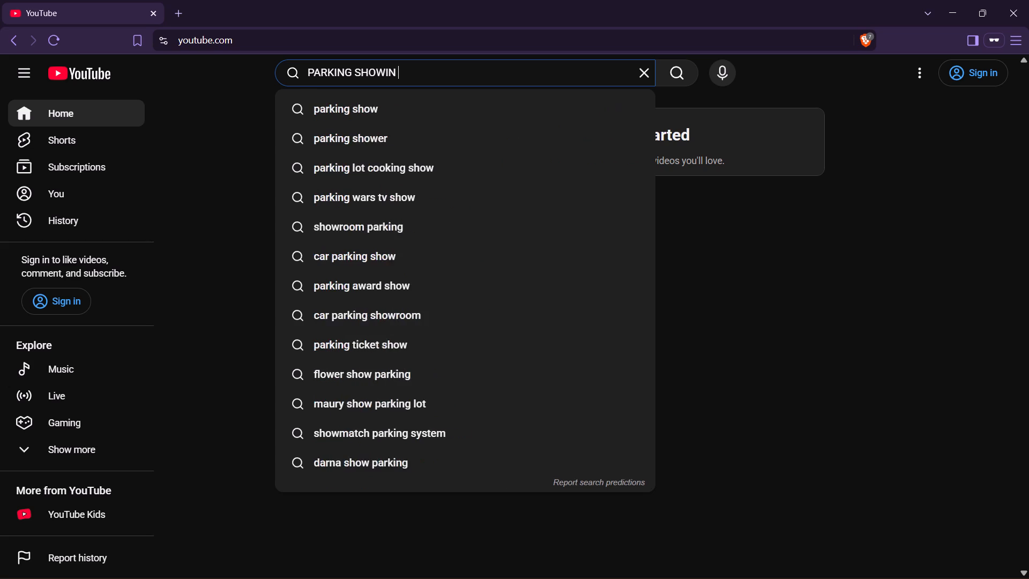
{"action": "key", "text": "BackSpace"}
{"action": "type", "text": "G"}
{"action": "key", "text": "space"}
{"action": "type", "text": "STOCK VIDEO"}
{"action": "key", "text": "space"}
{"action": "key", "text": "Return"}
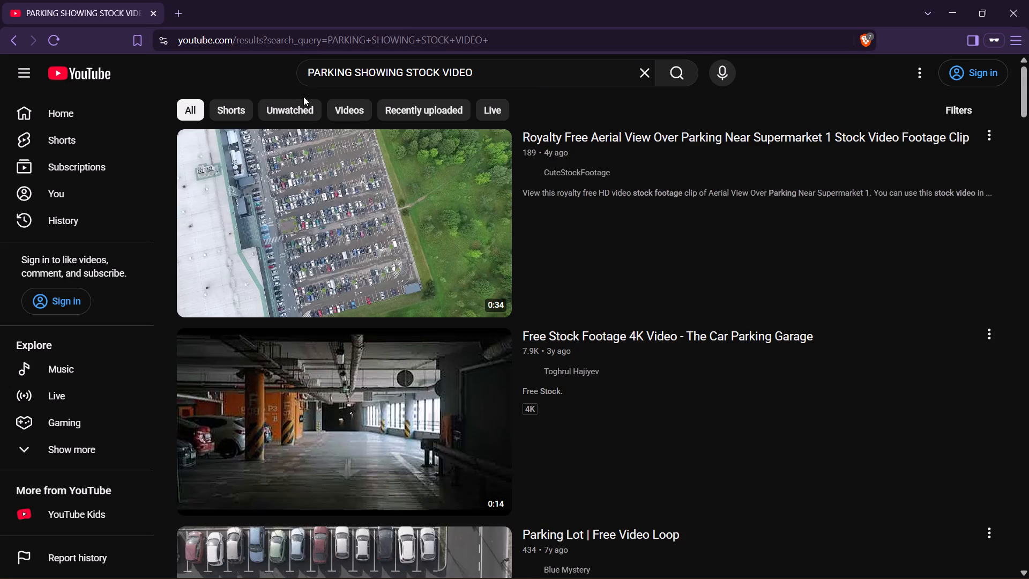
Refine the YouTube search to "HOUSE OPEN PARKING SHOWING STOCK VIDEO" and look over the results for house parking footage.
{"action": "left_click", "coordinate": [305, 72]}
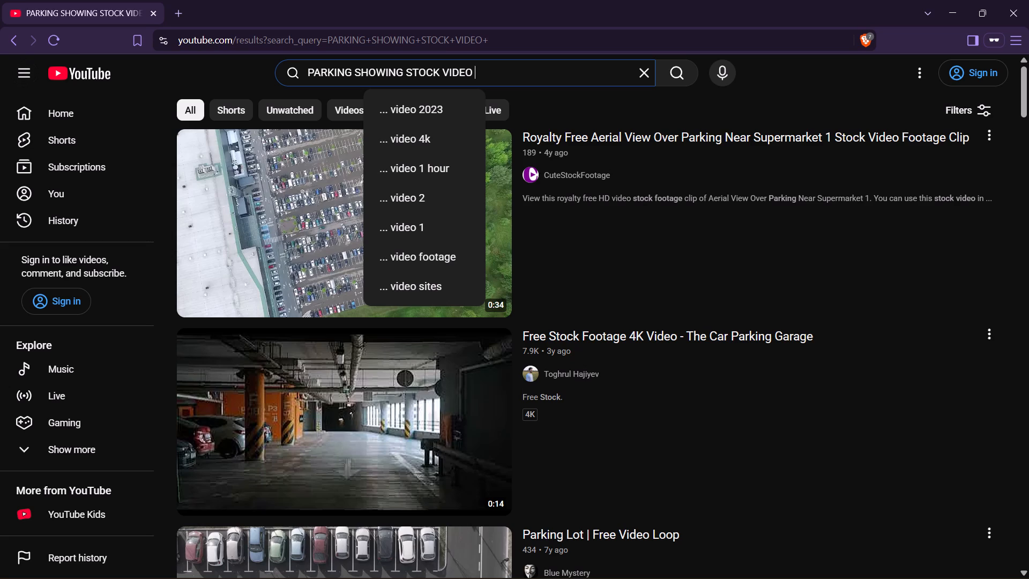
{"action": "left_click", "coordinate": [309, 71]}
{"action": "type", "text": "HOUSE"}
{"action": "key", "text": "space"}
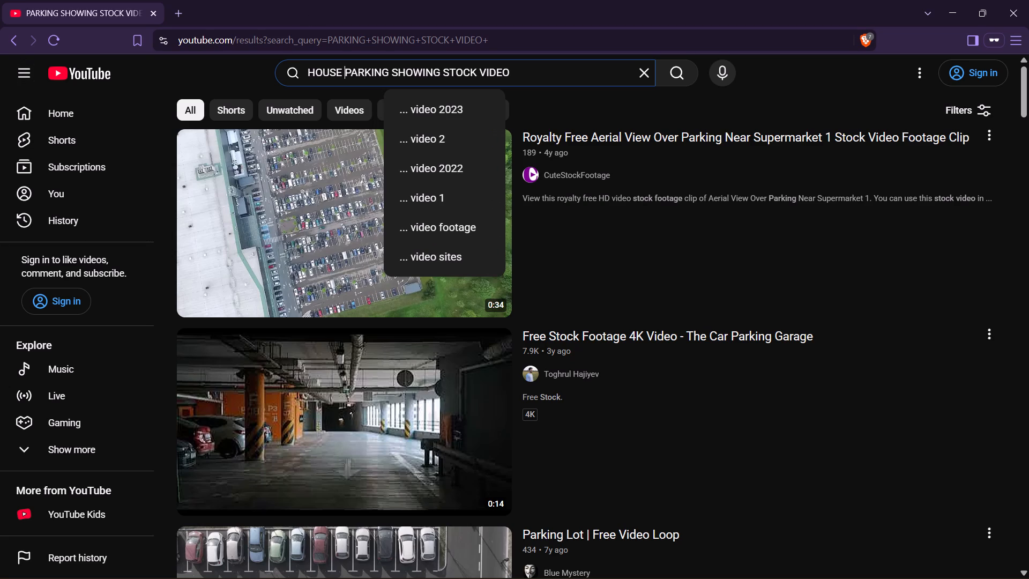
{"action": "type", "text": "OPEN"}
{"action": "key", "text": "space"}
{"action": "key", "text": "Return"}
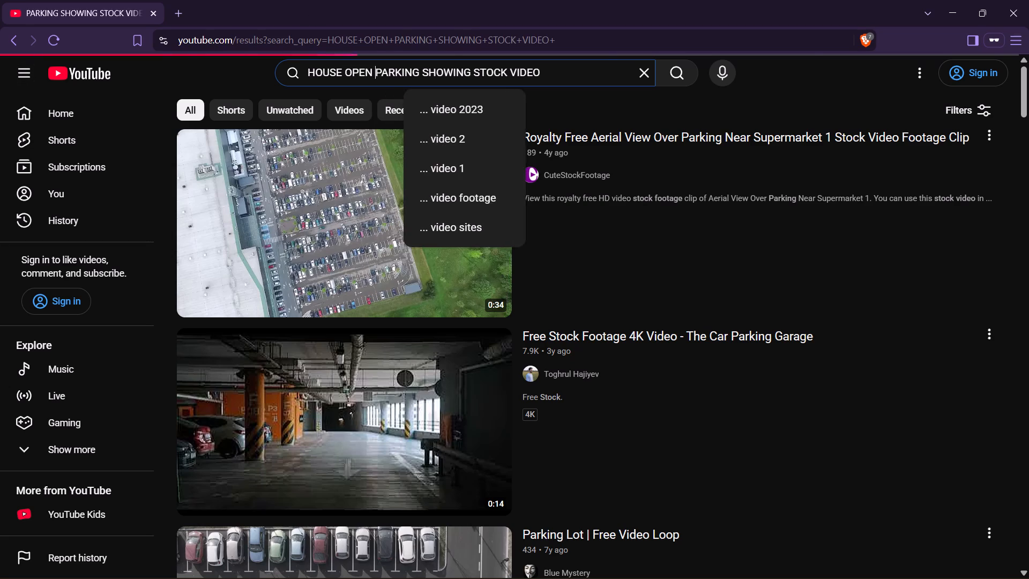
{"action": "scroll", "coordinate": [425, 206], "scroll_direction": "down", "scroll_amount": 4}
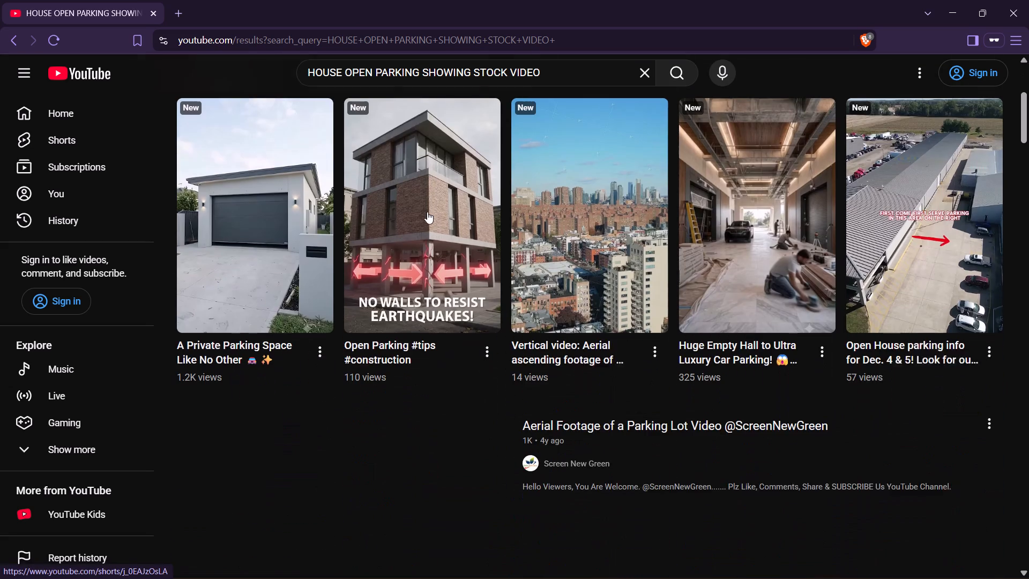
{"action": "scroll", "coordinate": [411, 200], "scroll_direction": "down", "scroll_amount": 4}
{"action": "scroll", "coordinate": [546, 231], "scroll_direction": "down", "scroll_amount": 5}
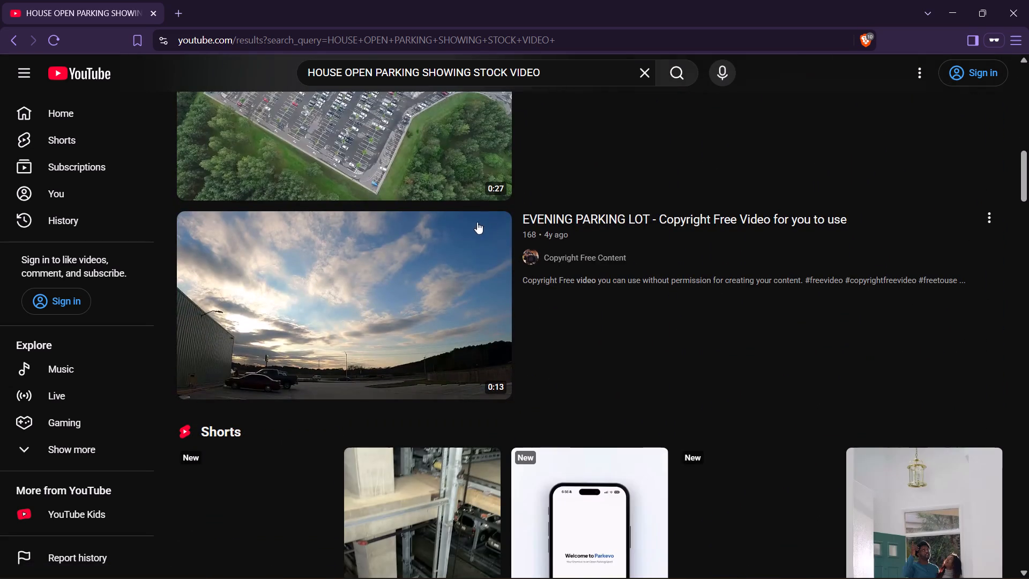
{"action": "scroll", "coordinate": [450, 220], "scroll_direction": "down", "scroll_amount": 4}
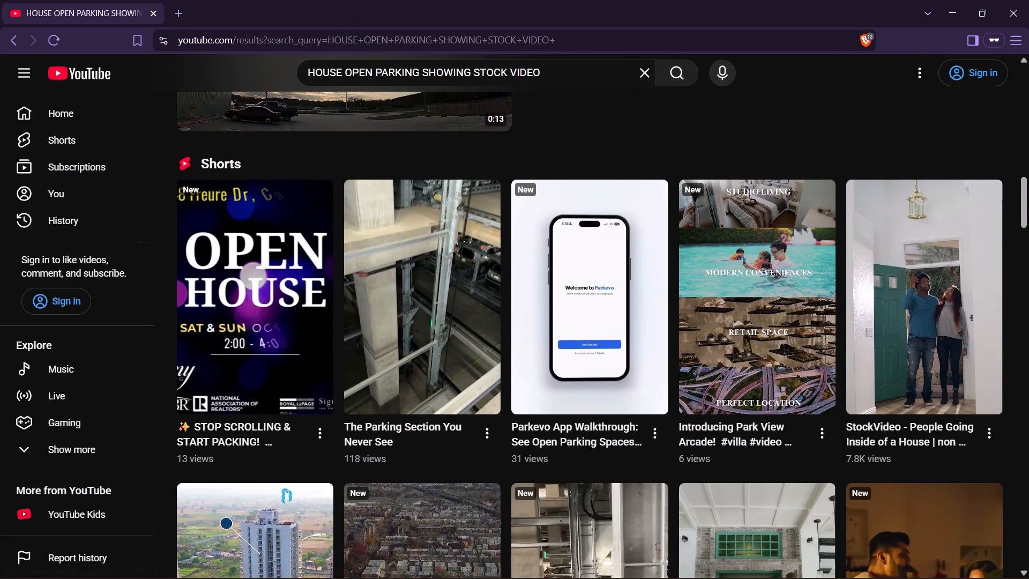
Shorten the YouTube search to "HOUSE PARKING SHOWING STOCK VIDEO".
{"action": "left_click", "coordinate": [374, 70]}
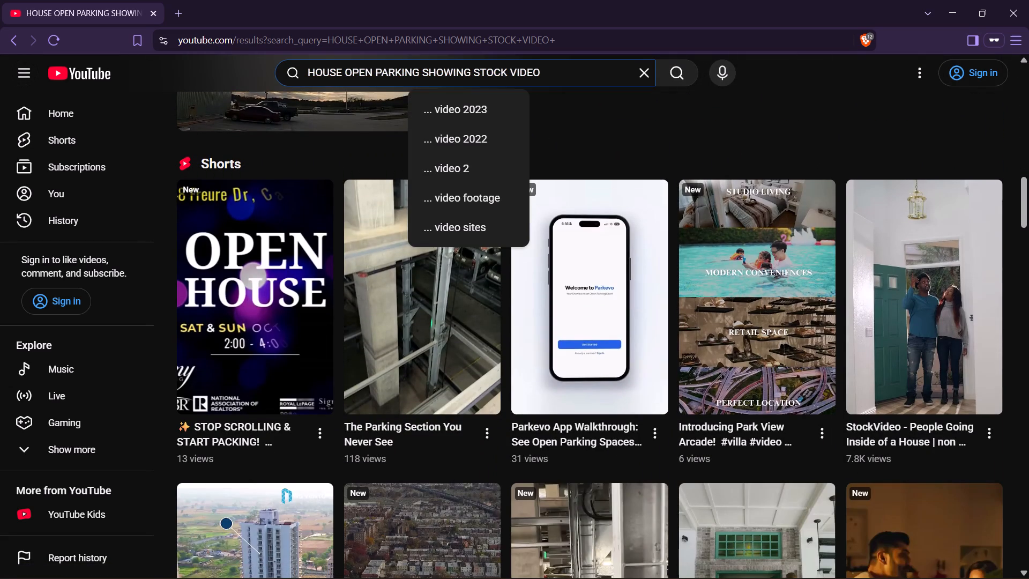
{"action": "key", "text": "BackSpace"}
{"action": "key", "text": "BackSpace"}
{"action": "key", "text": "BackSpace"}
{"action": "key", "text": "BackSpace"}
{"action": "key", "text": "BackSpace"}
{"action": "key", "text": "Return"}
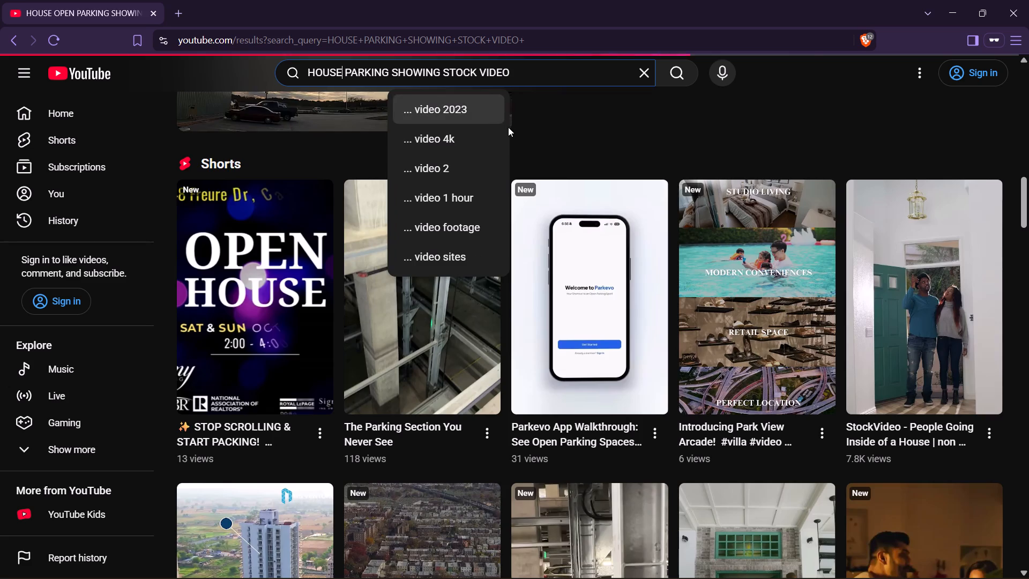
Look through the YouTube results for a stock clip showing parking at a house.
{"action": "scroll", "coordinate": [429, 212], "scroll_direction": "down", "scroll_amount": 2}
{"action": "scroll", "coordinate": [419, 210], "scroll_direction": "up", "scroll_amount": 2}
{"action": "scroll", "coordinate": [419, 209], "scroll_direction": "down", "scroll_amount": 5}
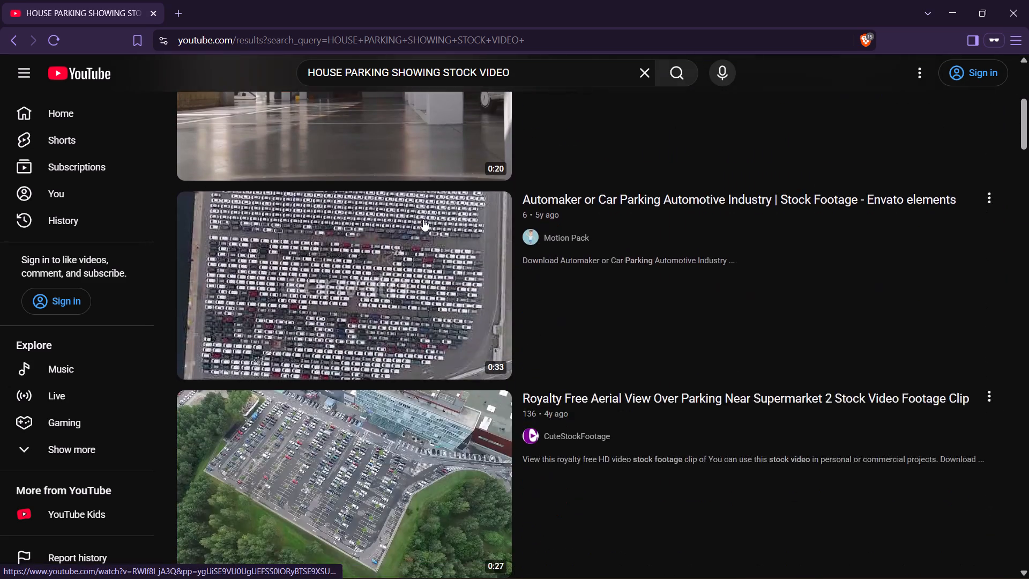
{"action": "scroll", "coordinate": [424, 216], "scroll_direction": "down", "scroll_amount": 13}
{"action": "scroll", "coordinate": [426, 210], "scroll_direction": "down", "scroll_amount": 10}
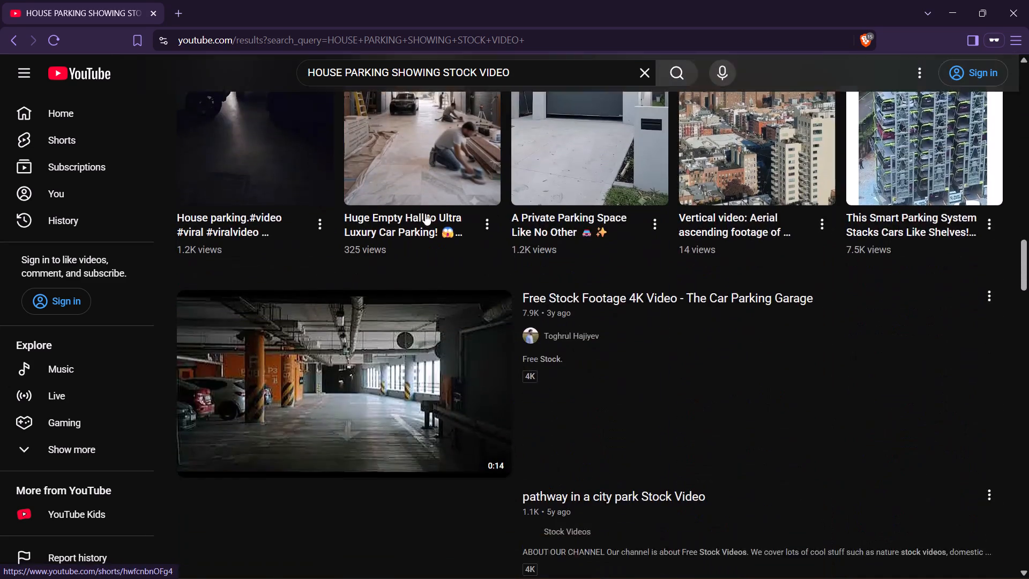
{"action": "scroll", "coordinate": [425, 213], "scroll_direction": "down", "scroll_amount": 7}
{"action": "scroll", "coordinate": [426, 212], "scroll_direction": "up", "scroll_amount": 6}
{"action": "scroll", "coordinate": [426, 212], "scroll_direction": "down", "scroll_amount": 6}
{"action": "scroll", "coordinate": [426, 213], "scroll_direction": "up", "scroll_amount": 3}
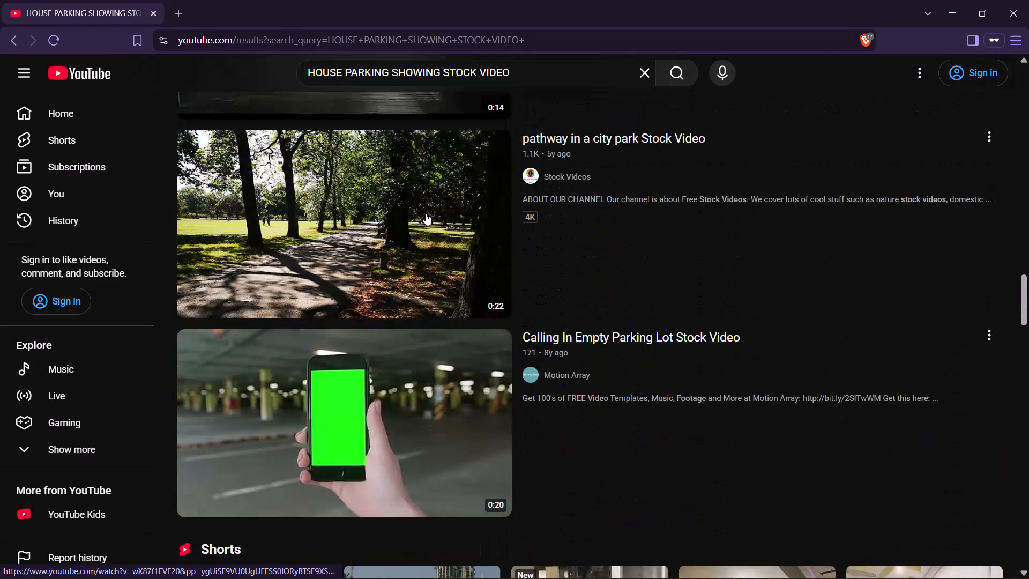
{"action": "scroll", "coordinate": [426, 213], "scroll_direction": "down", "scroll_amount": 13}
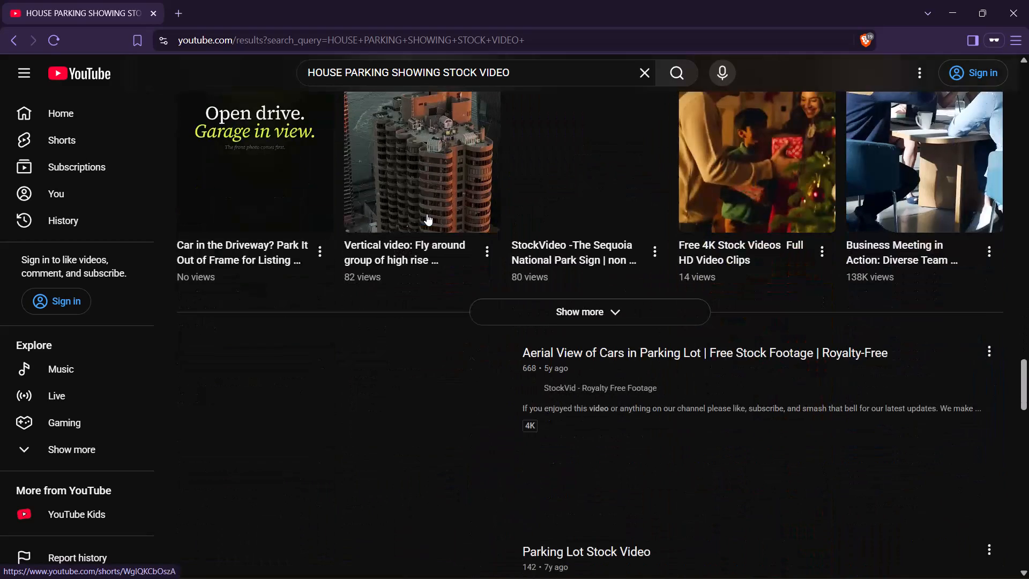
{"action": "scroll", "coordinate": [427, 214], "scroll_direction": "down", "scroll_amount": 10}
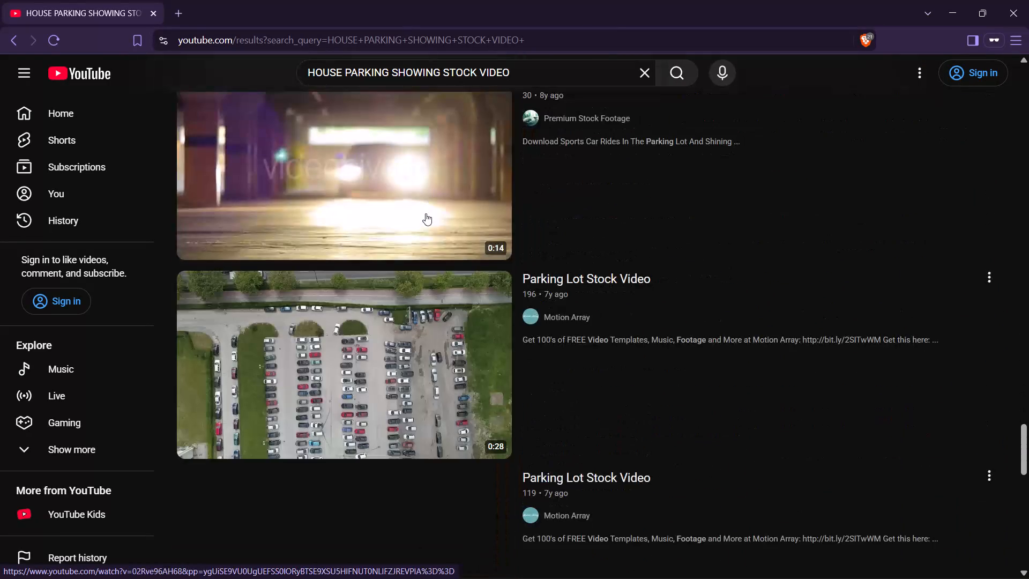
{"action": "scroll", "coordinate": [426, 214], "scroll_direction": "down", "scroll_amount": 7}
{"action": "scroll", "coordinate": [426, 214], "scroll_direction": "up", "scroll_amount": 2}
{"action": "scroll", "coordinate": [426, 214], "scroll_direction": "down", "scroll_amount": 5}
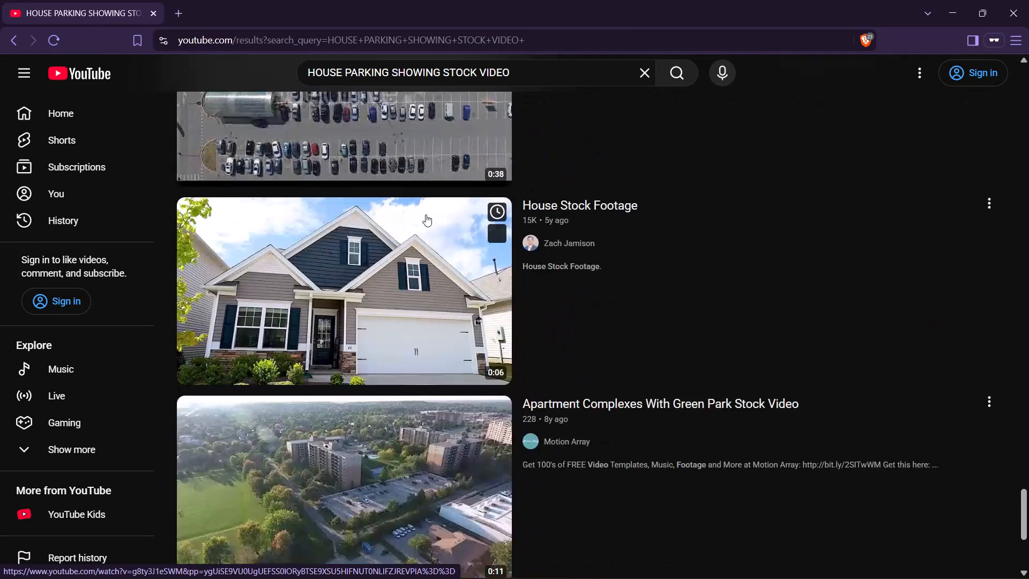
{"action": "scroll", "coordinate": [426, 214], "scroll_direction": "down", "scroll_amount": 4}
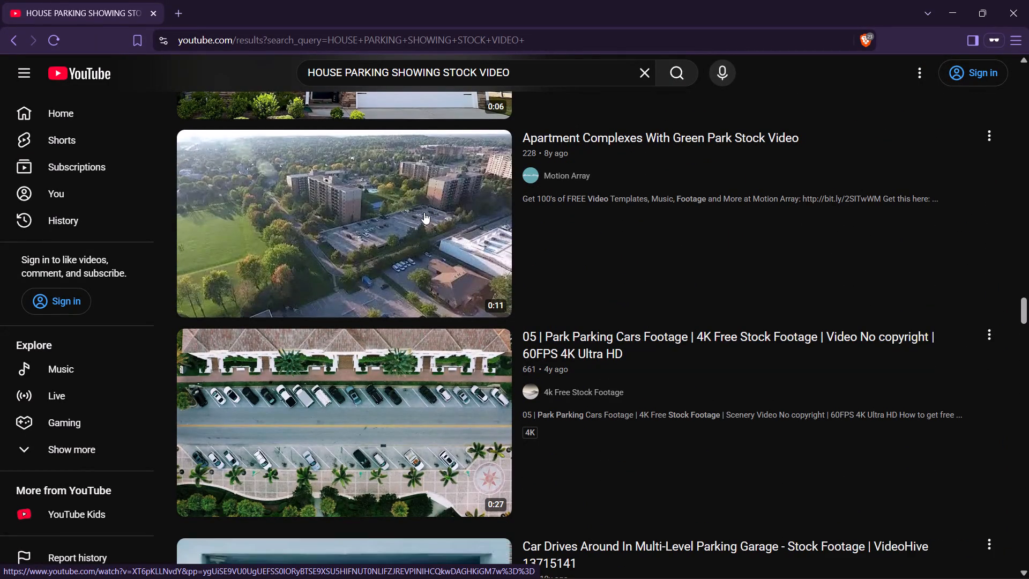
{"action": "scroll", "coordinate": [424, 212], "scroll_direction": "down", "scroll_amount": 5}
{"action": "scroll", "coordinate": [489, 224], "scroll_direction": "down", "scroll_amount": 15}
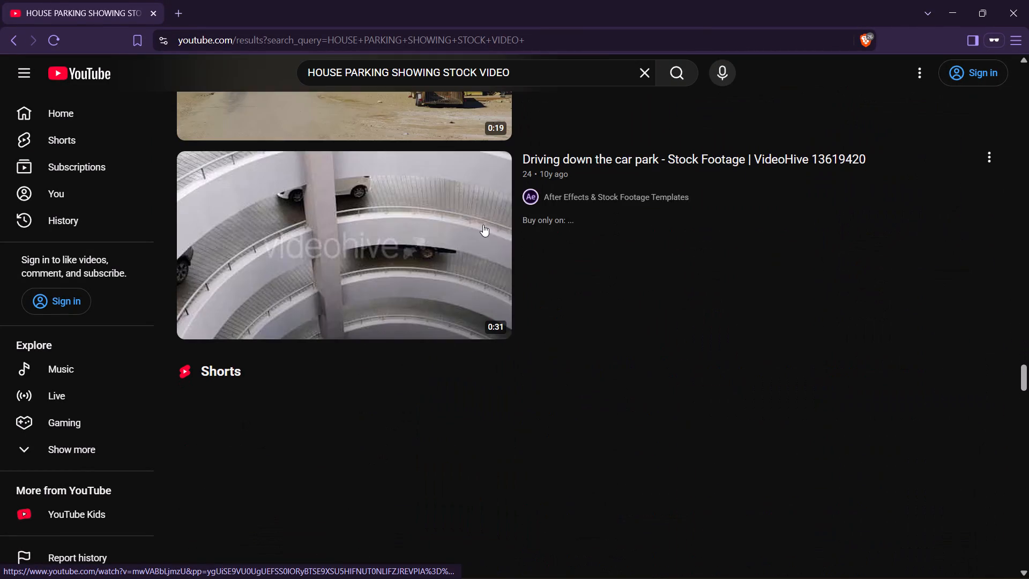
{"action": "scroll", "coordinate": [483, 225], "scroll_direction": "up", "scroll_amount": 2}
{"action": "scroll", "coordinate": [481, 224], "scroll_direction": "down", "scroll_amount": 13}
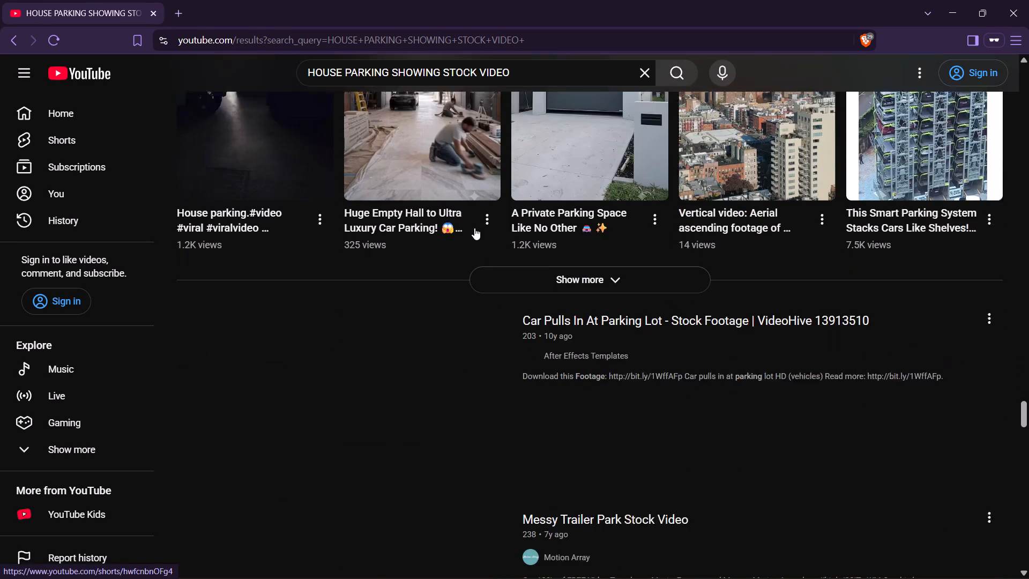
{"action": "scroll", "coordinate": [474, 226], "scroll_direction": "down", "scroll_amount": 8}
{"action": "scroll", "coordinate": [473, 226], "scroll_direction": "up", "scroll_amount": 3}
{"action": "scroll", "coordinate": [473, 226], "scroll_direction": "down", "scroll_amount": 6}
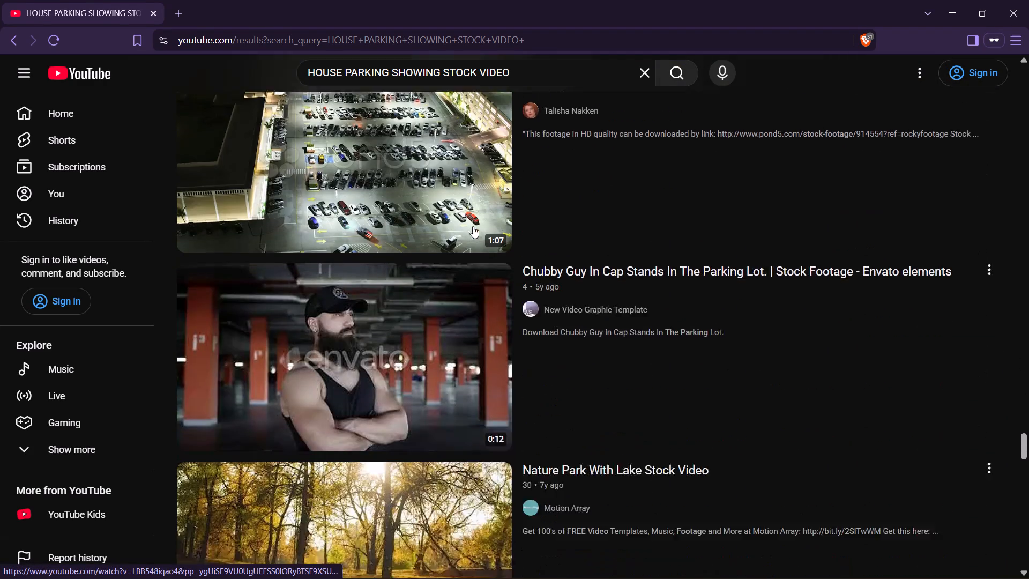
{"action": "scroll", "coordinate": [473, 226], "scroll_direction": "down", "scroll_amount": 12}
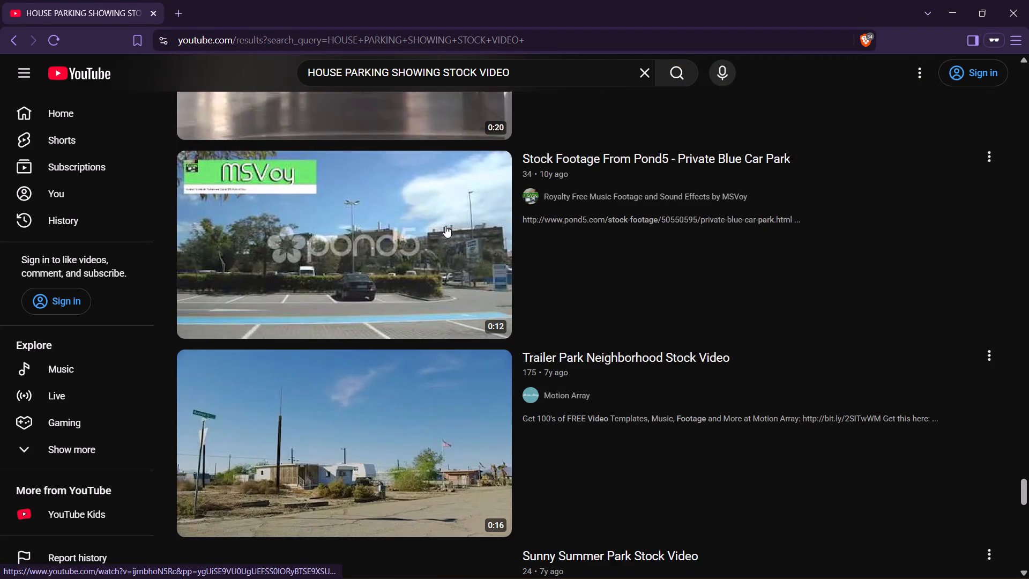
{"action": "scroll", "coordinate": [448, 248], "scroll_direction": "down", "scroll_amount": 6}
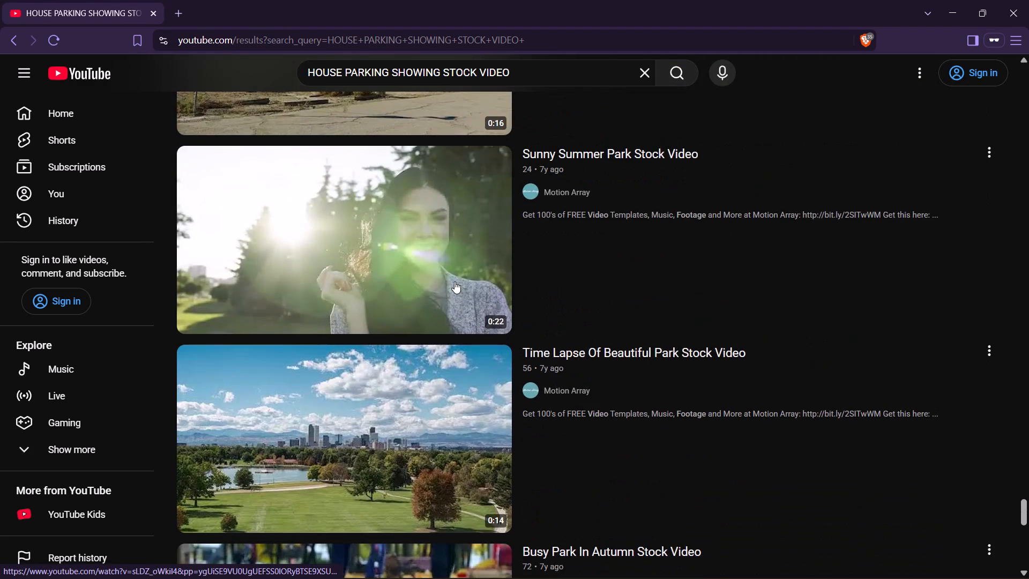
{"action": "scroll", "coordinate": [454, 281], "scroll_direction": "down", "scroll_amount": 6}
{"action": "scroll", "coordinate": [454, 281], "scroll_direction": "up", "scroll_amount": 20}
{"action": "scroll", "coordinate": [454, 281], "scroll_direction": "up", "scroll_amount": 9}
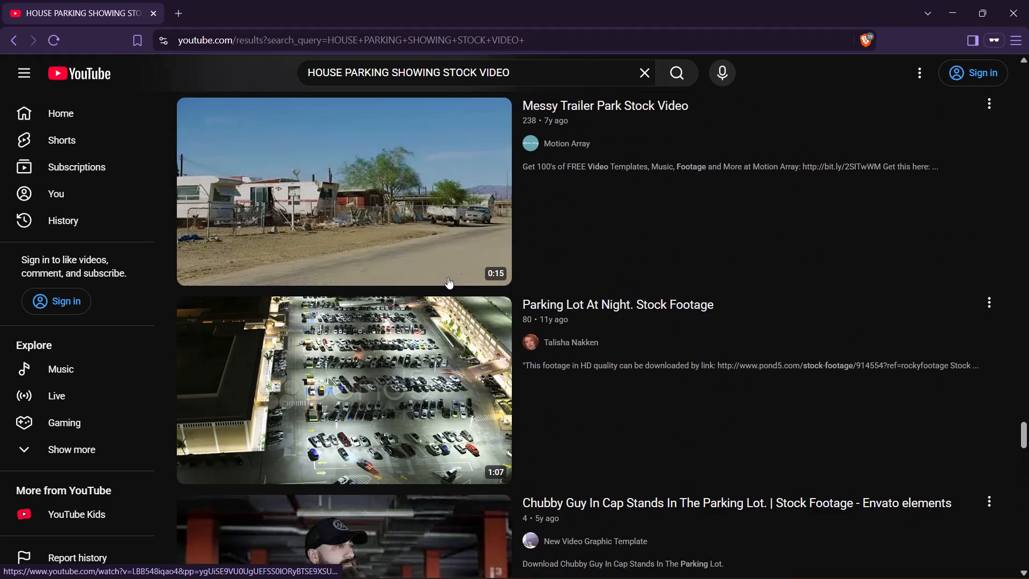
Download the Pexels clip of cars parked outside townhouses as "HOUSE PARKIN G" into the Desktop's new proj folder, and return to CapCut.
{"action": "left_click", "coordinate": [948, 12]}
{"action": "left_click", "coordinate": [315, 0]}
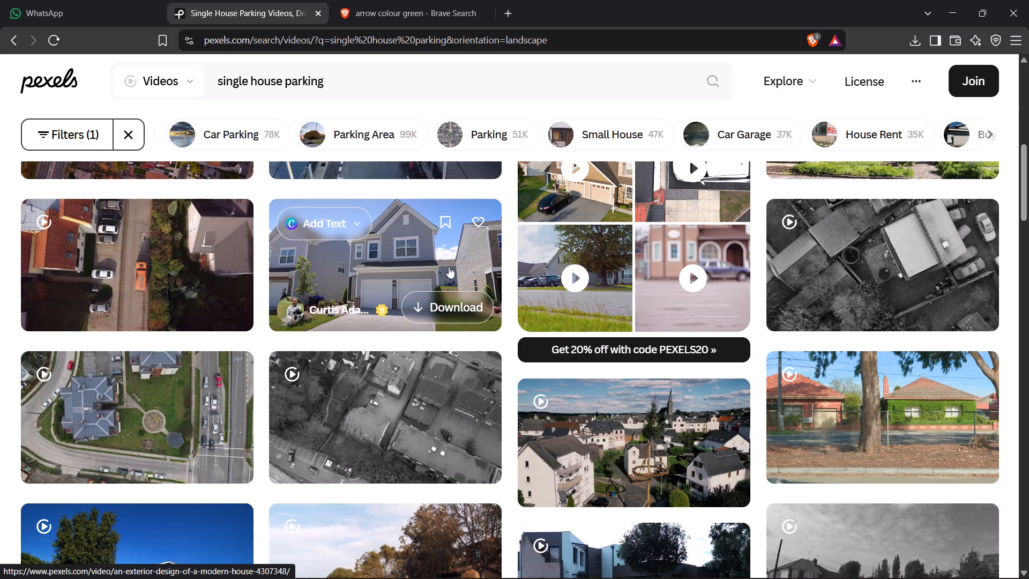
{"action": "scroll", "coordinate": [350, 273], "scroll_direction": "up", "scroll_amount": 17}
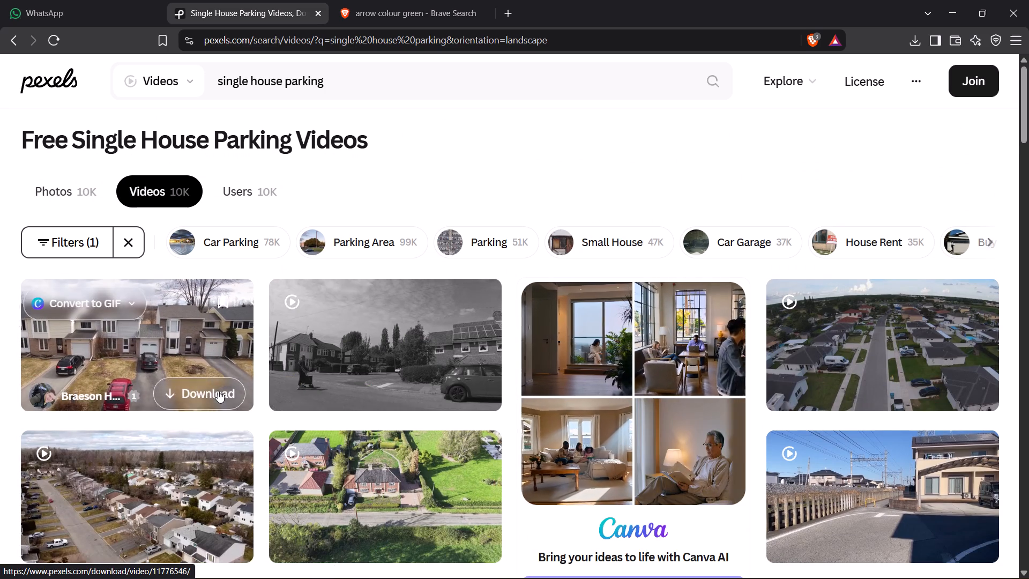
{"action": "left_click", "coordinate": [210, 384]}
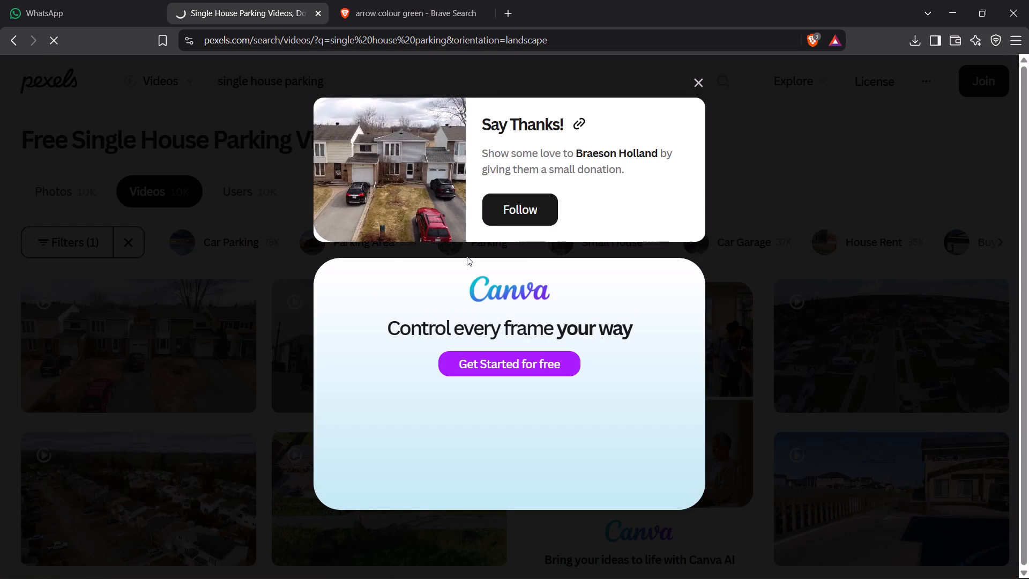
{"action": "left_click", "coordinate": [57, 177]}
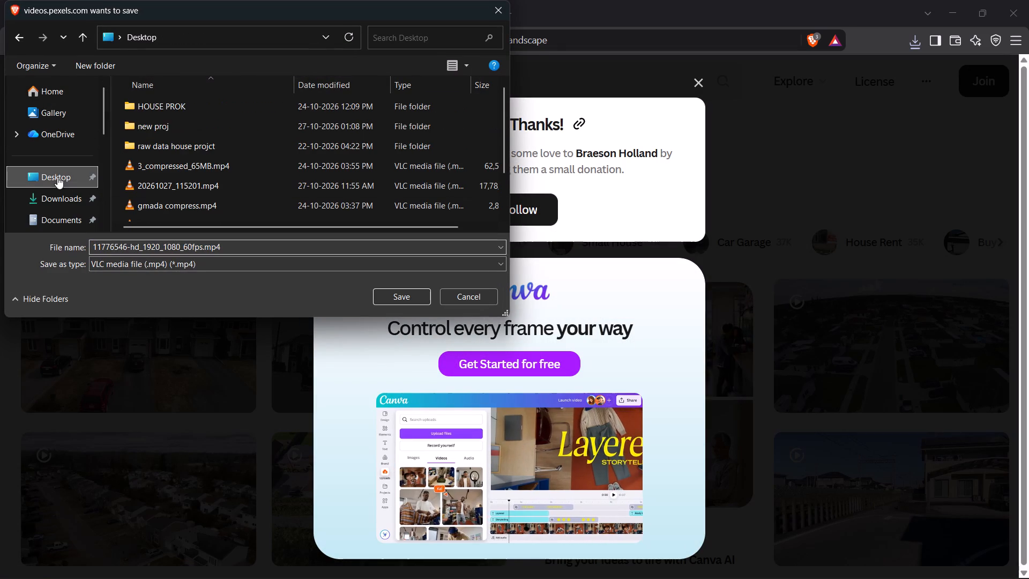
{"action": "double_click", "coordinate": [202, 121]}
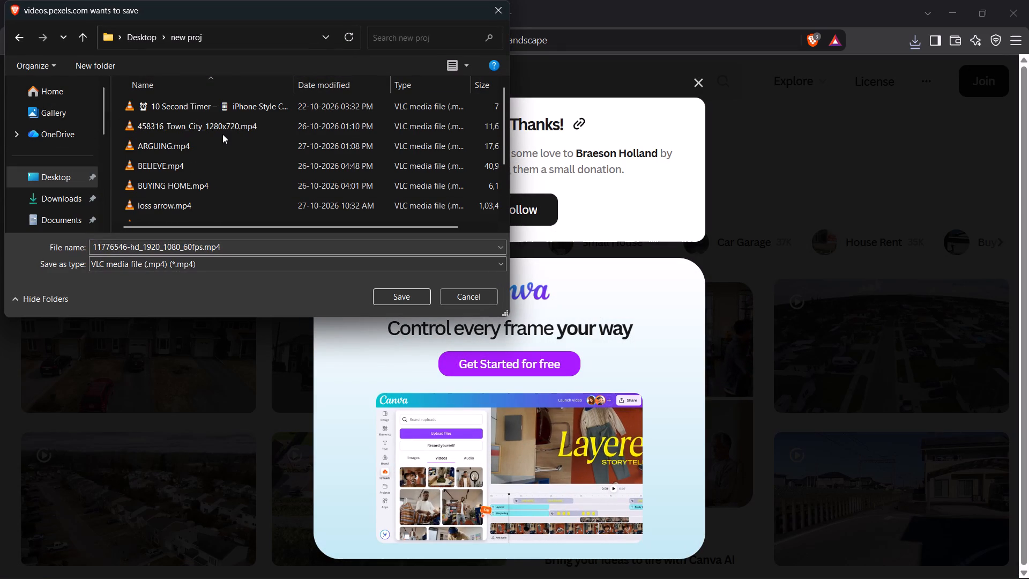
{"action": "left_click", "coordinate": [232, 246]}
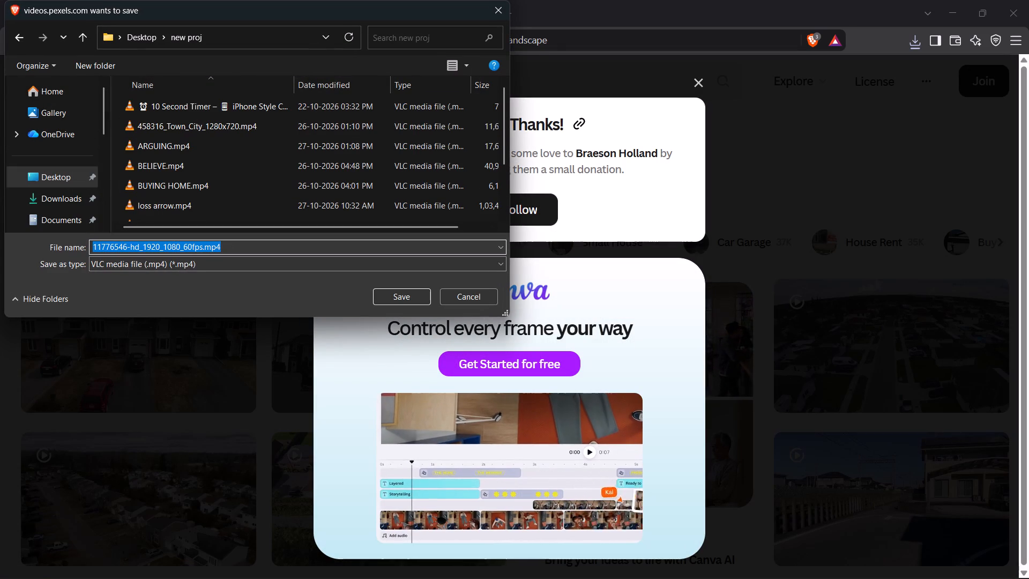
{"action": "type", "text": "HOUSE PARKIN G"}
{"action": "key", "text": "Return"}
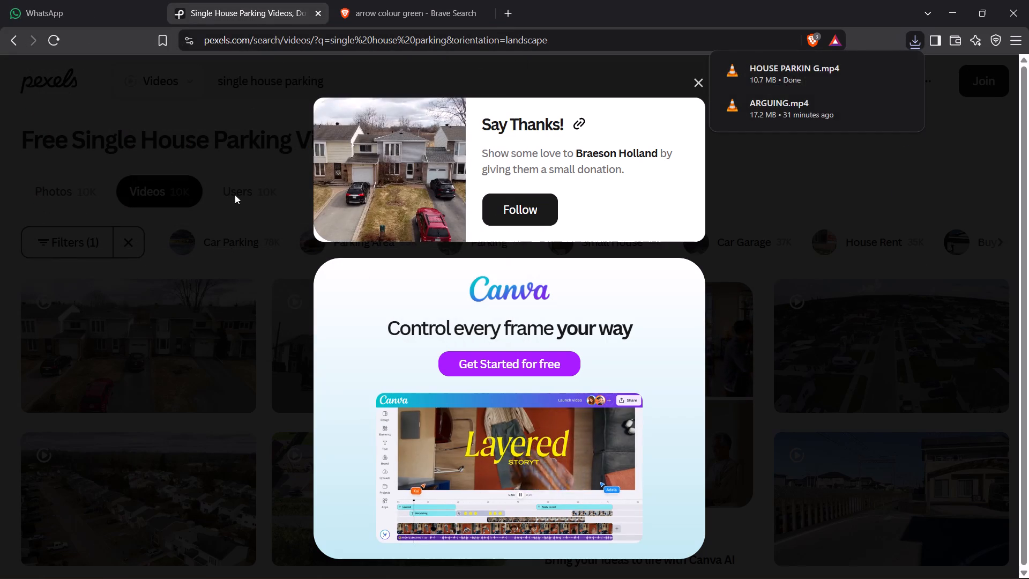
{"action": "left_click", "coordinate": [953, 2]}
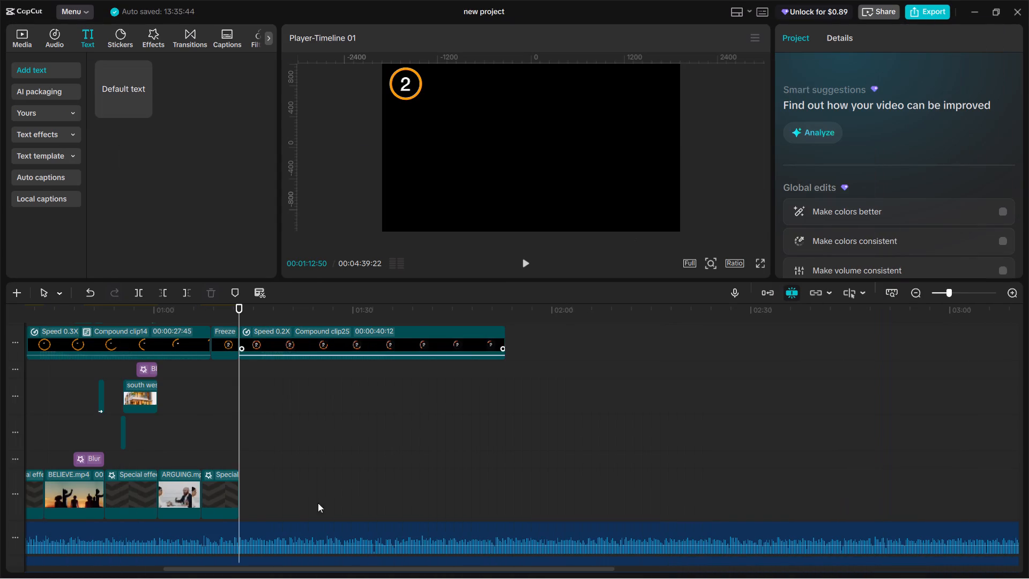
Add HOUSE PARKIN G.mp4 from the new proj folder to the end of the main video track at 00:01:12:50.
{"action": "left_click", "coordinate": [506, 561]}
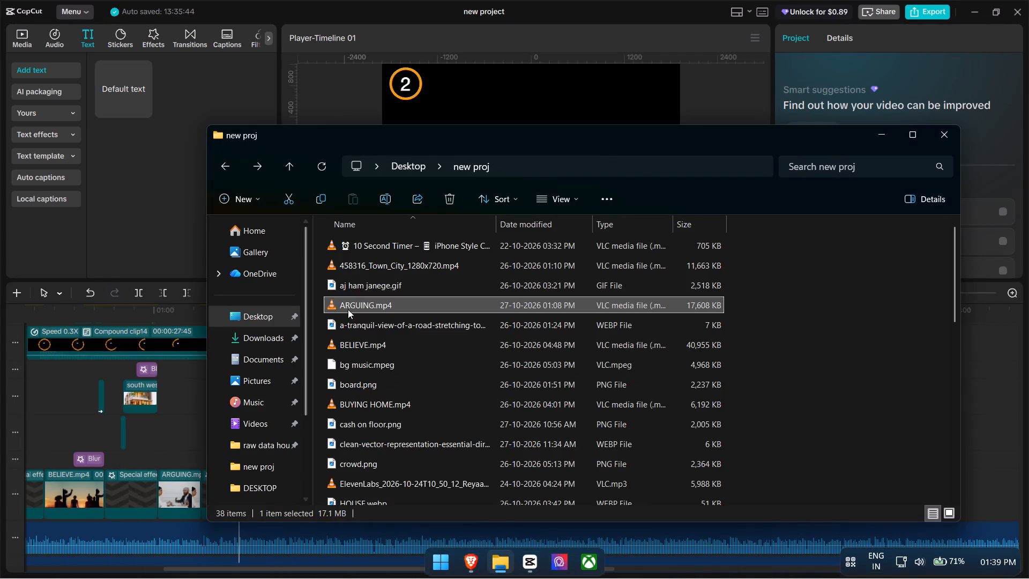
{"action": "scroll", "coordinate": [706, 295], "scroll_direction": "down", "scroll_amount": 10}
{"action": "left_click", "coordinate": [791, 441]}
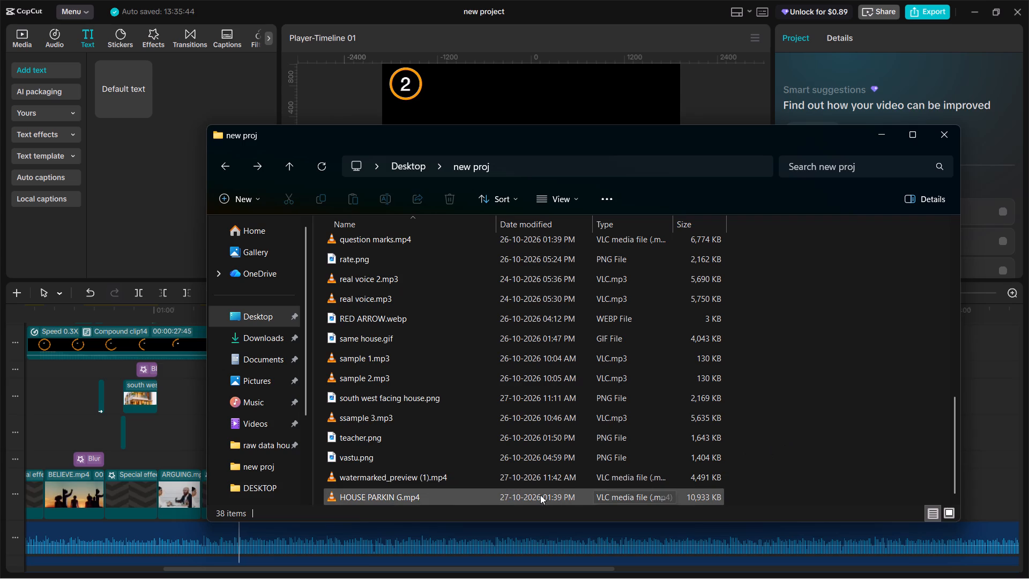
{"action": "left_click_drag", "start_coordinate": [451, 493], "coordinate": [505, 503]}
{"action": "left_click_drag", "start_coordinate": [467, 501], "coordinate": [416, 518]}
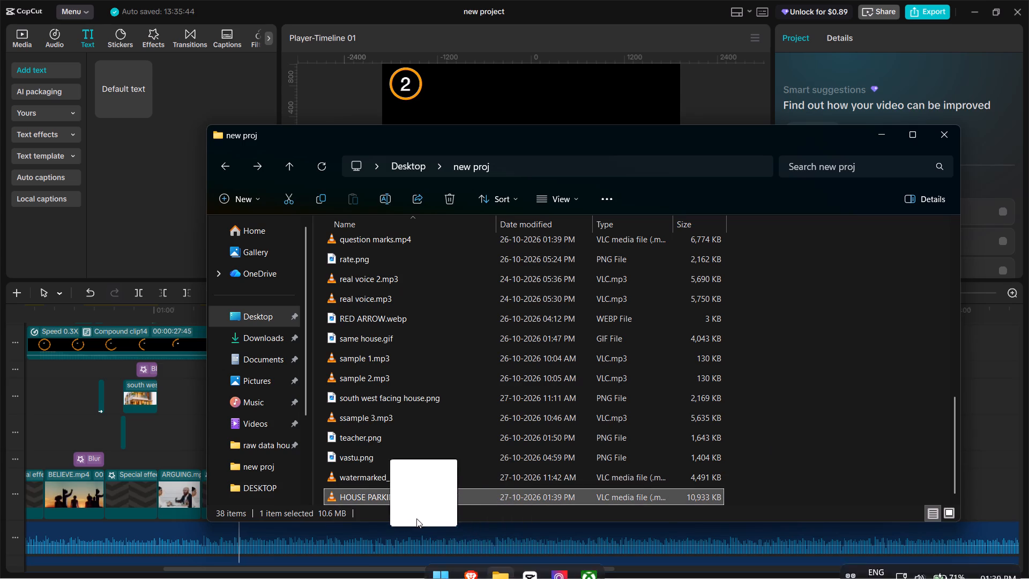
{"action": "left_click_drag", "start_coordinate": [416, 518], "coordinate": [325, 455]}
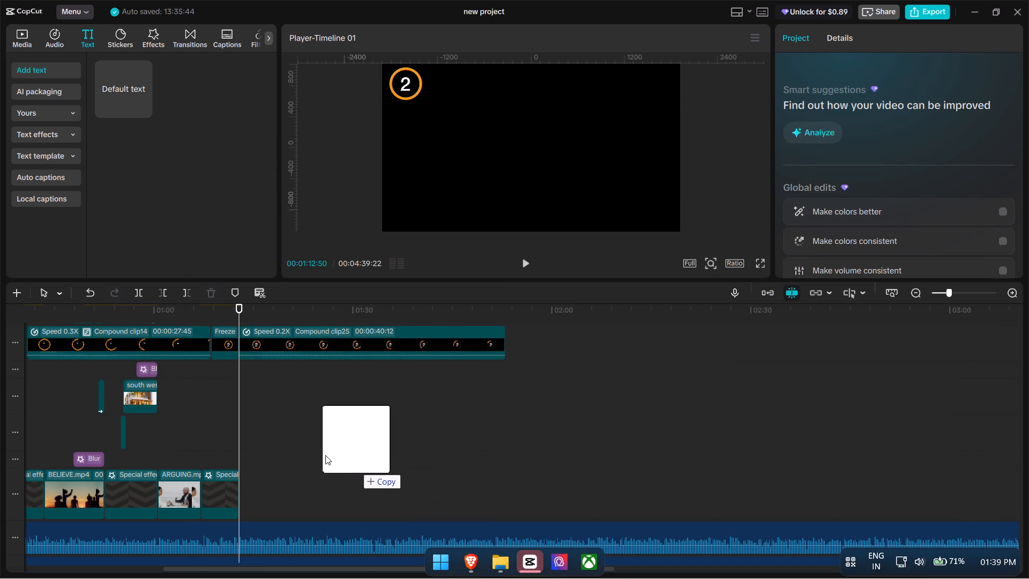
{"action": "left_click_drag", "start_coordinate": [325, 455], "coordinate": [267, 486]}
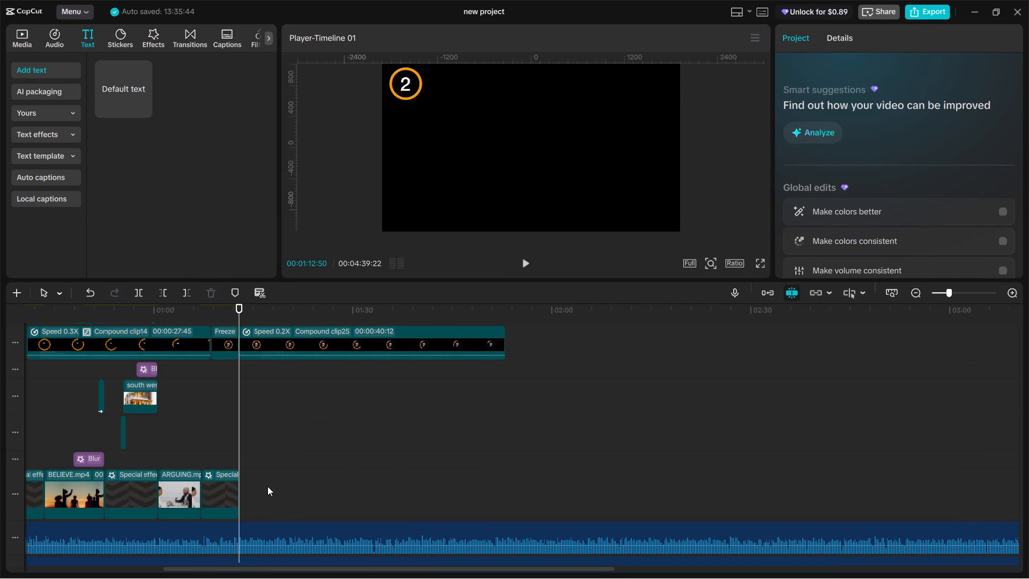
Play the start of the new house parking clip and check the countdown overlay on it in full screen.
{"action": "left_click", "coordinate": [208, 414]}
{"action": "key", "text": "space"}
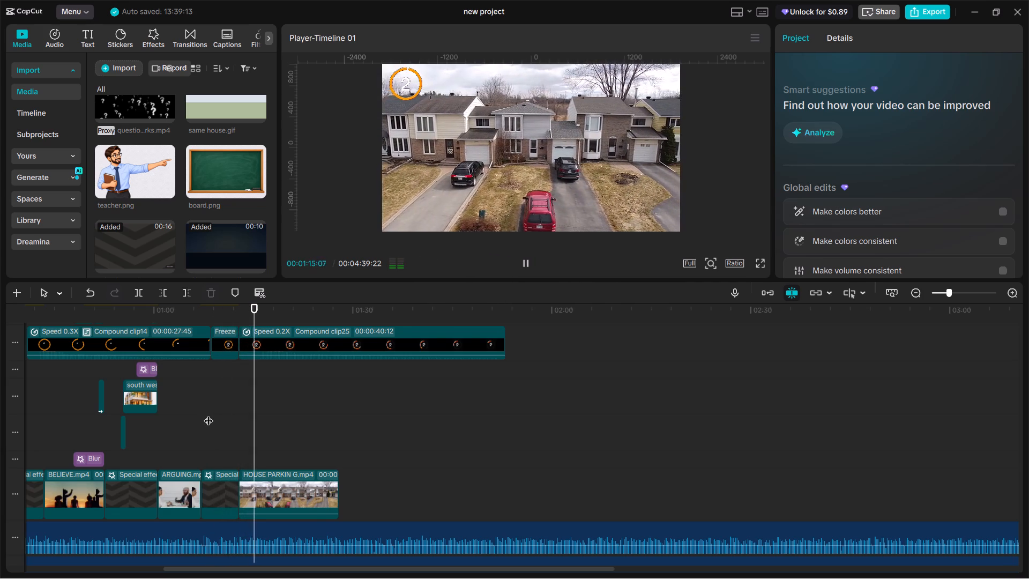
{"action": "key", "text": "space"}
{"action": "left_click", "coordinate": [759, 264]}
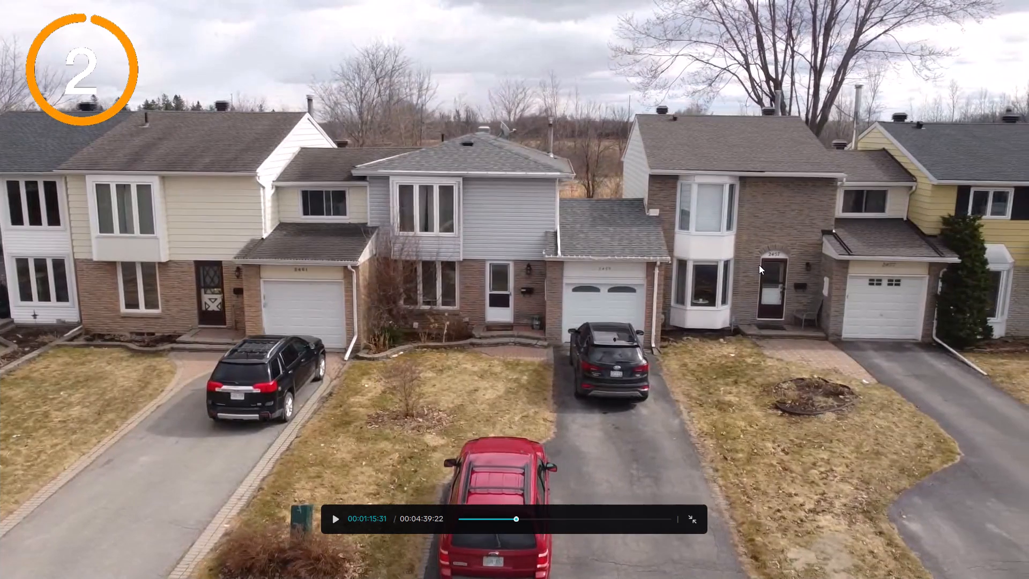
{"action": "left_click", "coordinate": [691, 516]}
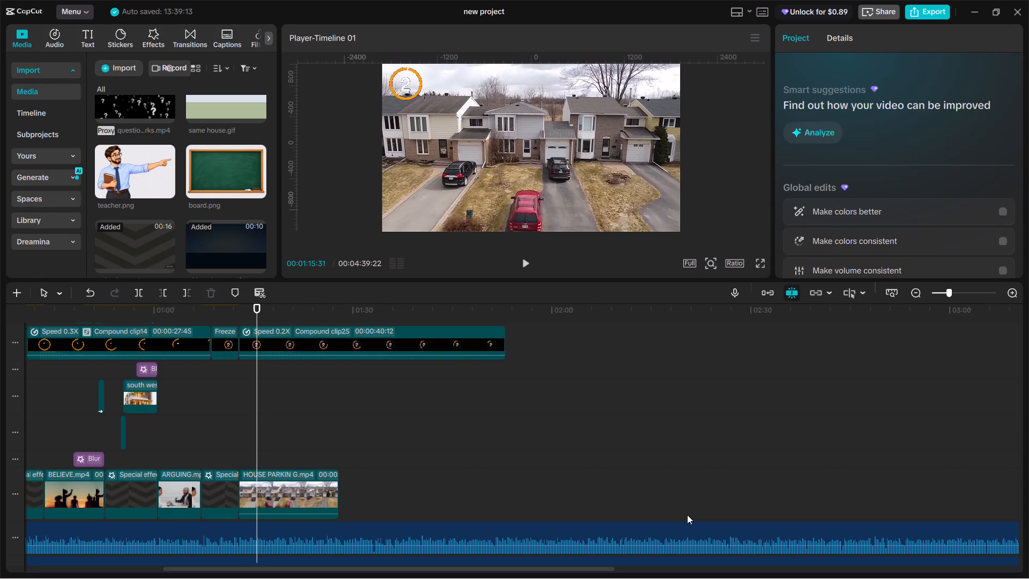
Set the chroma key intensity of the Compound clip25 countdown overlay to 100.
{"action": "left_click", "coordinate": [304, 349]}
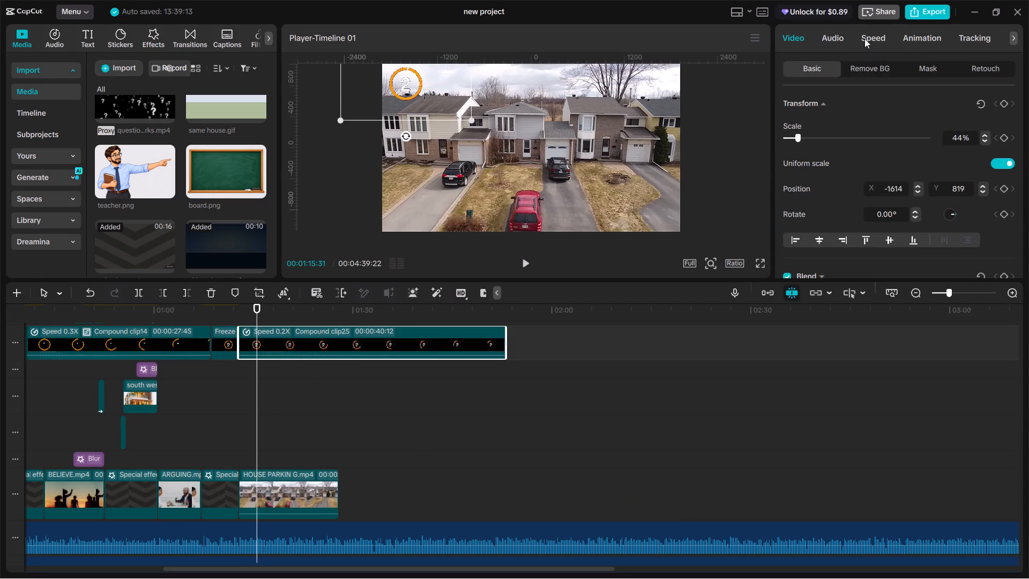
{"action": "left_click", "coordinate": [881, 71]}
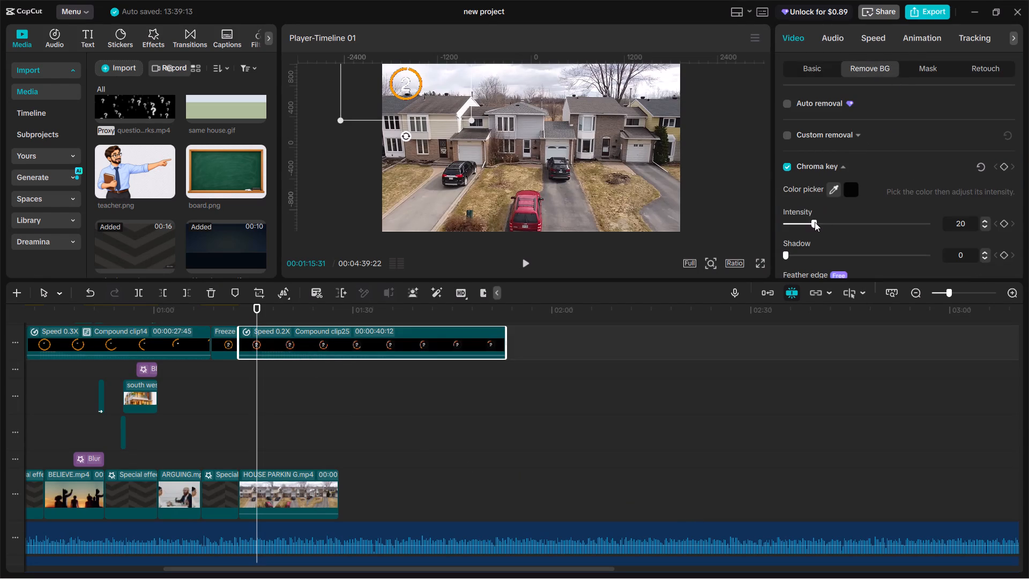
{"action": "left_click_drag", "start_coordinate": [815, 222], "coordinate": [912, 234]}
{"action": "left_click_drag", "start_coordinate": [912, 234], "coordinate": [949, 234]}
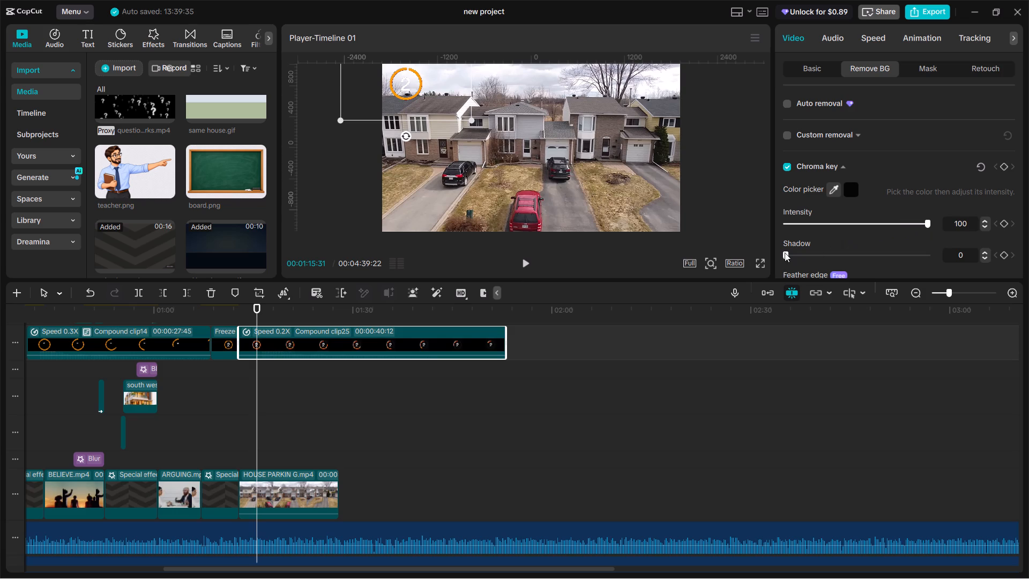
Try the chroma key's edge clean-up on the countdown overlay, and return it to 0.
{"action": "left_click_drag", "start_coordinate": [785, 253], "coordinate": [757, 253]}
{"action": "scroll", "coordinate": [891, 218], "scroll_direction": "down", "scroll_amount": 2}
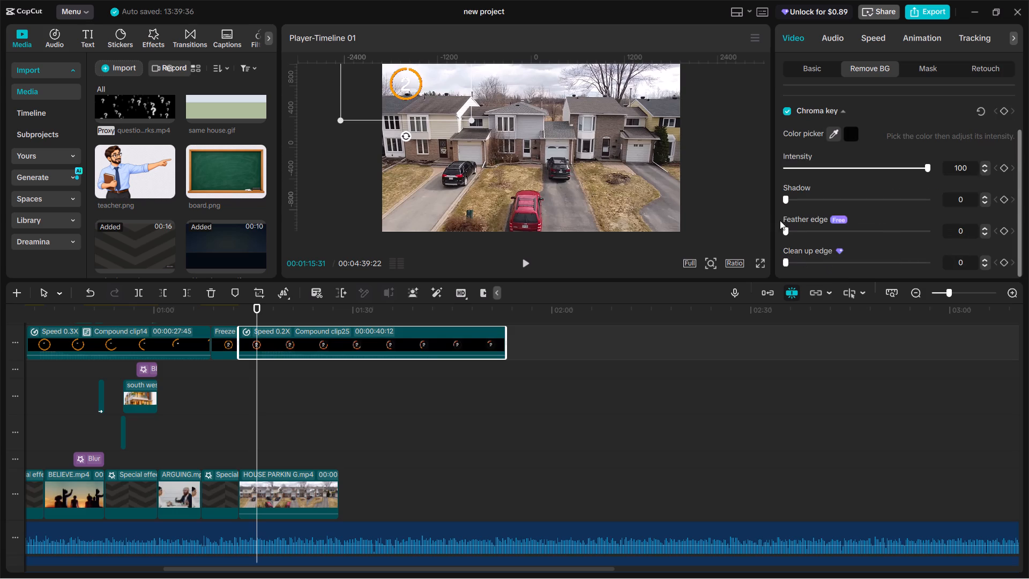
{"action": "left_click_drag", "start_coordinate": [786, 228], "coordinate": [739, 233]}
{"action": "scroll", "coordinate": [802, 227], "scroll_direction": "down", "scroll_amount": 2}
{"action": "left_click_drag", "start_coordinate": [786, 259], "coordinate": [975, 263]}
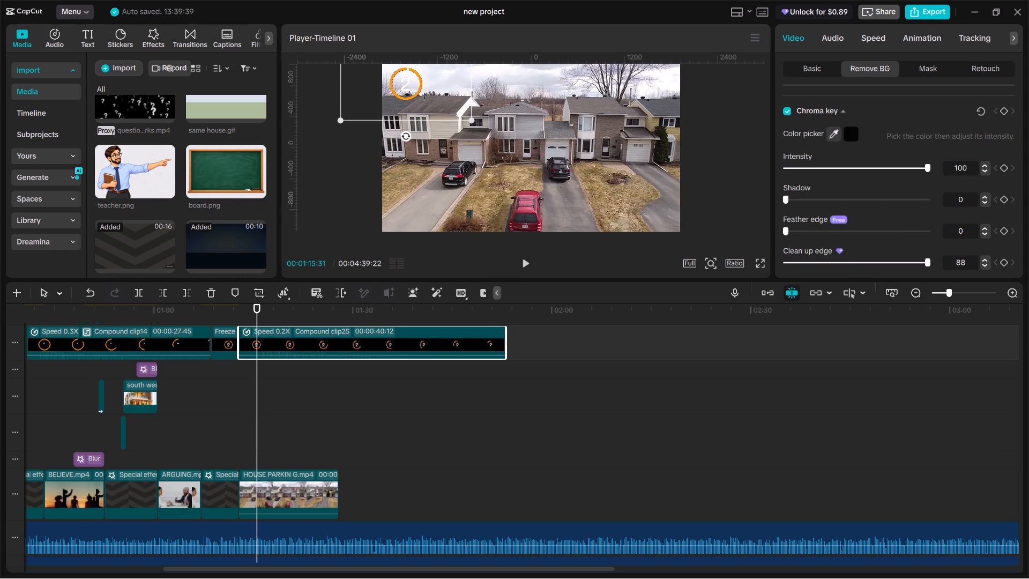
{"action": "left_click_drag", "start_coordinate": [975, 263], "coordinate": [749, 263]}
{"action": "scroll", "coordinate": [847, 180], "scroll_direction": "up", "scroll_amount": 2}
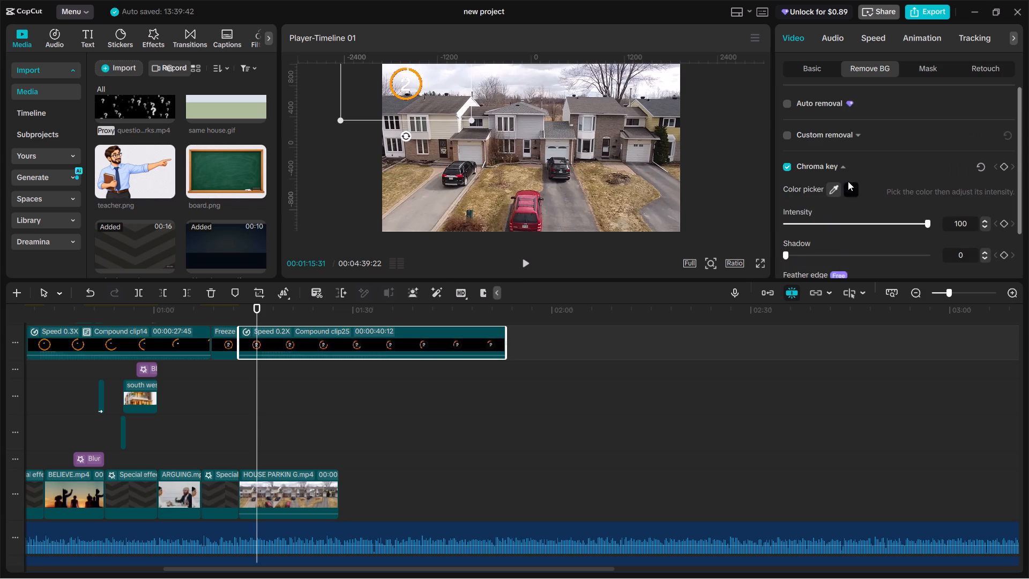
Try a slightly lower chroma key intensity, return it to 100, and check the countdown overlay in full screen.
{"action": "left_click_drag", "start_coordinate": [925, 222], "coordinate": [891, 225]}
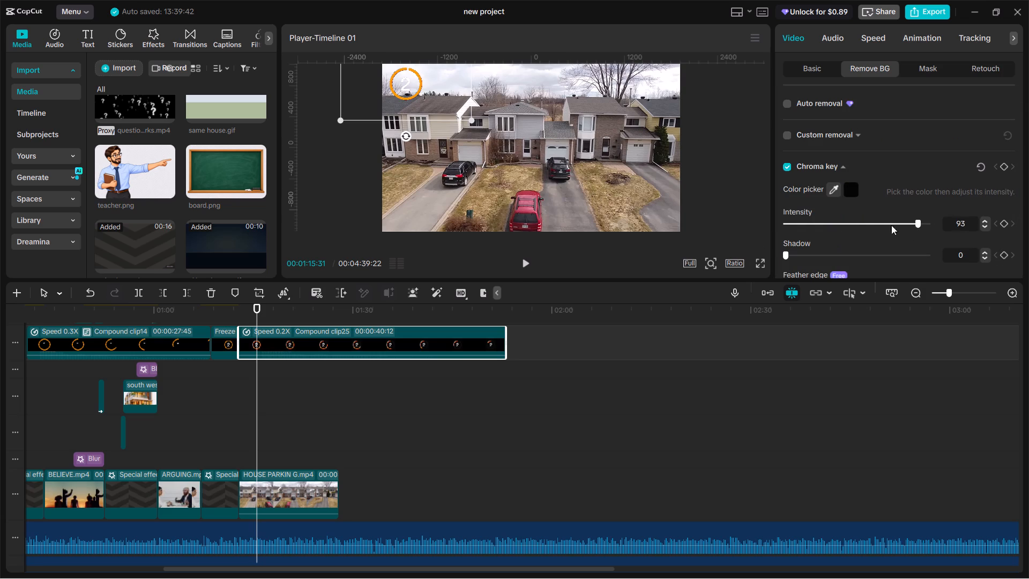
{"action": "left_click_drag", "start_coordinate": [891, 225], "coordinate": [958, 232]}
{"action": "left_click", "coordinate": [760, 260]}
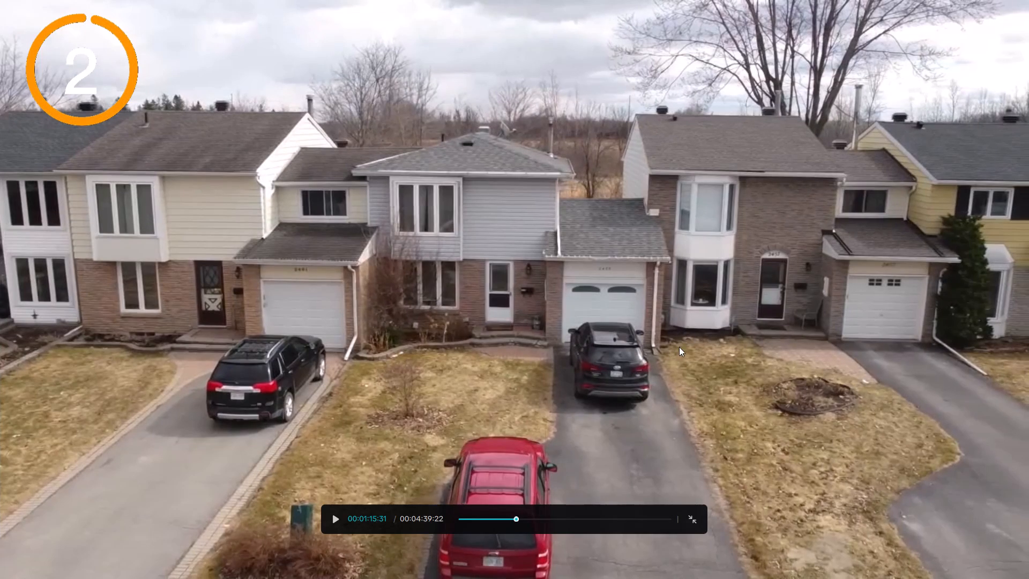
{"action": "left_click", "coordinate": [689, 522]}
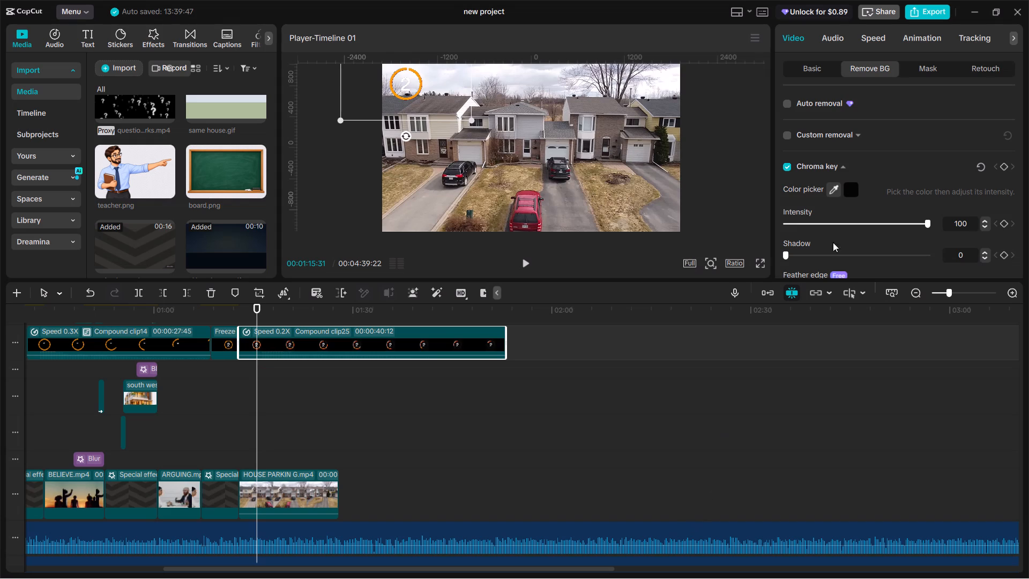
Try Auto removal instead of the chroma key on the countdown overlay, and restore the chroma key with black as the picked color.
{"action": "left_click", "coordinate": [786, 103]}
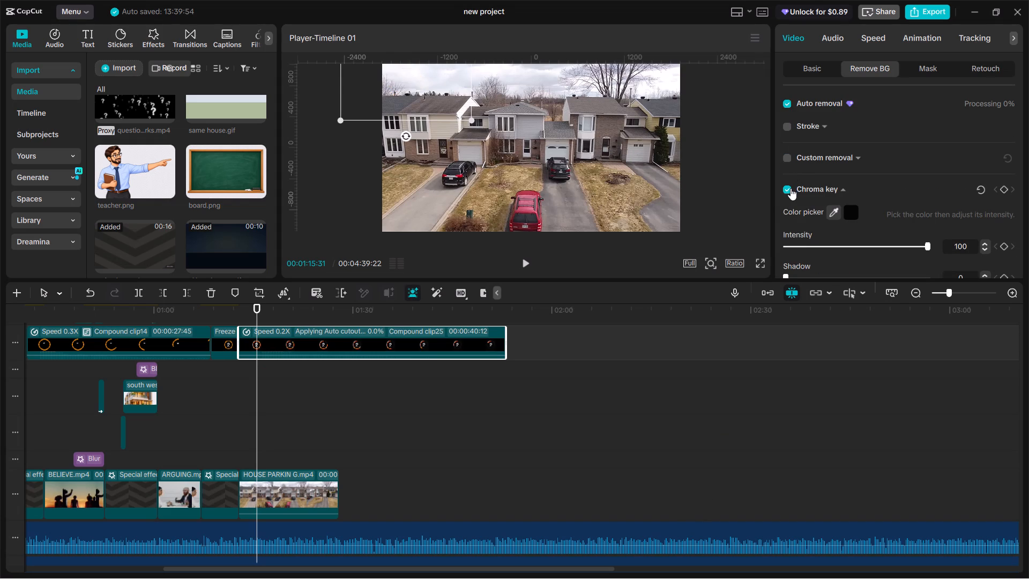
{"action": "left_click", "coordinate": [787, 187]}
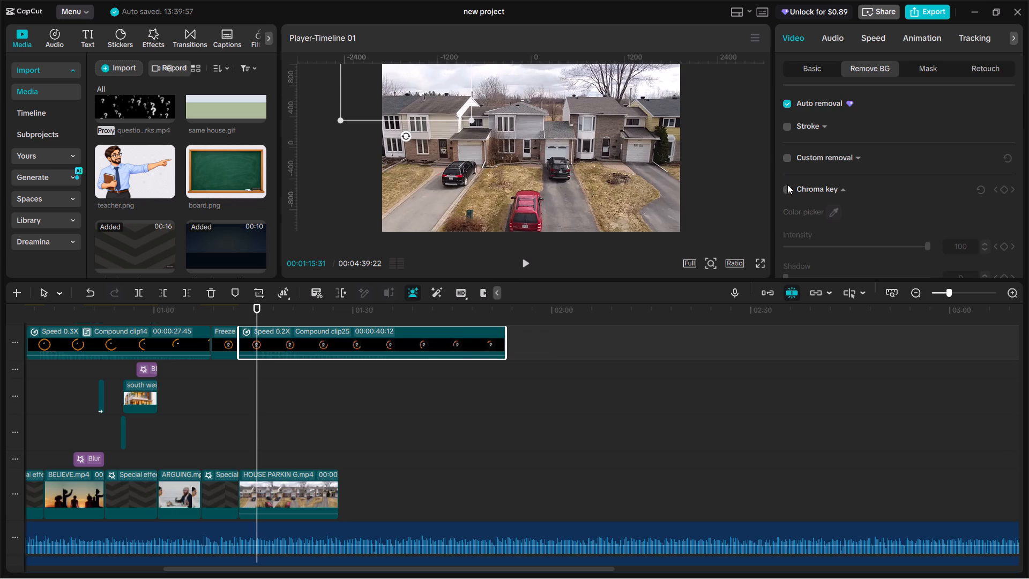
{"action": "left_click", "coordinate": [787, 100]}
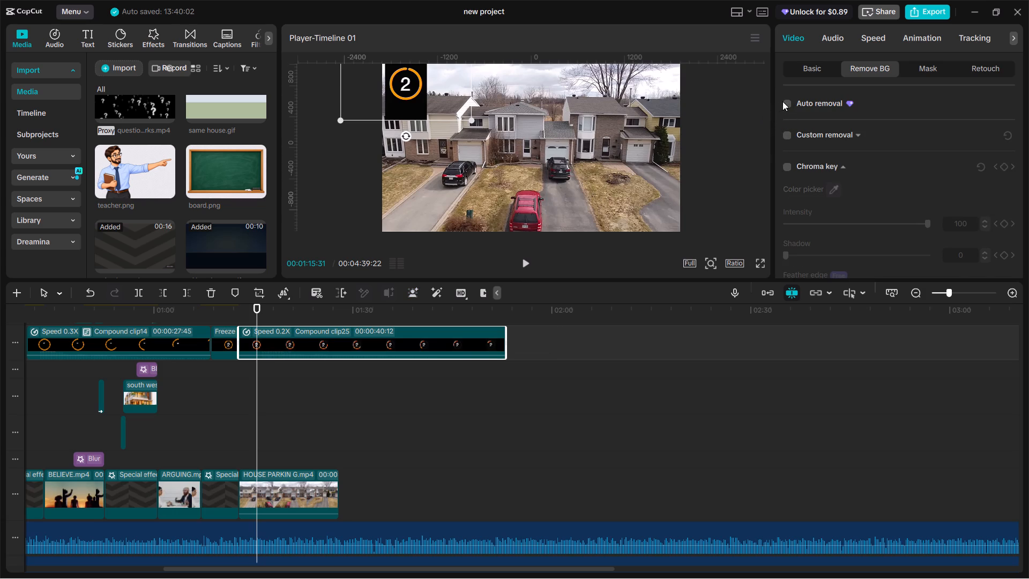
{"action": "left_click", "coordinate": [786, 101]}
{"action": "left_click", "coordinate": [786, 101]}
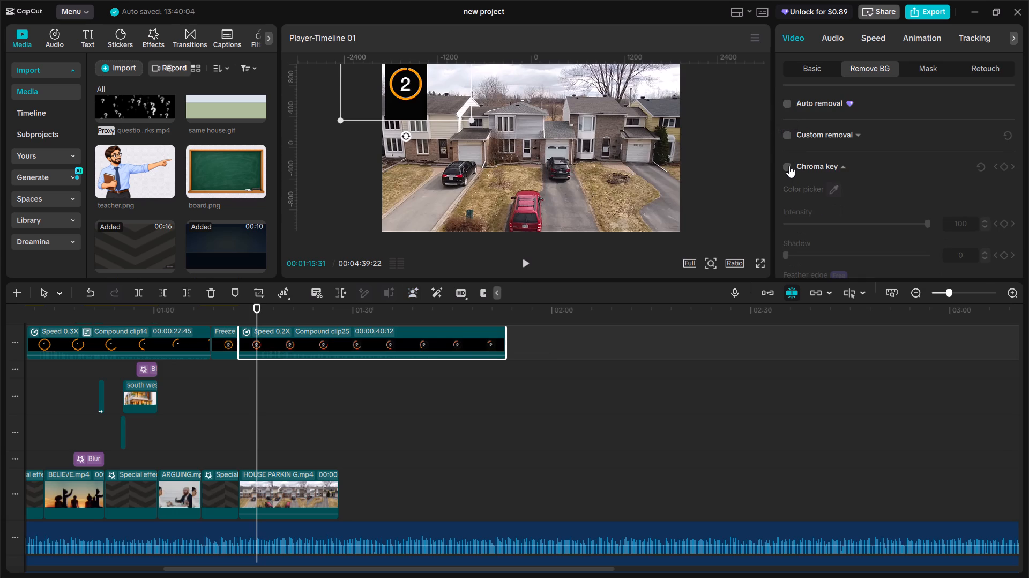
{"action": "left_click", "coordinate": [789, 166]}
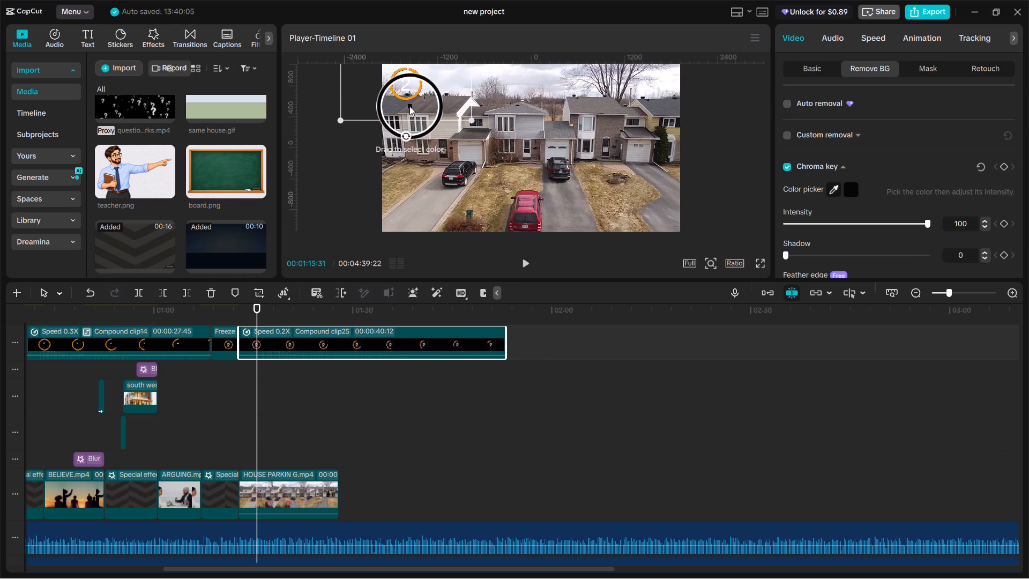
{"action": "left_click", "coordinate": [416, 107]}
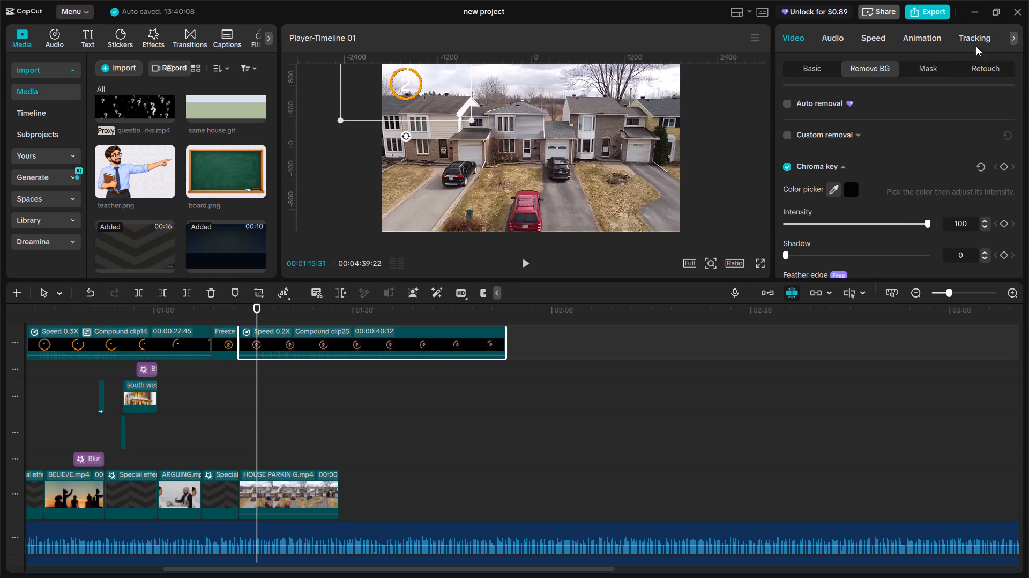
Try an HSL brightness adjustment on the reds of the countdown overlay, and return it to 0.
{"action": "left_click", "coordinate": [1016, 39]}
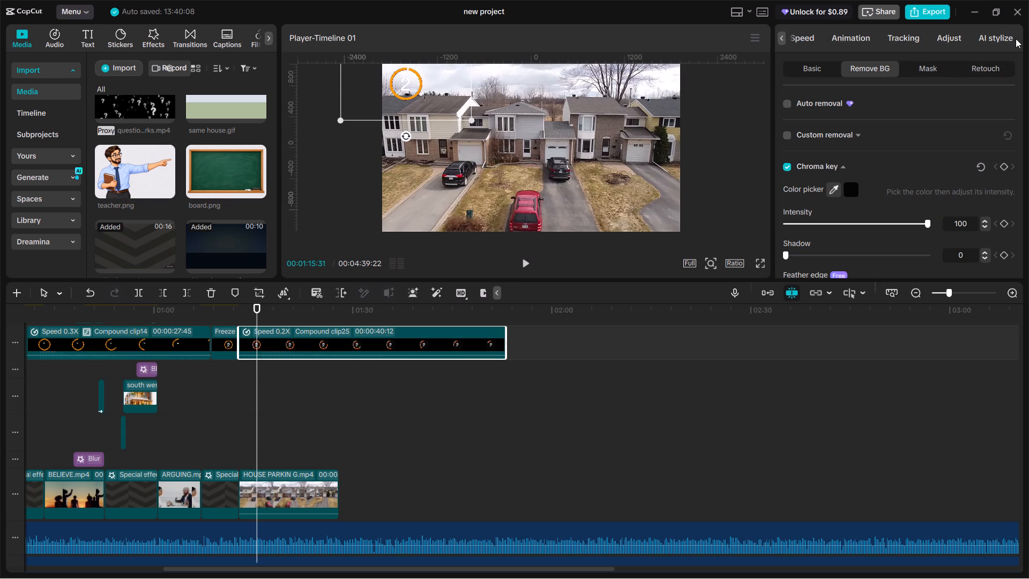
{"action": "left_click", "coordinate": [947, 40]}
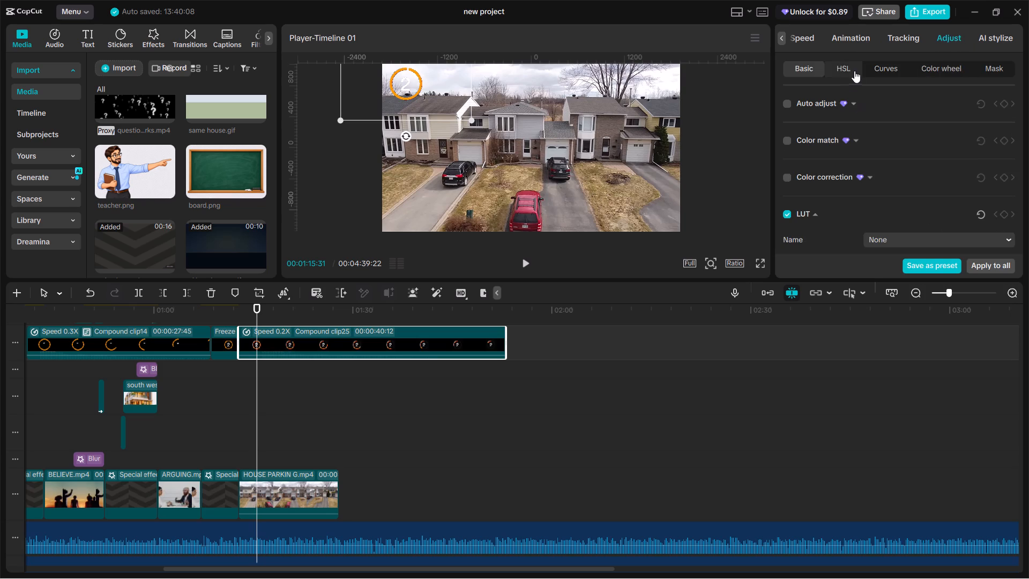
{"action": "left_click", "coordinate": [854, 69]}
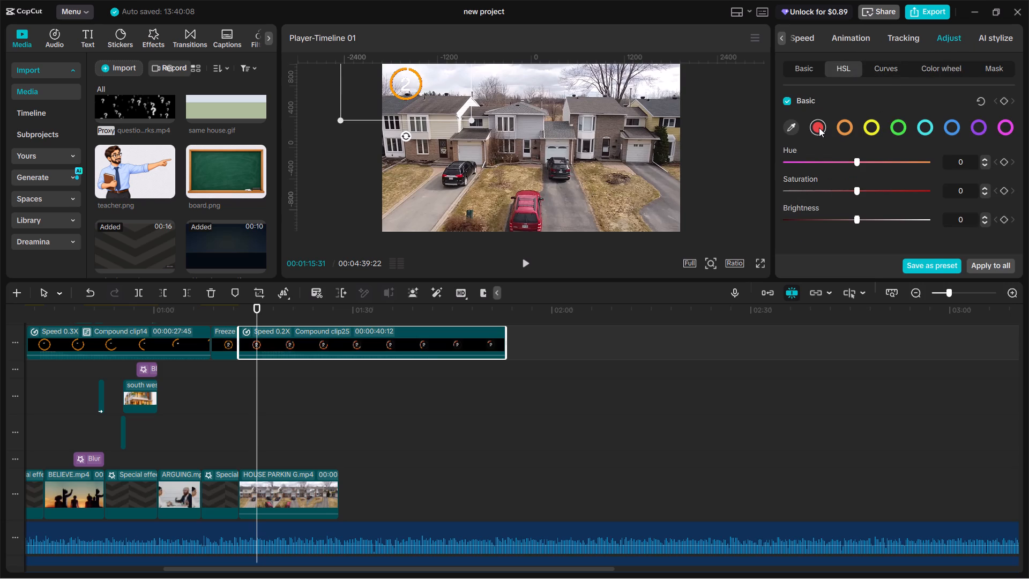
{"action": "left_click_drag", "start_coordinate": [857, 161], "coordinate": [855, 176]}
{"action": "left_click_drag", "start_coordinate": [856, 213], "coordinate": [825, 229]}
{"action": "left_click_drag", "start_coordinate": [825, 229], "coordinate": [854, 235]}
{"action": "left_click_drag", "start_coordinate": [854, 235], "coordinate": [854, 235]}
Raise the dark end of the countdown overlay's Luma curve to lighten the ring and number.
{"action": "left_click", "coordinate": [899, 66]}
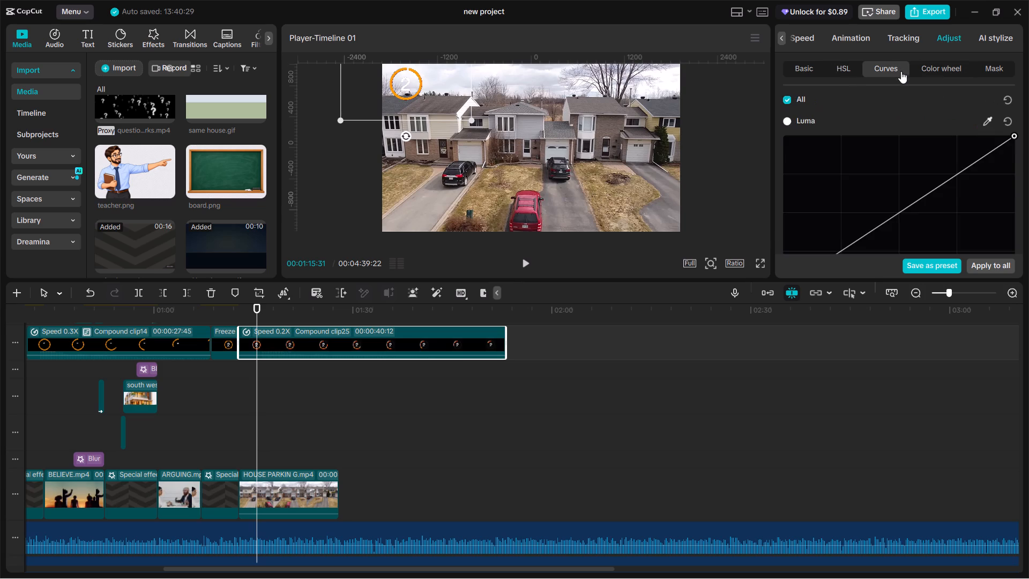
{"action": "scroll", "coordinate": [914, 163], "scroll_direction": "down", "scroll_amount": 6}
{"action": "scroll", "coordinate": [913, 164], "scroll_direction": "up", "scroll_amount": 7}
{"action": "scroll", "coordinate": [841, 170], "scroll_direction": "down", "scroll_amount": 1}
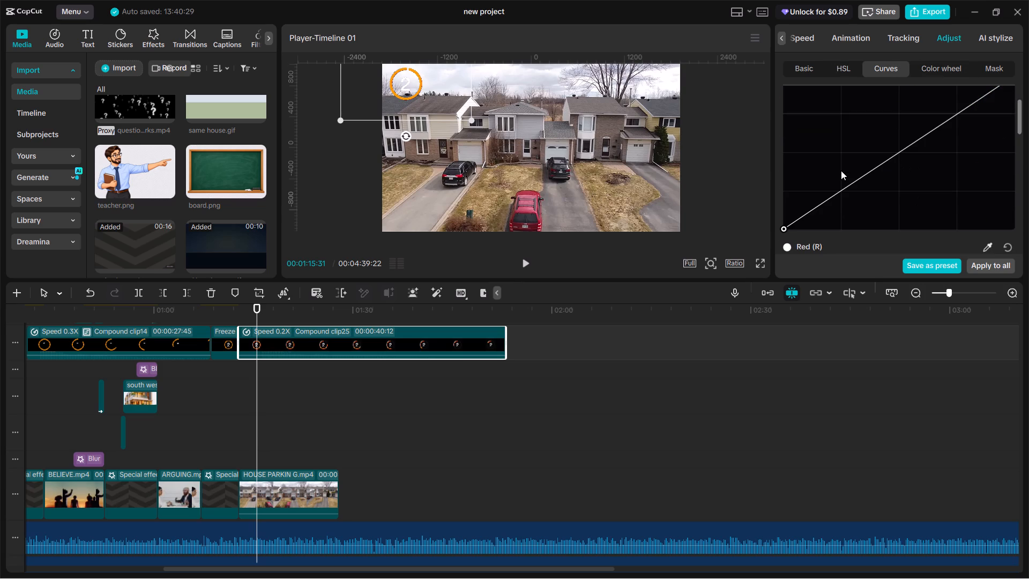
{"action": "left_click_drag", "start_coordinate": [785, 225], "coordinate": [785, 202]}
{"action": "left_click_drag", "start_coordinate": [782, 229], "coordinate": [800, 96]}
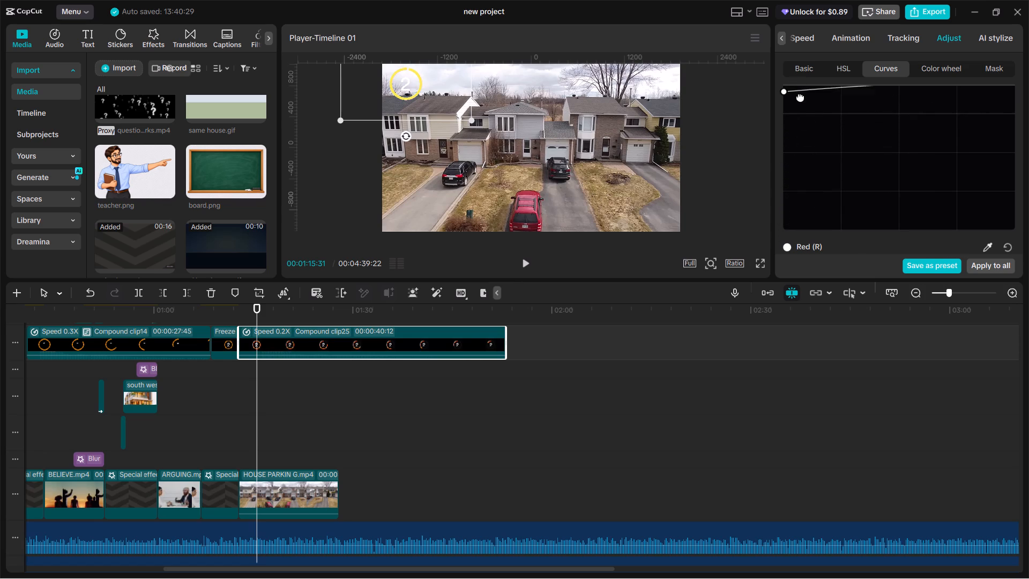
{"action": "left_click_drag", "start_coordinate": [800, 96], "coordinate": [807, 132]}
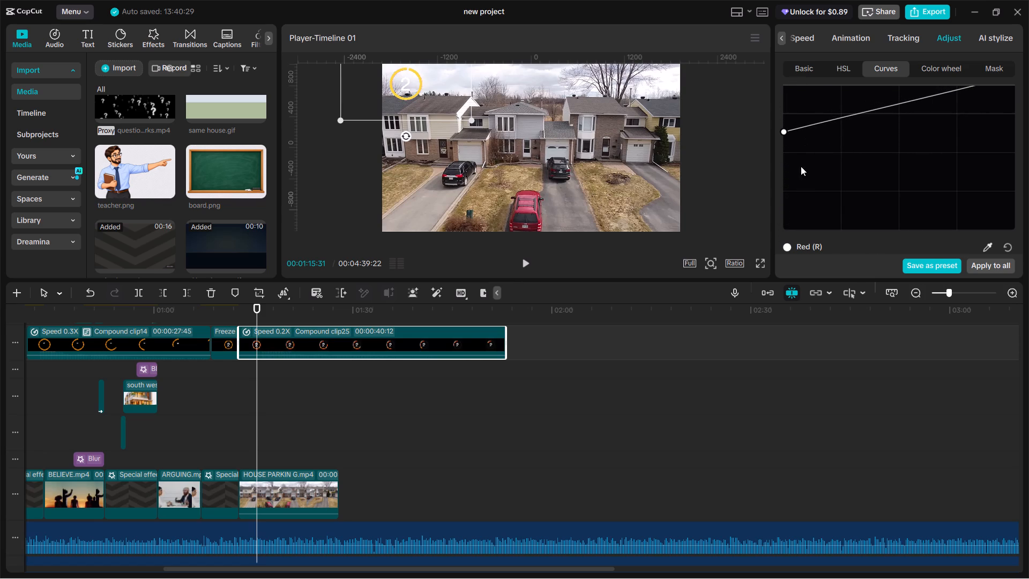
Check the lightened countdown overlay over the house parking footage in full screen.
{"action": "left_click", "coordinate": [759, 264]}
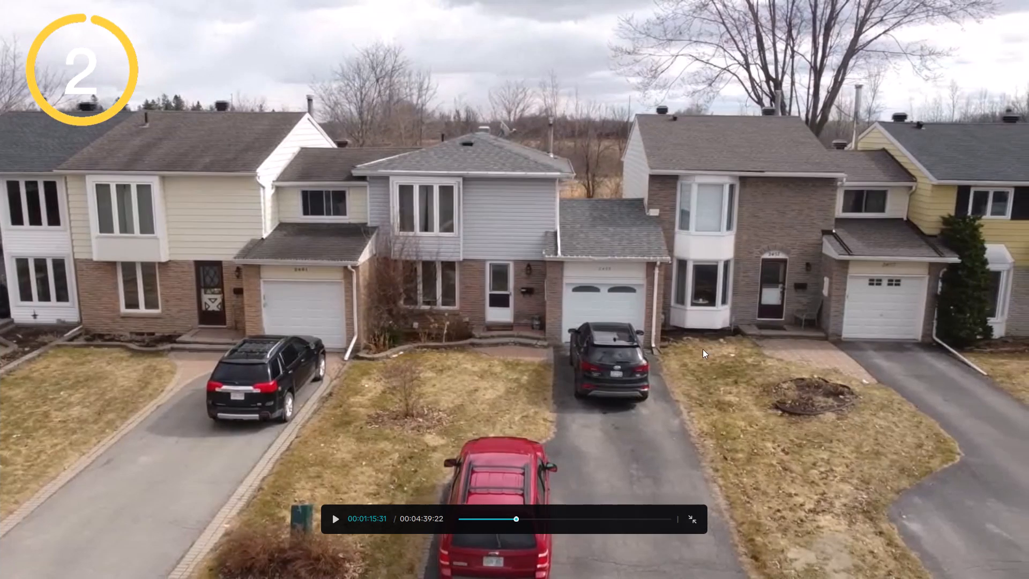
{"action": "left_click", "coordinate": [692, 518]}
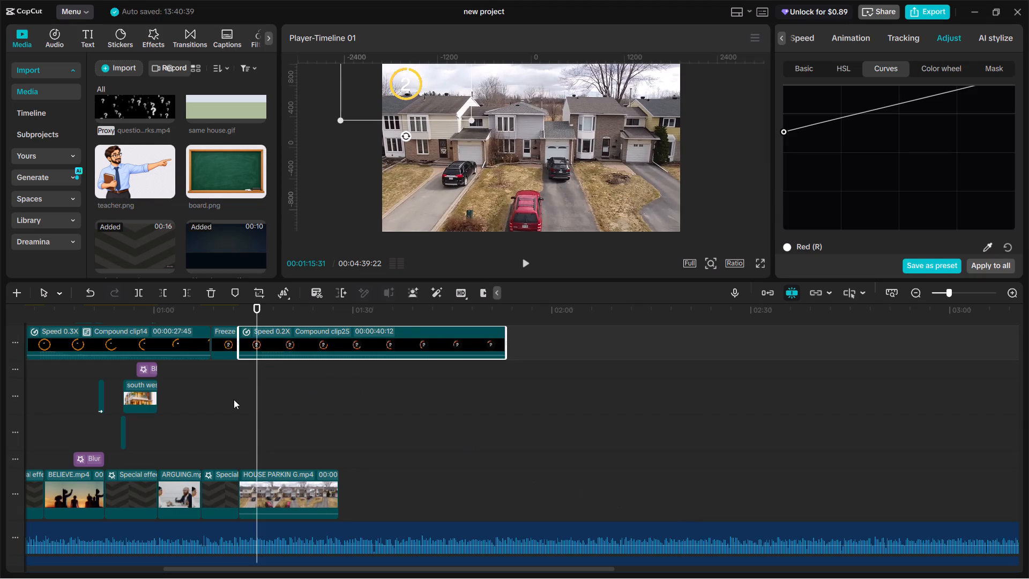
Play the house parking footage repeatedly up to about 00:01:23 to find where the clip should end.
{"action": "double_click", "coordinate": [233, 396]}
{"action": "key", "text": "space"}
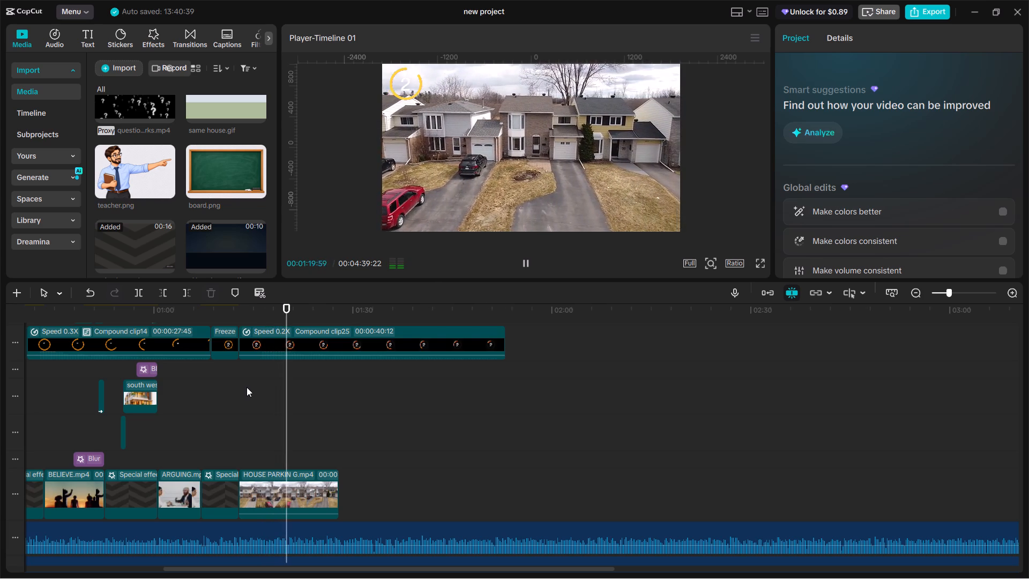
{"action": "key", "text": "space"}
{"action": "key", "text": "space"}
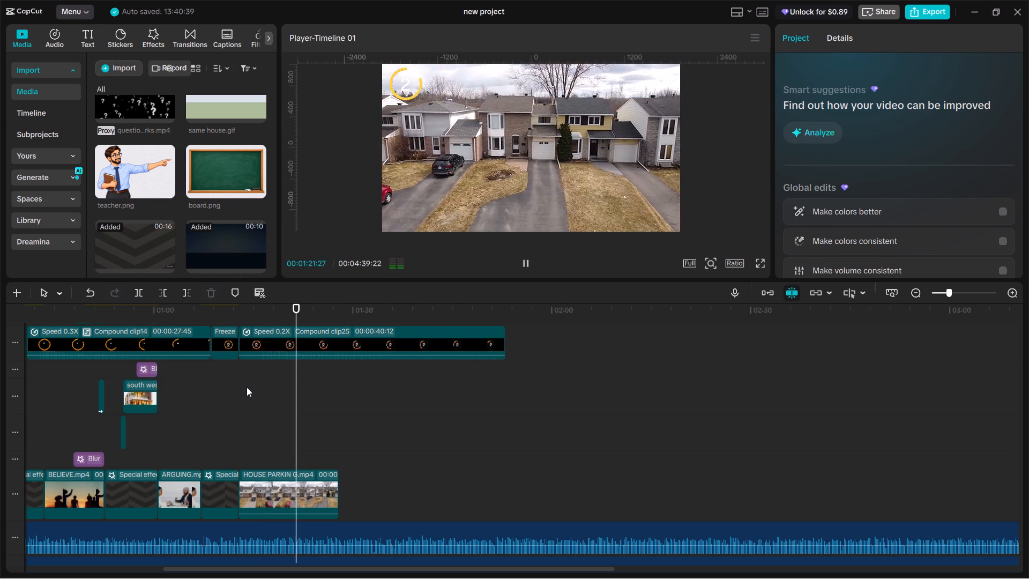
{"action": "left_click", "coordinate": [290, 392]}
{"action": "left_click_drag", "start_coordinate": [290, 392], "coordinate": [279, 390]}
{"action": "key", "text": "space"}
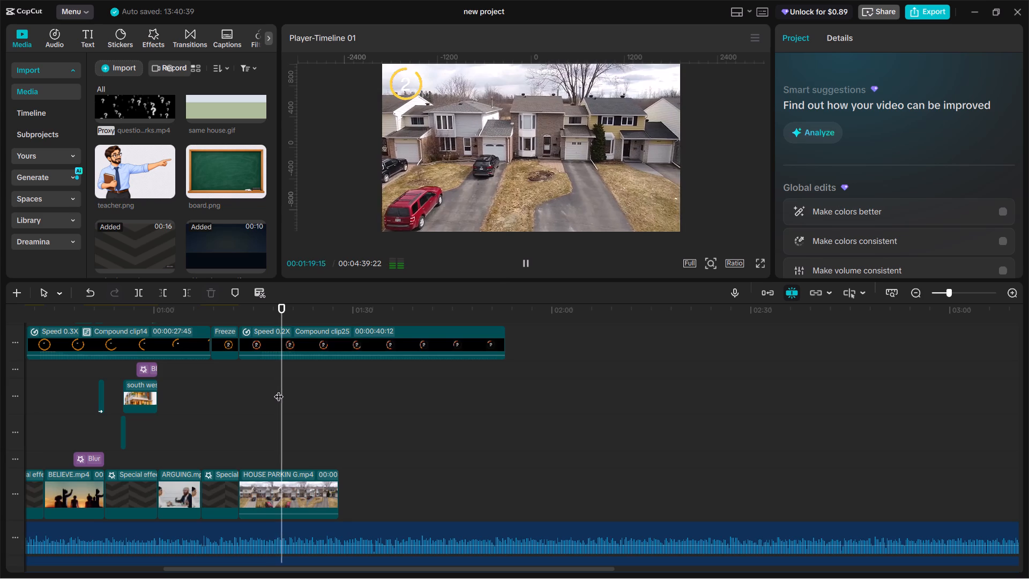
{"action": "key", "text": "space"}
{"action": "key", "text": "space"}
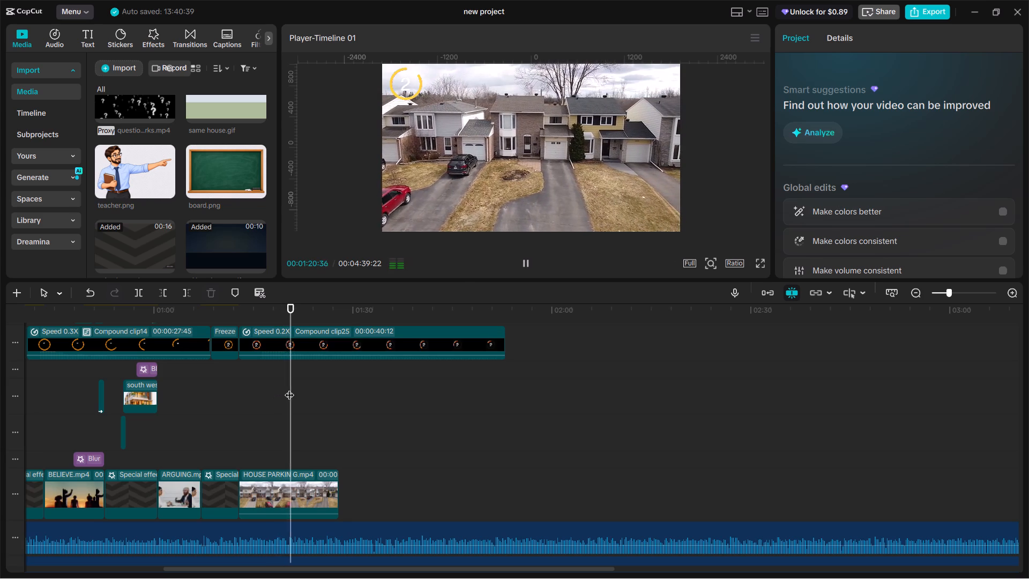
{"action": "double_click", "coordinate": [289, 388]}
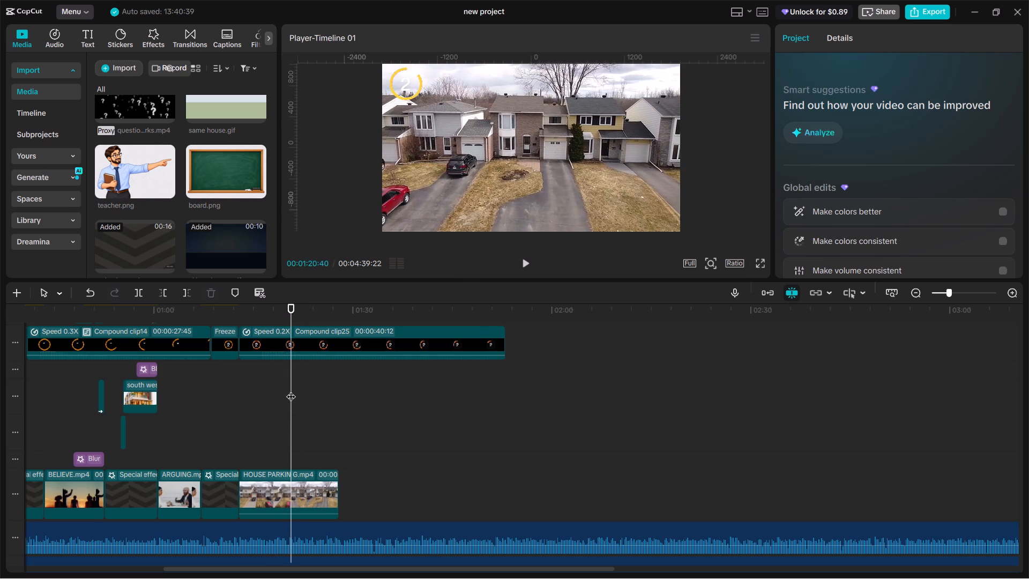
{"action": "double_click", "coordinate": [276, 391]}
{"action": "key", "text": "space"}
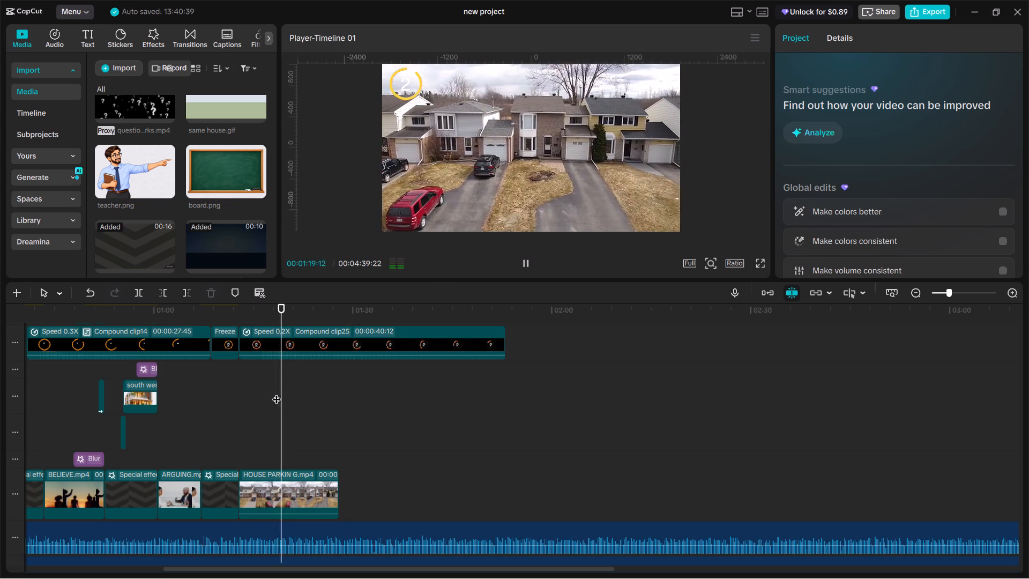
{"action": "key", "text": "space"}
Split the house parking clip at 00:01:20:08 and delete the part after the cut.
{"action": "scroll", "coordinate": [292, 411], "scroll_direction": "down", "scroll_amount": 7}
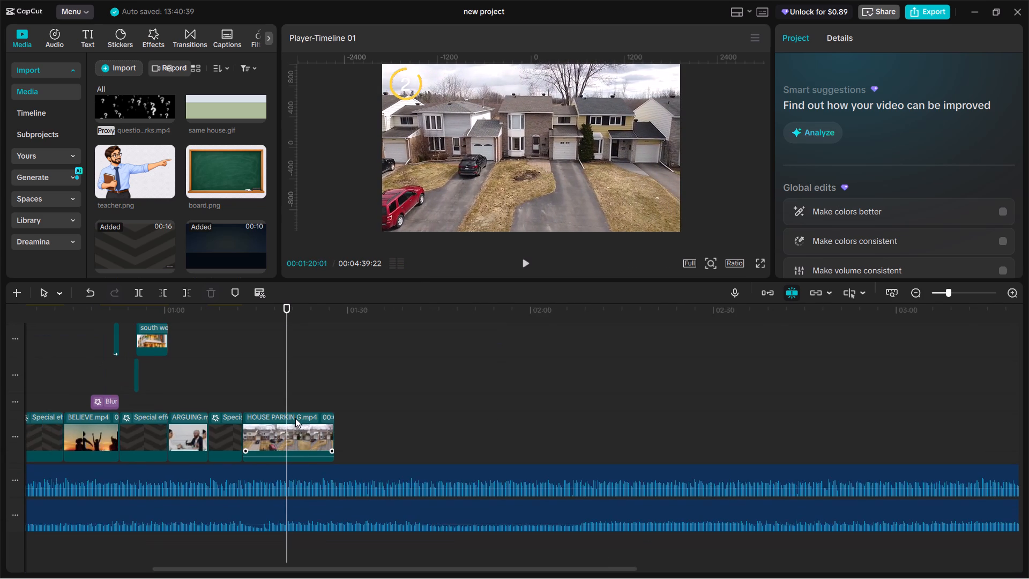
{"action": "scroll", "coordinate": [295, 418], "scroll_direction": "up", "scroll_amount": 20, "text": "ctrl"}
{"action": "scroll", "coordinate": [295, 418], "scroll_direction": "up", "scroll_amount": 9, "text": "ctrl"}
{"action": "key", "text": "space"}
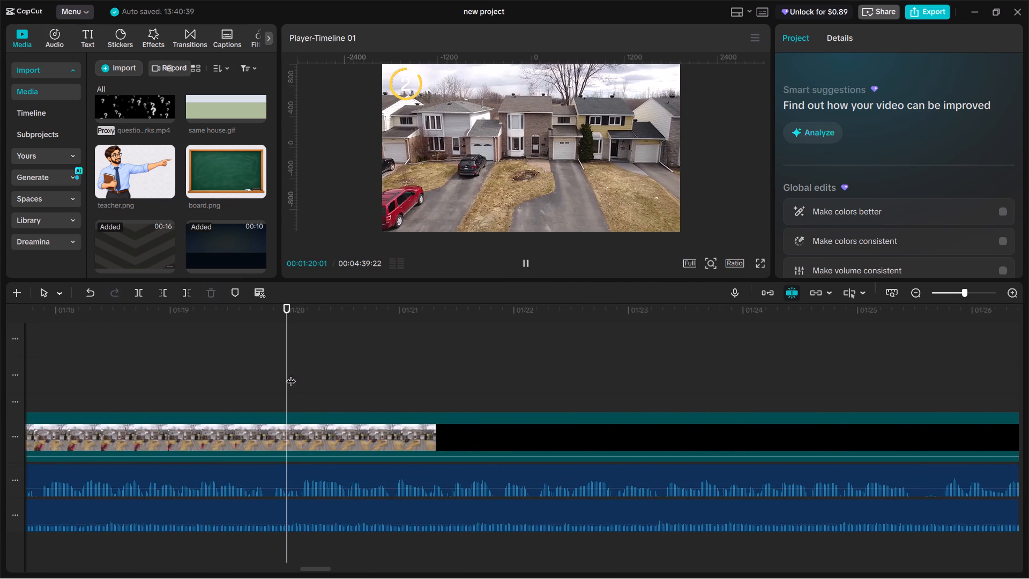
{"action": "key", "text": "space"}
{"action": "left_click_drag", "start_coordinate": [315, 375], "coordinate": [300, 367]}
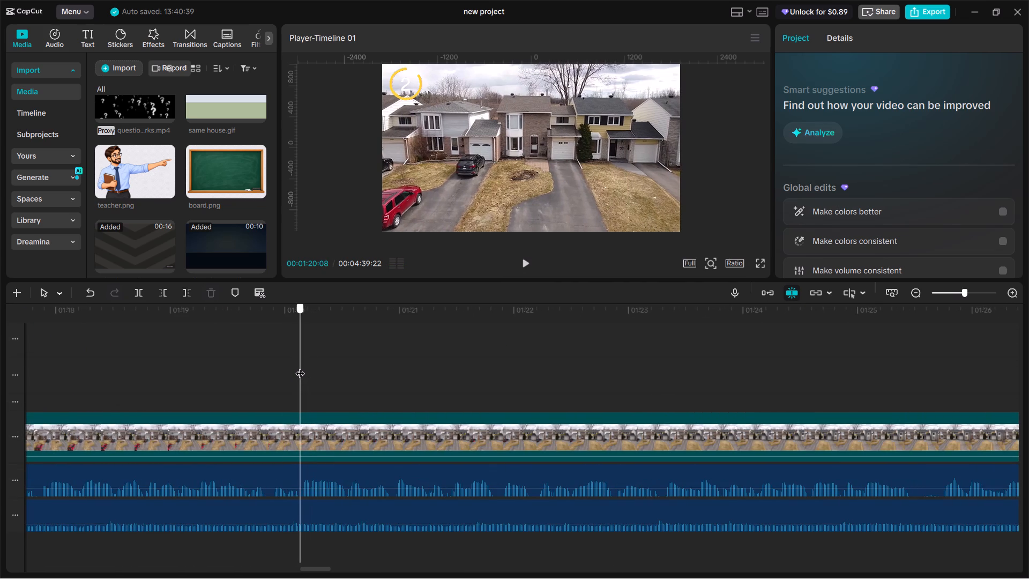
{"action": "left_click_drag", "start_coordinate": [300, 367], "coordinate": [299, 366]}
{"action": "left_click_drag", "start_coordinate": [299, 366], "coordinate": [272, 352]}
{"action": "key", "text": "space"}
{"action": "double_click", "coordinate": [272, 352]}
{"action": "key", "text": "space"}
{"action": "key", "text": "space"}
{"action": "key", "text": "space"}
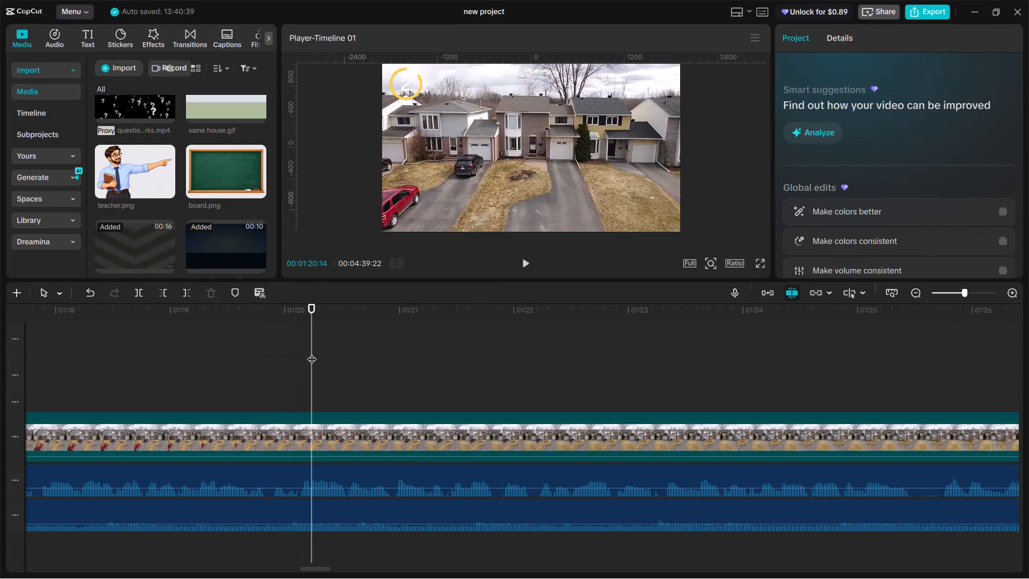
{"action": "left_click", "coordinate": [312, 352]}
{"action": "left_click_drag", "start_coordinate": [307, 351], "coordinate": [300, 352]}
{"action": "scroll", "coordinate": [306, 361], "scroll_direction": "up", "scroll_amount": 13}
{"action": "scroll", "coordinate": [308, 376], "scroll_direction": "down", "scroll_amount": 20}
{"action": "scroll", "coordinate": [308, 376], "scroll_direction": "down", "scroll_amount": 11}
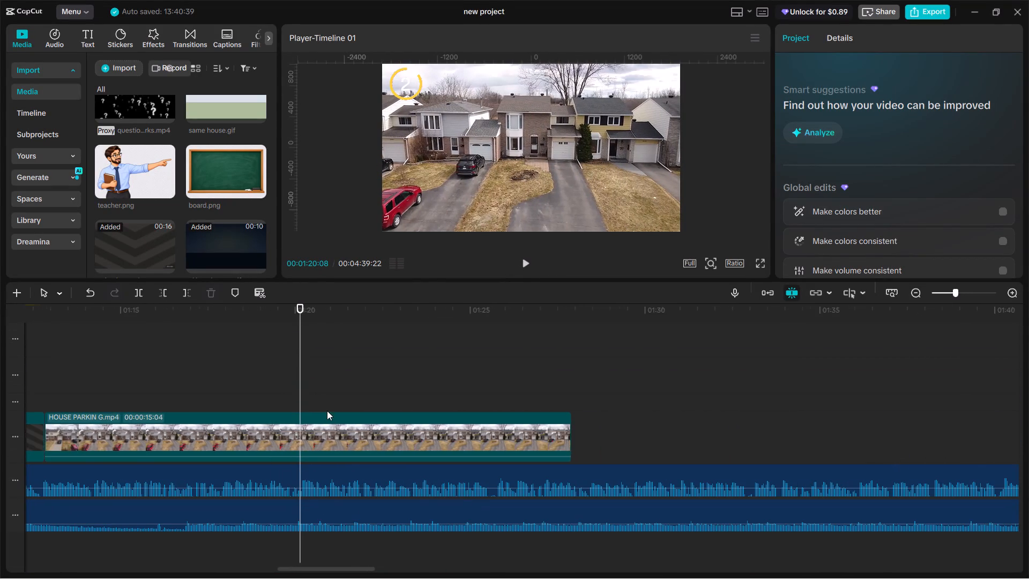
{"action": "left_click", "coordinate": [322, 435], "text": "ctrl"}
{"action": "key", "text": "ctrl+b"}
{"action": "key", "text": "BackSpace"}
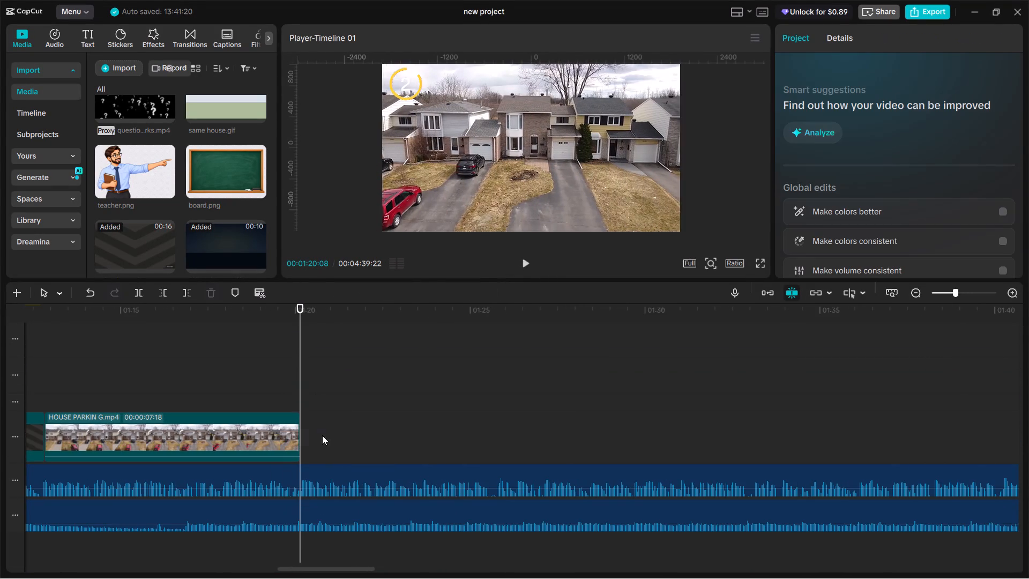
Play the audio after the house parking clip repeatedly, from 00:01:20 to about 00:01:30, to plan the next visual.
{"action": "scroll", "coordinate": [284, 405], "scroll_direction": "down", "scroll_amount": 8, "text": "ctrl"}
{"action": "key", "text": "space"}
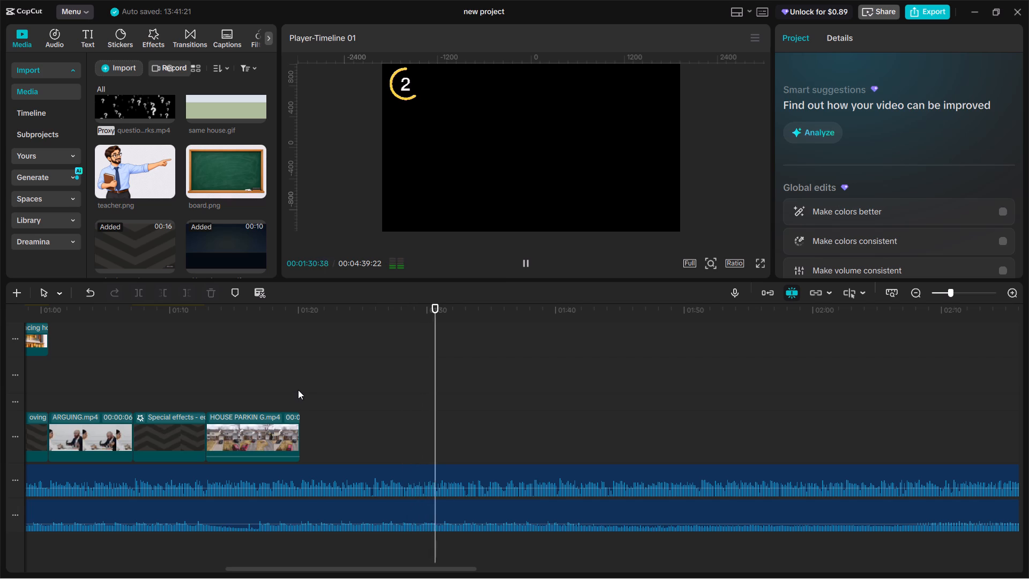
{"action": "left_click", "coordinate": [296, 387]}
{"action": "key", "text": "space"}
{"action": "key", "text": "space"}
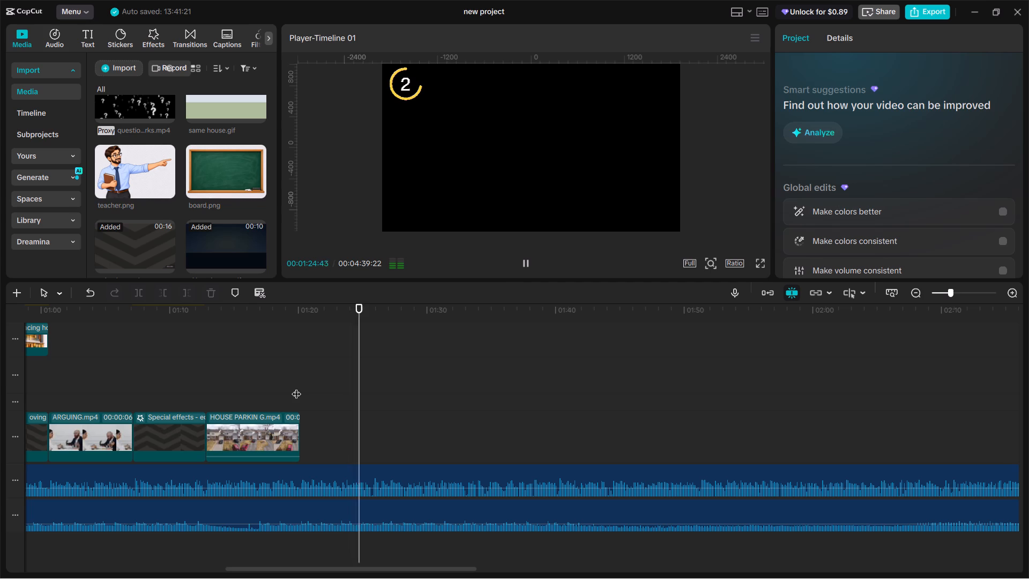
{"action": "key", "text": "space"}
{"action": "key", "text": "space"}
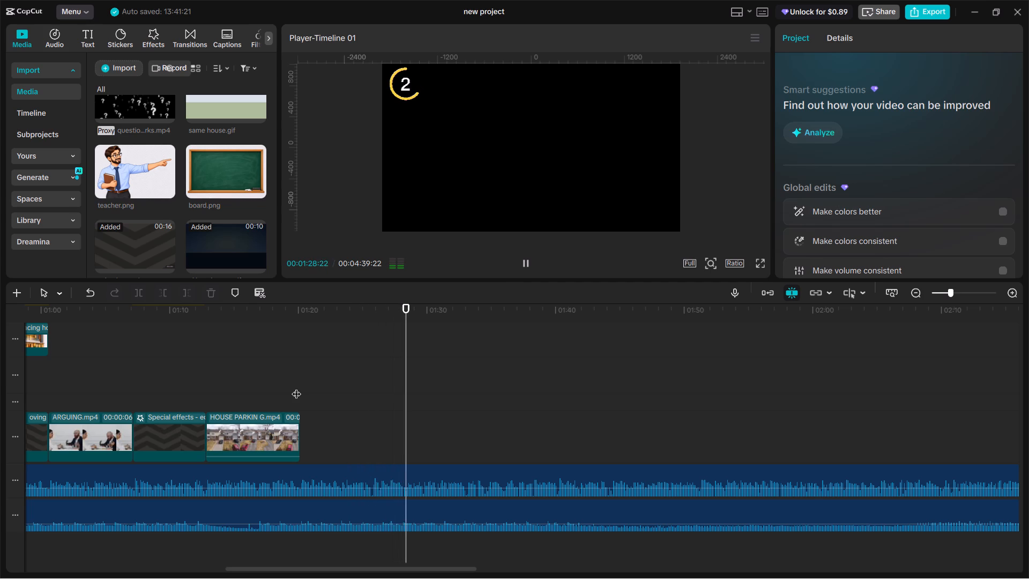
{"action": "key", "text": "space"}
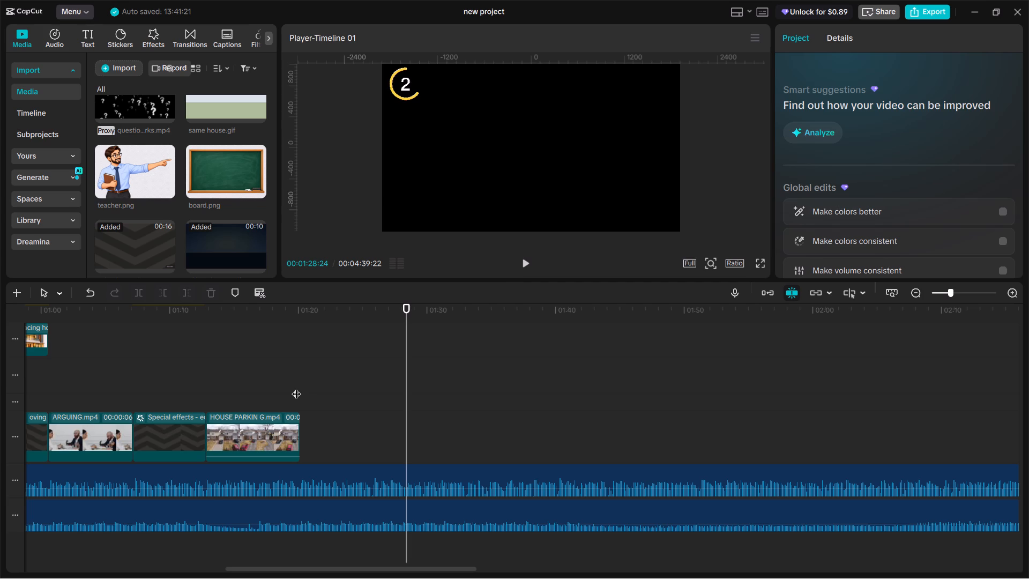
{"action": "left_click", "coordinate": [300, 386]}
{"action": "key", "text": "space"}
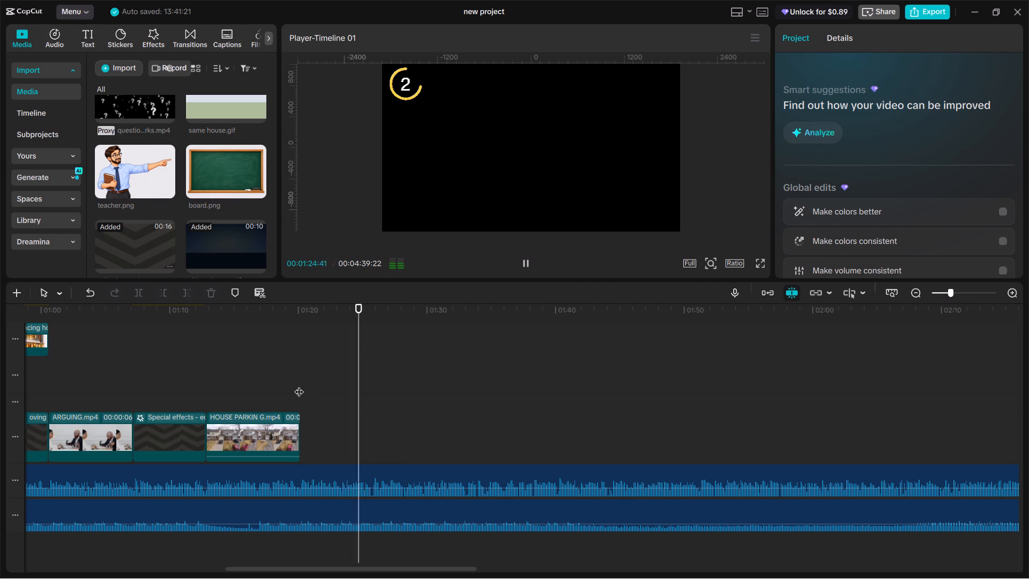
{"action": "key", "text": "space"}
{"action": "key", "text": "space"}
{"action": "key", "text": "space"}
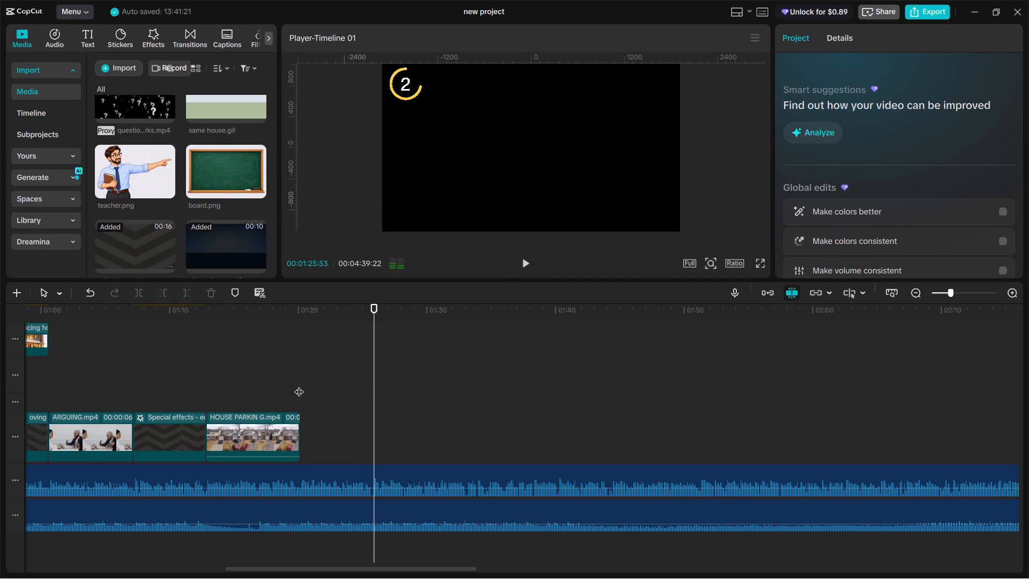
{"action": "key", "text": "space"}
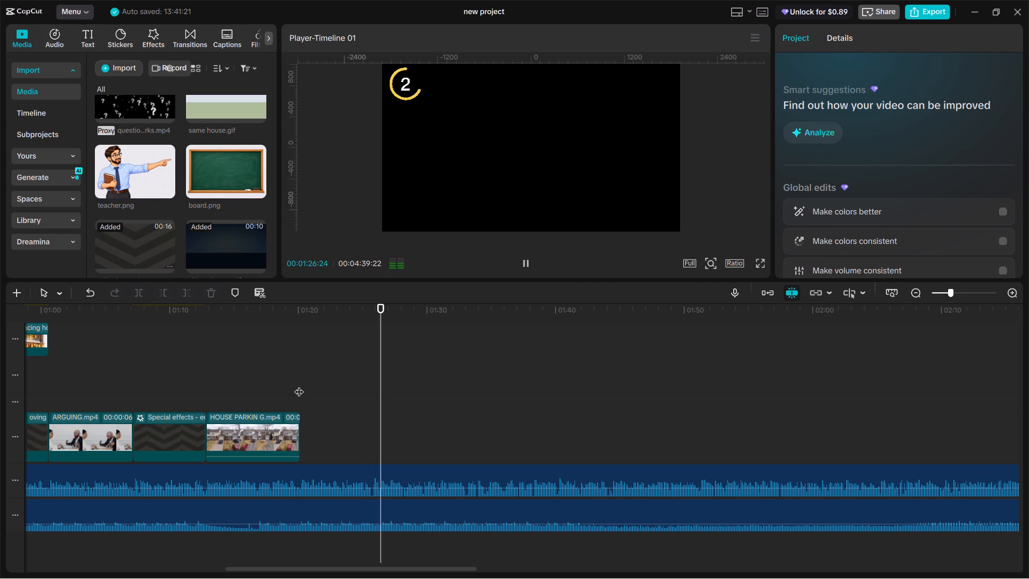
{"action": "key", "text": "space"}
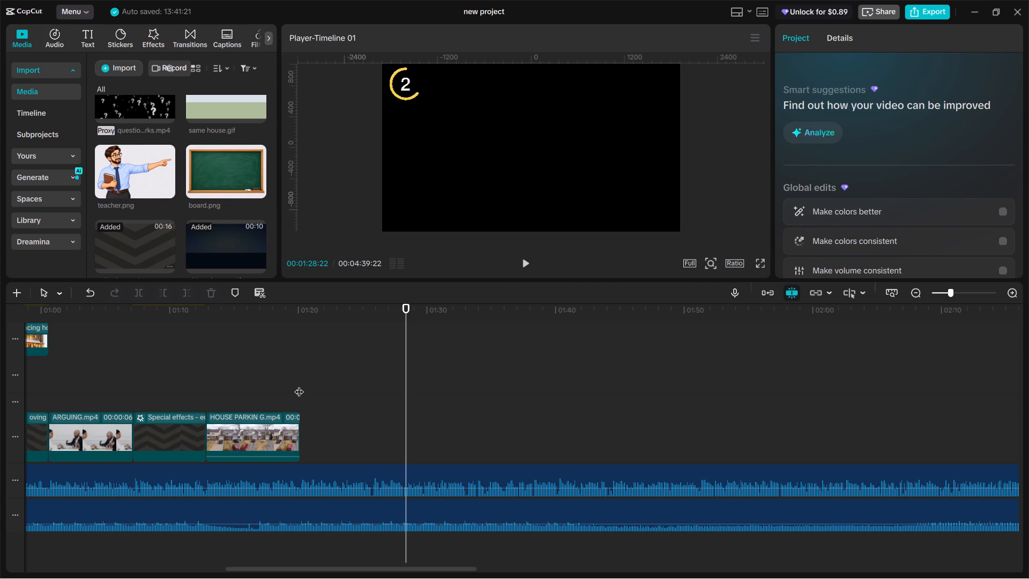
{"action": "left_click", "coordinate": [299, 385]}
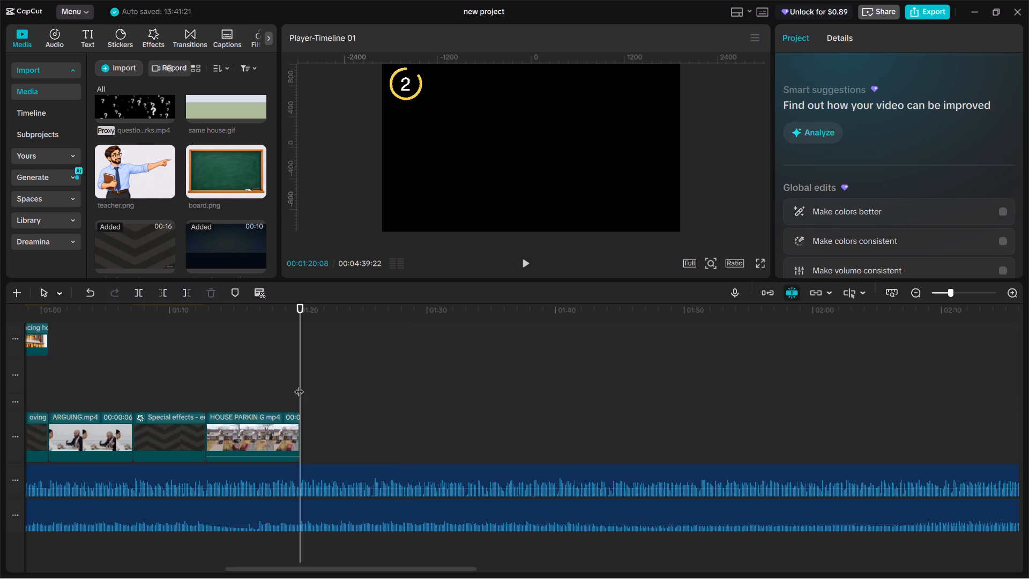
{"action": "key", "text": "space"}
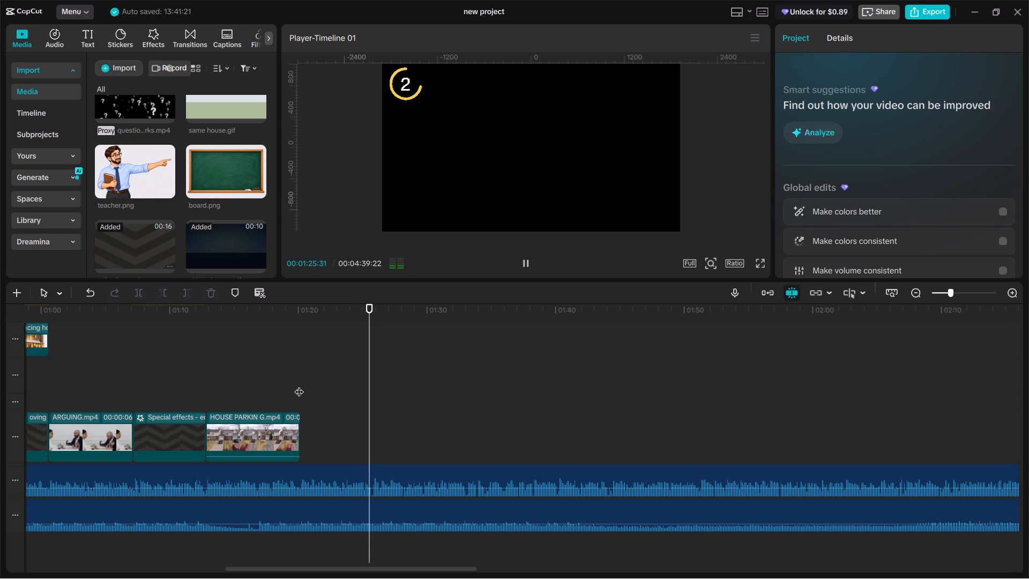
{"action": "key", "text": "space"}
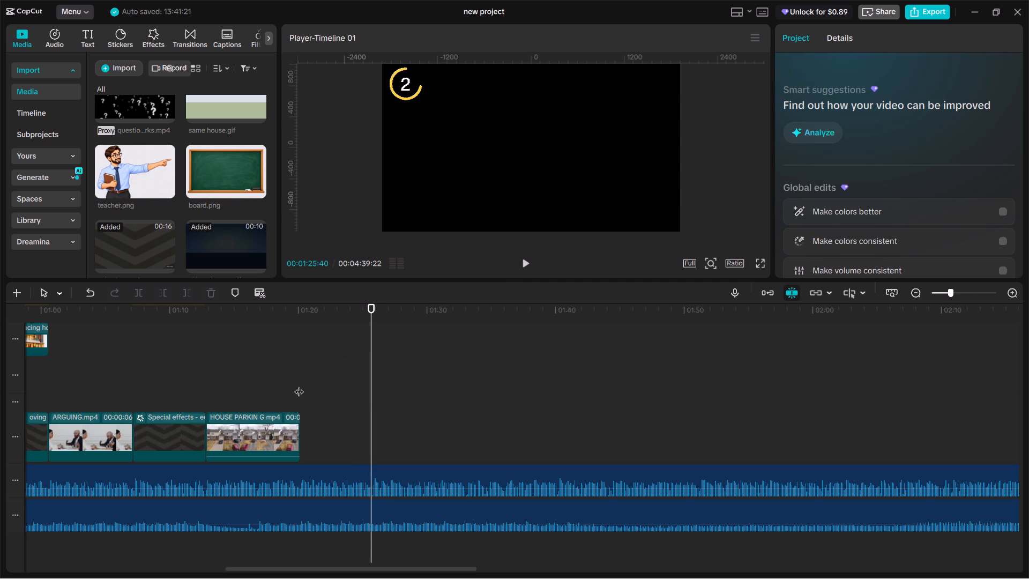
{"action": "key", "text": "space"}
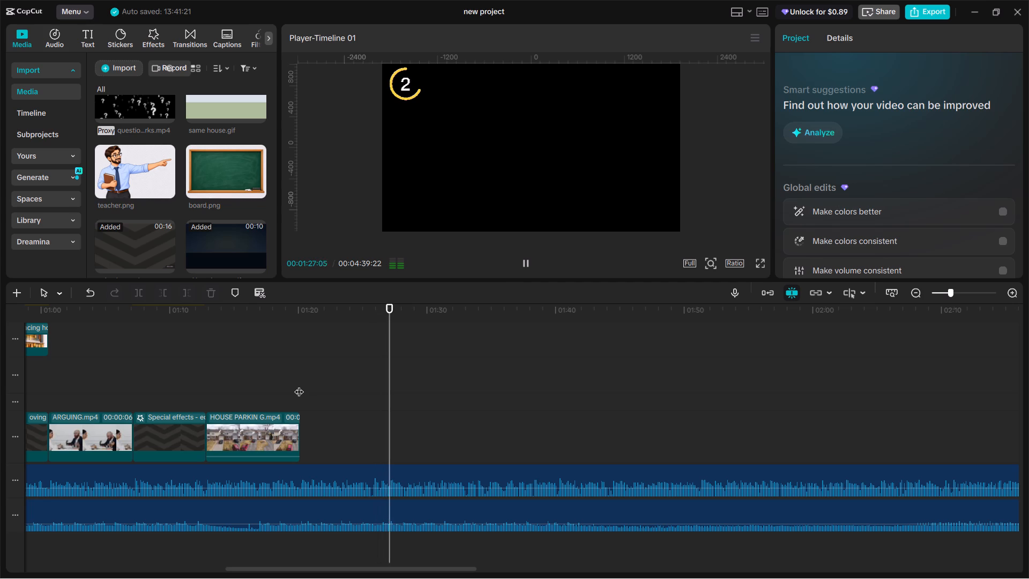
{"action": "key", "text": "space"}
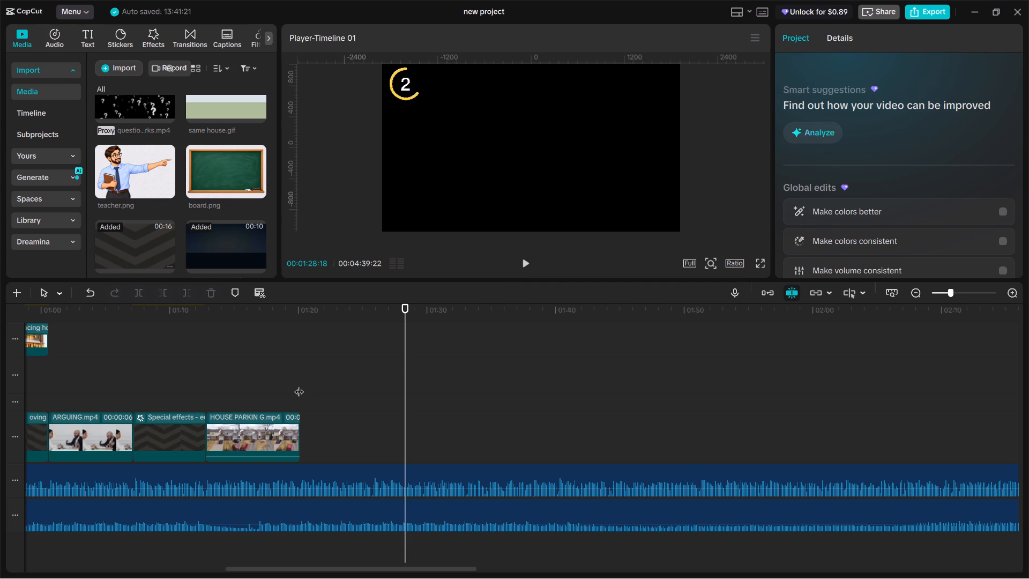
{"action": "key", "text": "space"}
{"action": "key", "text": "space"}
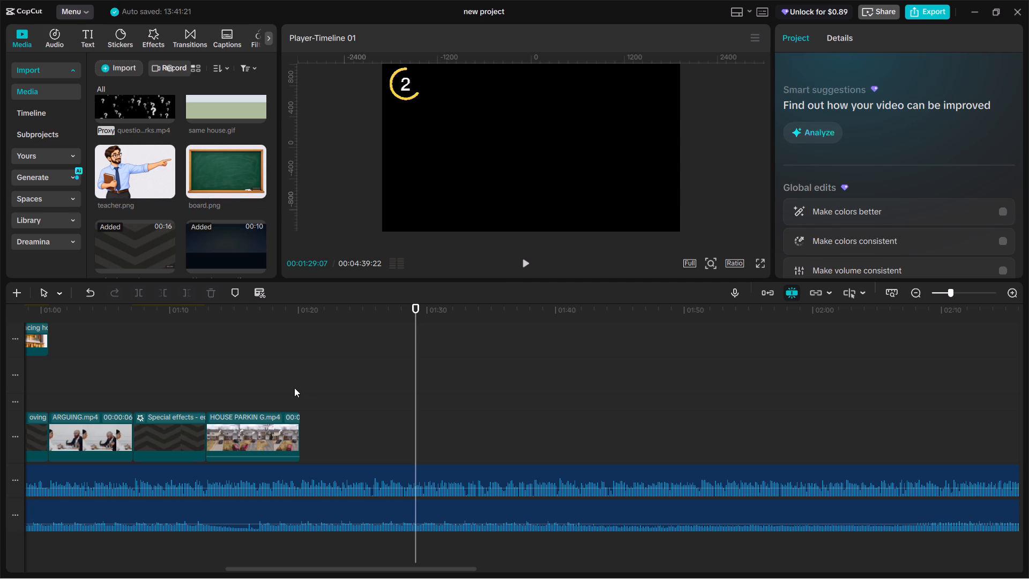
{"action": "left_click", "coordinate": [294, 388]}
{"action": "double_click", "coordinate": [294, 388]}
{"action": "key", "text": "space"}
Duplicate the dark chevron Special effects background clip to 00:01:20:08, directly after the house parking clip.
{"action": "left_click", "coordinate": [299, 392]}
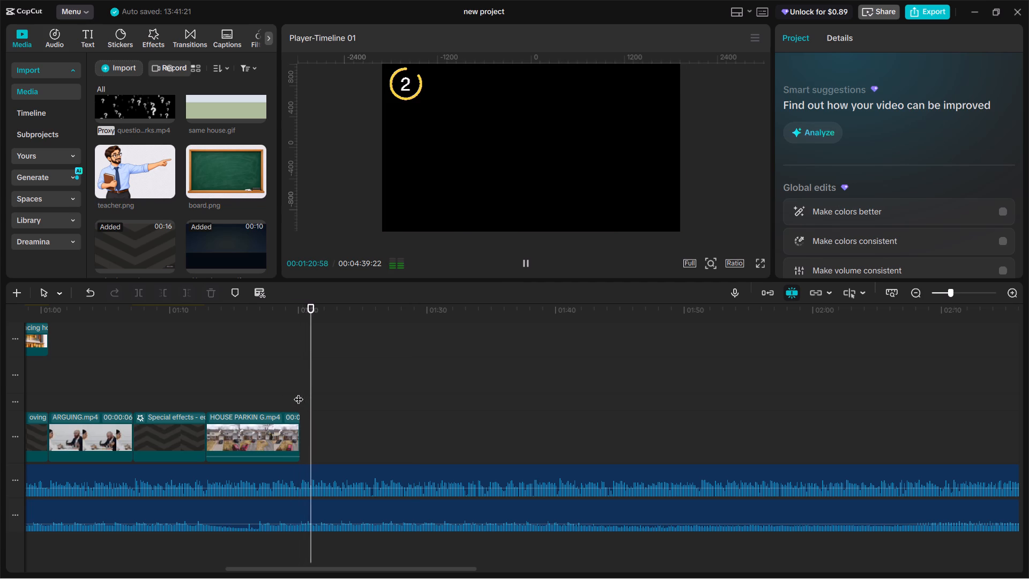
{"action": "left_click", "coordinate": [169, 434]}
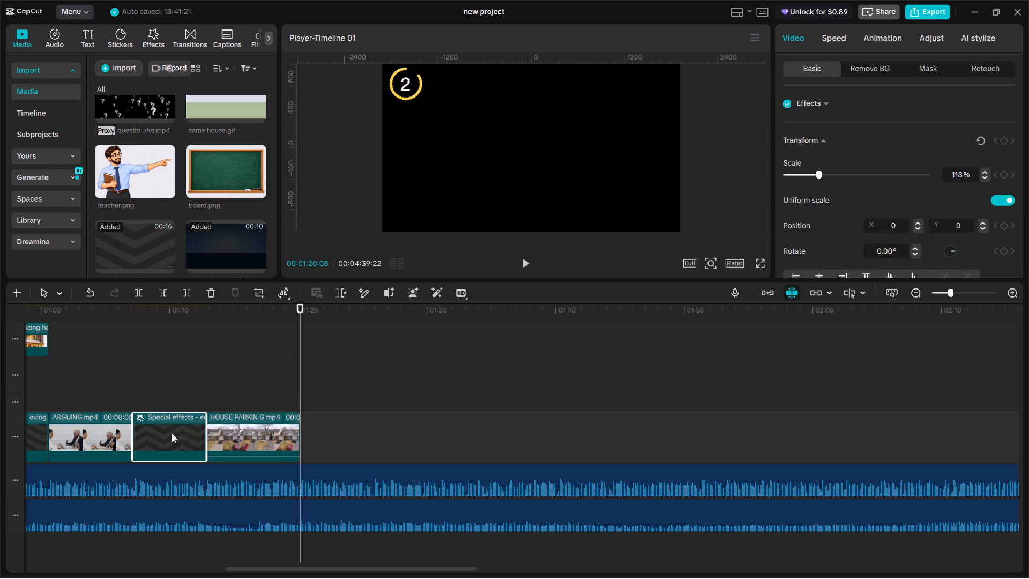
{"action": "key", "text": "ctrl+c"}
{"action": "key", "text": "ctrl+v"}
{"action": "key", "text": "space"}
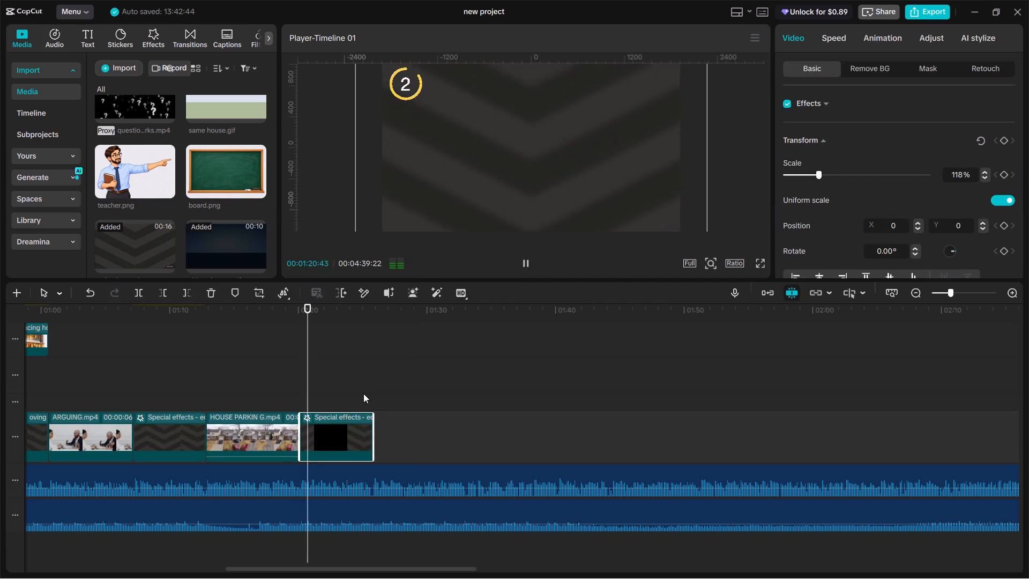
{"action": "left_click", "coordinate": [298, 391]}
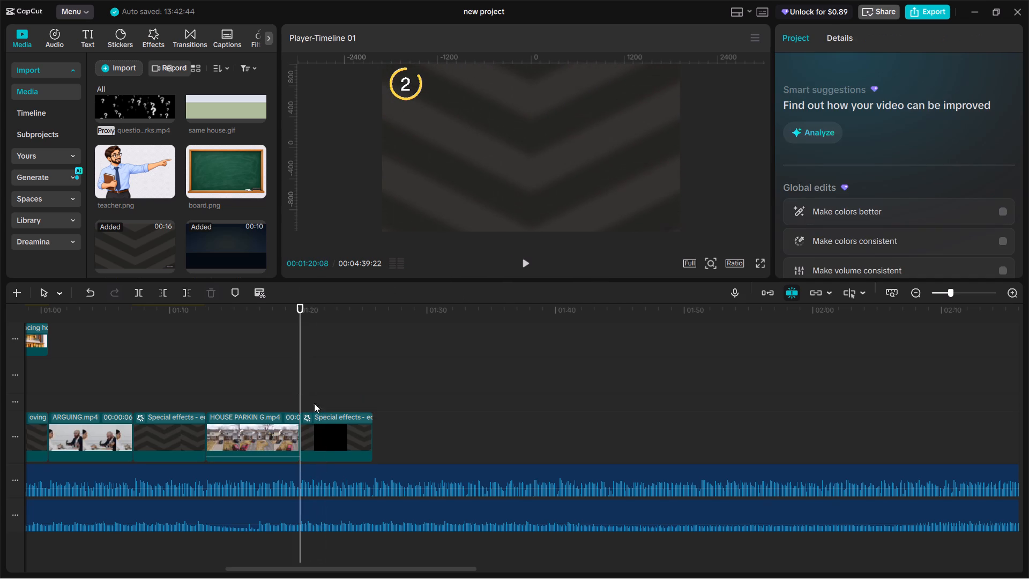
Play the video from the beginning and review it in full screen, including the Mohali title scene.
{"action": "scroll", "coordinate": [323, 394], "scroll_direction": "down", "scroll_amount": 15, "text": "ctrl"}
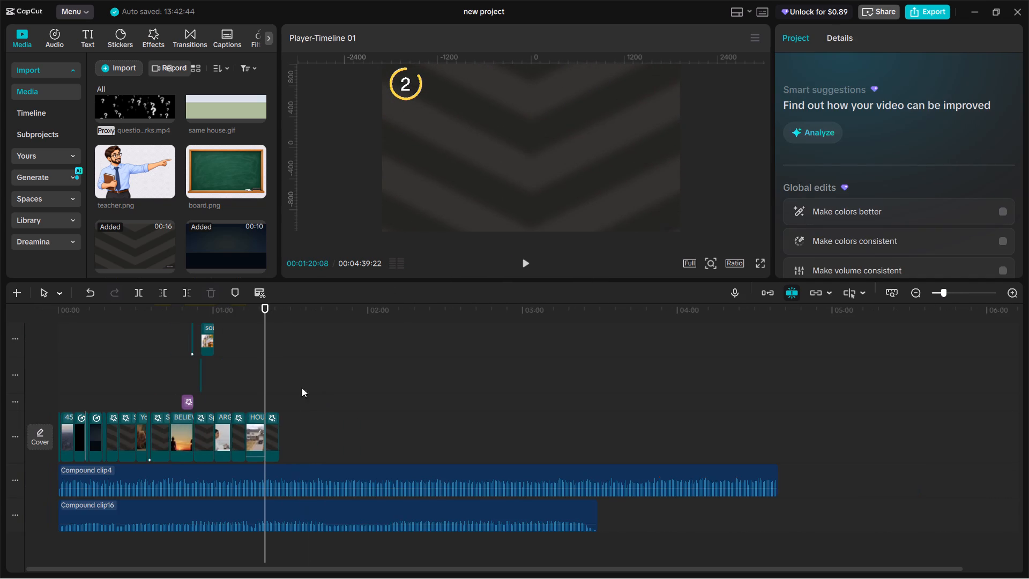
{"action": "scroll", "coordinate": [255, 395], "scroll_direction": "up", "scroll_amount": 15}
{"action": "scroll", "coordinate": [259, 402], "scroll_direction": "up", "scroll_amount": 20}
{"action": "scroll", "coordinate": [259, 402], "scroll_direction": "up", "scroll_amount": 6}
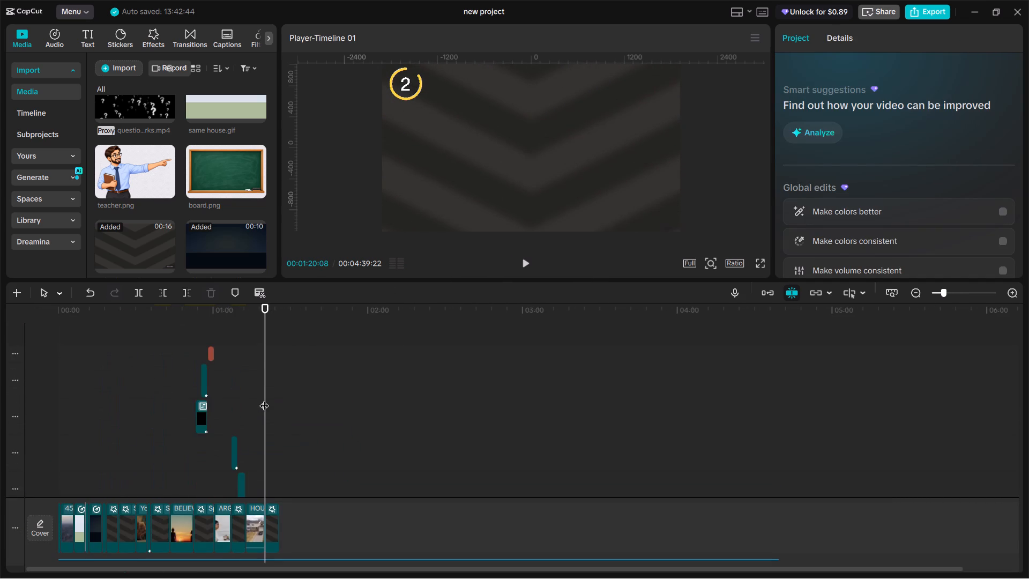
{"action": "scroll", "coordinate": [264, 399], "scroll_direction": "up", "scroll_amount": 5}
{"action": "scroll", "coordinate": [265, 398], "scroll_direction": "down", "scroll_amount": 20}
{"action": "scroll", "coordinate": [265, 398], "scroll_direction": "down", "scroll_amount": 19}
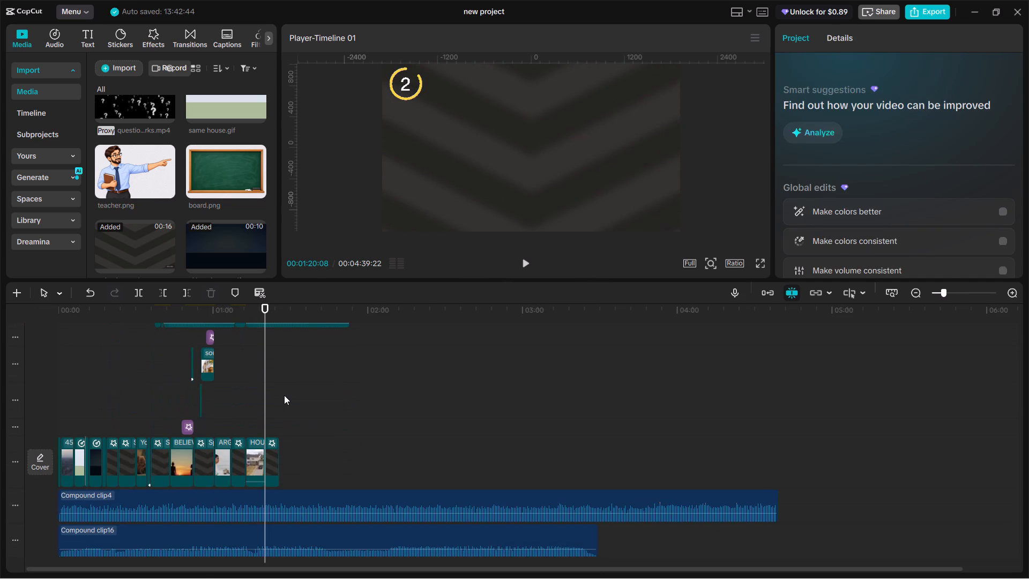
{"action": "left_click", "coordinate": [80, 383]}
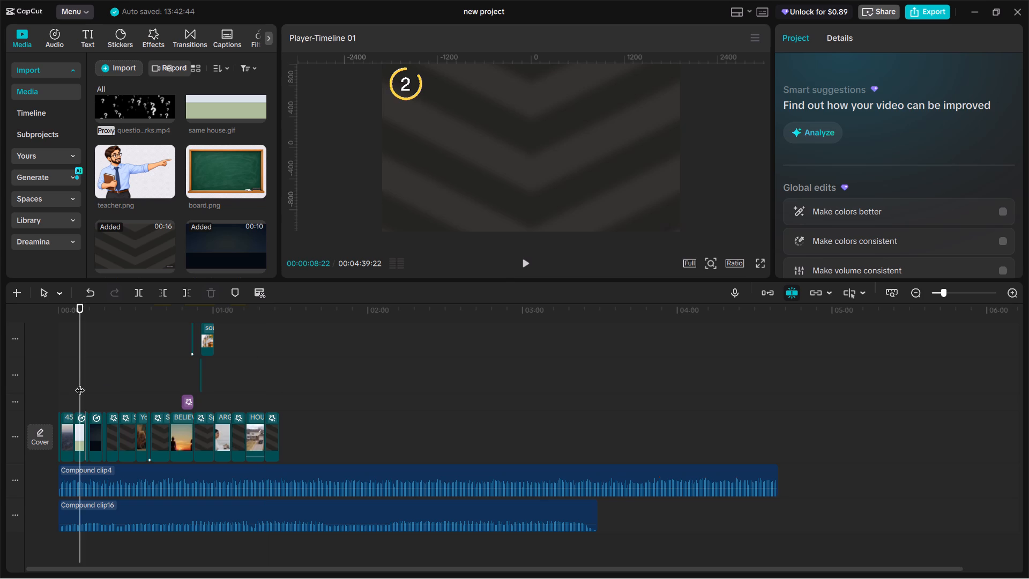
{"action": "left_click_drag", "start_coordinate": [80, 383], "coordinate": [56, 386]}
{"action": "key", "text": "space"}
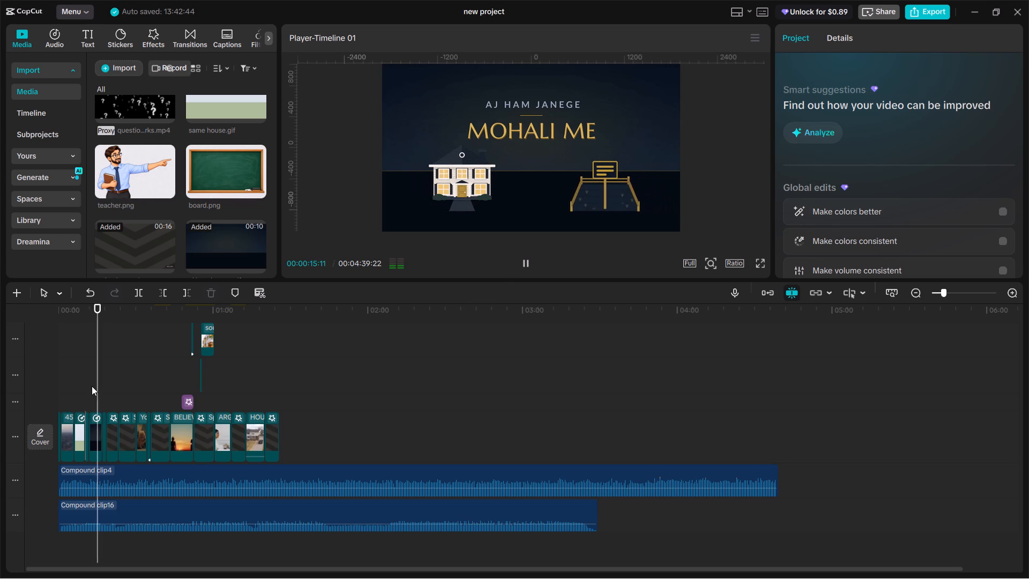
{"action": "left_click", "coordinate": [764, 263]}
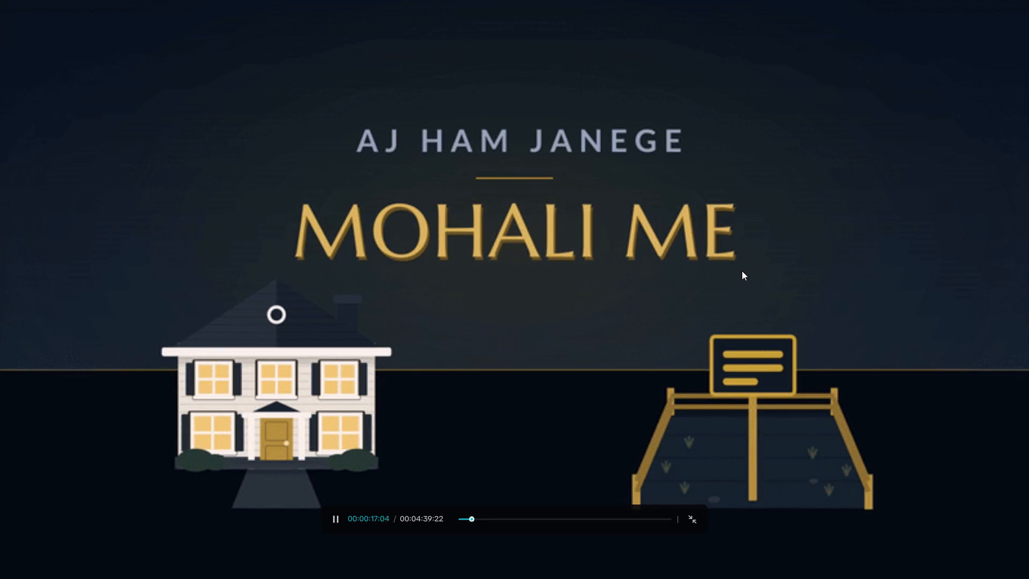
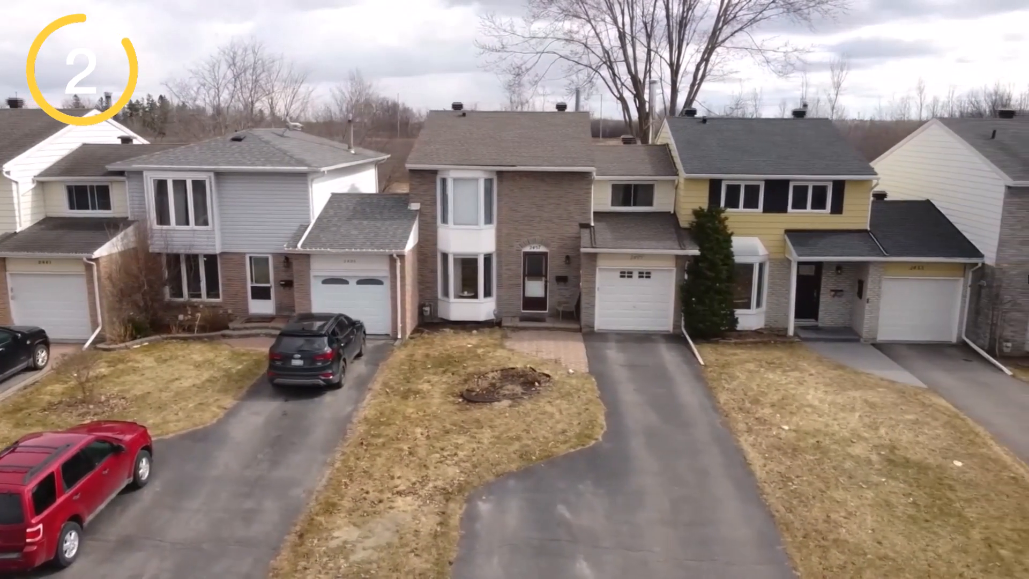
Leave the full-screen preview and play the timeline repeatedly from about 01:20 to 01:28 to review the last chevron-background clip with its audio.
{"action": "key", "text": "space"}
{"action": "key", "text": "Escape"}
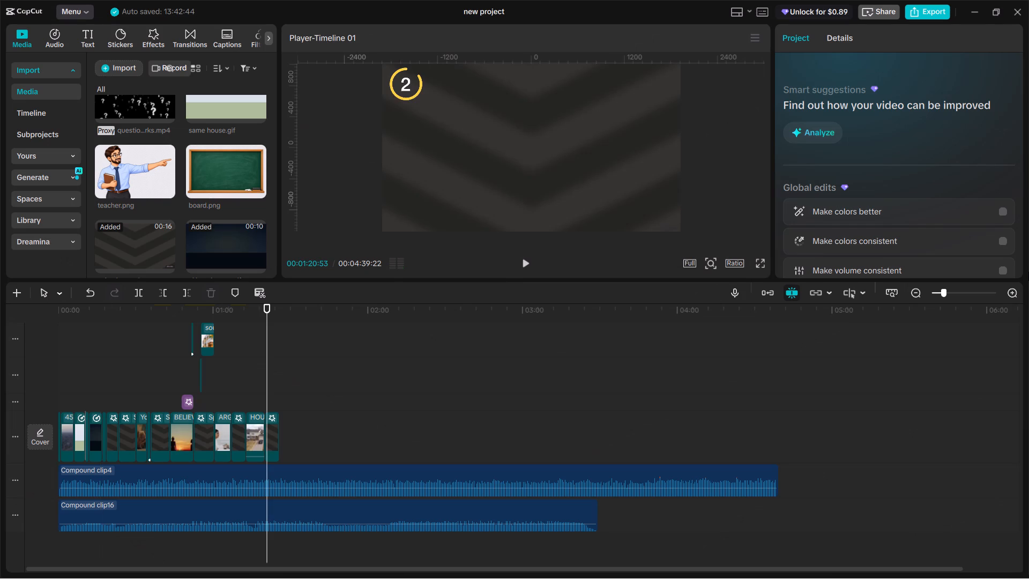
{"action": "left_click", "coordinate": [267, 375]}
{"action": "key", "text": "space"}
{"action": "left_click", "coordinate": [264, 374]}
{"action": "key", "text": "space"}
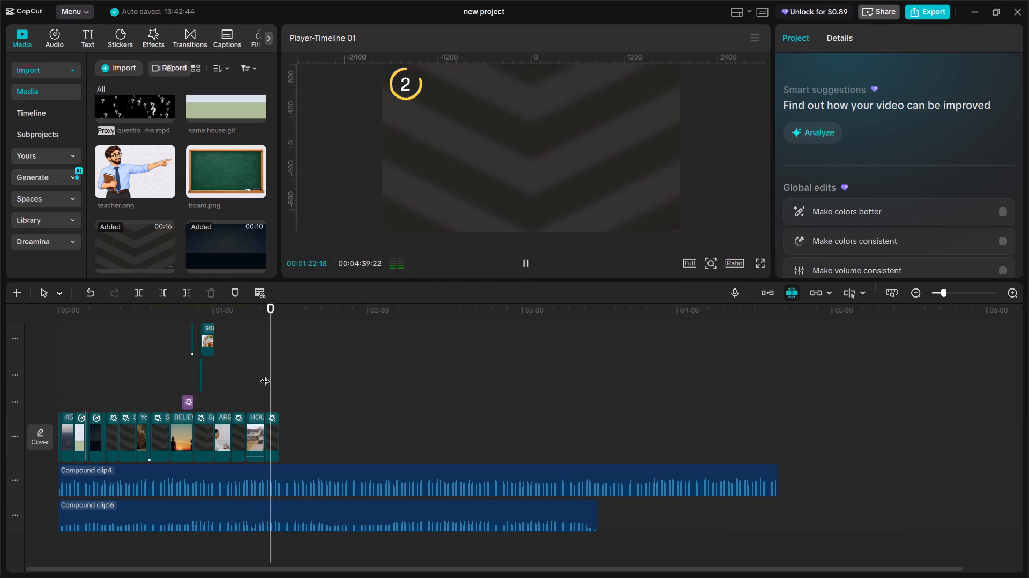
{"action": "key", "text": "space"}
{"action": "key", "text": "space"}
{"action": "key", "text": "space"}
{"action": "key", "text": "space"}
{"action": "key", "text": "space"}
{"action": "key", "text": "space"}
{"action": "key", "text": "space"}
{"action": "key", "text": "space"}
{"action": "key", "text": "space"}
{"action": "key", "text": "space"}
{"action": "key", "text": "space"}
{"action": "key", "text": "space"}
{"action": "key", "text": "space"}
{"action": "key", "text": "space"}
{"action": "key", "text": "space"}
{"action": "key", "text": "space"}
{"action": "key", "text": "space"}
{"action": "key", "text": "space"}
{"action": "key", "text": "space"}
{"action": "key", "text": "space"}
{"action": "key", "text": "space"}
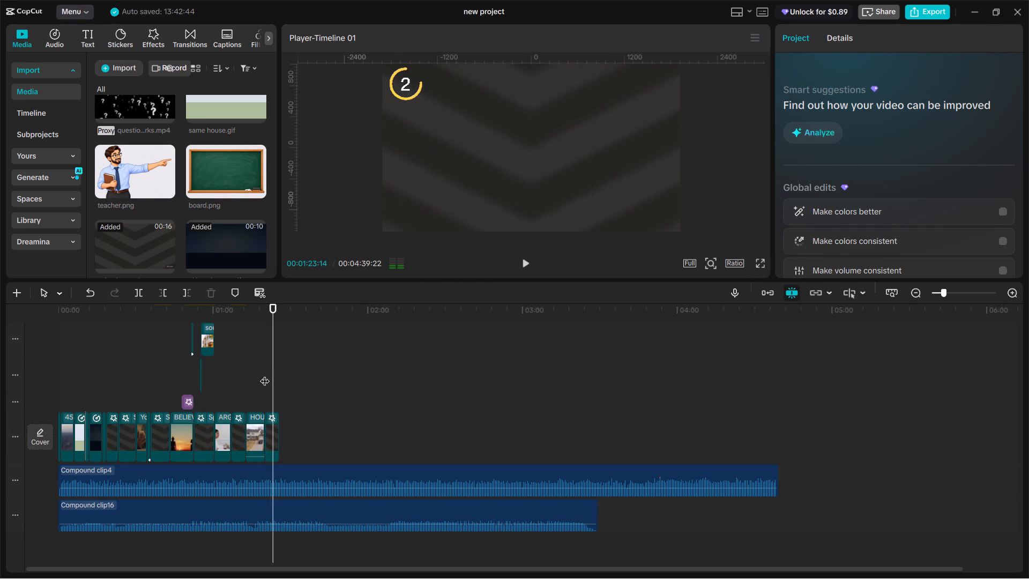
{"action": "key", "text": "space"}
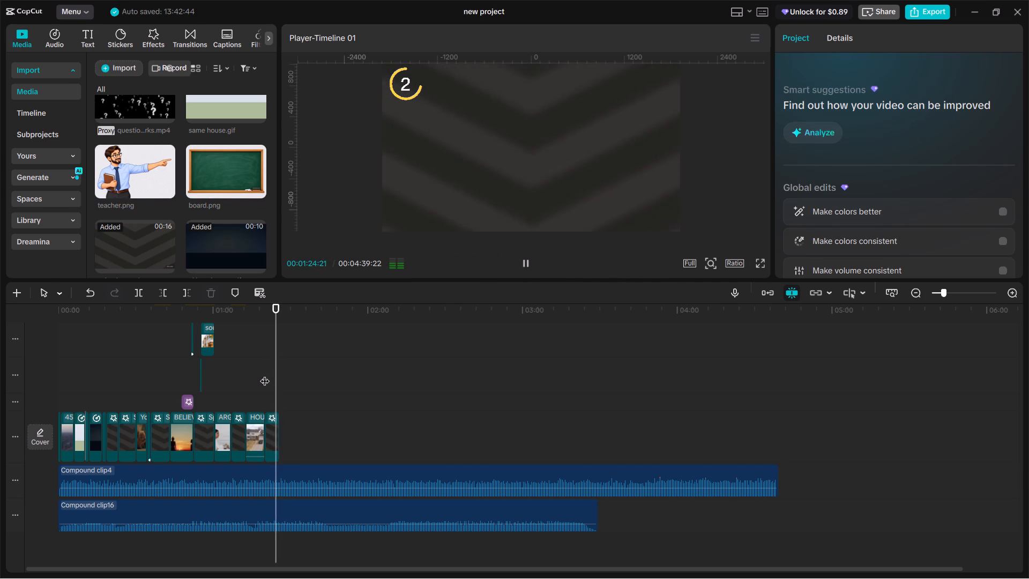
{"action": "key", "text": "space"}
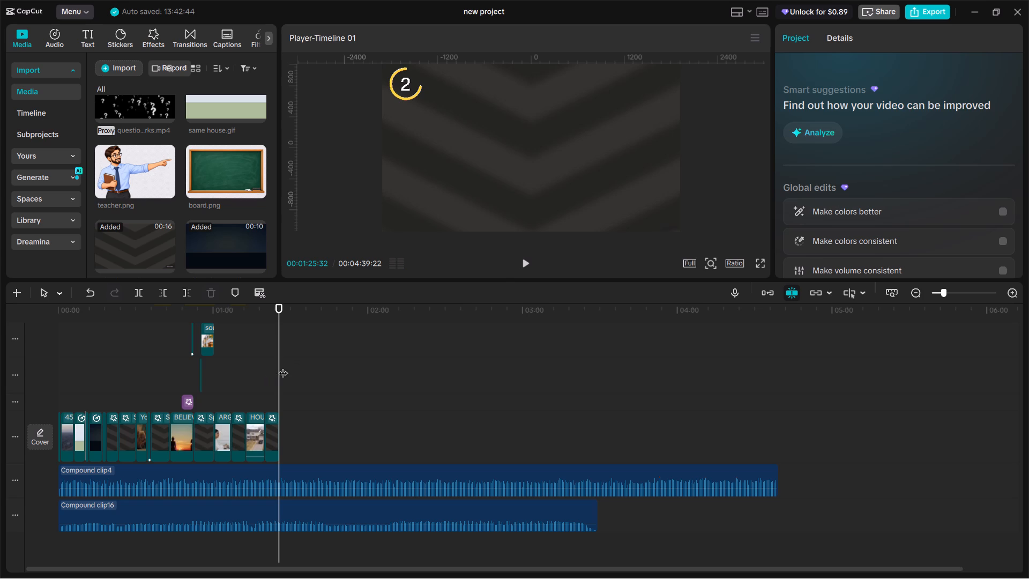
{"action": "left_click", "coordinate": [269, 380]}
{"action": "key", "text": "space"}
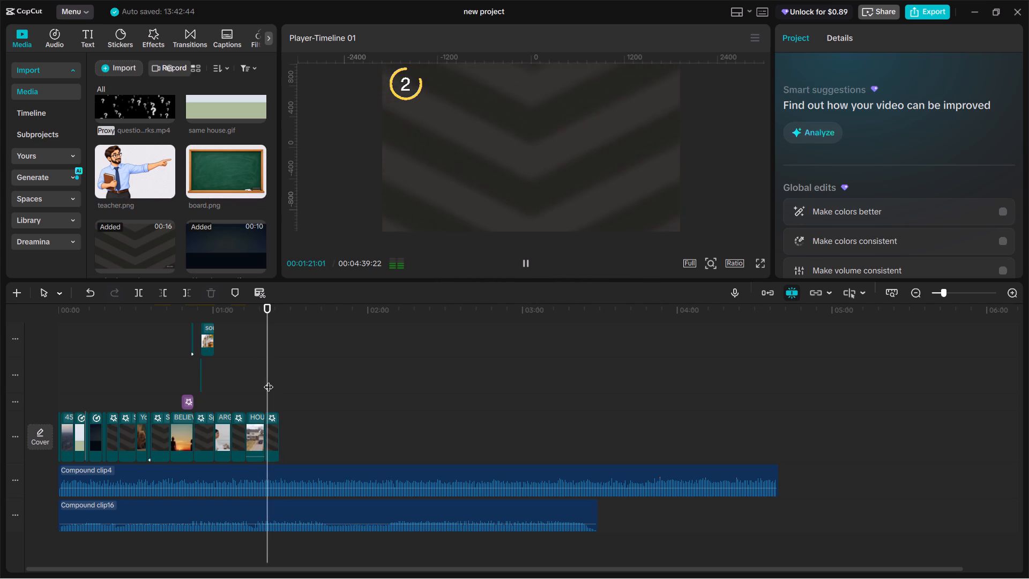
{"action": "key", "text": "space"}
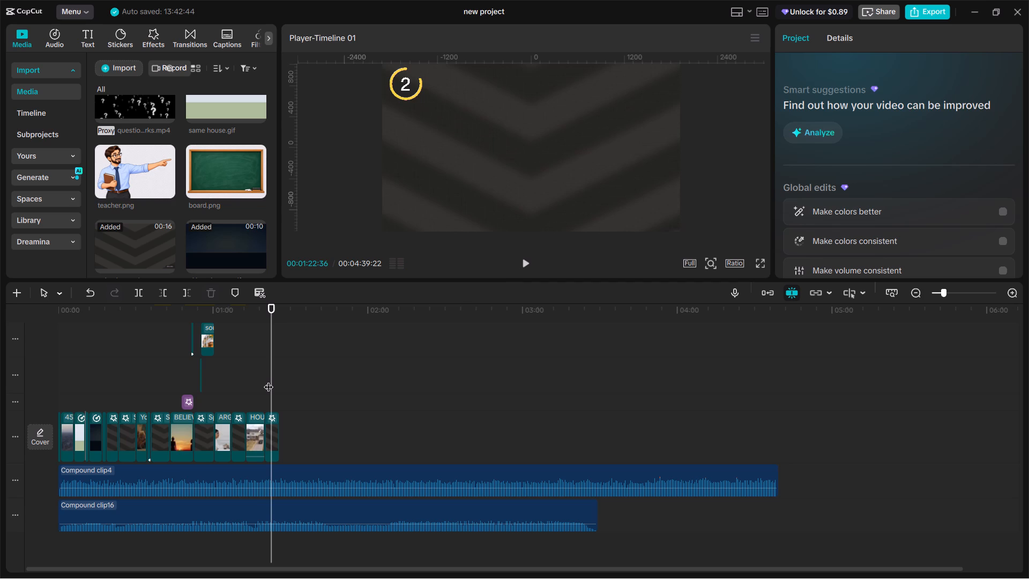
{"action": "key", "text": "space"}
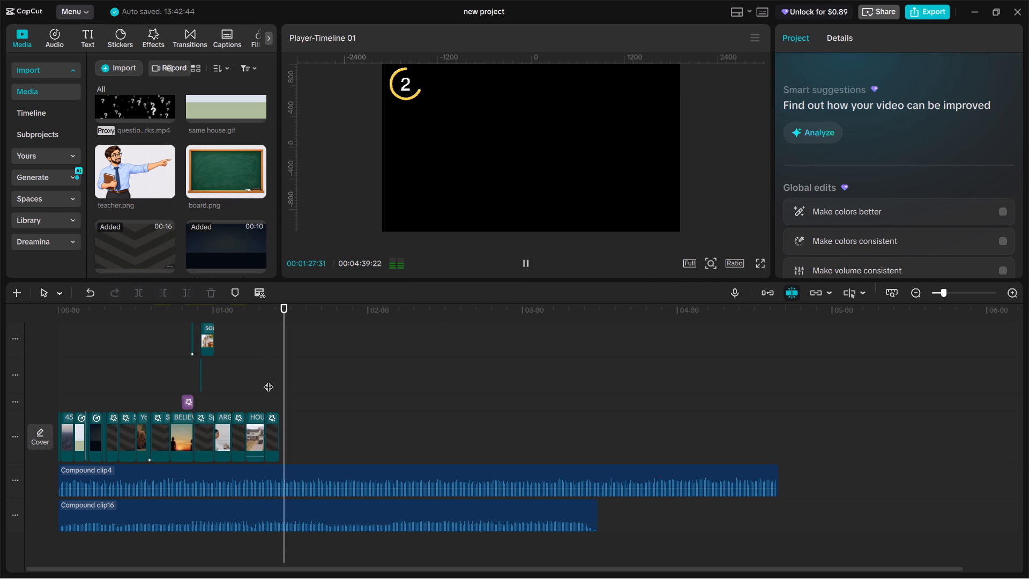
{"action": "key", "text": "space"}
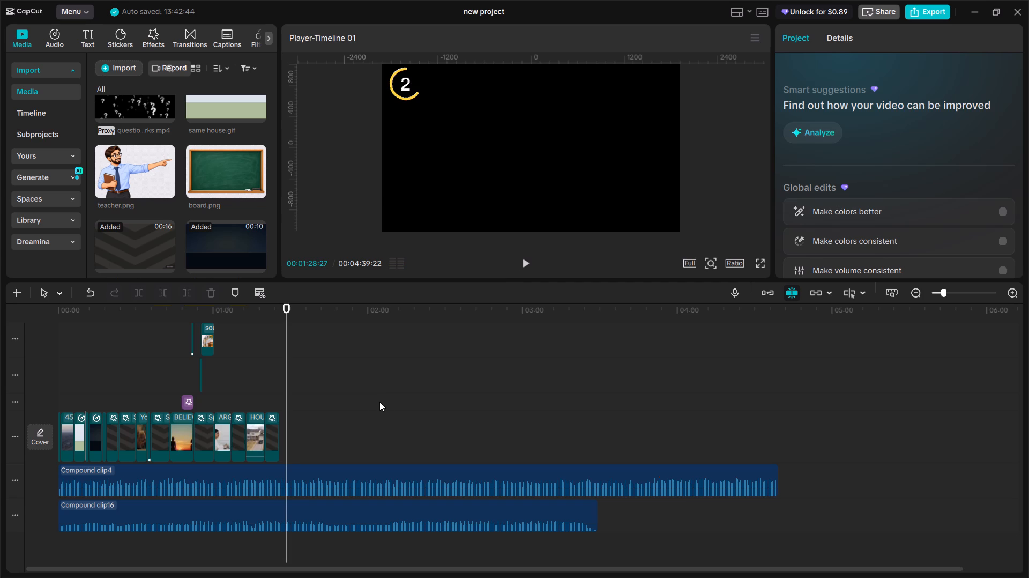
{"action": "left_click", "coordinate": [271, 382]}
{"action": "left_click_drag", "start_coordinate": [270, 382], "coordinate": [264, 382]}
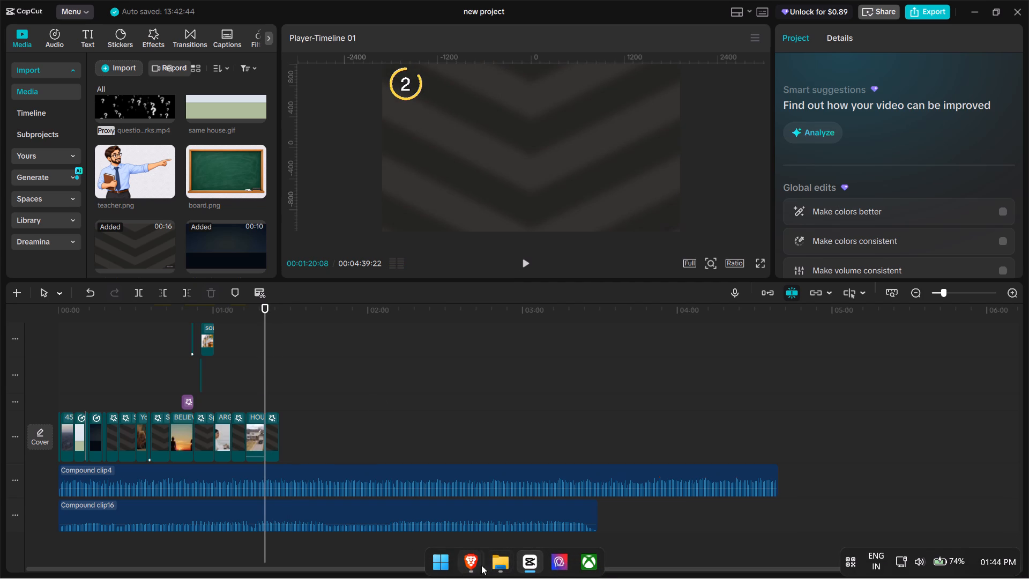
{"action": "left_click", "coordinate": [443, 566]}
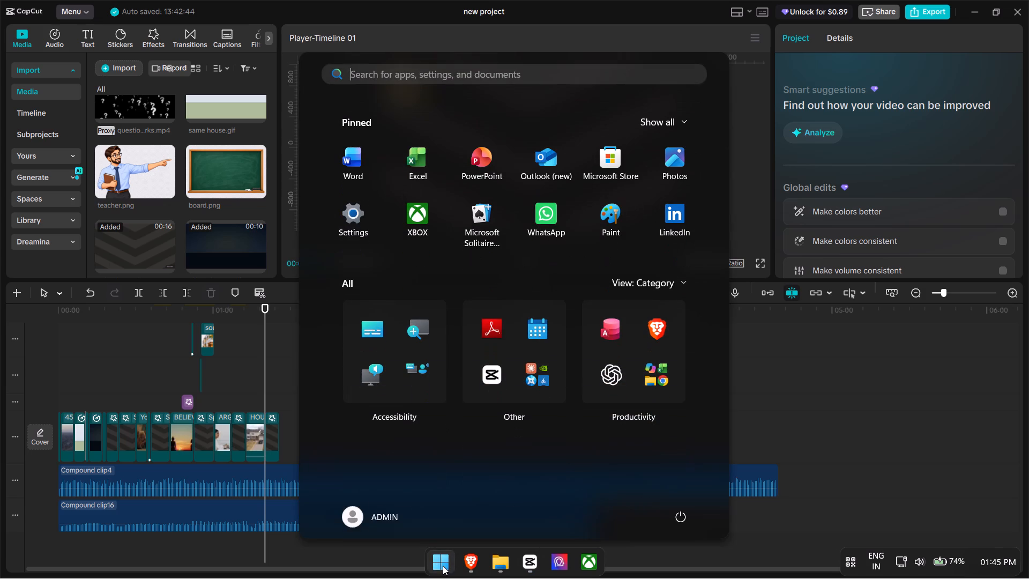
{"action": "left_click", "coordinate": [459, 75]}
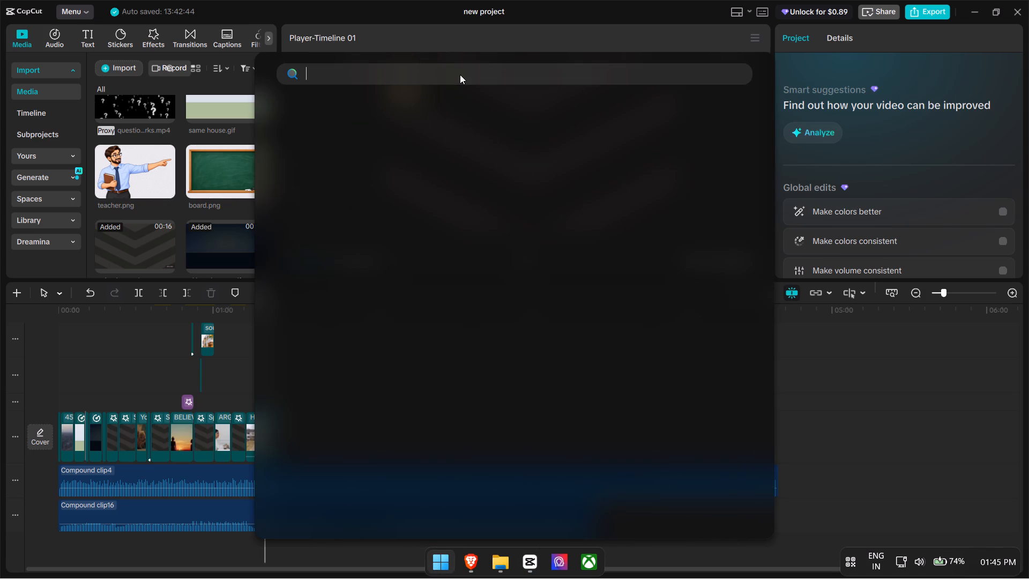
{"action": "type", "text": "CHAT"}
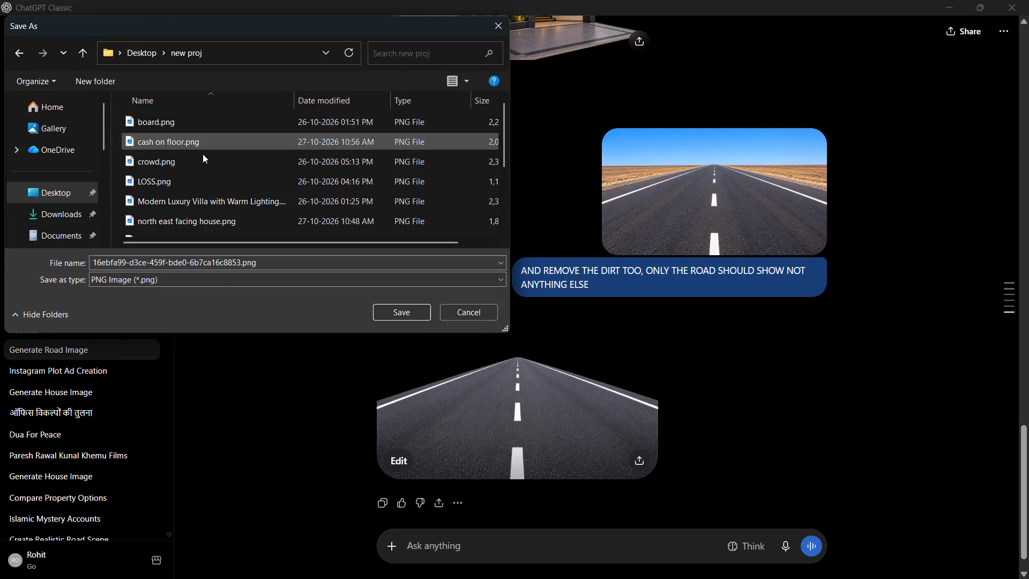
{"action": "left_click", "coordinate": [286, 262]}
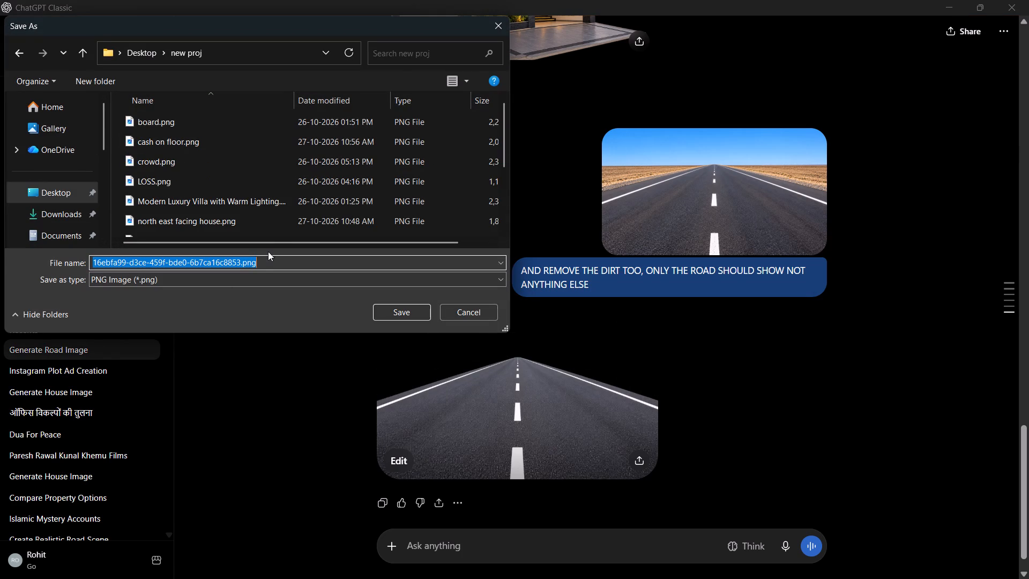
{"action": "key", "text": "r"}
{"action": "key", "text": "a"}
{"action": "key", "text": "d"}
{"action": "key", "text": "Return"}
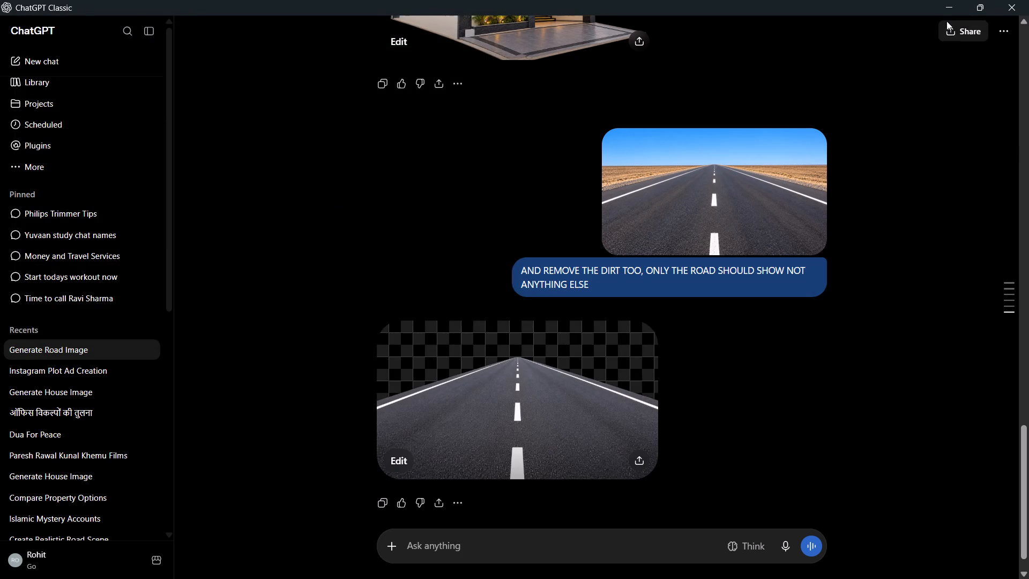
Switch to CapCut, cue the playhead to about 01:20, and place RAD.png from the new proj folder there on an overlay track.
{"action": "left_click", "coordinate": [938, 12]}
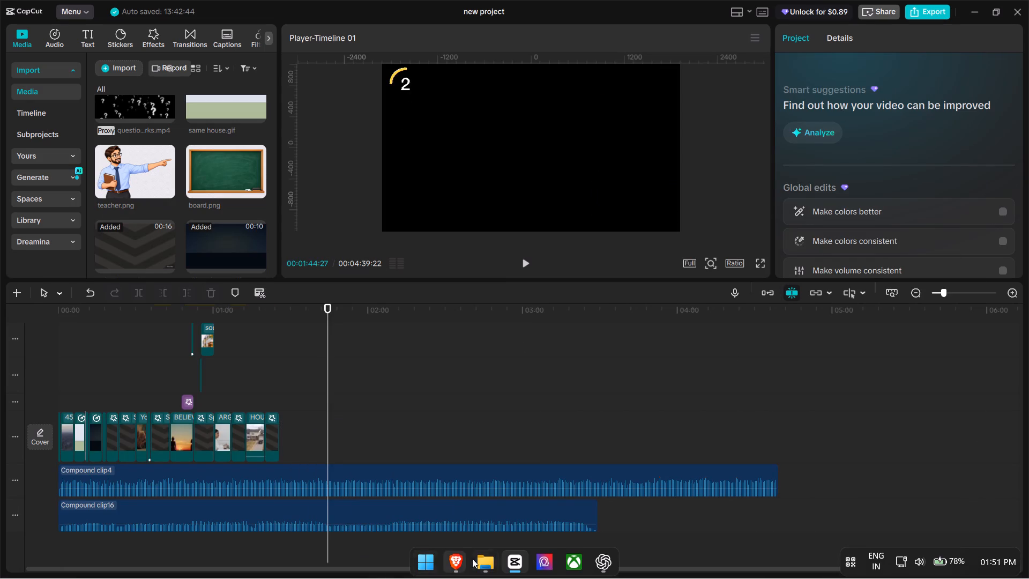
{"action": "left_click", "coordinate": [274, 360]}
{"action": "left_click_drag", "start_coordinate": [274, 360], "coordinate": [264, 360]}
{"action": "key", "text": "space"}
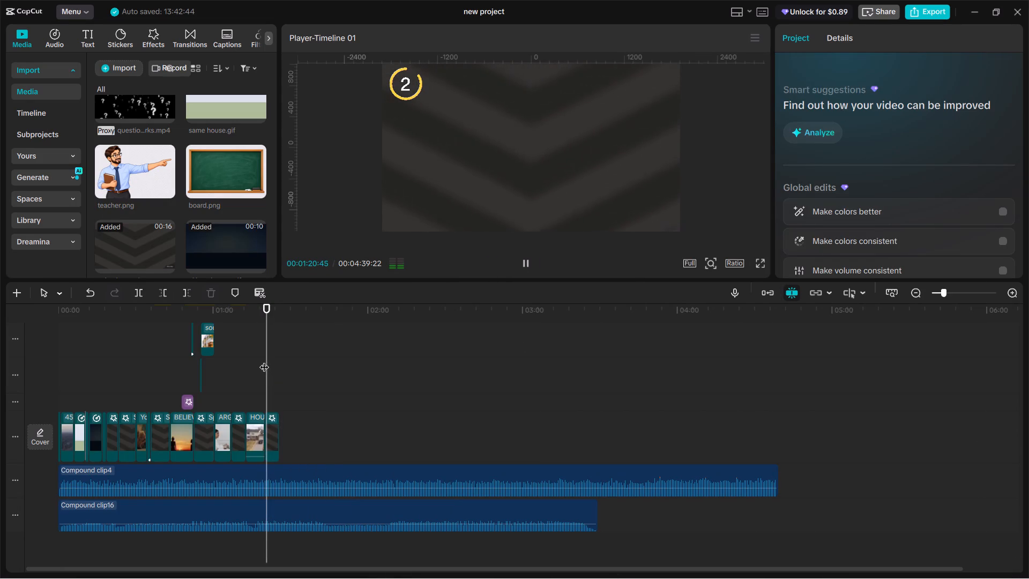
{"action": "left_click", "coordinate": [264, 360]}
{"action": "left_click", "coordinate": [264, 360]}
{"action": "key", "text": "space"}
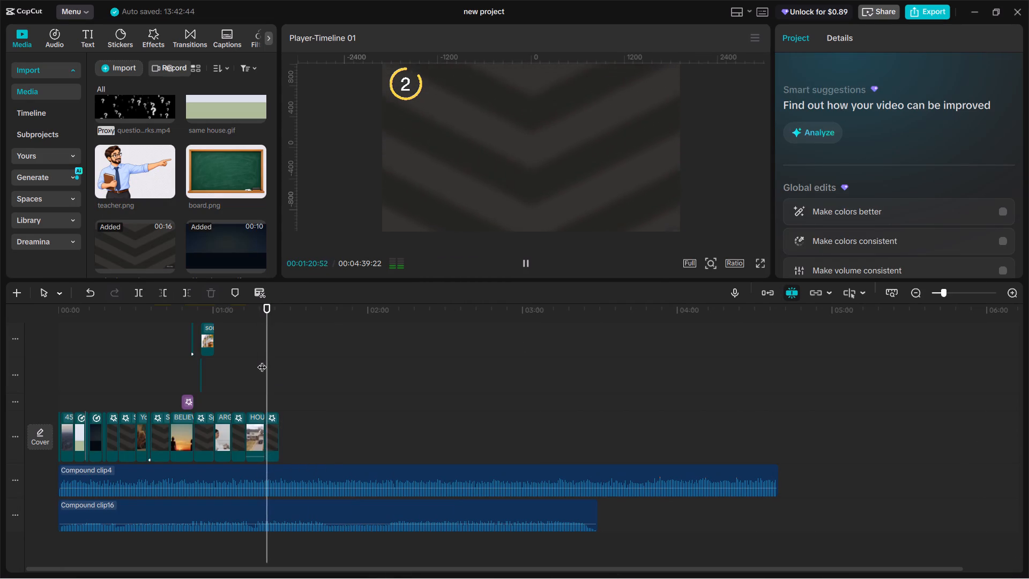
{"action": "key", "text": "space"}
{"action": "left_click", "coordinate": [262, 360]}
{"action": "key", "text": "space"}
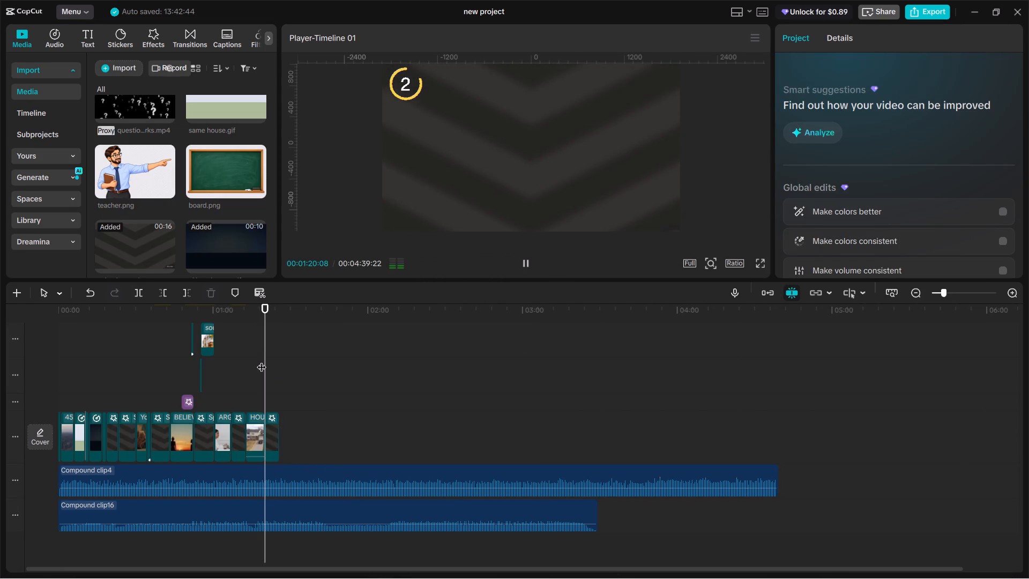
{"action": "key", "text": "space"}
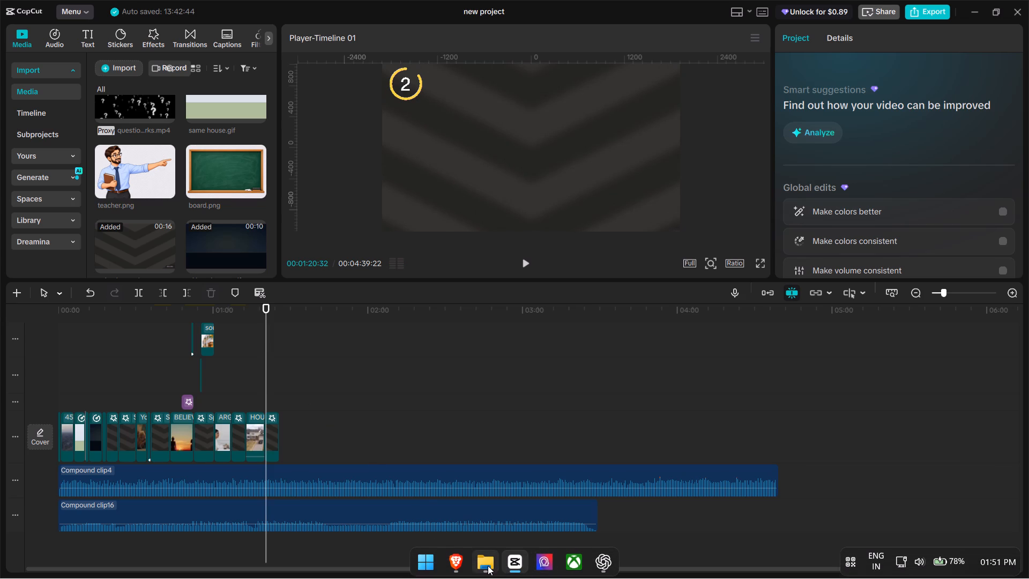
{"action": "left_click", "coordinate": [487, 566]}
{"action": "scroll", "coordinate": [398, 309], "scroll_direction": "down", "scroll_amount": 13}
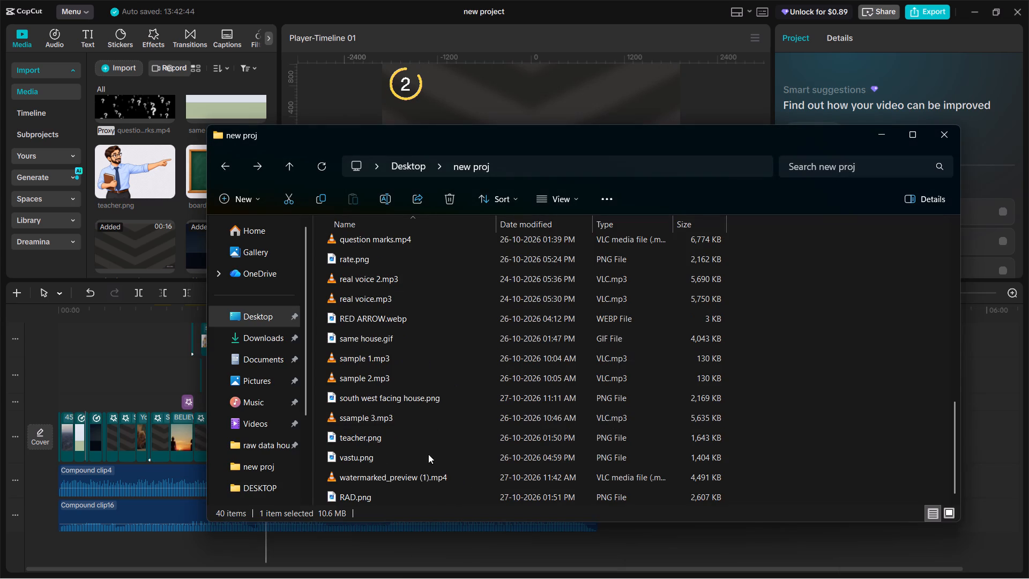
{"action": "left_click_drag", "start_coordinate": [415, 498], "coordinate": [457, 510]}
{"action": "left_click_drag", "start_coordinate": [435, 498], "coordinate": [449, 578]}
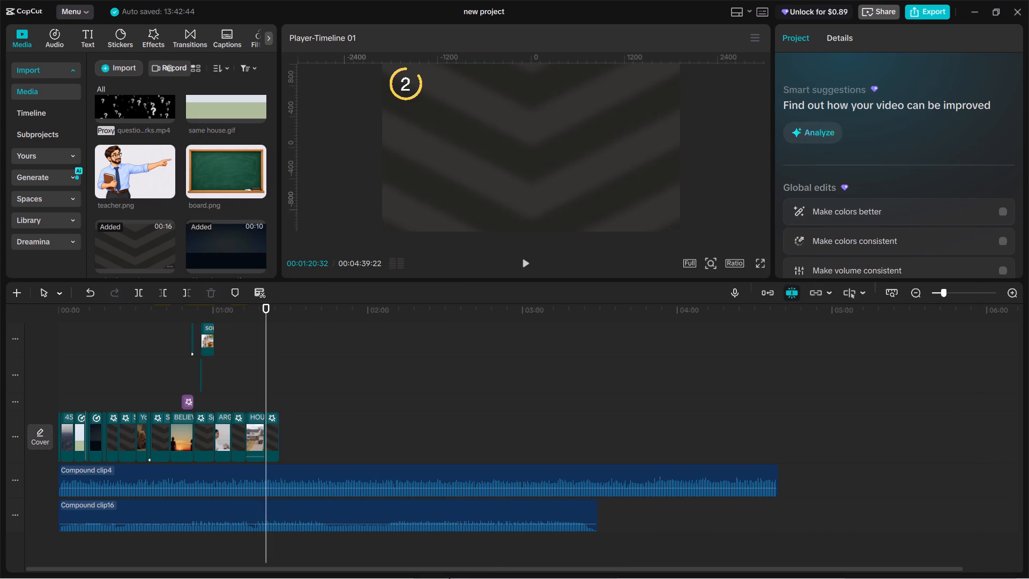
{"action": "left_click_drag", "start_coordinate": [449, 578], "coordinate": [279, 377]}
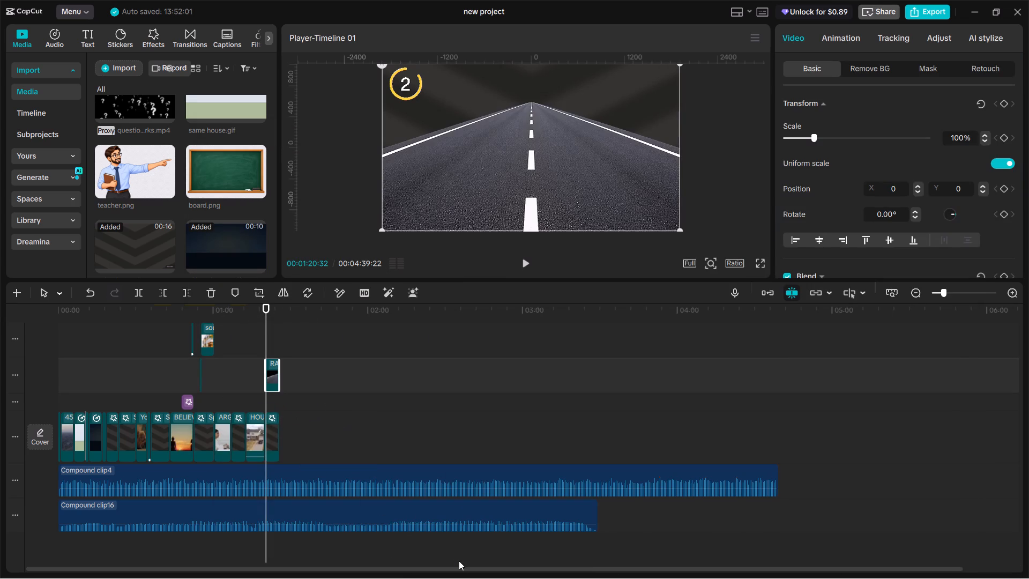
Add NORTH EAST HOUSE WITH BERM.png from the new proj folder to the track above the road clip, starting at about 01:20.
{"action": "left_click", "coordinate": [478, 570]}
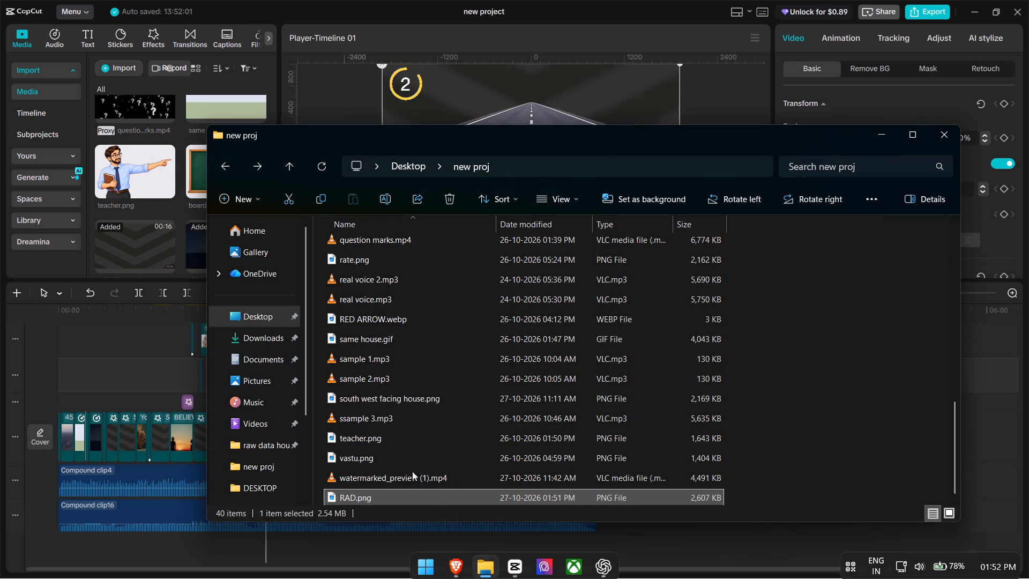
{"action": "scroll", "coordinate": [430, 471], "scroll_direction": "down", "scroll_amount": 4}
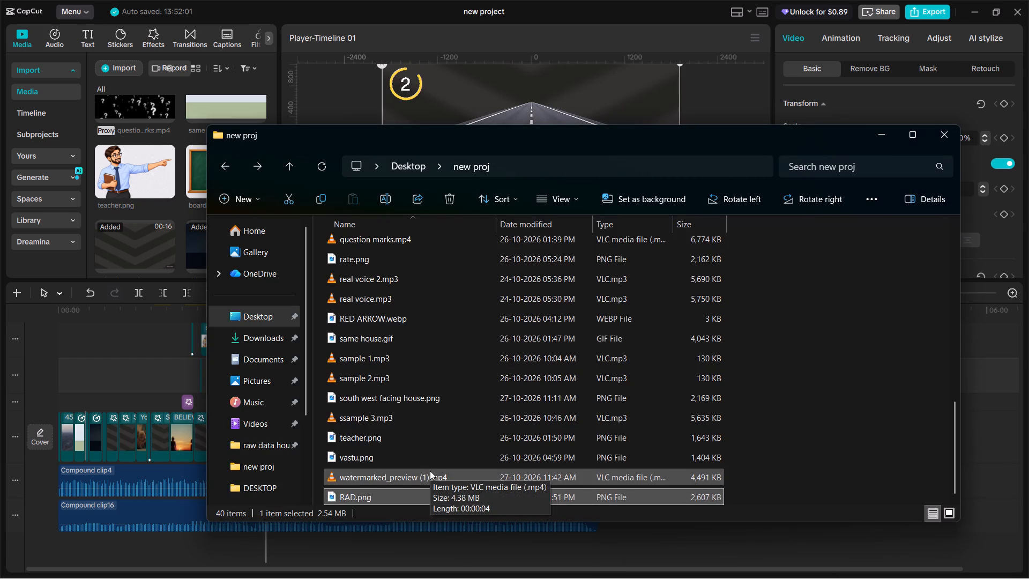
{"action": "scroll", "coordinate": [407, 404], "scroll_direction": "up", "scroll_amount": 1}
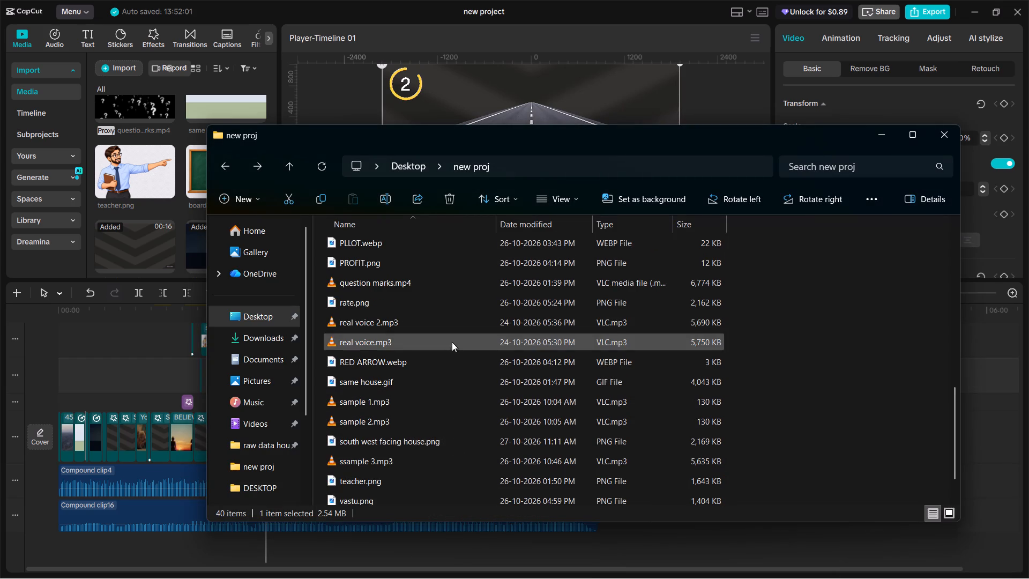
{"action": "scroll", "coordinate": [458, 301], "scroll_direction": "up", "scroll_amount": 3}
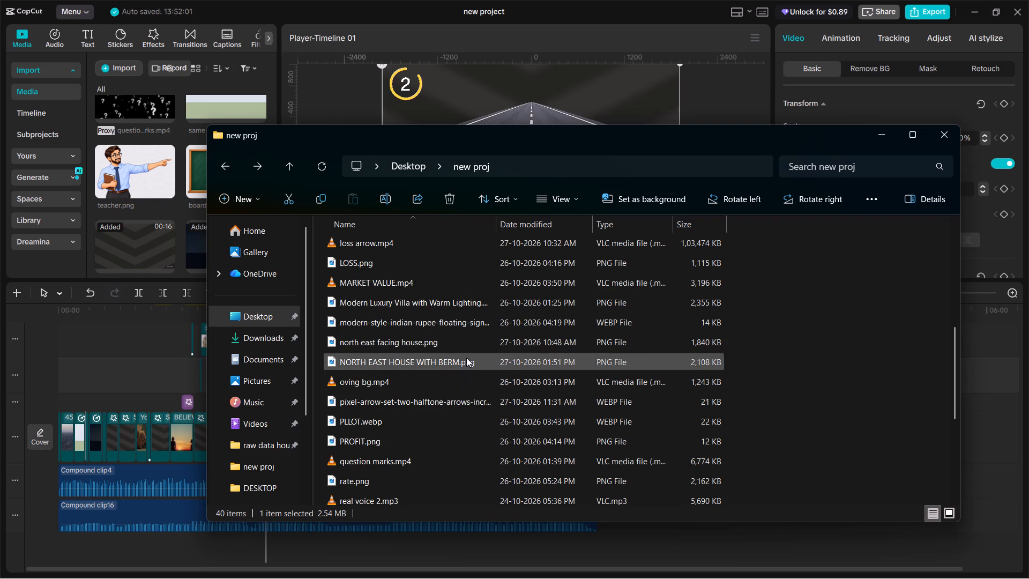
{"action": "left_click_drag", "start_coordinate": [466, 357], "coordinate": [329, 435]}
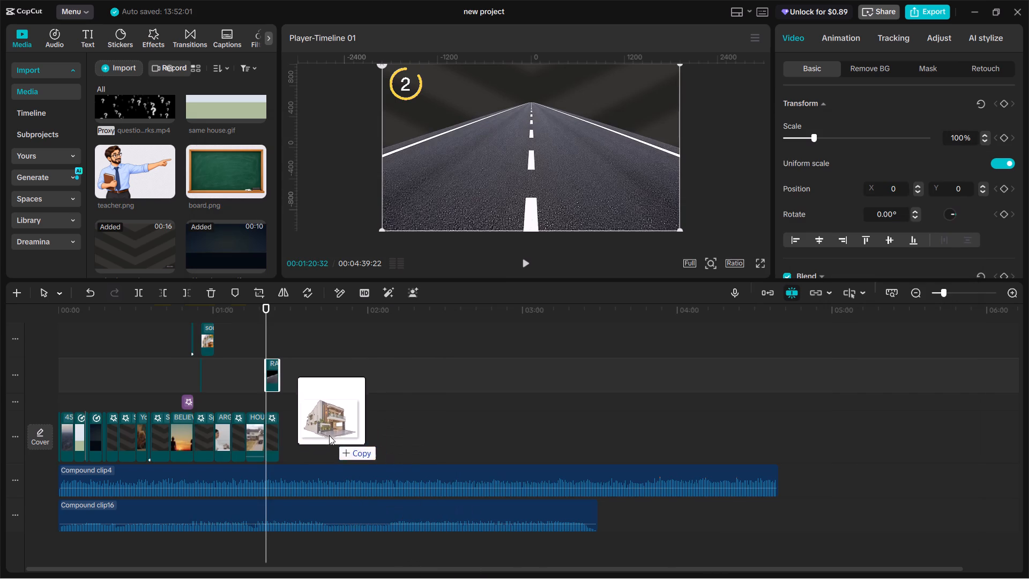
{"action": "left_click_drag", "start_coordinate": [329, 435], "coordinate": [280, 407]}
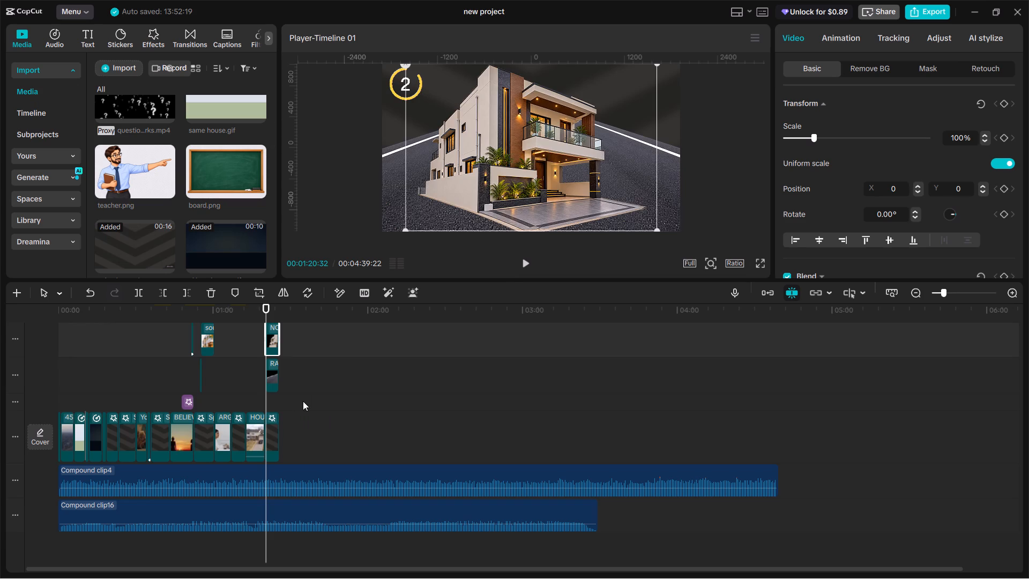
Move the house clip further along its track to about 02:13, away from the road clip.
{"action": "scroll", "coordinate": [301, 394], "scroll_direction": "down", "scroll_amount": 2}
{"action": "scroll", "coordinate": [293, 384], "scroll_direction": "up", "scroll_amount": 3}
{"action": "left_click_drag", "start_coordinate": [274, 387], "coordinate": [411, 388]}
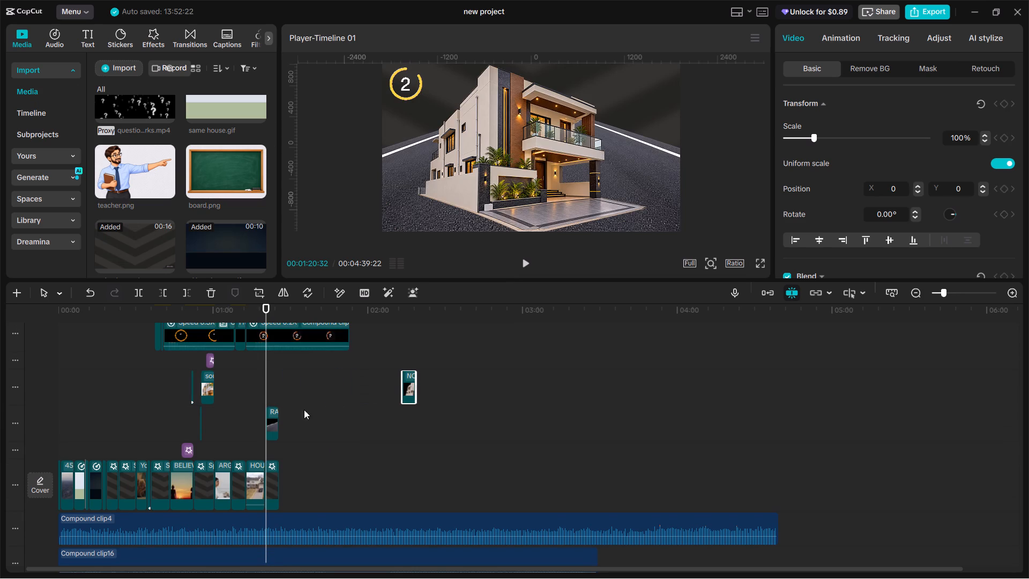
Extend the RAD.png road clip to a duration of 00:00:23:17 and play back its opening at about 01:20.
{"action": "key", "text": "space"}
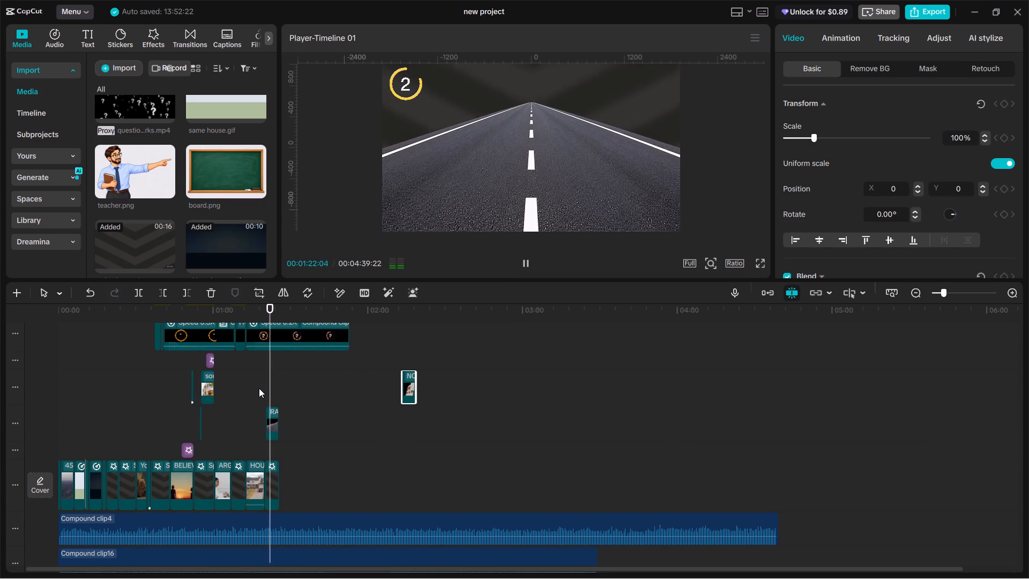
{"action": "key", "text": "space"}
{"action": "left_click", "coordinate": [273, 419]}
{"action": "left_click_drag", "start_coordinate": [278, 415], "coordinate": [285, 415]}
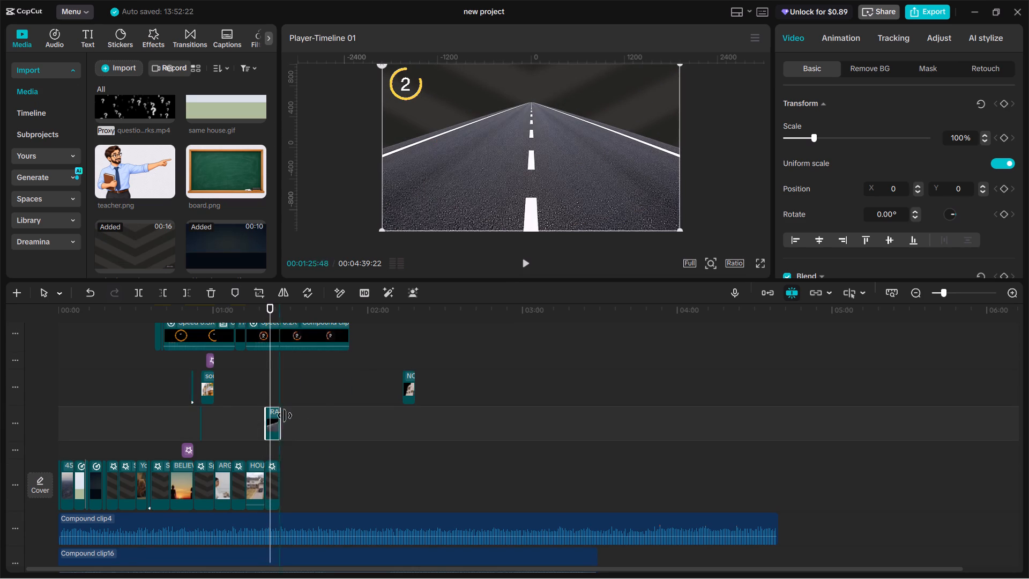
{"action": "left_click_drag", "start_coordinate": [285, 415], "coordinate": [325, 425]}
{"action": "left_click", "coordinate": [255, 406]}
{"action": "key", "text": "space"}
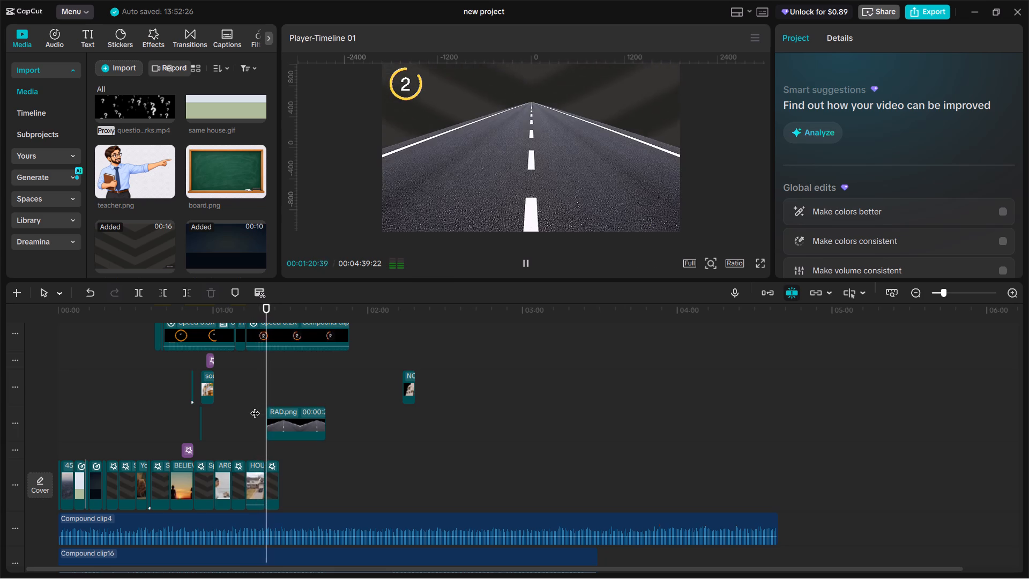
{"action": "key", "text": "space"}
{"action": "scroll", "coordinate": [302, 419], "scroll_direction": "down", "scroll_amount": 7}
{"action": "scroll", "coordinate": [311, 442], "scroll_direction": "up", "scroll_amount": 13, "text": "ctrl"}
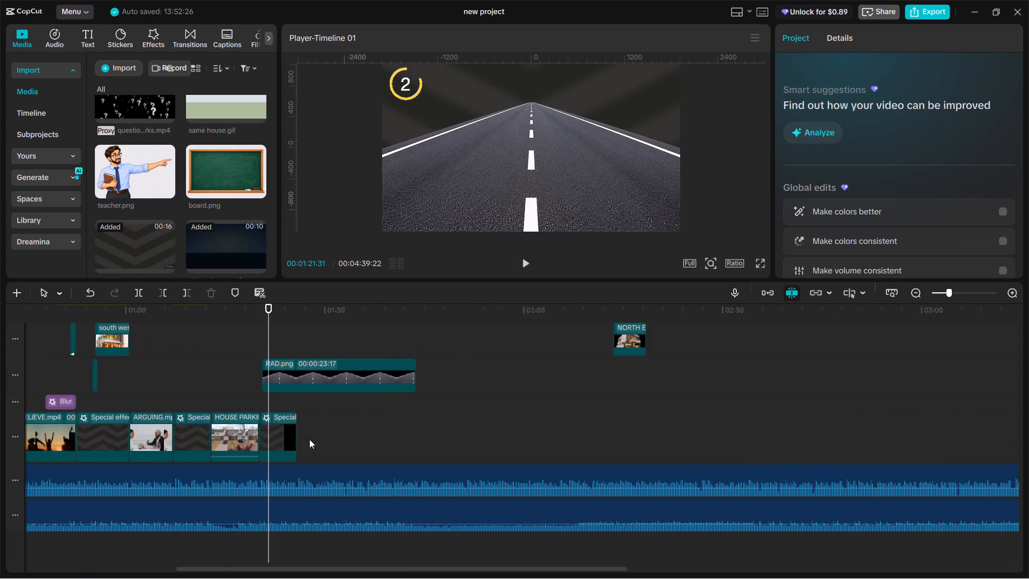
Cue the playhead to 00:01:20:57 by listening to the narration and move the RAD.png road clip to start there.
{"action": "scroll", "coordinate": [309, 439], "scroll_direction": "up", "scroll_amount": 20, "text": "ctrl"}
{"action": "scroll", "coordinate": [309, 439], "scroll_direction": "up", "scroll_amount": 10, "text": "ctrl"}
{"action": "left_click", "coordinate": [255, 398]}
{"action": "left_click_drag", "start_coordinate": [255, 398], "coordinate": [252, 400]}
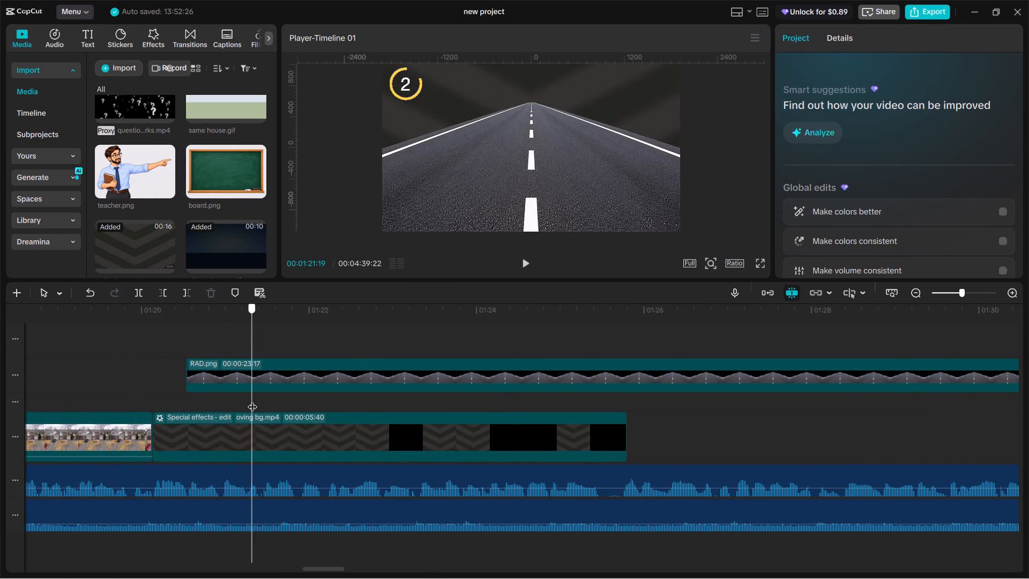
{"action": "left_click_drag", "start_coordinate": [252, 400], "coordinate": [259, 405]}
{"action": "key", "text": "space"}
{"action": "left_click_drag", "start_coordinate": [259, 400], "coordinate": [239, 403]}
{"action": "left_click", "coordinate": [238, 403]}
{"action": "left_click_drag", "start_coordinate": [234, 403], "coordinate": [223, 405]}
{"action": "key", "text": "space"}
{"action": "key", "text": "space"}
{"action": "left_click", "coordinate": [223, 405]}
{"action": "left_click", "coordinate": [223, 405]}
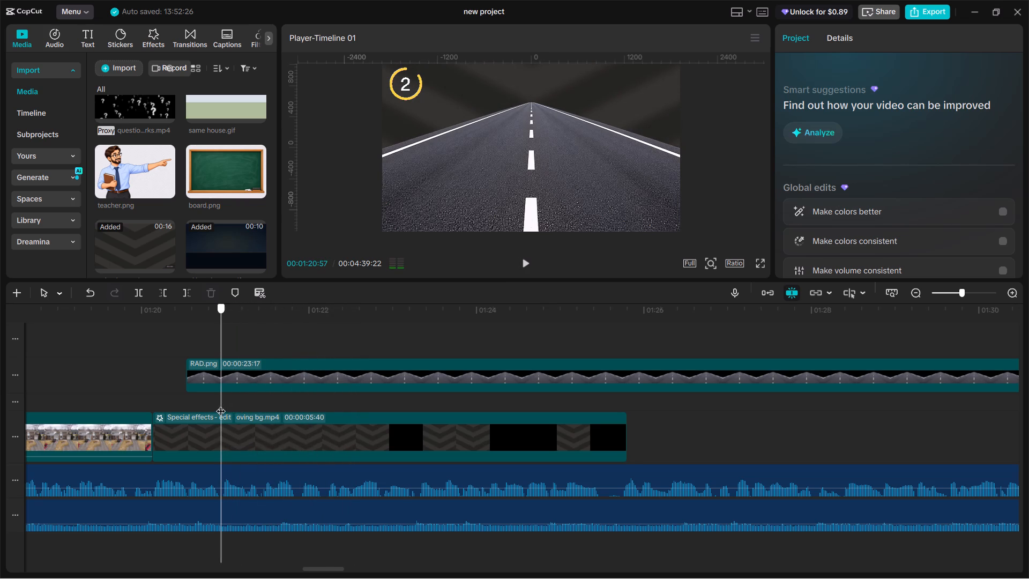
{"action": "left_click_drag", "start_coordinate": [252, 380], "coordinate": [284, 387]}
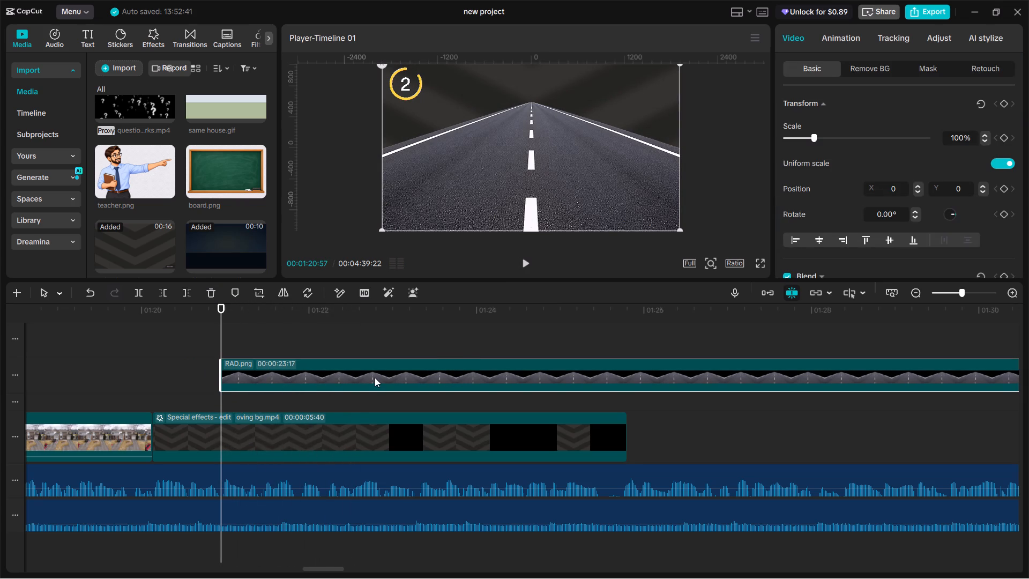
Play back the narration over the start of the road clip and cue the playhead at 00:01:22:30.
{"action": "key", "text": "space"}
{"action": "key", "text": "space"}
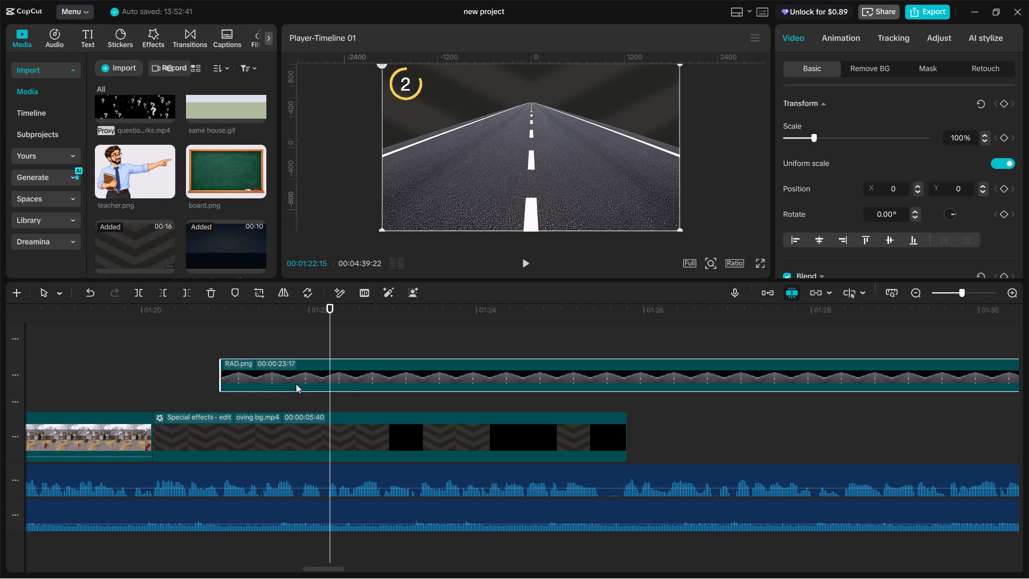
{"action": "key", "text": "space"}
{"action": "key", "text": "space"}
{"action": "key", "text": "space"}
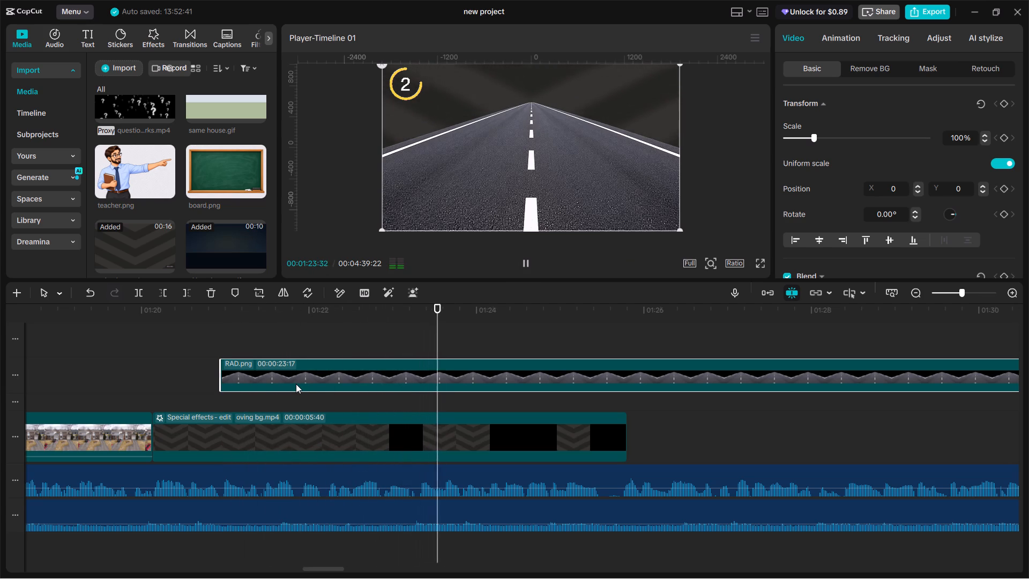
{"action": "key", "text": "space"}
{"action": "scroll", "coordinate": [303, 382], "scroll_direction": "down", "scroll_amount": 13, "text": "ctrl"}
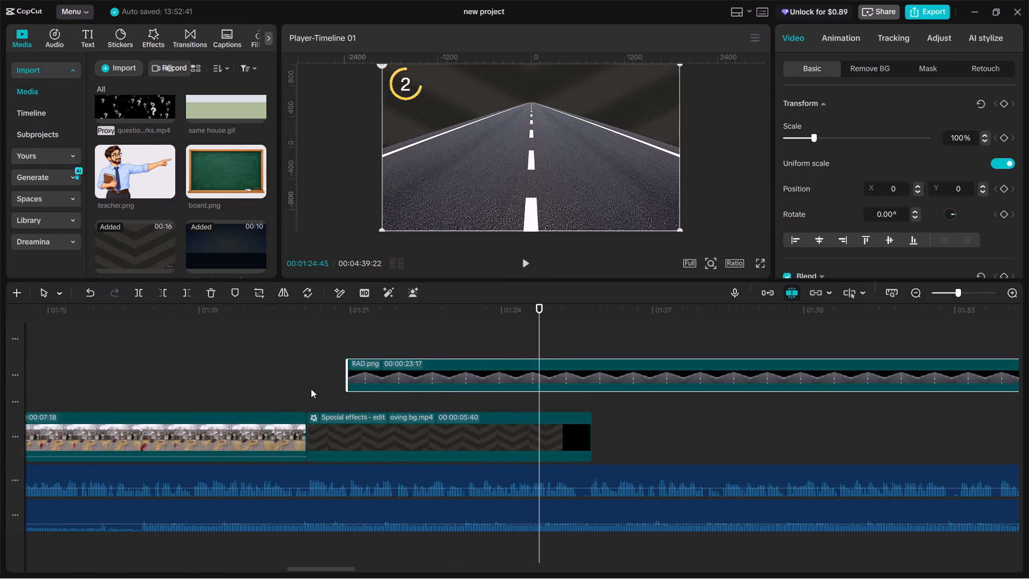
{"action": "scroll", "coordinate": [311, 389], "scroll_direction": "down", "scroll_amount": 1, "text": "ctrl"}
{"action": "left_click", "coordinate": [405, 393]}
{"action": "key", "text": "space"}
{"action": "key", "text": "space"}
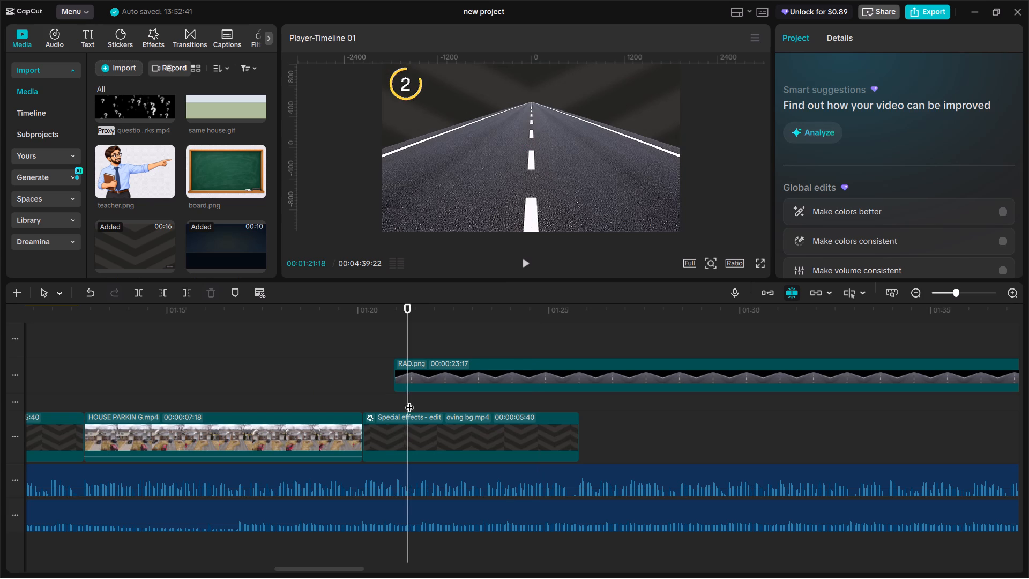
{"action": "key", "text": "space"}
{"action": "key", "text": "space"}
{"action": "scroll", "coordinate": [459, 411], "scroll_direction": "up", "scroll_amount": 4, "text": "ctrl"}
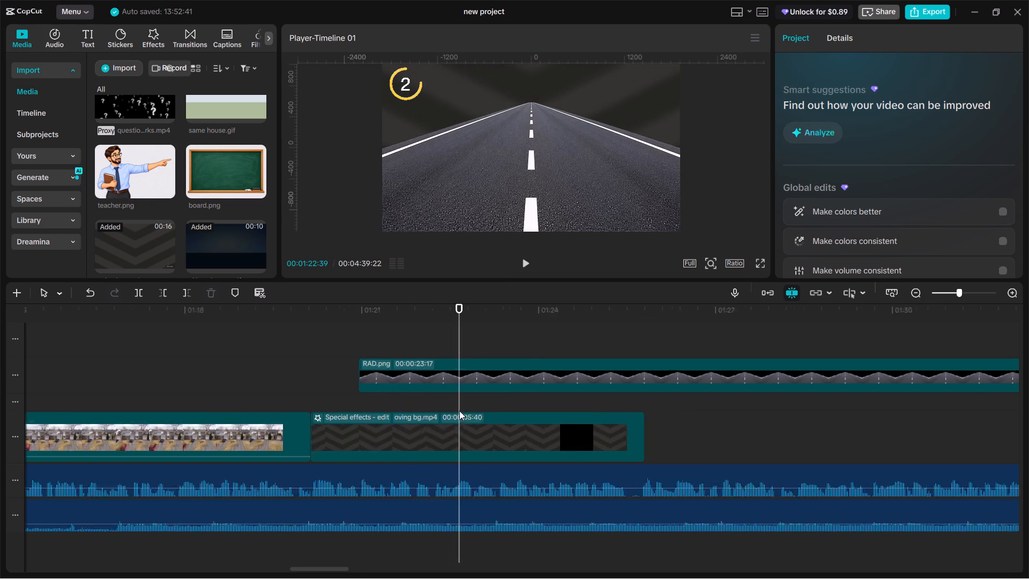
{"action": "scroll", "coordinate": [459, 411], "scroll_direction": "up", "scroll_amount": 20, "text": "ctrl"}
{"action": "scroll", "coordinate": [459, 411], "scroll_direction": "up", "scroll_amount": 2, "text": "ctrl"}
{"action": "left_click", "coordinate": [458, 399]}
{"action": "left_click_drag", "start_coordinate": [458, 399], "coordinate": [440, 403]}
{"action": "key", "text": "space"}
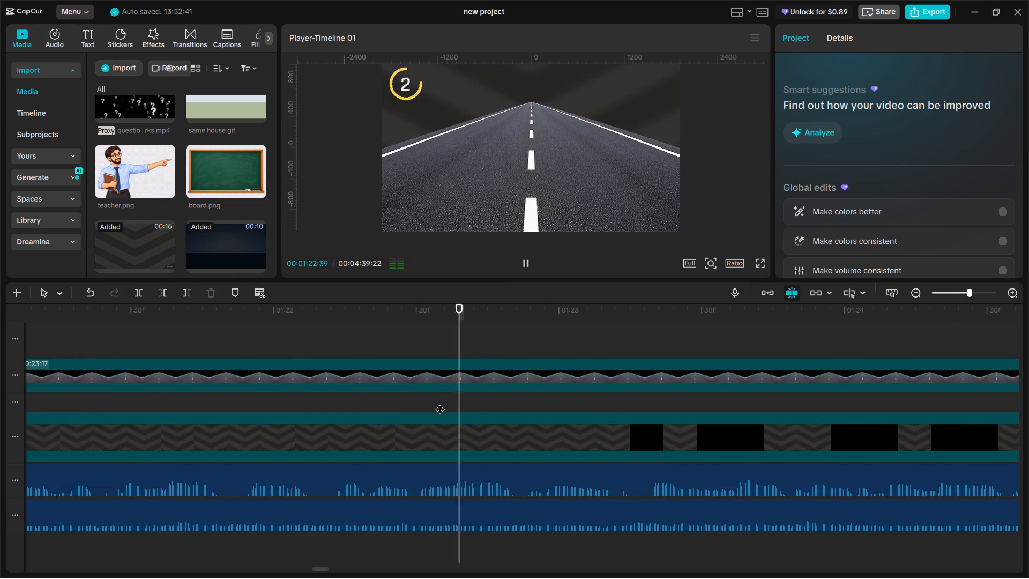
{"action": "left_click", "coordinate": [440, 403]}
{"action": "left_click_drag", "start_coordinate": [440, 403], "coordinate": [415, 409]}
{"action": "key", "text": "space"}
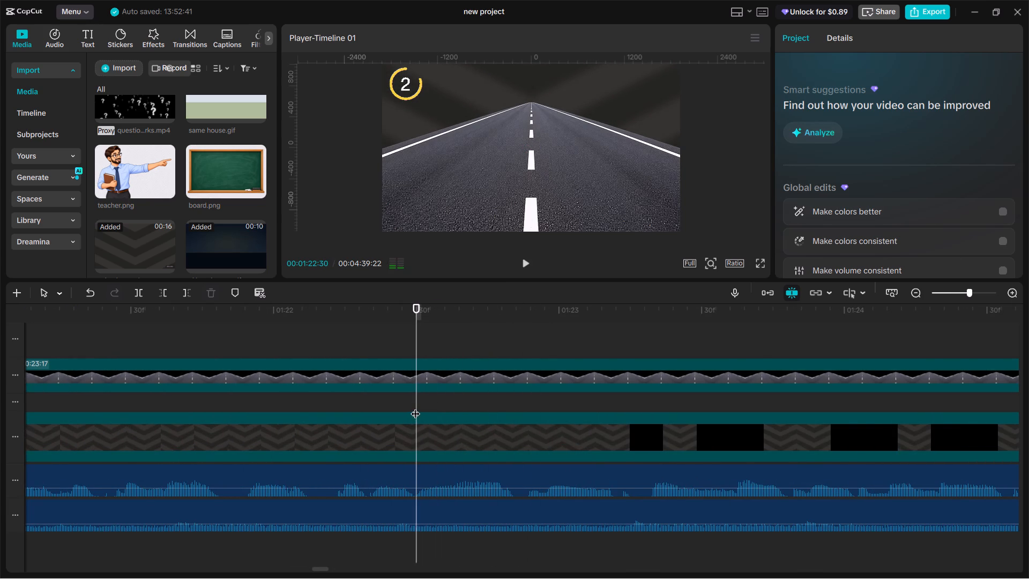
{"action": "key", "text": "space"}
{"action": "left_click", "coordinate": [413, 402]}
{"action": "left_click", "coordinate": [413, 400]}
Move the NORTH EAST HOUSE clip back along its track to start at 00:01:22:30, above the road clip.
{"action": "scroll", "coordinate": [421, 405], "scroll_direction": "up", "scroll_amount": 3, "text": "ctrl"}
{"action": "scroll", "coordinate": [422, 407], "scroll_direction": "down", "scroll_amount": 9, "text": "ctrl"}
{"action": "scroll", "coordinate": [422, 410], "scroll_direction": "up", "scroll_amount": 9, "text": "ctrl"}
{"action": "scroll", "coordinate": [422, 408], "scroll_direction": "down", "scroll_amount": 17, "text": "ctrl"}
{"action": "scroll", "coordinate": [513, 422], "scroll_direction": "up", "scroll_amount": 7}
{"action": "scroll", "coordinate": [518, 416], "scroll_direction": "down", "scroll_amount": 4, "text": "ctrl"}
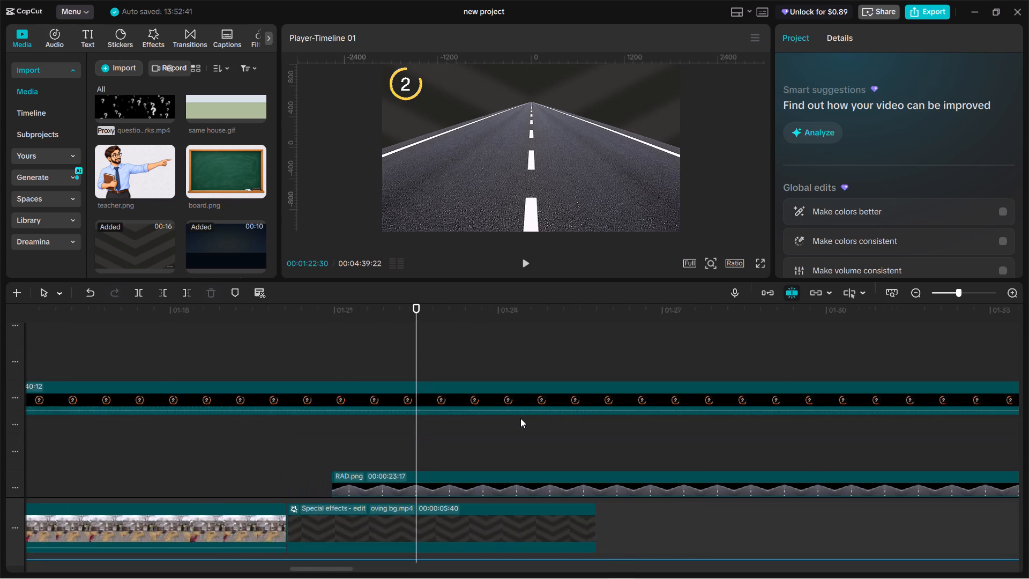
{"action": "scroll", "coordinate": [520, 418], "scroll_direction": "down", "scroll_amount": 20, "text": "ctrl"}
{"action": "scroll", "coordinate": [520, 418], "scroll_direction": "down", "scroll_amount": 11, "text": "ctrl"}
{"action": "left_click_drag", "start_coordinate": [741, 448], "coordinate": [492, 444]}
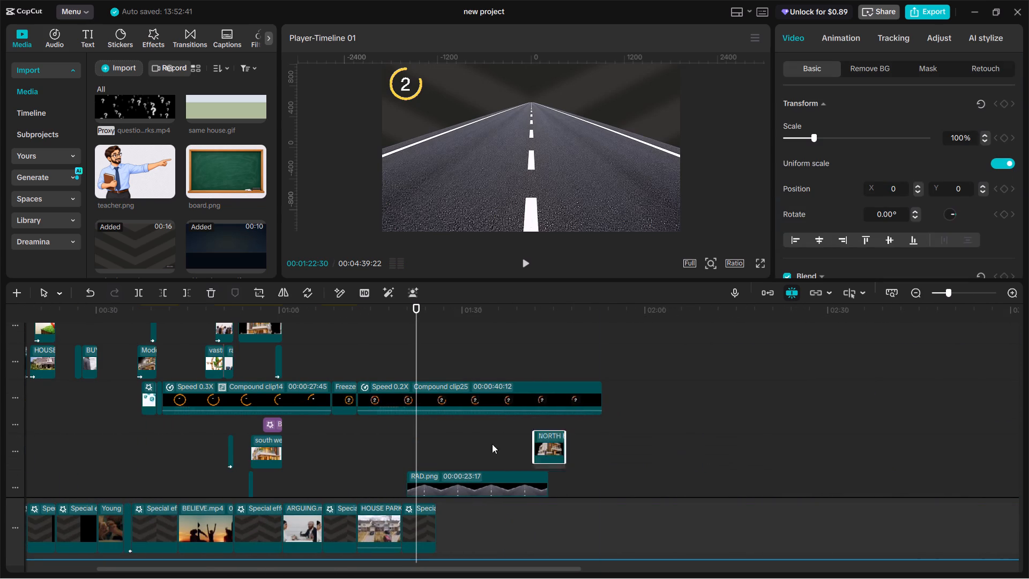
{"action": "left_click_drag", "start_coordinate": [492, 444], "coordinate": [433, 446]}
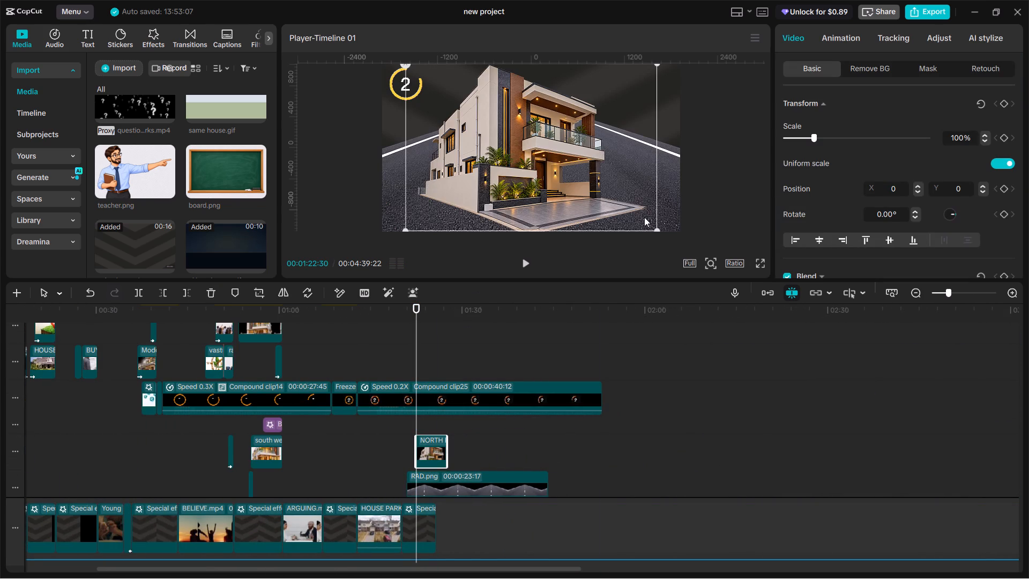
Scale the house image to 53% and place it beside the road's left edge at about X -1217, Y 362.
{"action": "left_click_drag", "start_coordinate": [653, 226], "coordinate": [576, 158]}
{"action": "left_click_drag", "start_coordinate": [557, 170], "coordinate": [422, 132]}
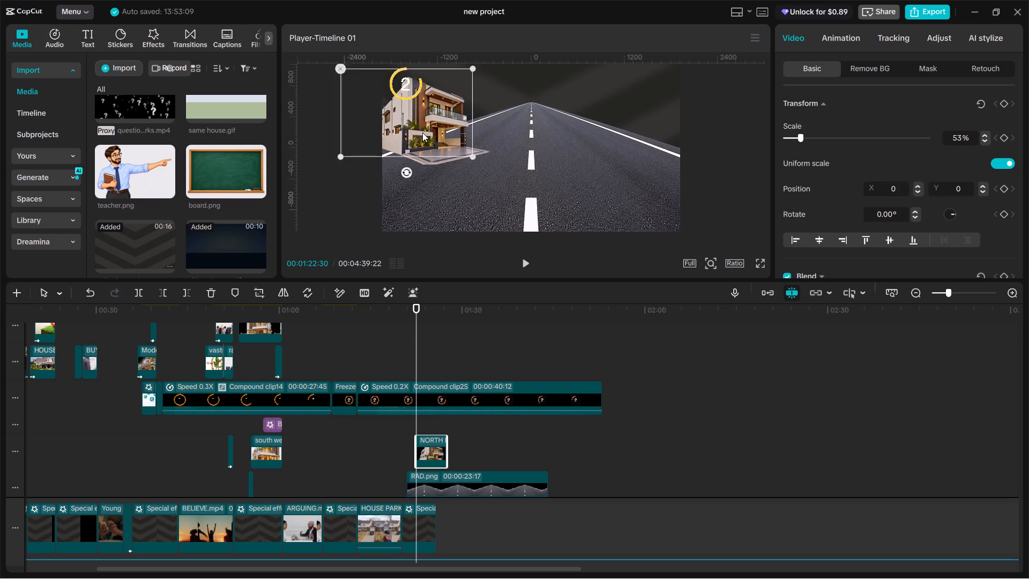
{"action": "left_click_drag", "start_coordinate": [422, 132], "coordinate": [465, 147]}
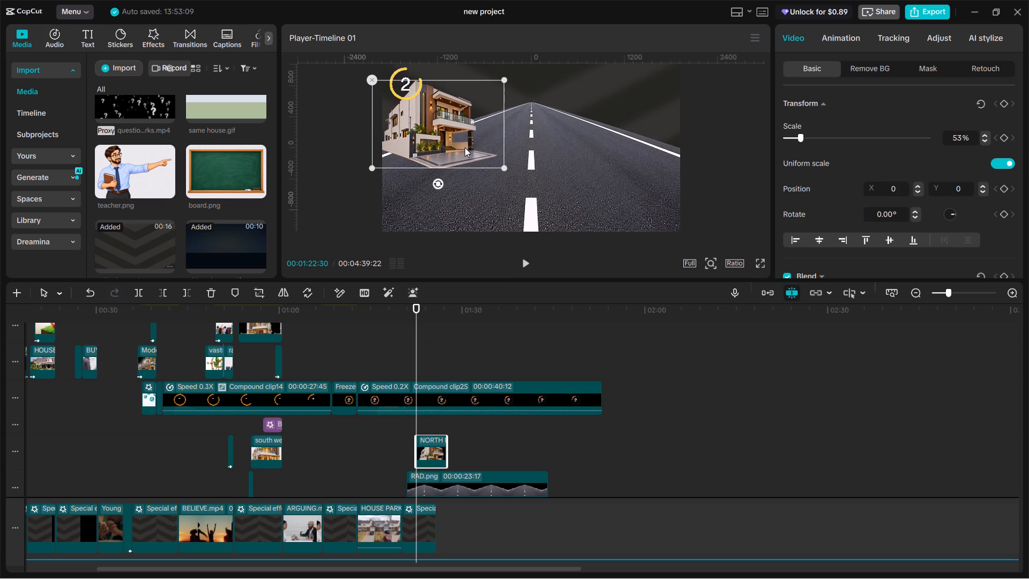
{"action": "left_click_drag", "start_coordinate": [465, 147], "coordinate": [463, 143]}
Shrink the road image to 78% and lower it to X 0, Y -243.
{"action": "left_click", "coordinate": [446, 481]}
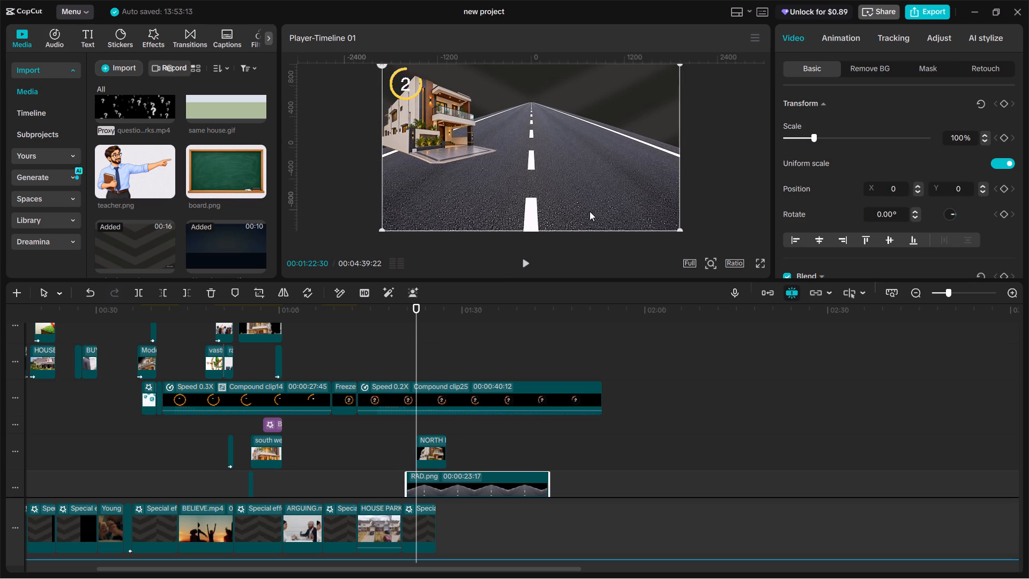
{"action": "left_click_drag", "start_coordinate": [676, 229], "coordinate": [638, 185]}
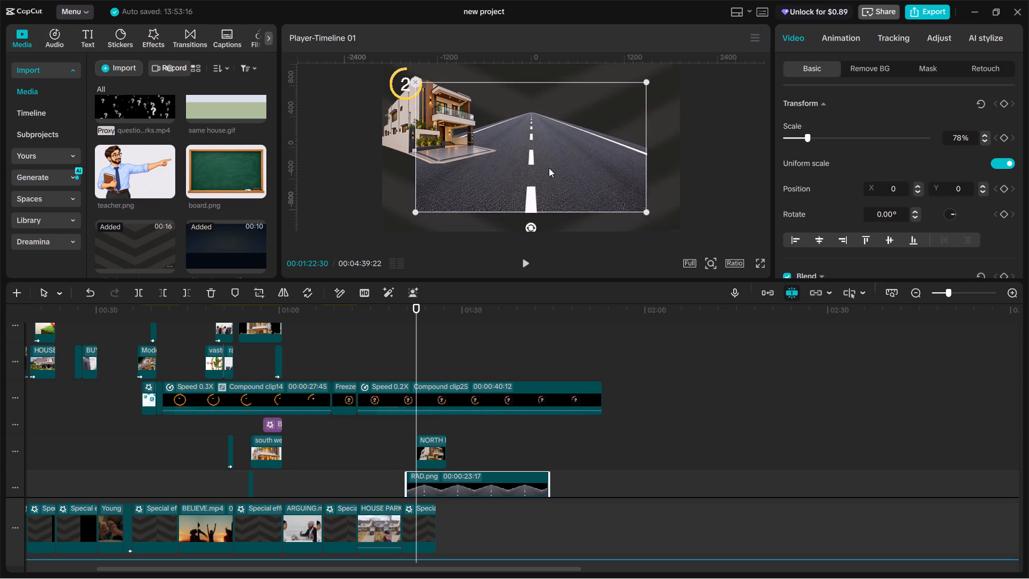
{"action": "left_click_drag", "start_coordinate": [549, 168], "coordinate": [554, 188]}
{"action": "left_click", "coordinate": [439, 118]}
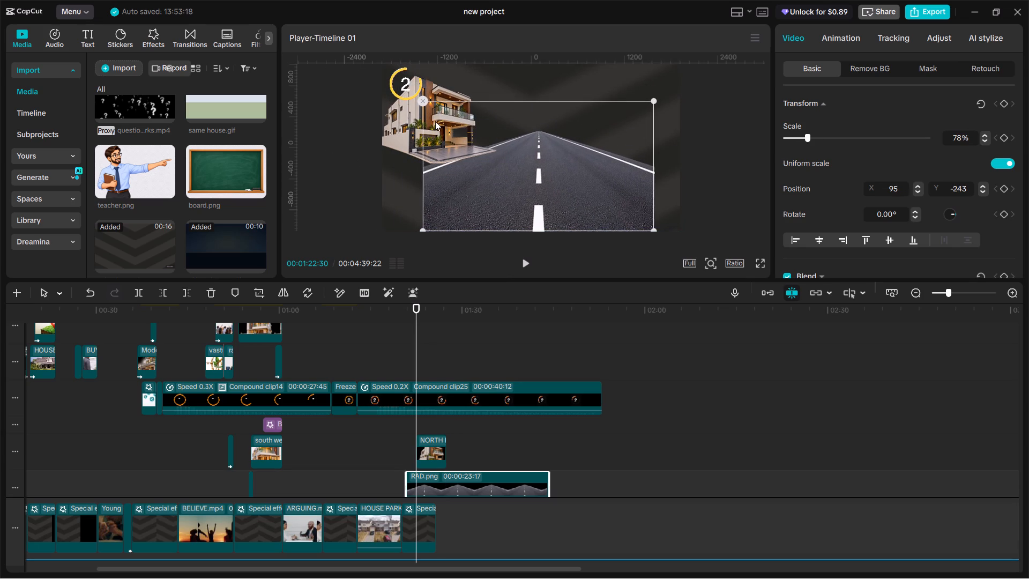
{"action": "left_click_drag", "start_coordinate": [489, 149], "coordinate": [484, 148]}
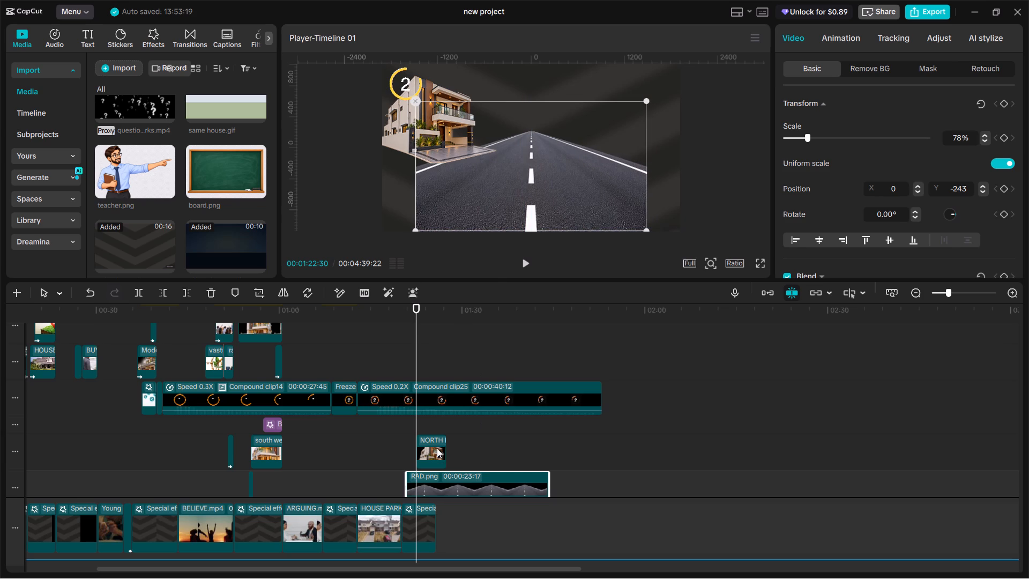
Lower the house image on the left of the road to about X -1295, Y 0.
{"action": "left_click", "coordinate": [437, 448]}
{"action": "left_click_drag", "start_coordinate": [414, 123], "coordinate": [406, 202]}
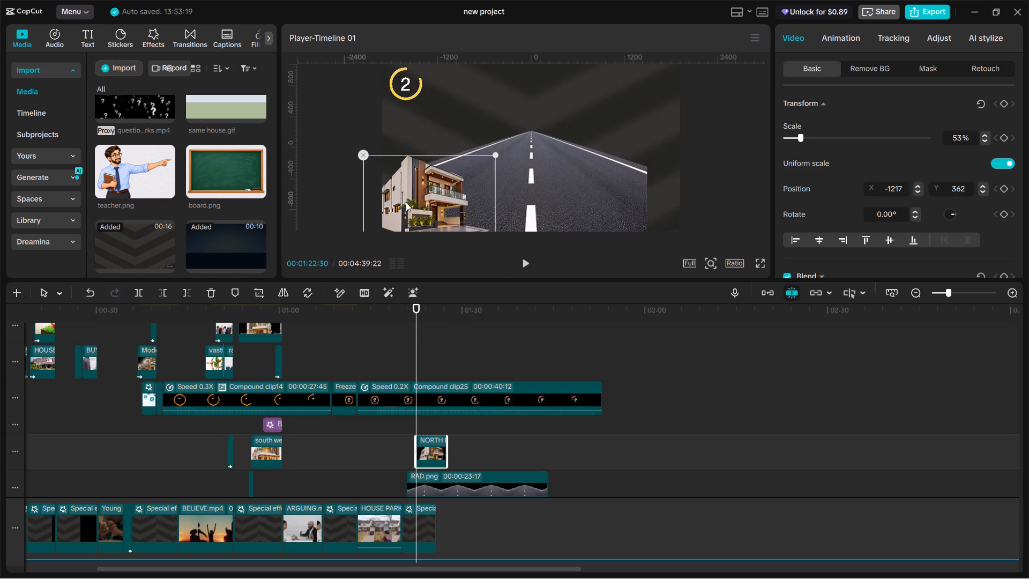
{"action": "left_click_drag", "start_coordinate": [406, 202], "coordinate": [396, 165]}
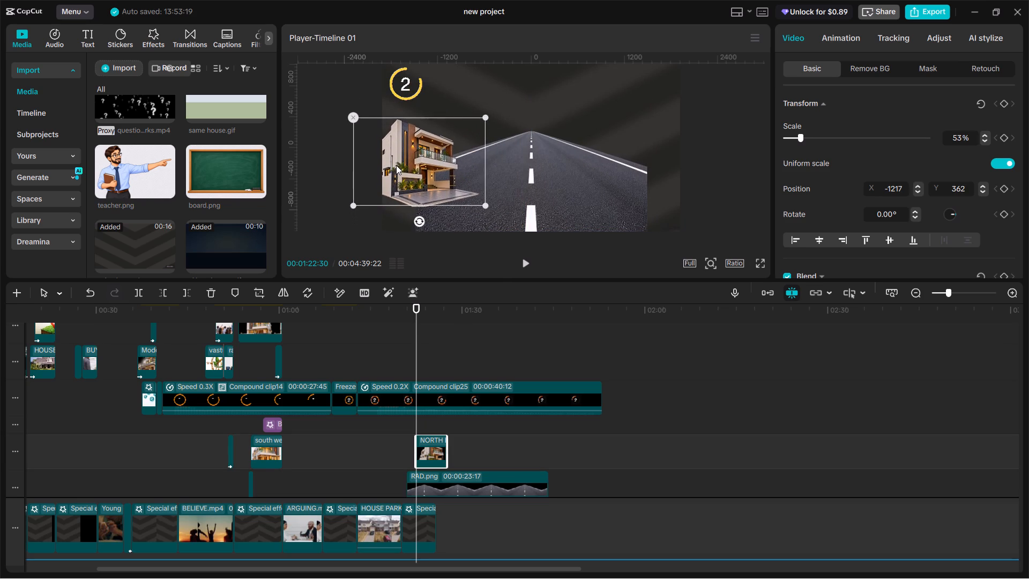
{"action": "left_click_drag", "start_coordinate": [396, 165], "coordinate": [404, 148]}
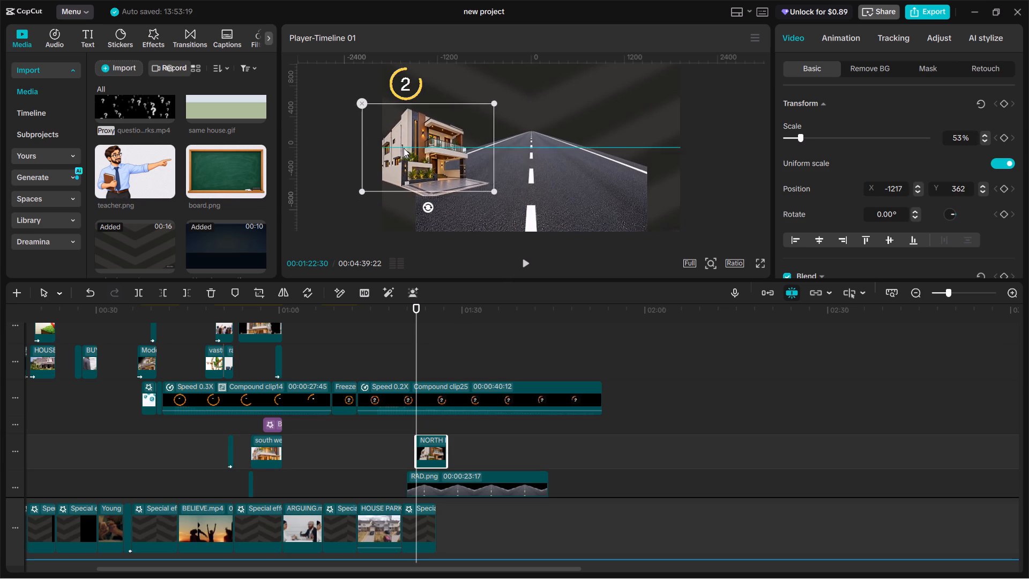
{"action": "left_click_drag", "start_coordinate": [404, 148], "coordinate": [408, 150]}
Enlarge and recentre the road image so that it fills the video frame.
{"action": "left_click", "coordinate": [433, 484]}
{"action": "left_click_drag", "start_coordinate": [646, 227], "coordinate": [649, 228]}
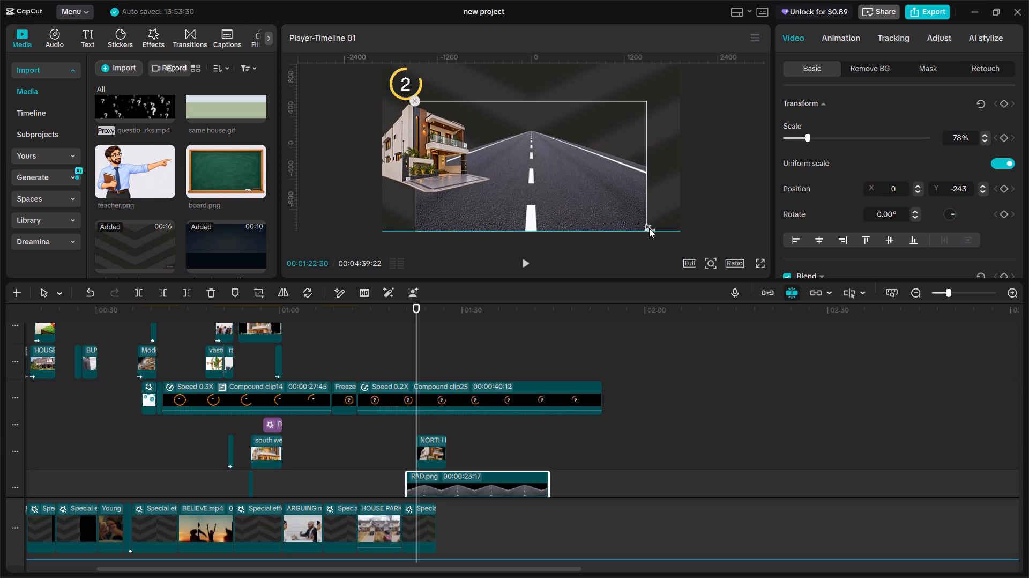
{"action": "left_click_drag", "start_coordinate": [649, 228], "coordinate": [672, 231]}
{"action": "left_click_drag", "start_coordinate": [571, 184], "coordinate": [574, 161]}
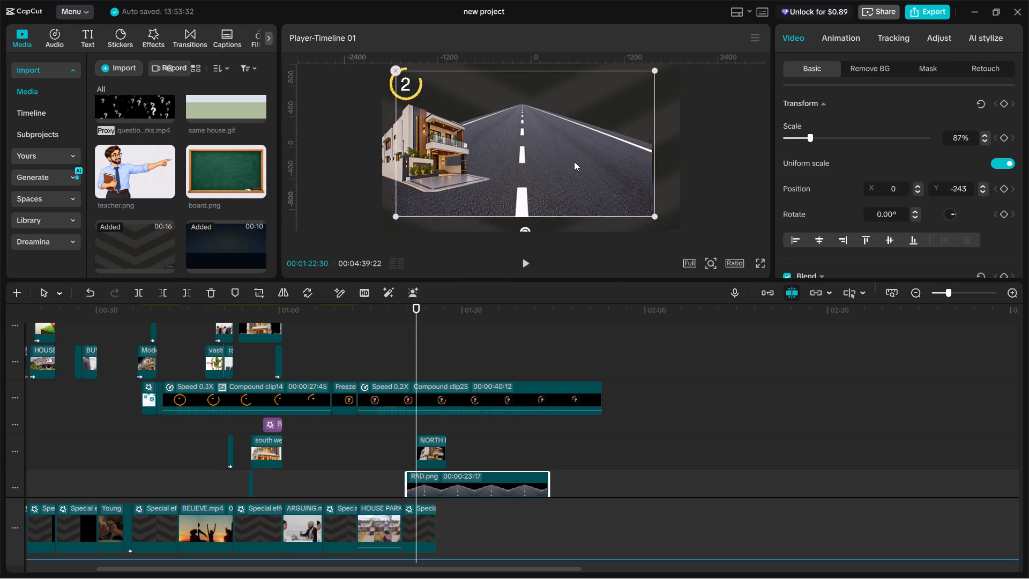
{"action": "left_click_drag", "start_coordinate": [574, 161], "coordinate": [571, 165]}
{"action": "left_click_drag", "start_coordinate": [659, 217], "coordinate": [667, 226]}
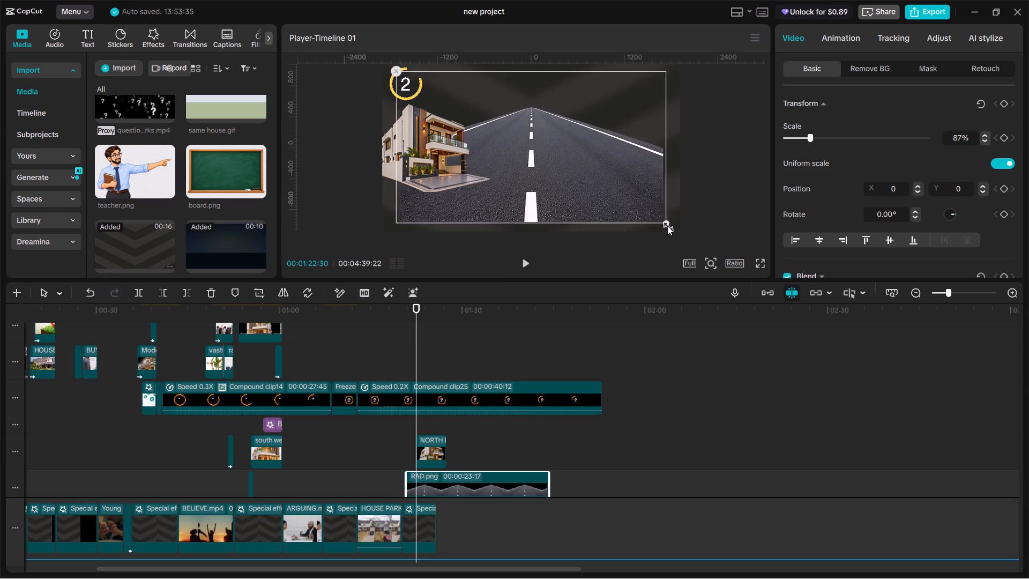
{"action": "left_click_drag", "start_coordinate": [667, 226], "coordinate": [683, 239]}
Reposition the house image on the left side of the road at about X -1157, Y -78.
{"action": "left_click", "coordinate": [435, 452]}
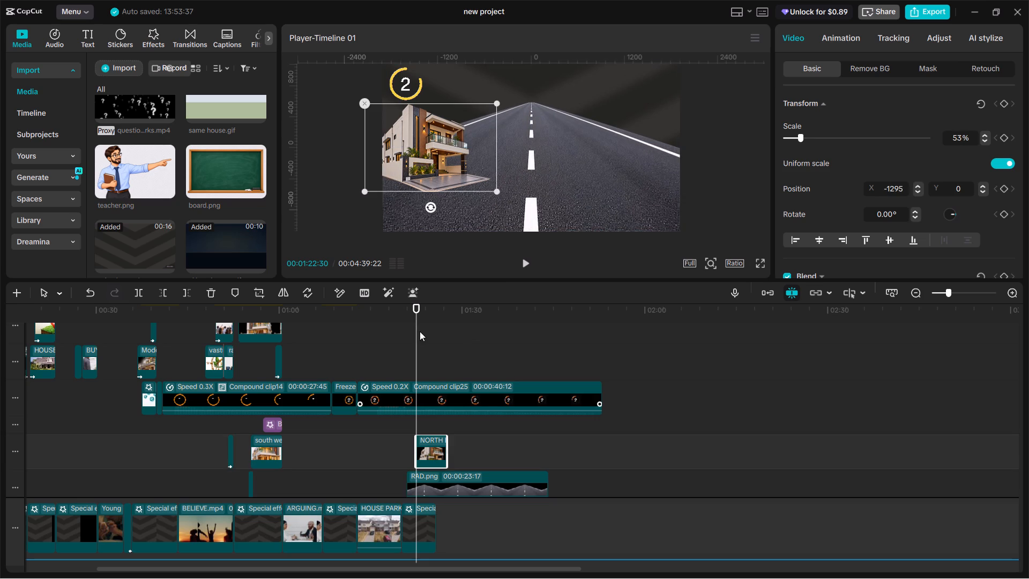
{"action": "left_click_drag", "start_coordinate": [422, 149], "coordinate": [435, 162]}
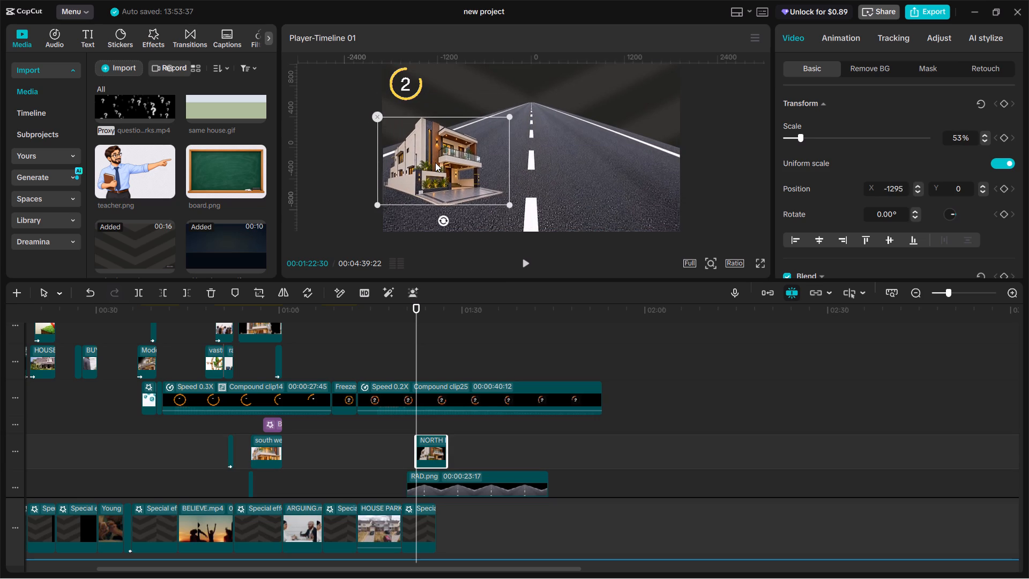
{"action": "left_click_drag", "start_coordinate": [435, 162], "coordinate": [430, 155]}
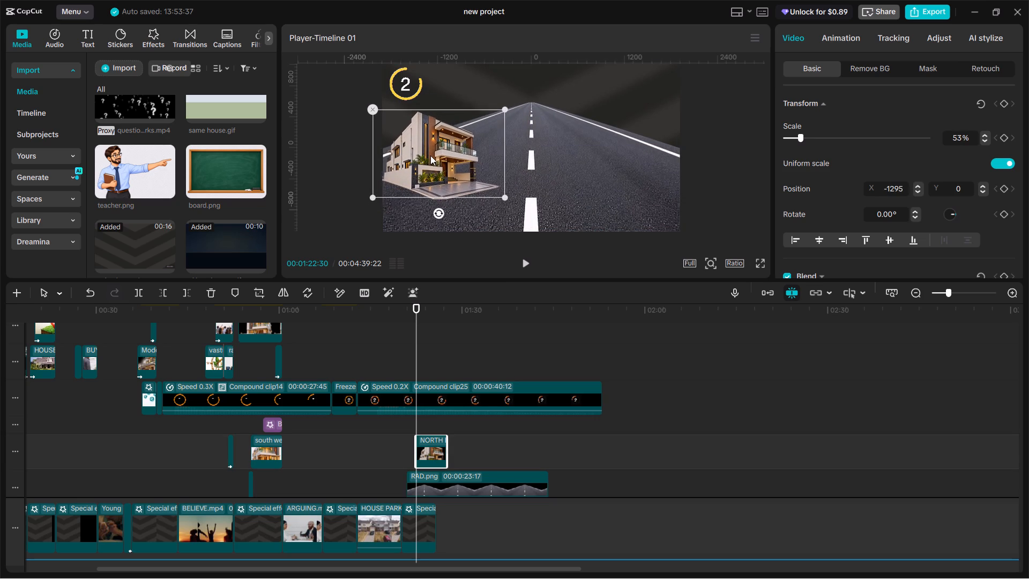
{"action": "left_click_drag", "start_coordinate": [430, 155], "coordinate": [433, 155]}
Play the section through to 00:01:25:09 and paste a copy of the NORTH EAST HOUSE clip there.
{"action": "left_click", "coordinate": [401, 435]}
{"action": "key", "text": "space"}
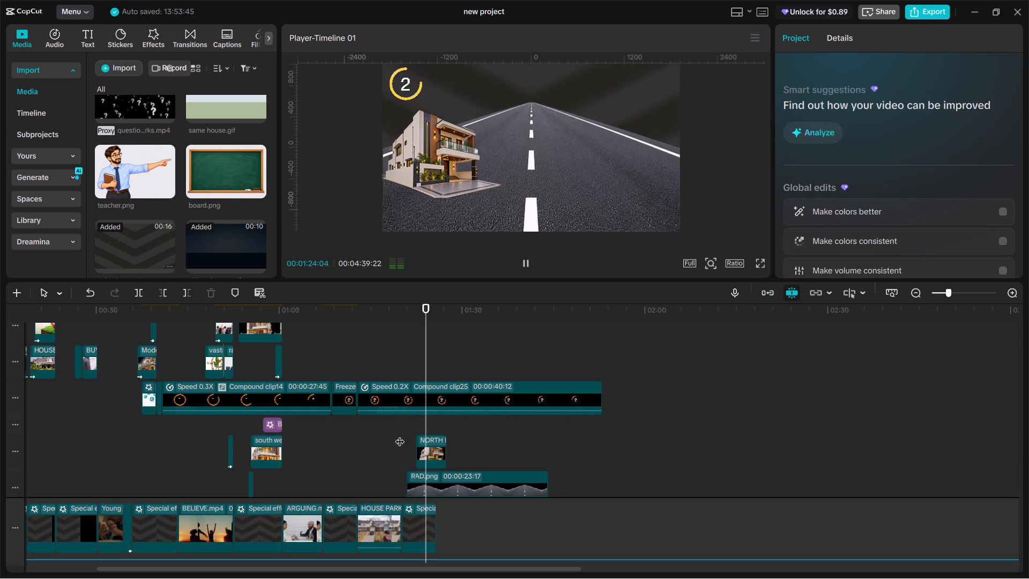
{"action": "key", "text": "space"}
{"action": "key", "text": "space"}
{"action": "left_click", "coordinate": [429, 442]}
{"action": "key", "text": "space"}
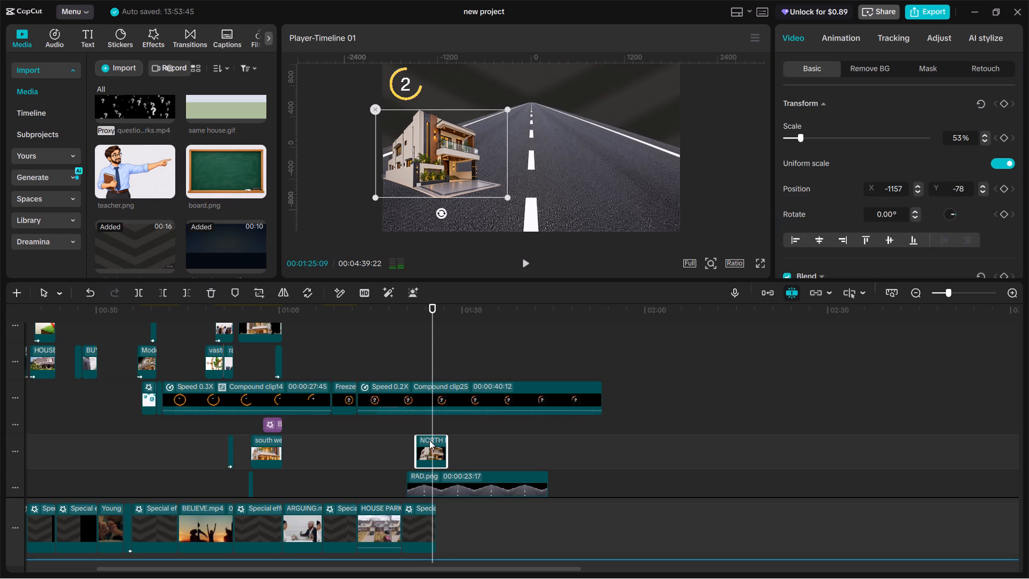
{"action": "key", "text": "ctrl+c"}
{"action": "key", "text": "ctrl+v"}
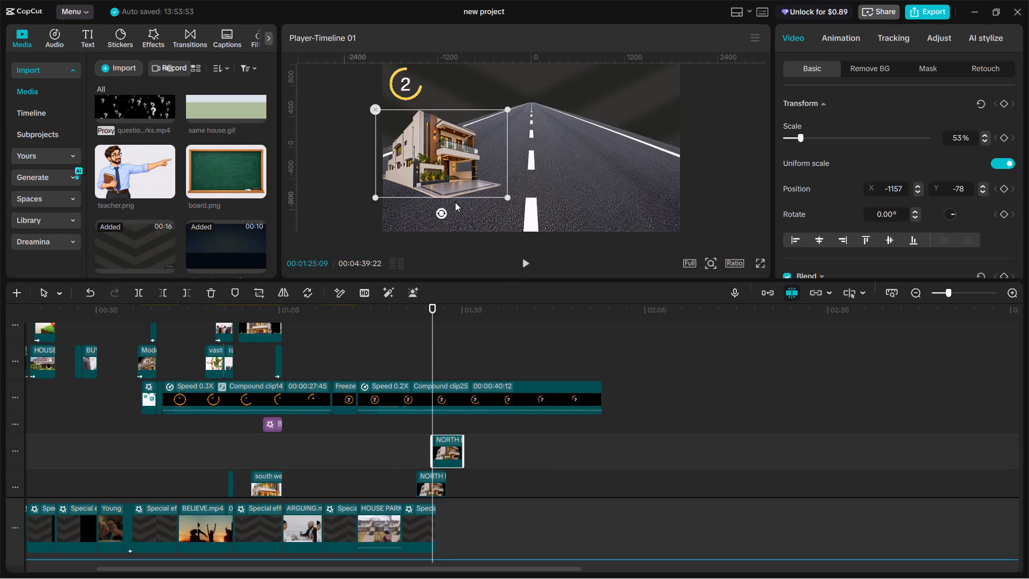
Place the copied house on the right side of the road at about X 1068, Y -60 and mirror it.
{"action": "left_click_drag", "start_coordinate": [439, 167], "coordinate": [612, 161]}
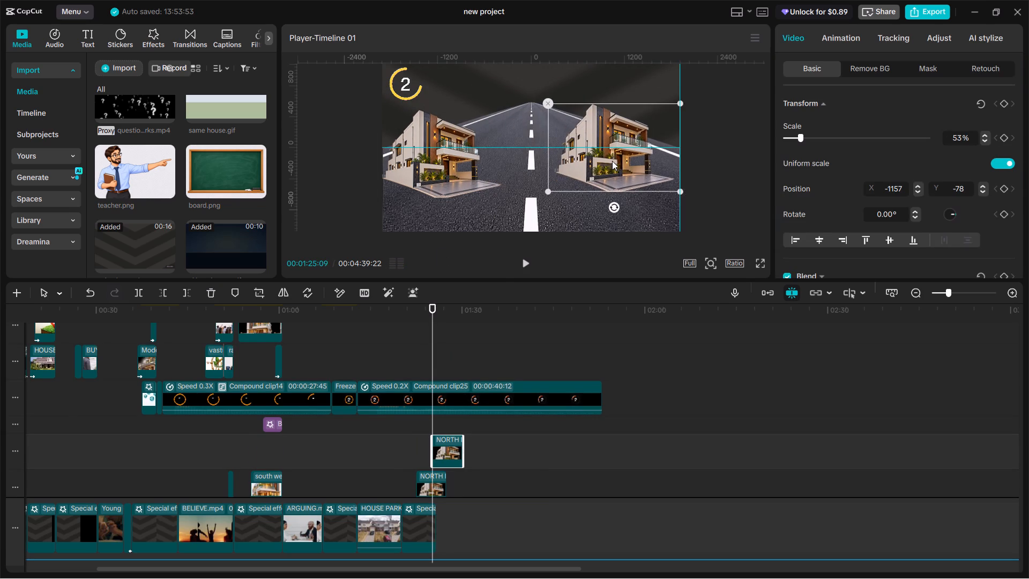
{"action": "left_click_drag", "start_coordinate": [612, 161], "coordinate": [613, 166]}
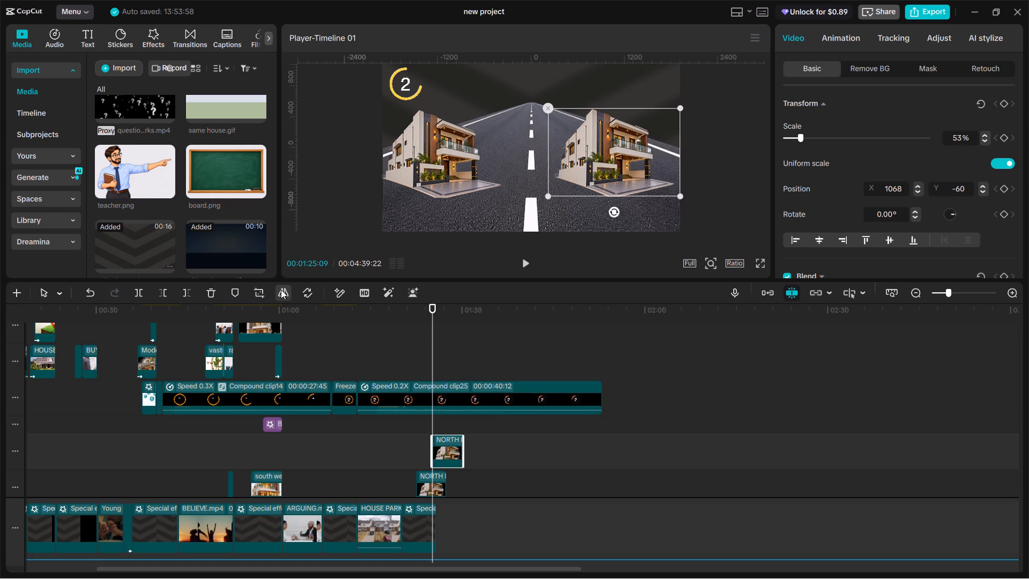
{"action": "left_click", "coordinate": [281, 289]}
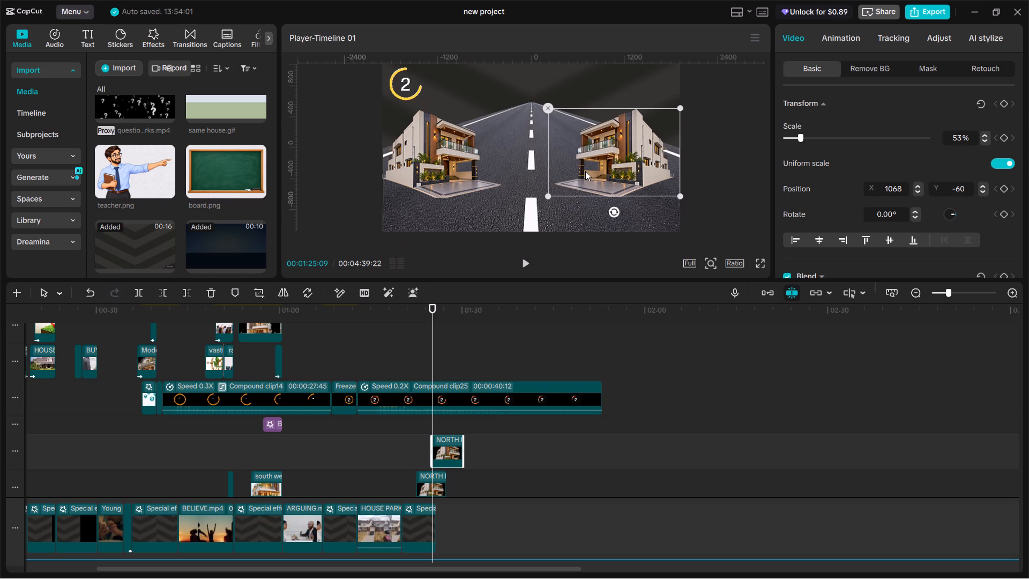
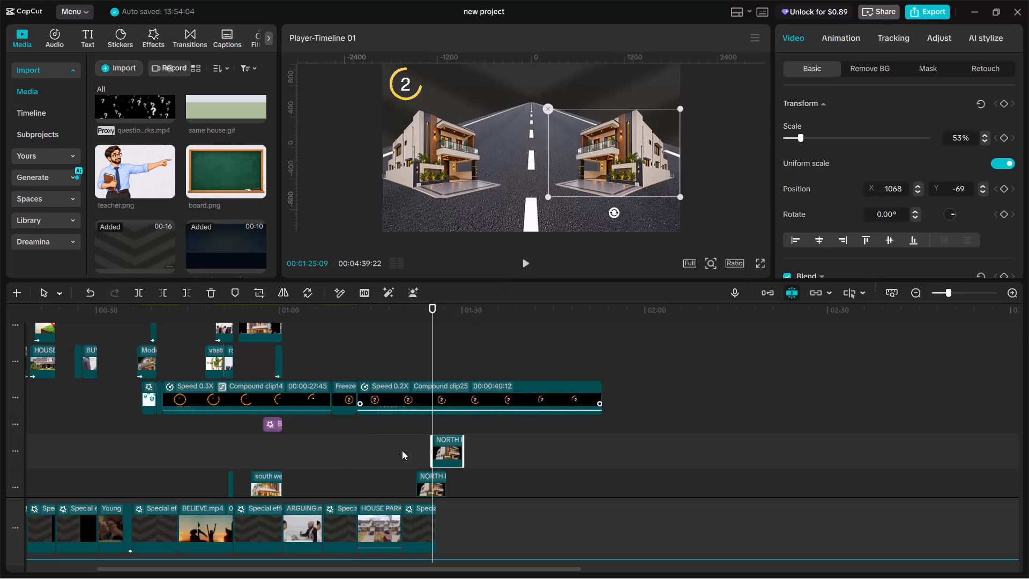
Replay the narration to find the cue at 00:01:23:28 and move the mirrored house clip to start there.
{"action": "left_click", "coordinate": [415, 447]}
{"action": "key", "text": "space"}
{"action": "key", "text": "space"}
{"action": "key", "text": "space"}
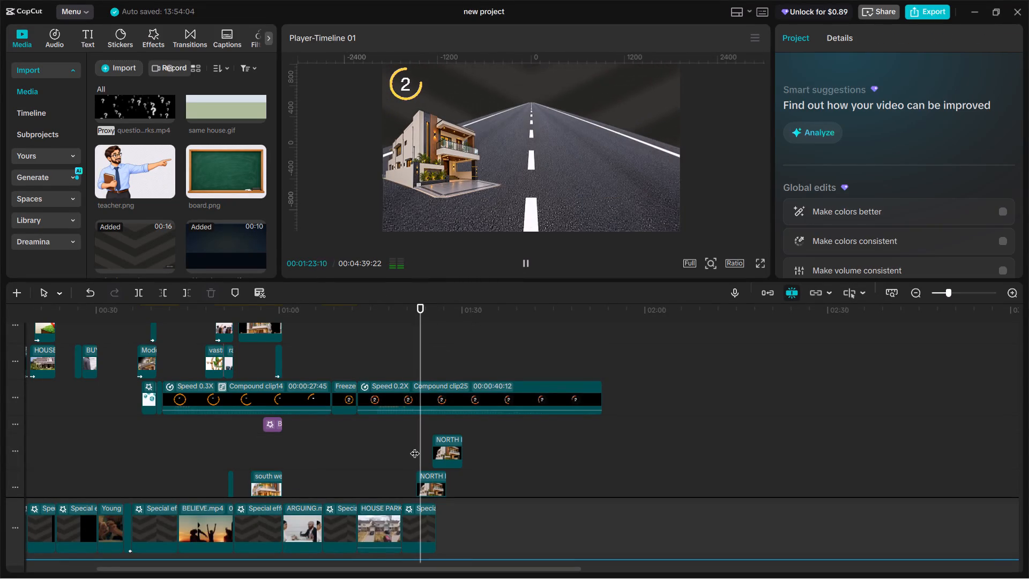
{"action": "key", "text": "space"}
{"action": "scroll", "coordinate": [422, 446], "scroll_direction": "down", "scroll_amount": 10}
{"action": "scroll", "coordinate": [436, 471], "scroll_direction": "up", "scroll_amount": 20, "text": "ctrl"}
{"action": "scroll", "coordinate": [436, 471], "scroll_direction": "up", "scroll_amount": 5, "text": "ctrl"}
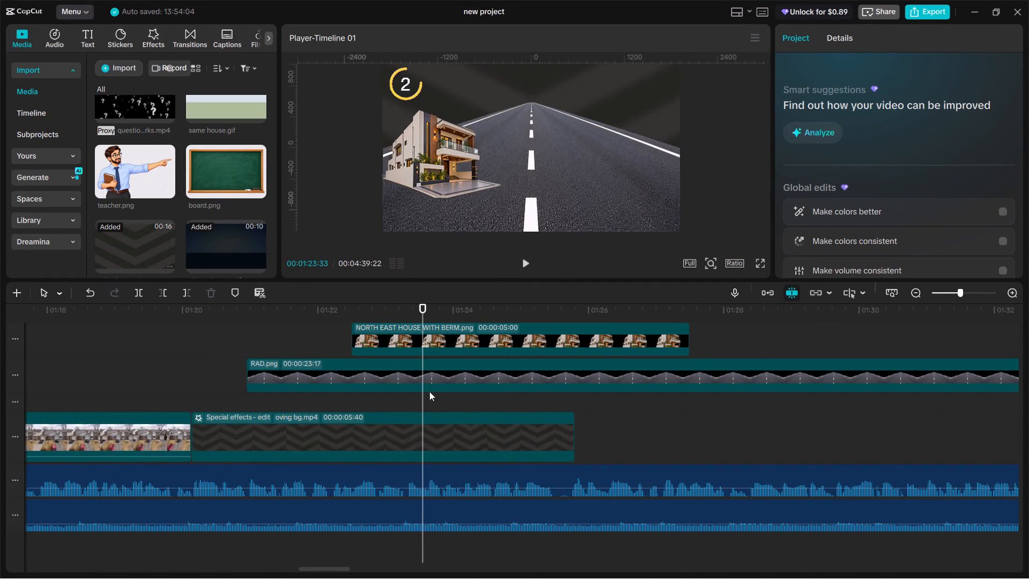
{"action": "left_click_drag", "start_coordinate": [422, 392], "coordinate": [413, 395]}
{"action": "left_click_drag", "start_coordinate": [415, 397], "coordinate": [407, 396]}
{"action": "key", "text": "space"}
{"action": "left_click", "coordinate": [407, 395]}
{"action": "left_click_drag", "start_coordinate": [407, 395], "coordinate": [426, 405]}
{"action": "key", "text": "space"}
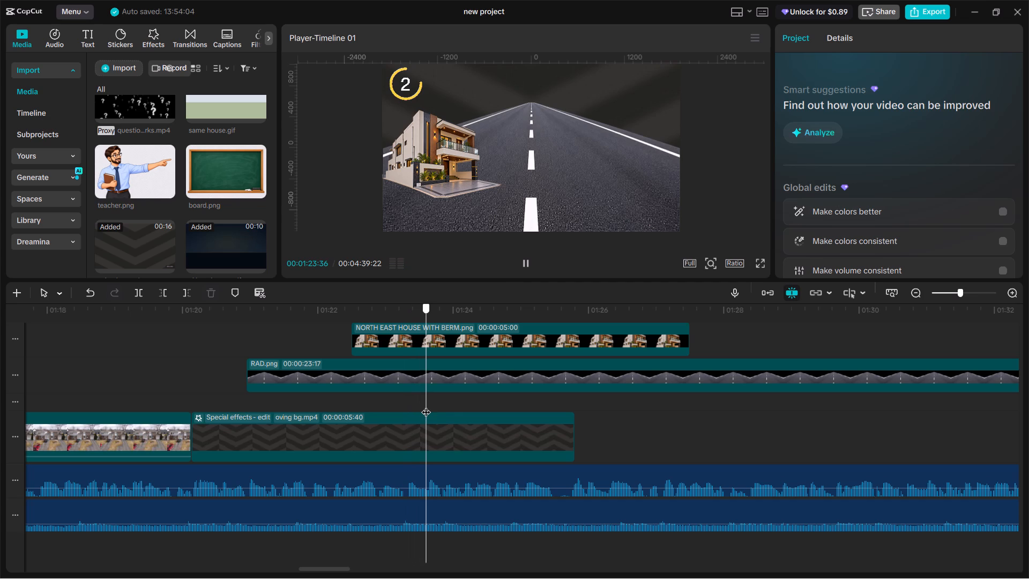
{"action": "key", "text": "space"}
{"action": "left_click", "coordinate": [424, 402]}
{"action": "left_click_drag", "start_coordinate": [424, 402], "coordinate": [408, 394]}
{"action": "key", "text": "space"}
{"action": "key", "text": "space"}
{"action": "double_click", "coordinate": [409, 394]}
{"action": "key", "text": "space"}
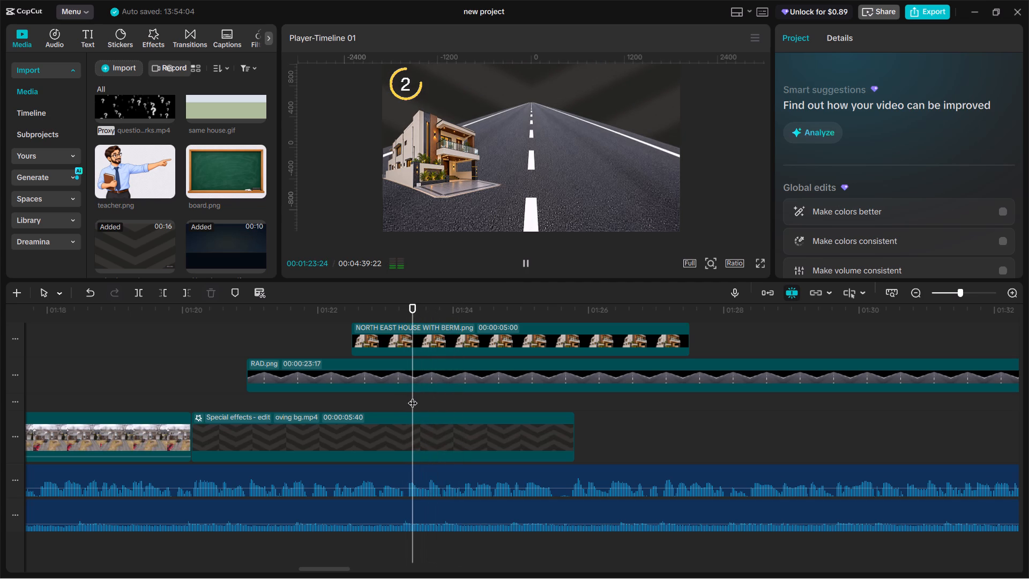
{"action": "key", "text": "space"}
{"action": "key", "text": "space"}
{"action": "double_click", "coordinate": [417, 399]}
{"action": "key", "text": "space"}
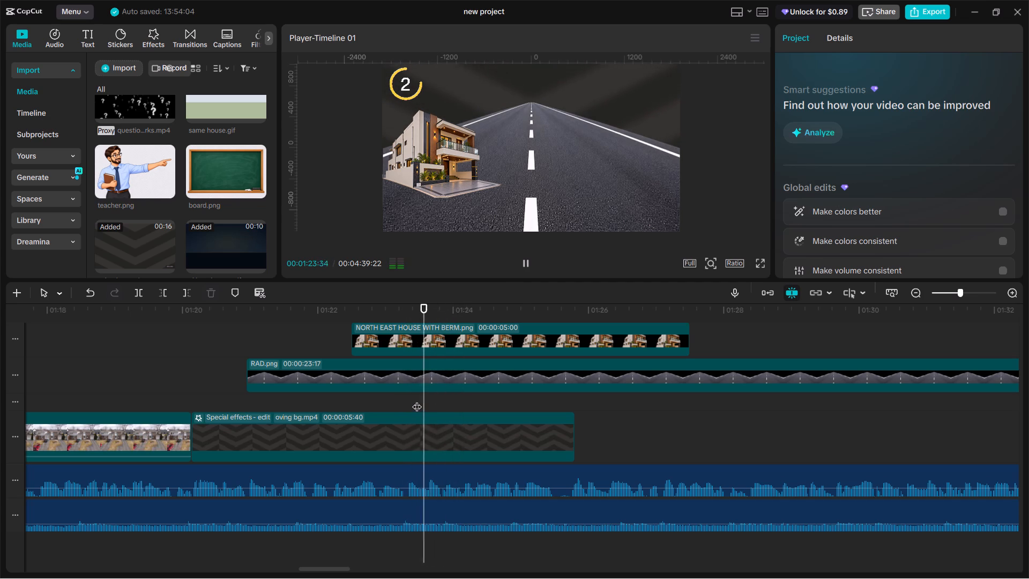
{"action": "left_click", "coordinate": [417, 400]}
{"action": "scroll", "coordinate": [427, 432], "scroll_direction": "up", "scroll_amount": 9}
{"action": "left_click_drag", "start_coordinate": [601, 442], "coordinate": [516, 436]}
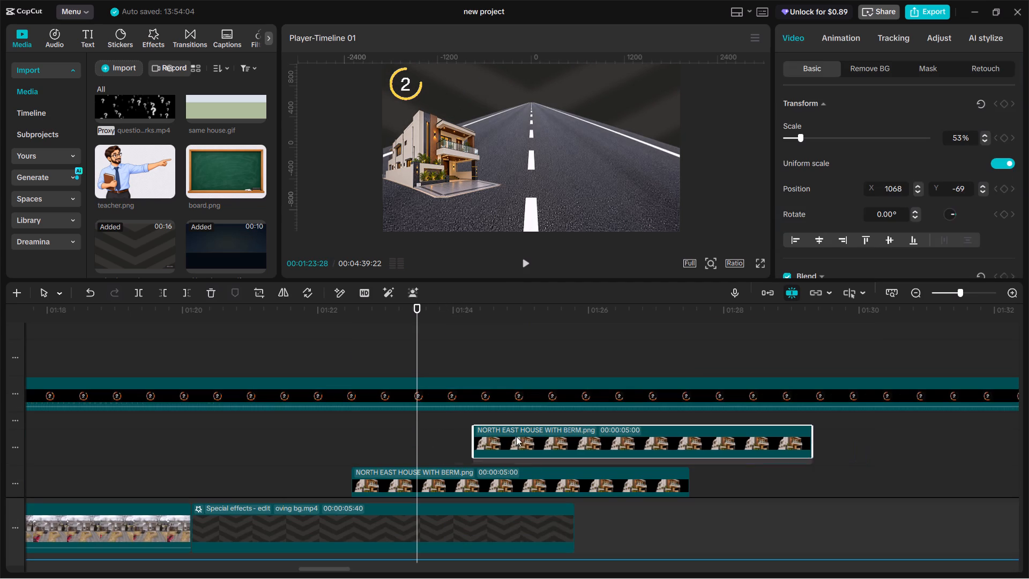
{"action": "left_click_drag", "start_coordinate": [516, 436], "coordinate": [489, 438]}
Play the road section from about 00:01:20 to 00:01:26 to check the timing of the road and both houses against the narration.
{"action": "scroll", "coordinate": [489, 438], "scroll_direction": "down", "scroll_amount": 15, "text": "ctrl"}
{"action": "left_click", "coordinate": [377, 444]}
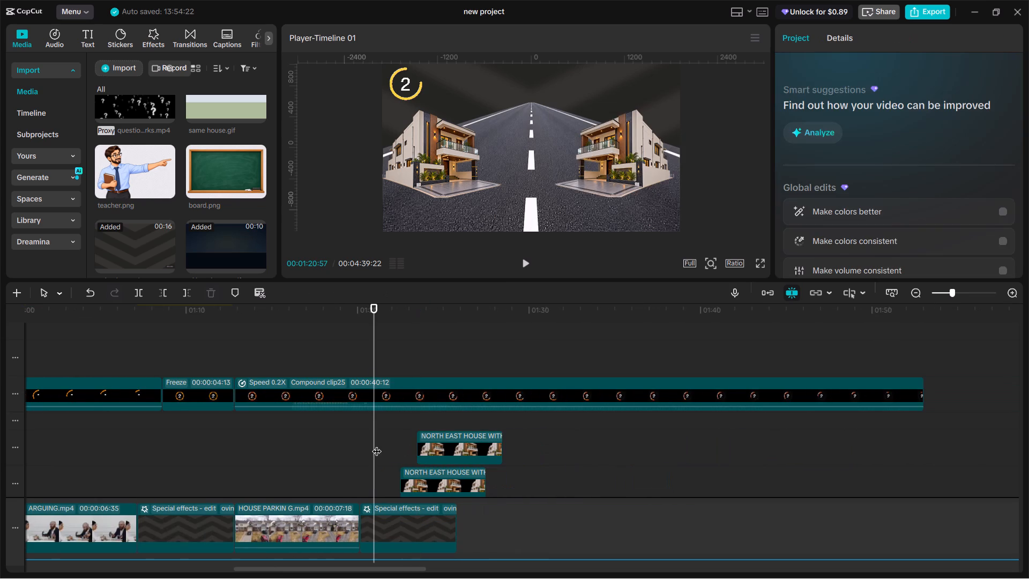
{"action": "key", "text": "space"}
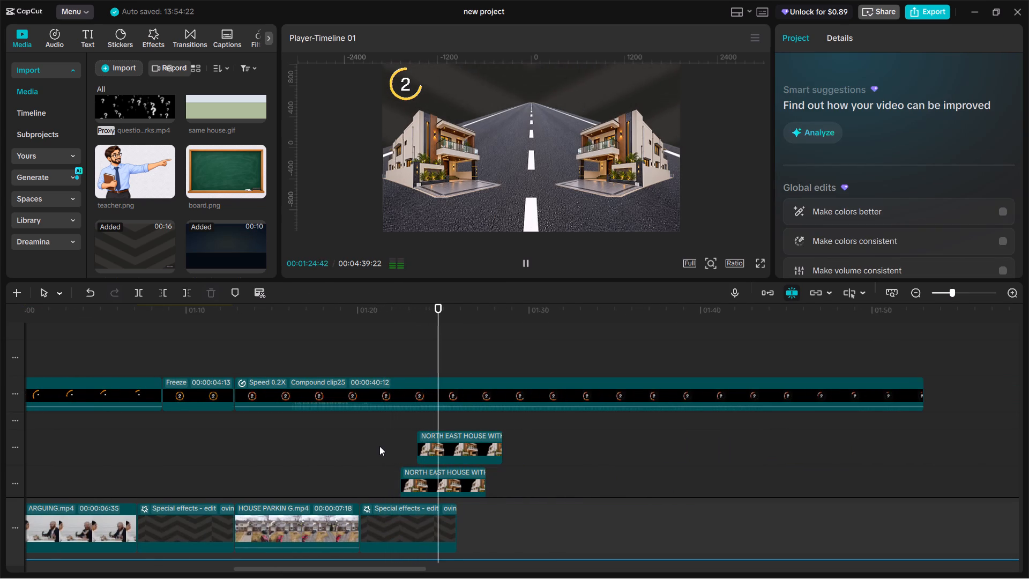
{"action": "key", "text": "space"}
{"action": "key", "text": "space"}
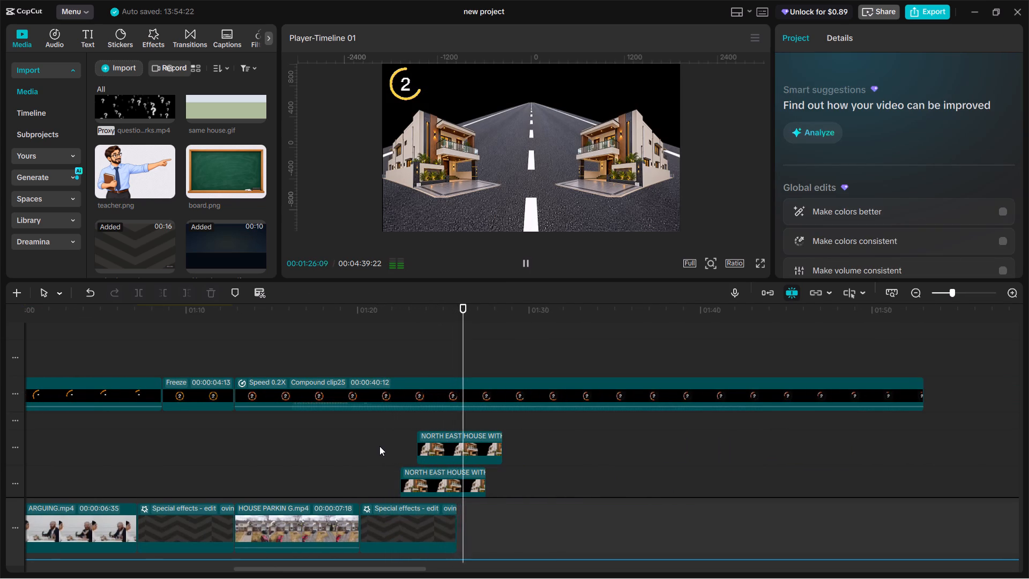
{"action": "key", "text": "space"}
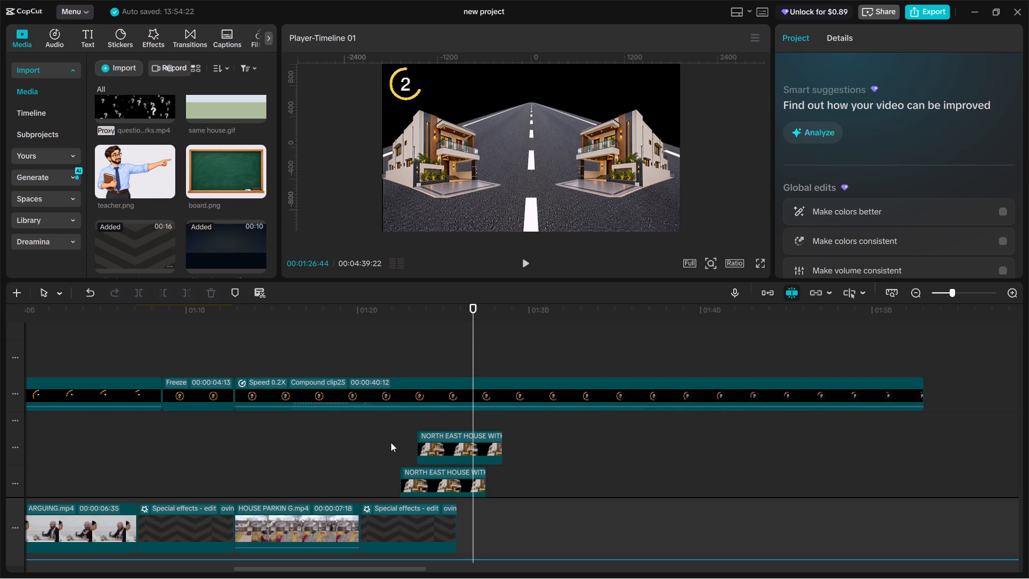
{"action": "left_click", "coordinate": [390, 442]}
{"action": "scroll", "coordinate": [388, 443], "scroll_direction": "down", "scroll_amount": 8}
{"action": "left_click", "coordinate": [368, 374]}
{"action": "left_click_drag", "start_coordinate": [367, 368], "coordinate": [371, 372]}
{"action": "key", "text": "space"}
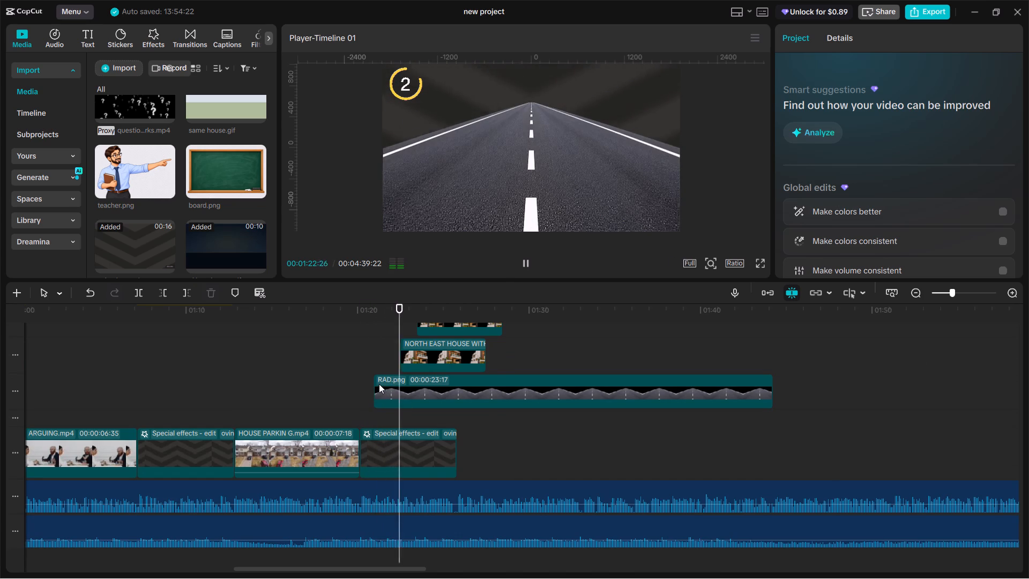
{"action": "key", "text": "space"}
{"action": "left_click", "coordinate": [372, 365]}
{"action": "left_click_drag", "start_coordinate": [372, 365], "coordinate": [359, 366]}
{"action": "key", "text": "space"}
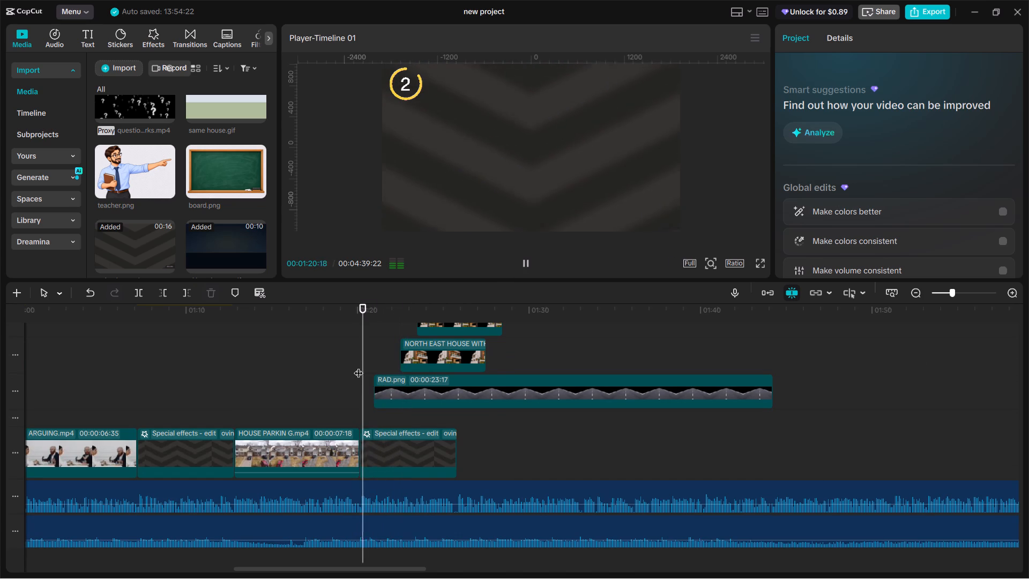
{"action": "key", "text": "space"}
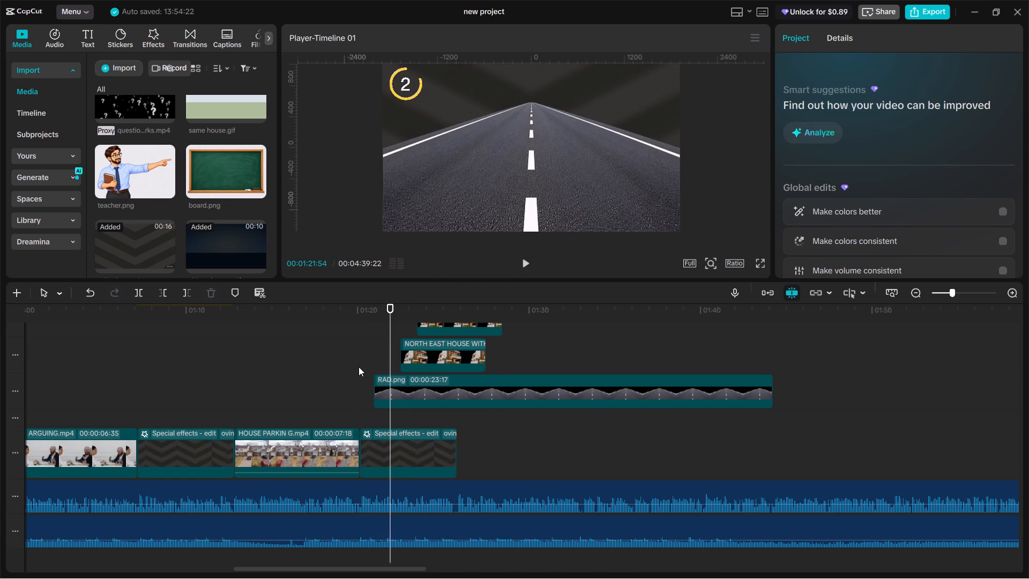
Apply the Fade In entrance animation to the RAD.png road clip and preview it.
{"action": "left_click", "coordinate": [392, 389]}
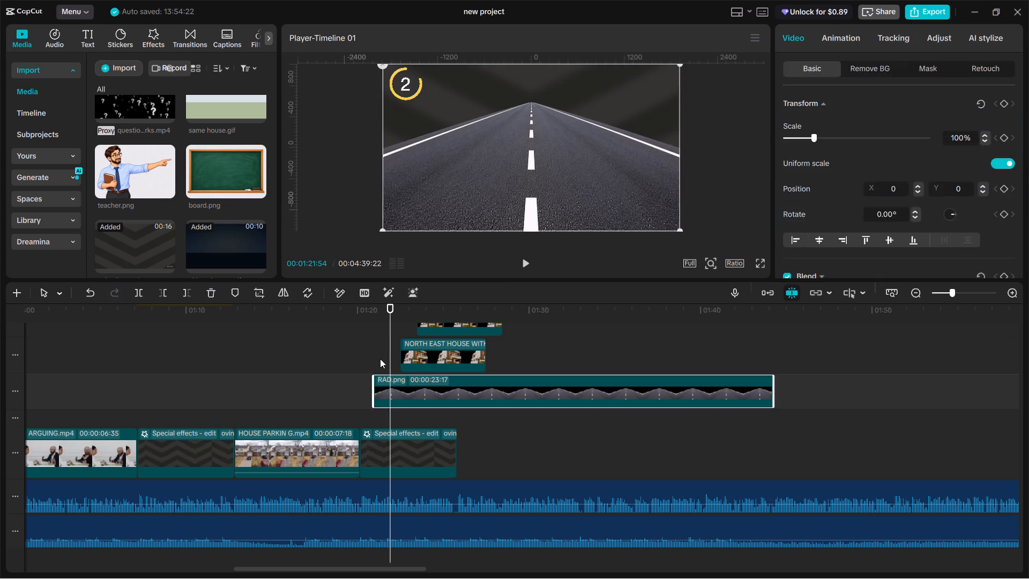
{"action": "left_click", "coordinate": [380, 359]}
{"action": "left_click_drag", "start_coordinate": [380, 359], "coordinate": [375, 357]}
{"action": "left_click", "coordinate": [394, 390]}
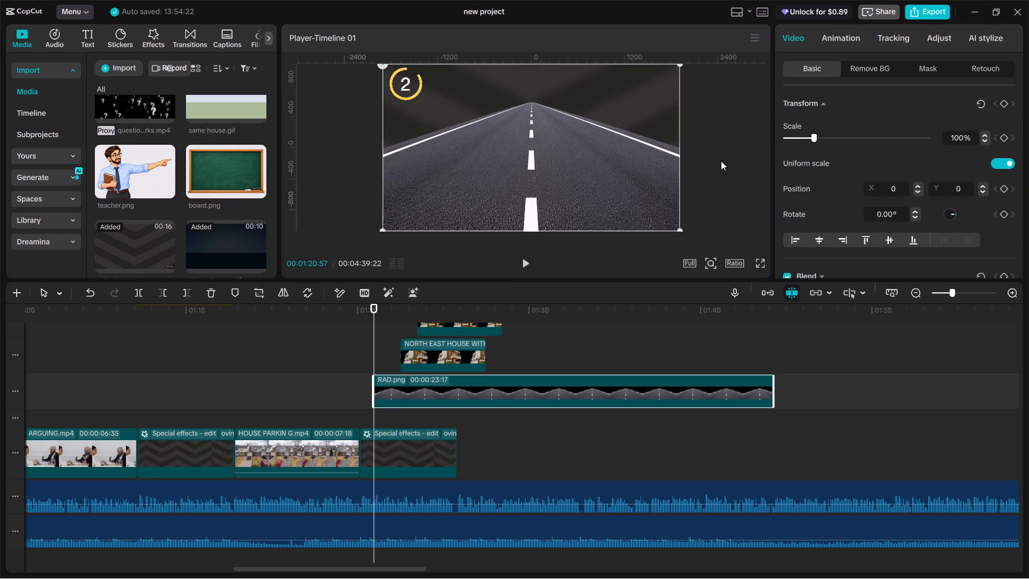
{"action": "left_click", "coordinate": [844, 41]}
{"action": "left_click", "coordinate": [805, 210]}
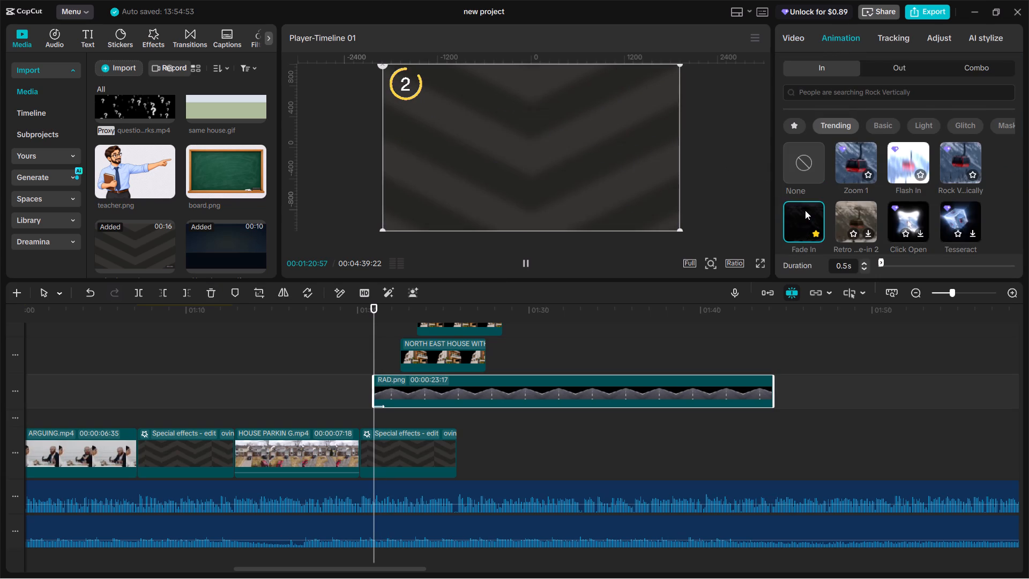
{"action": "key", "text": "space"}
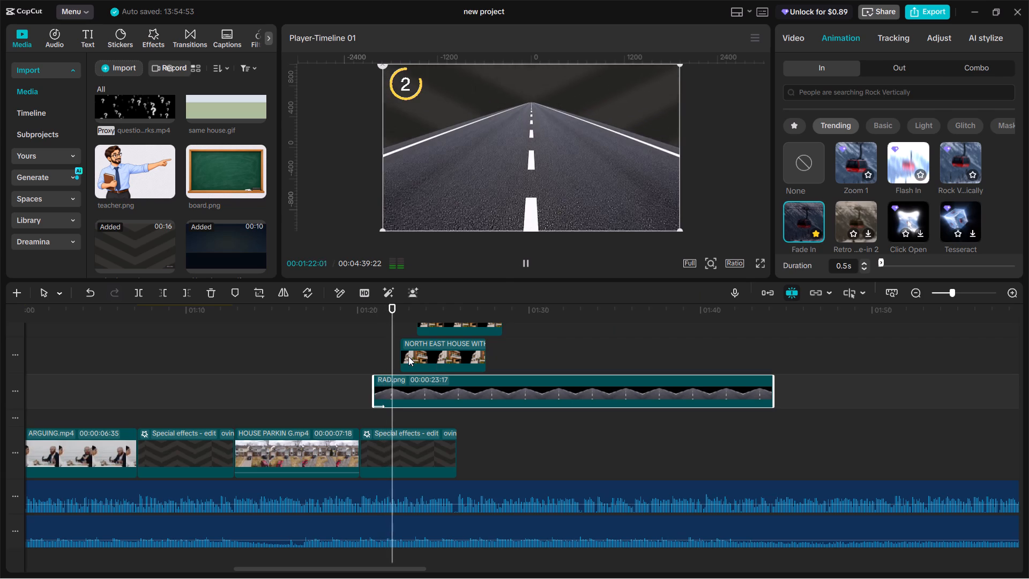
{"action": "key", "text": "space"}
Apply the Fade In entrance animation to both NORTH EAST HOUSE clips and play the section back.
{"action": "left_click", "coordinate": [419, 348]}
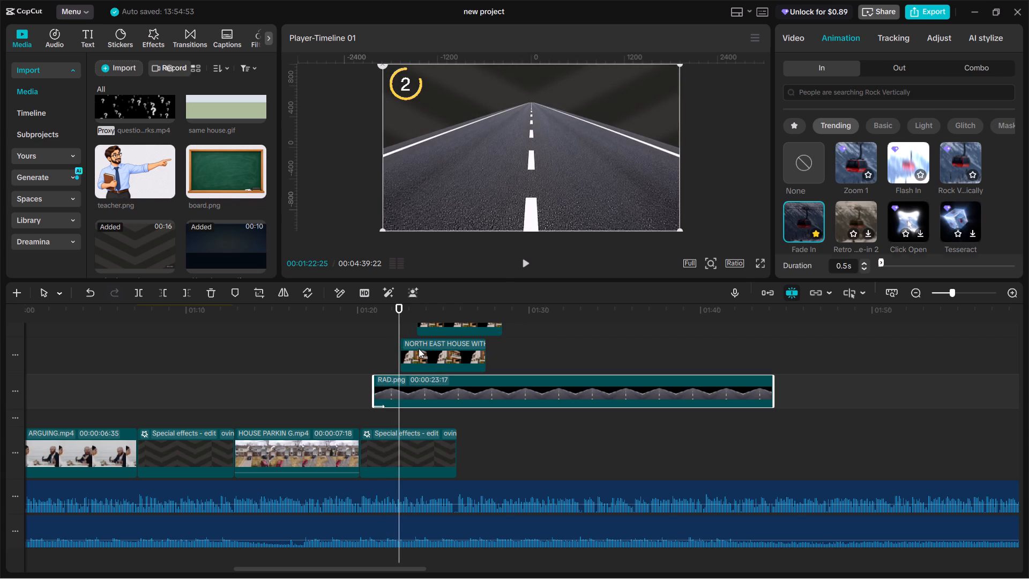
{"action": "left_click", "coordinate": [800, 209]}
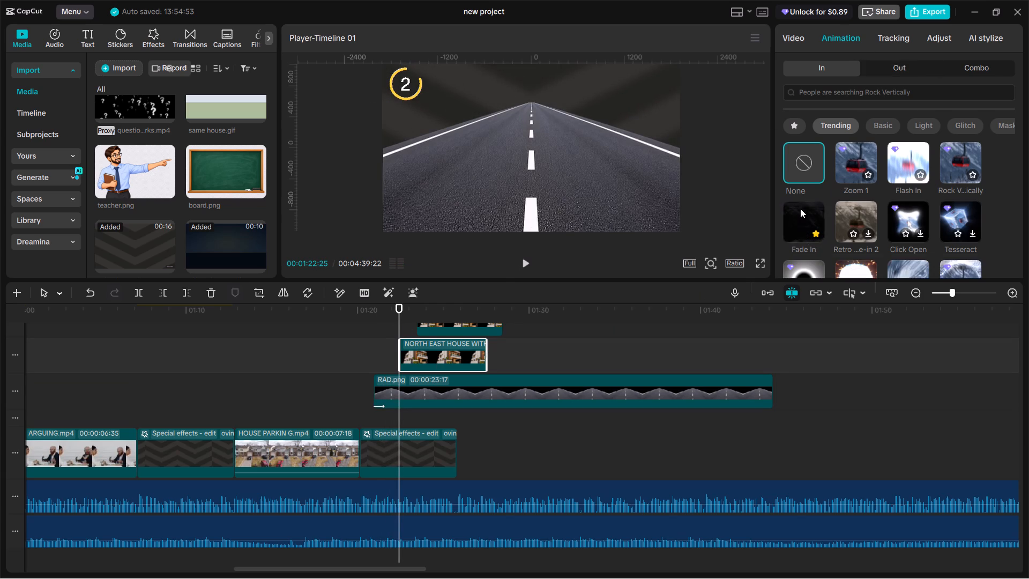
{"action": "left_click", "coordinate": [456, 329]}
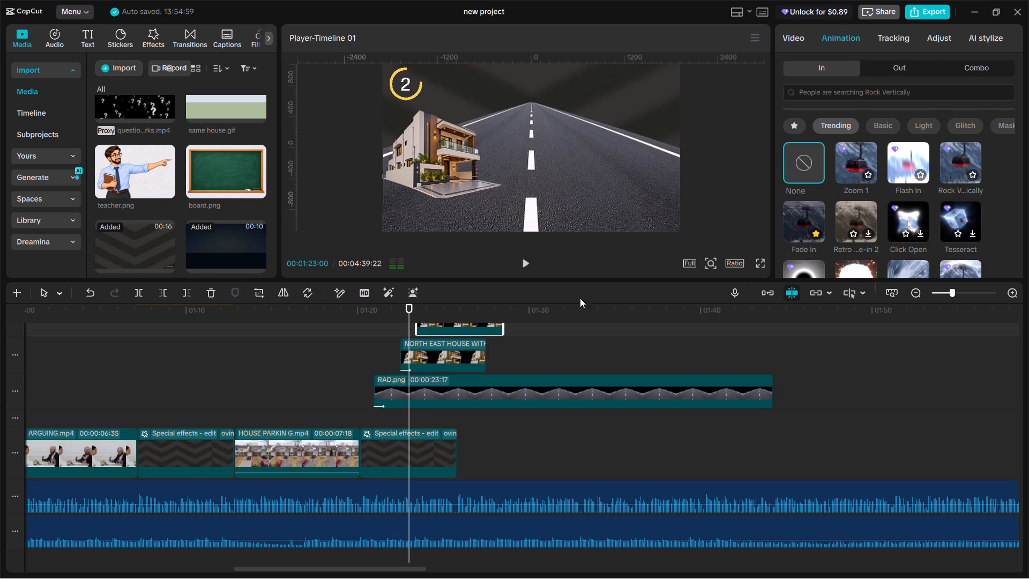
{"action": "left_click", "coordinate": [808, 216]}
{"action": "scroll", "coordinate": [554, 354], "scroll_direction": "up", "scroll_amount": 2}
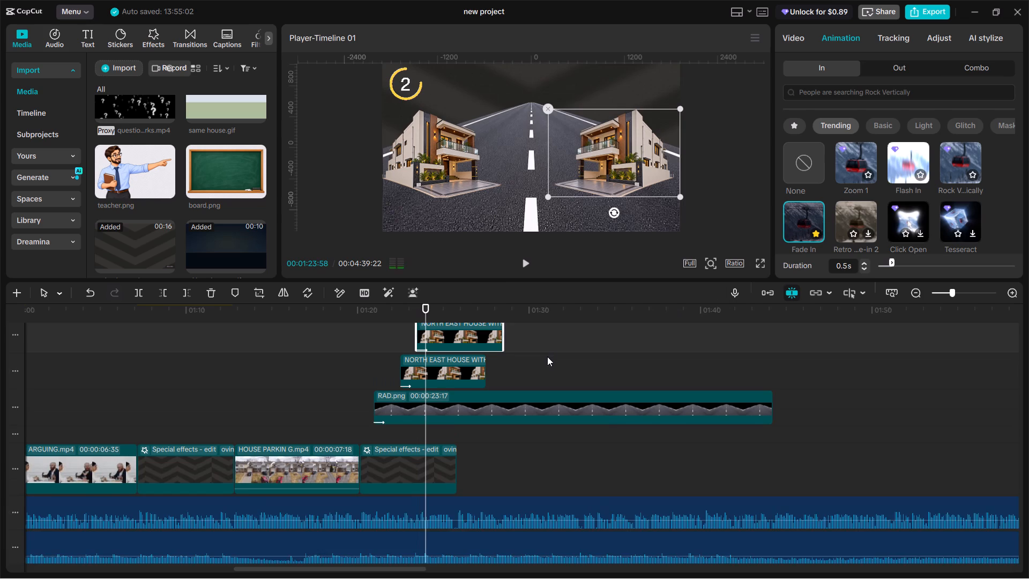
{"action": "scroll", "coordinate": [547, 357], "scroll_direction": "up", "scroll_amount": 1}
{"action": "left_click", "coordinate": [404, 360]}
{"action": "key", "text": "space"}
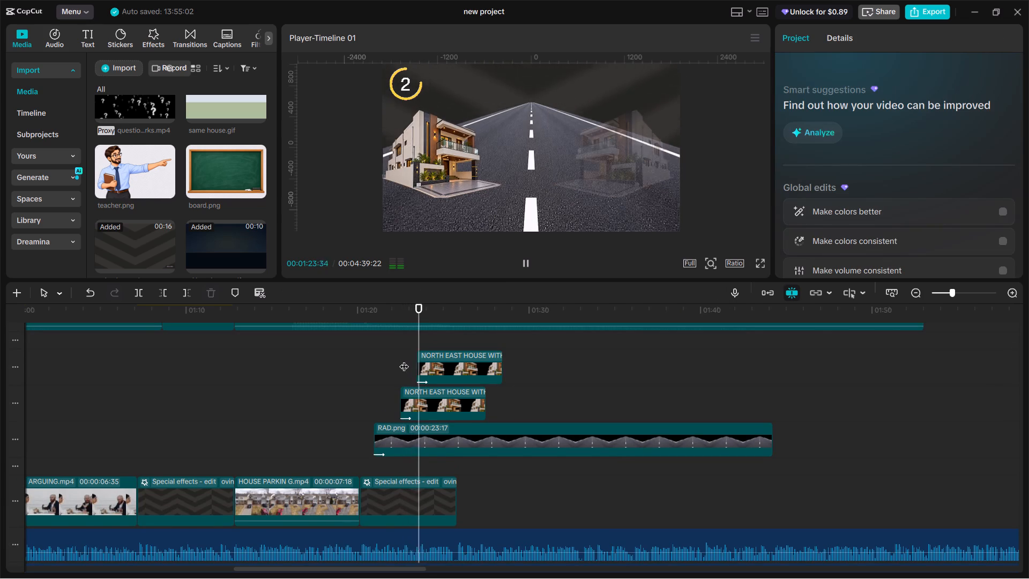
{"action": "key", "text": "space"}
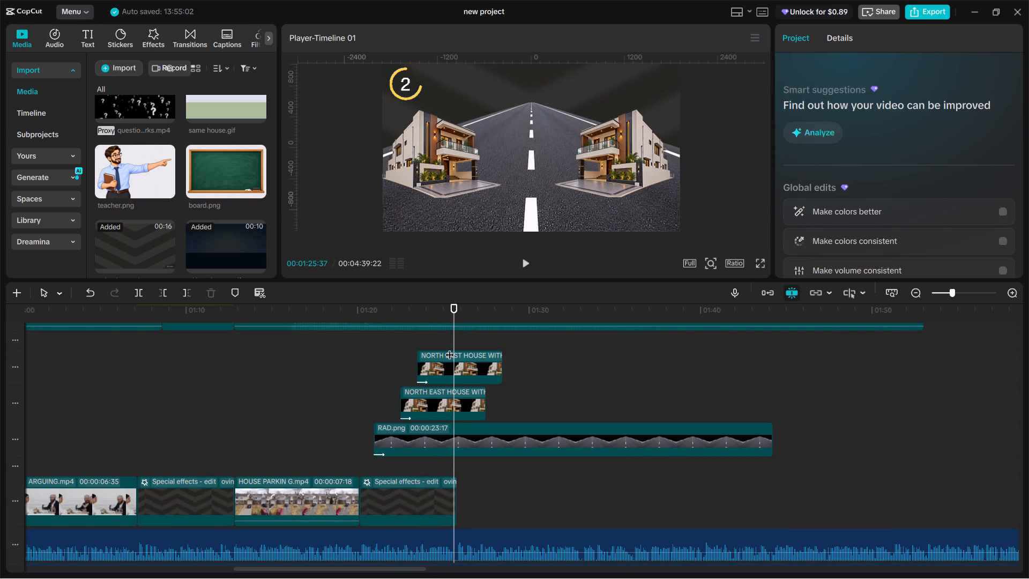
Extend the unmirrored left-side house clip to a duration of 00:00:10:00 and the mirrored house clip to 00:00:08:34.
{"action": "scroll", "coordinate": [451, 355], "scroll_direction": "down", "scroll_amount": 6}
{"action": "scroll", "coordinate": [463, 393], "scroll_direction": "up", "scroll_amount": 12}
{"action": "scroll", "coordinate": [464, 393], "scroll_direction": "down", "scroll_amount": 6, "text": "ctrl"}
{"action": "scroll", "coordinate": [462, 383], "scroll_direction": "up", "scroll_amount": 6}
{"action": "left_click", "coordinate": [453, 429]}
{"action": "left_click_drag", "start_coordinate": [533, 428], "coordinate": [739, 446]}
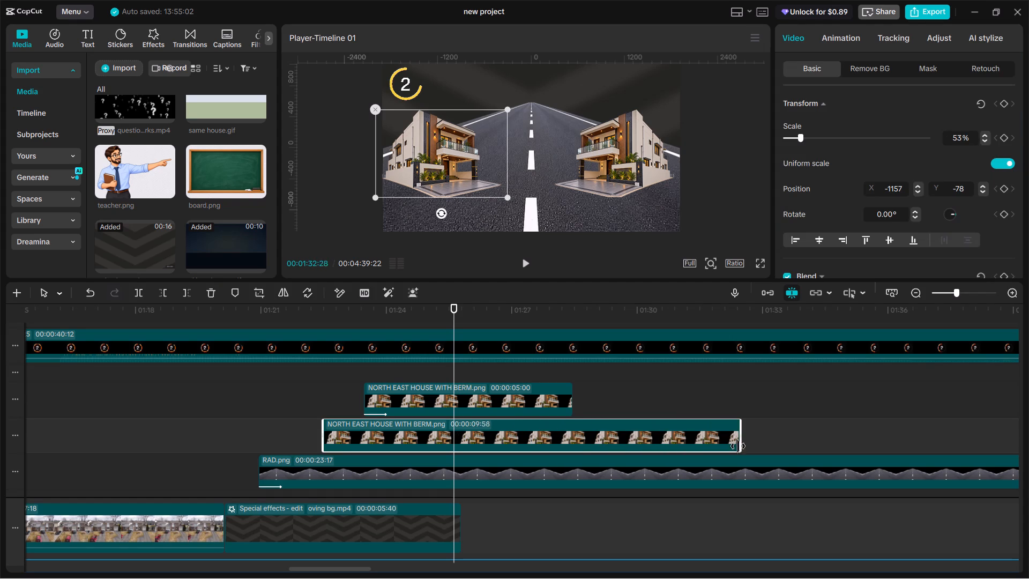
{"action": "left_click", "coordinate": [572, 395]}
{"action": "left_click_drag", "start_coordinate": [572, 395], "coordinate": [688, 409]}
{"action": "left_click_drag", "start_coordinate": [572, 387], "coordinate": [573, 387]}
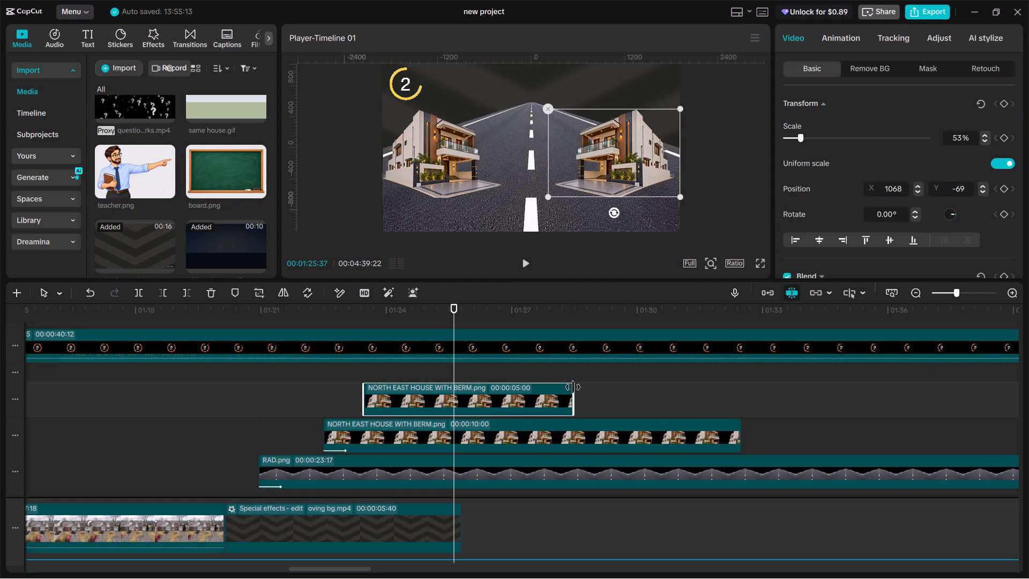
{"action": "left_click_drag", "start_coordinate": [573, 387], "coordinate": [718, 395]}
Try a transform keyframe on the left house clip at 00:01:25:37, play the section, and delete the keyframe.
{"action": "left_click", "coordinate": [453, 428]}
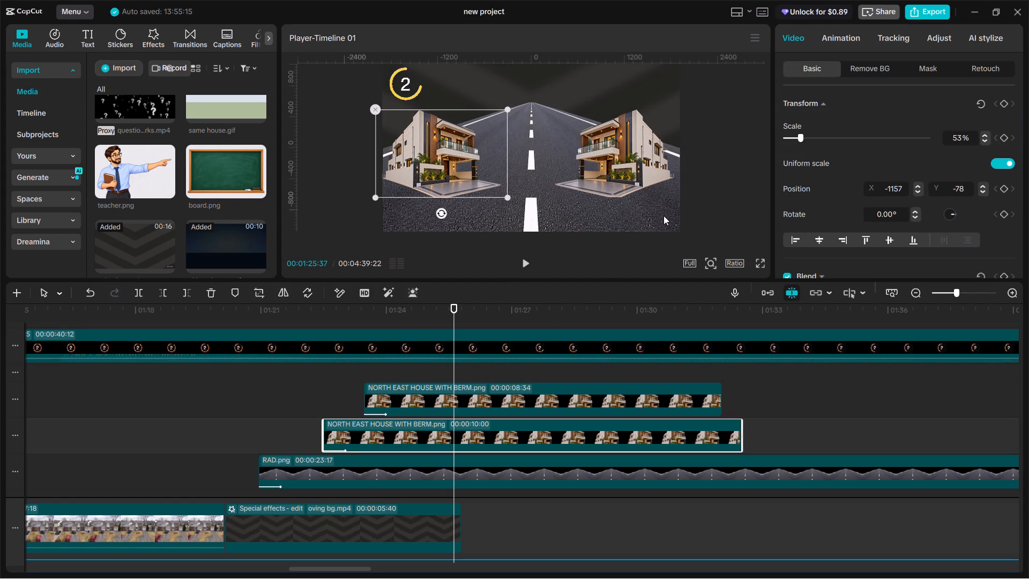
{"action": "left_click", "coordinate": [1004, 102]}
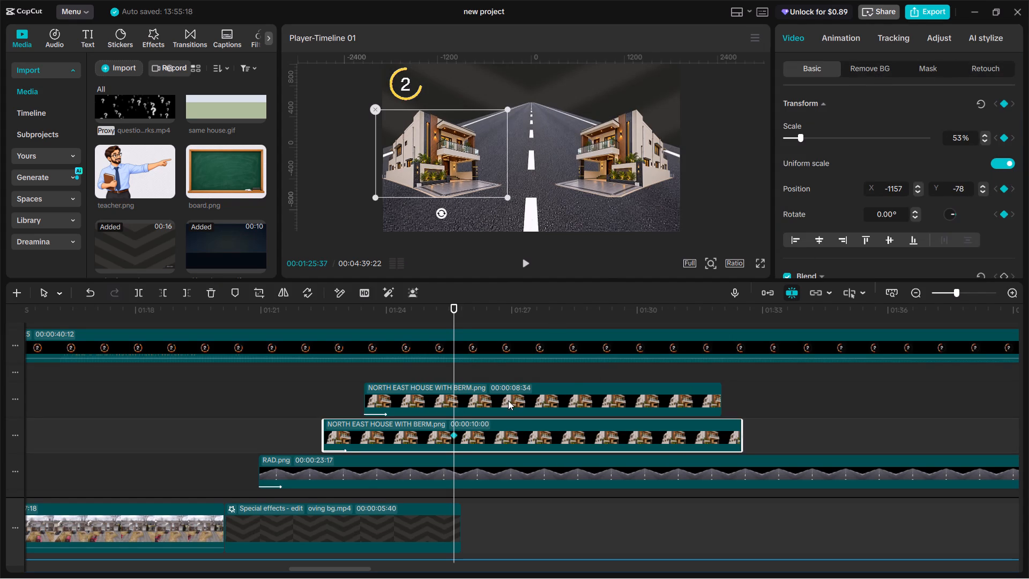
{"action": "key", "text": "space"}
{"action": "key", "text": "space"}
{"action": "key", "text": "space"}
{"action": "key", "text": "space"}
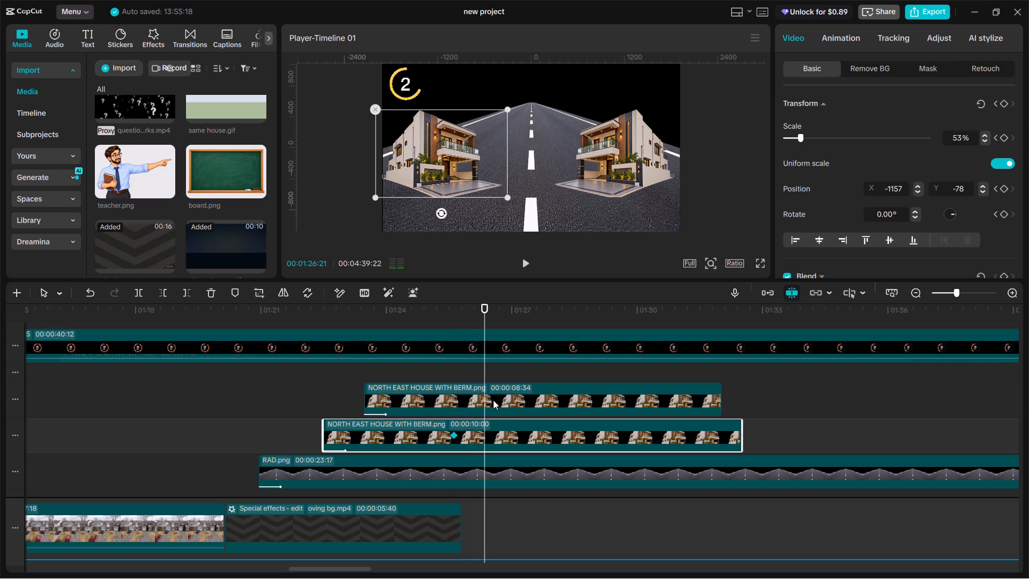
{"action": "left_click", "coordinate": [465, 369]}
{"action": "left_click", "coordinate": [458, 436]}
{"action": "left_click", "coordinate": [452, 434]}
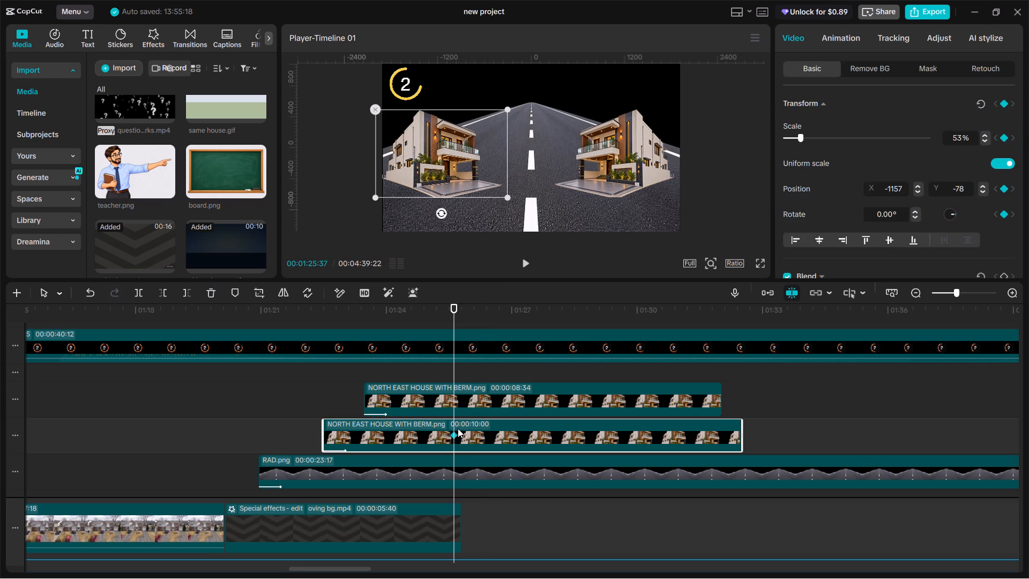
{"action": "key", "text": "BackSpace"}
Play and step frame by frame through the road scene around 00:01:26 to find the narration cue for animating the houses.
{"action": "key", "text": "space"}
{"action": "key", "text": "space"}
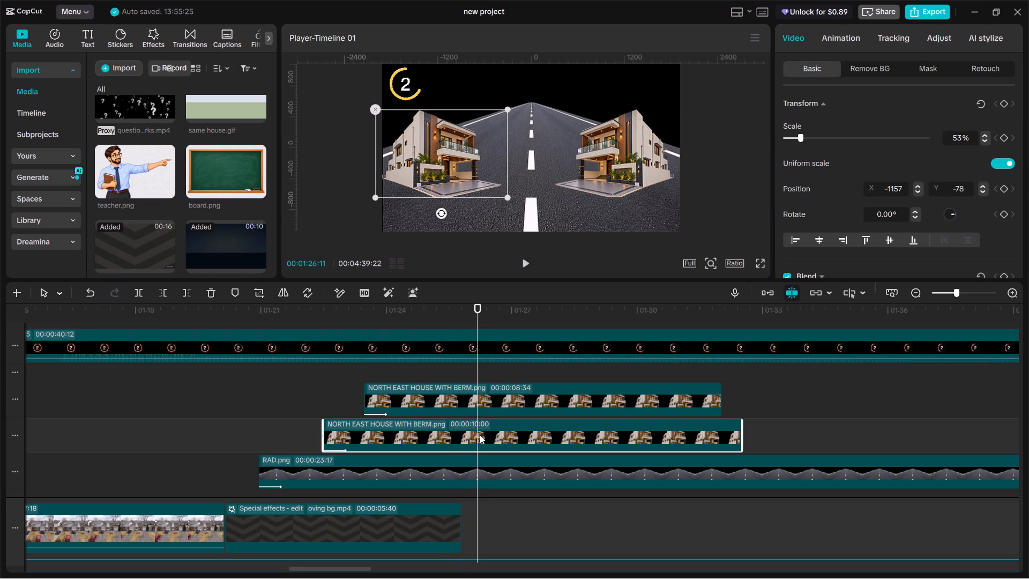
{"action": "key", "text": "Left"}
{"action": "key", "text": "Left"}
{"action": "key", "text": "Left"}
{"action": "key", "text": "Left"}
{"action": "key", "text": "Left"}
{"action": "key", "text": "Left"}
{"action": "key", "text": "Left"}
{"action": "key", "text": "Left"}
{"action": "key", "text": "Left"}
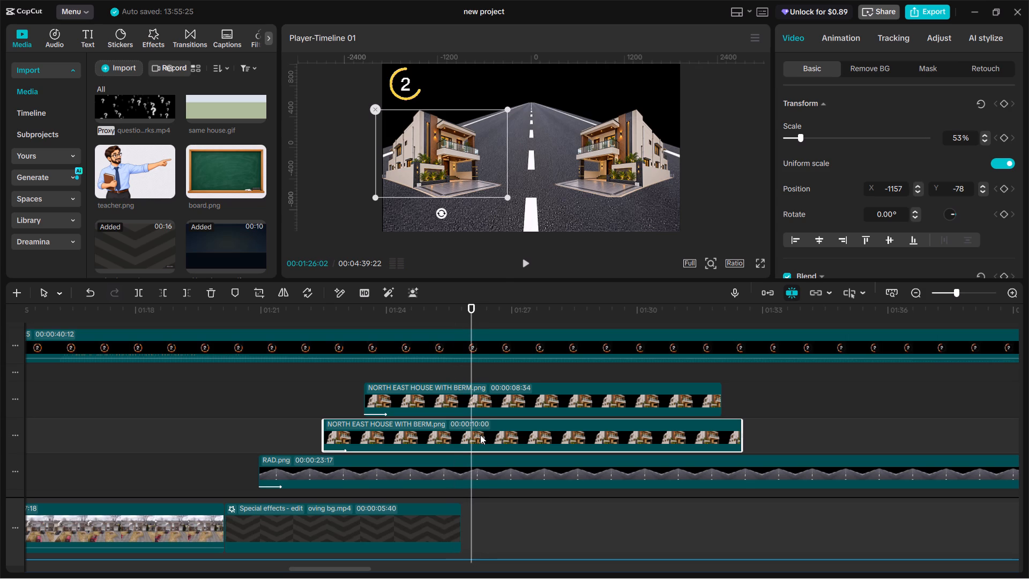
{"action": "key", "text": "Down"}
{"action": "key", "text": "Up"}
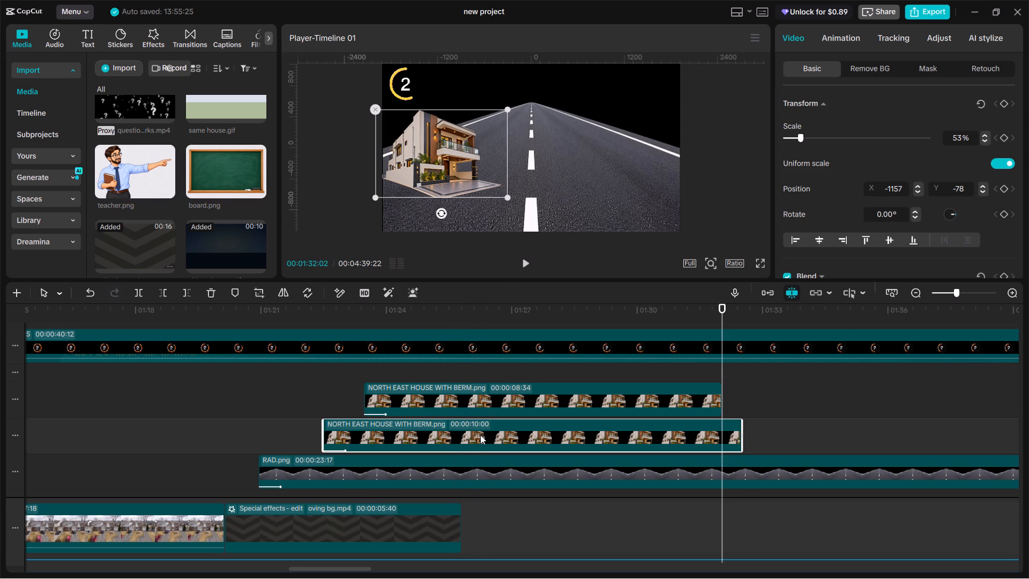
{"action": "key", "text": "space"}
{"action": "key", "text": "space"}
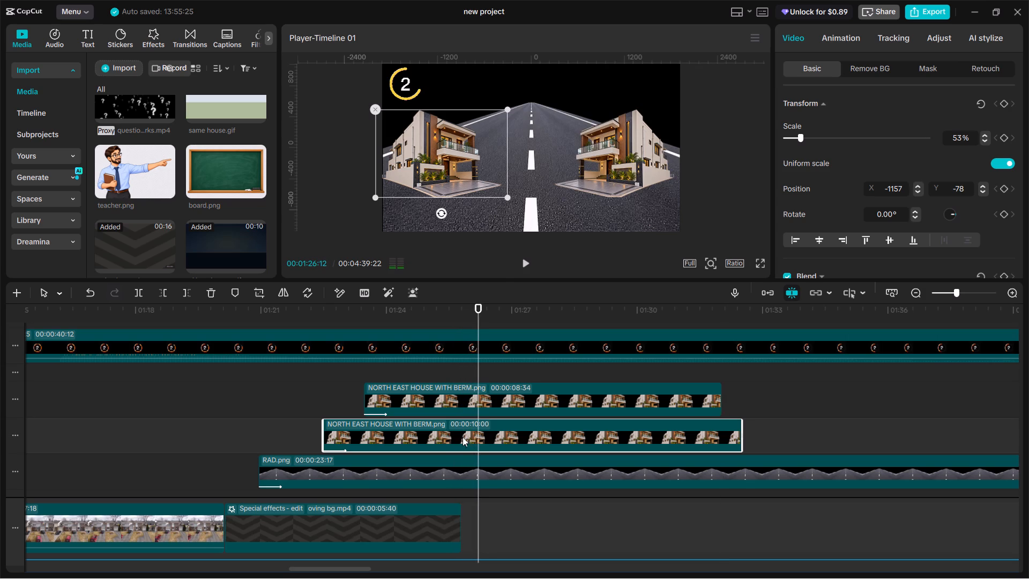
Extend the moving bg.mp4 background clip beneath the road scene to a duration of 00:00:13:27.
{"action": "scroll", "coordinate": [502, 446], "scroll_direction": "down", "scroll_amount": 9}
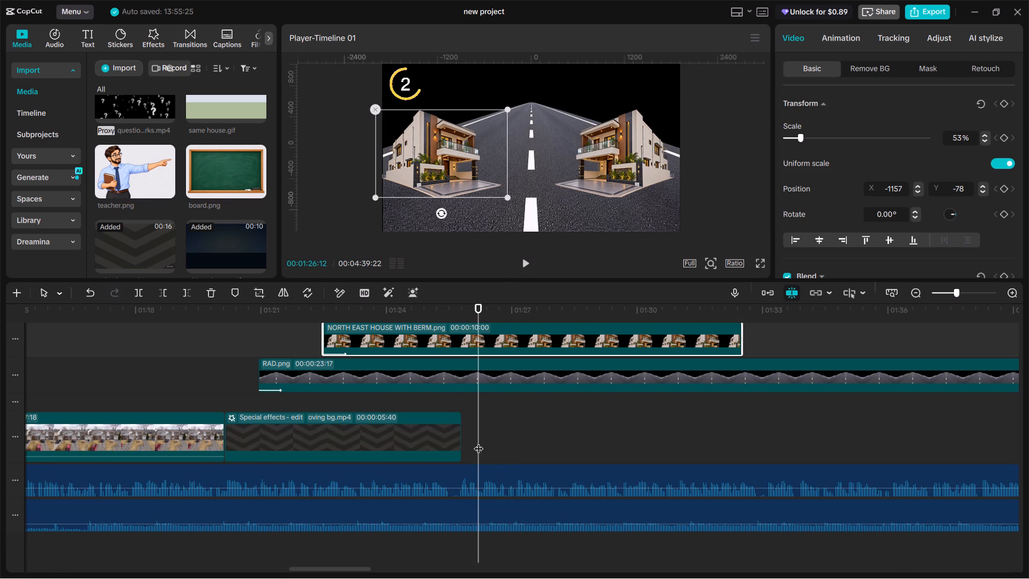
{"action": "left_click", "coordinate": [467, 401]}
{"action": "left_click_drag", "start_coordinate": [467, 401], "coordinate": [459, 400]}
{"action": "left_click", "coordinate": [459, 420]}
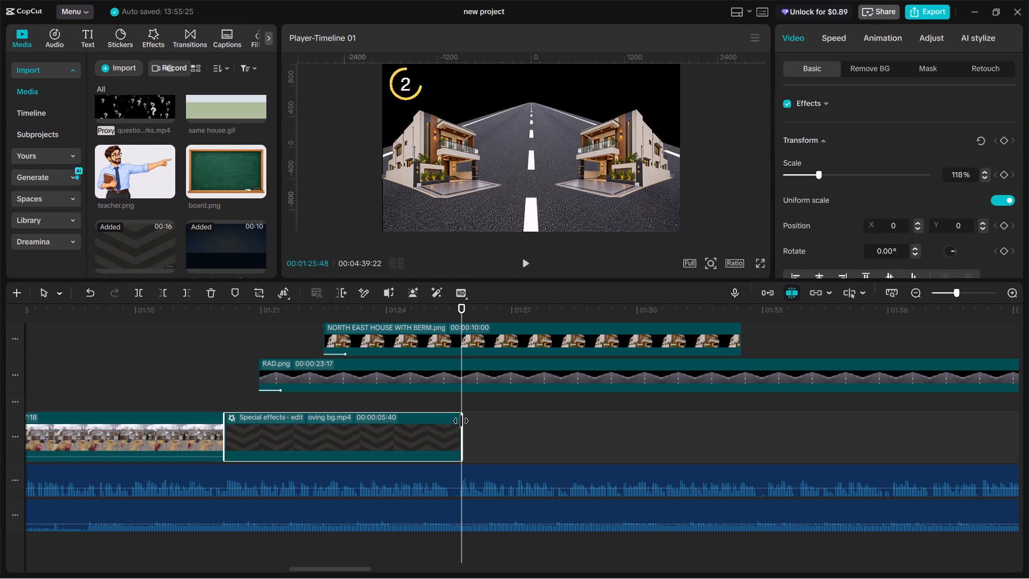
{"action": "left_click_drag", "start_coordinate": [461, 421], "coordinate": [859, 435]}
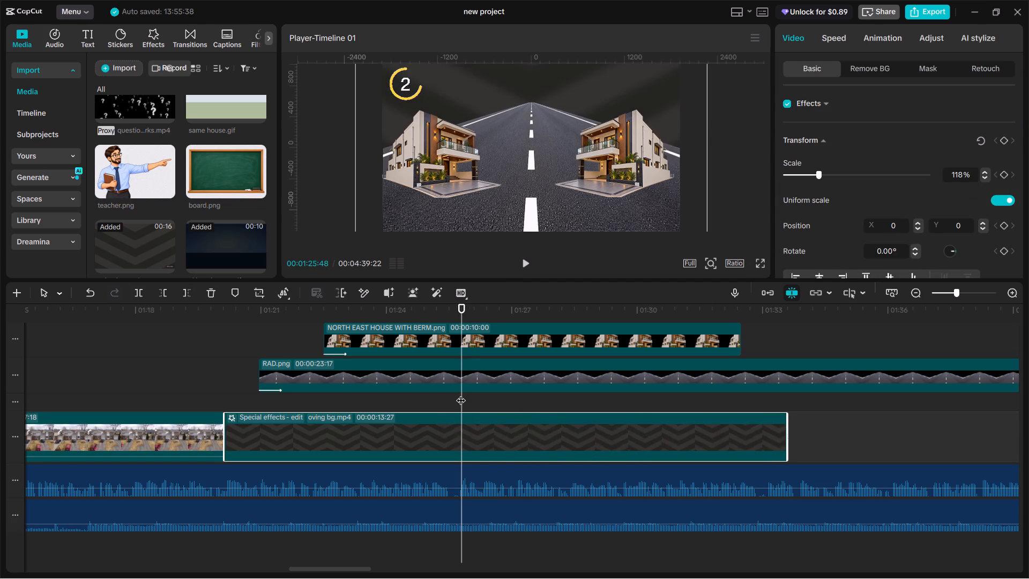
Replay the road scene from about 00:01:25:37 to 00:01:26:39 to examine the narration timing for the house movement.
{"action": "left_click_drag", "start_coordinate": [461, 394], "coordinate": [456, 390]}
{"action": "key", "text": "space"}
{"action": "key", "text": "space"}
{"action": "double_click", "coordinate": [454, 390]}
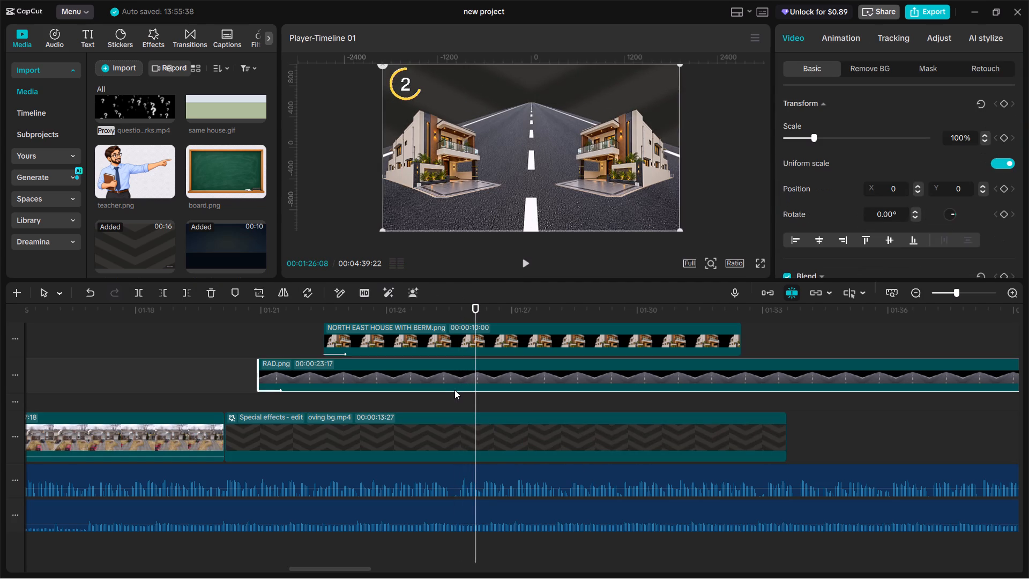
{"action": "left_click", "coordinate": [464, 398]}
{"action": "left_click_drag", "start_coordinate": [464, 398], "coordinate": [458, 398]}
{"action": "key", "text": "space"}
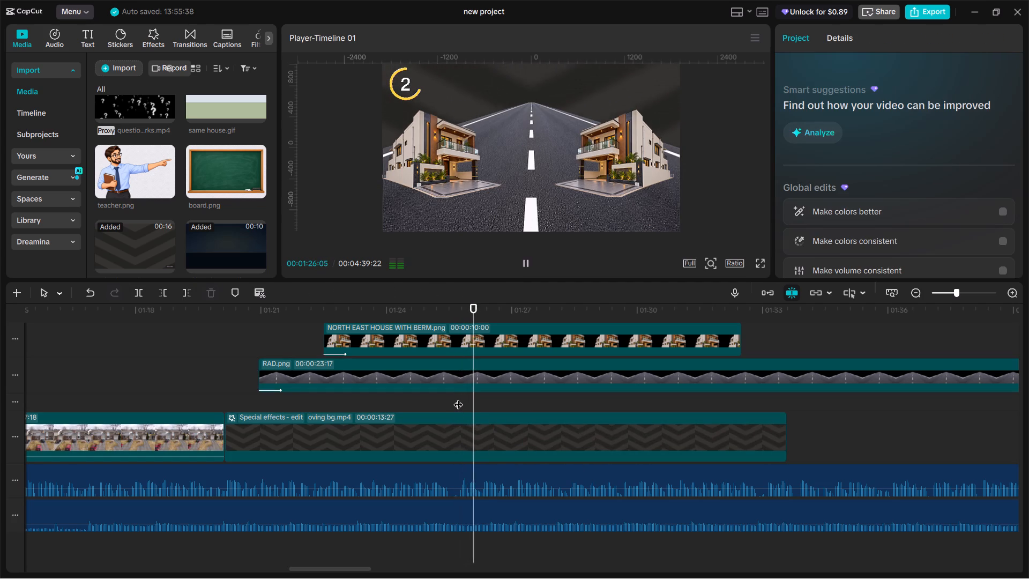
{"action": "key", "text": "space"}
{"action": "key", "text": "space"}
{"action": "key", "text": "space"}
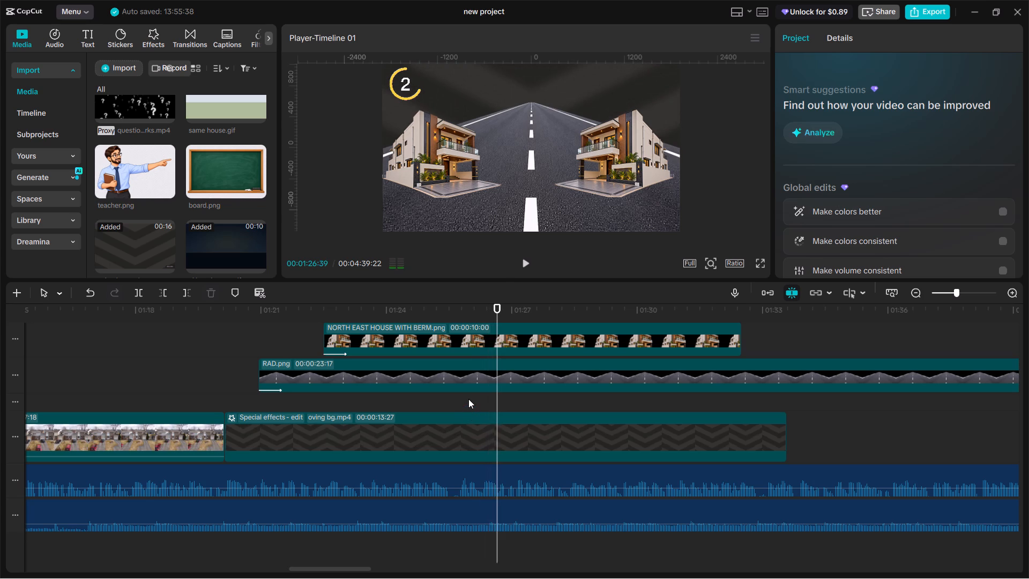
Keyframe the left house's transform at 00:01:25:59, and enlarge it to 62% at position X -1040, Y -86 at 00:01:26:18.
{"action": "double_click", "coordinate": [468, 399]}
{"action": "scroll", "coordinate": [474, 402], "scroll_direction": "up", "scroll_amount": 7}
{"action": "left_click", "coordinate": [478, 450]}
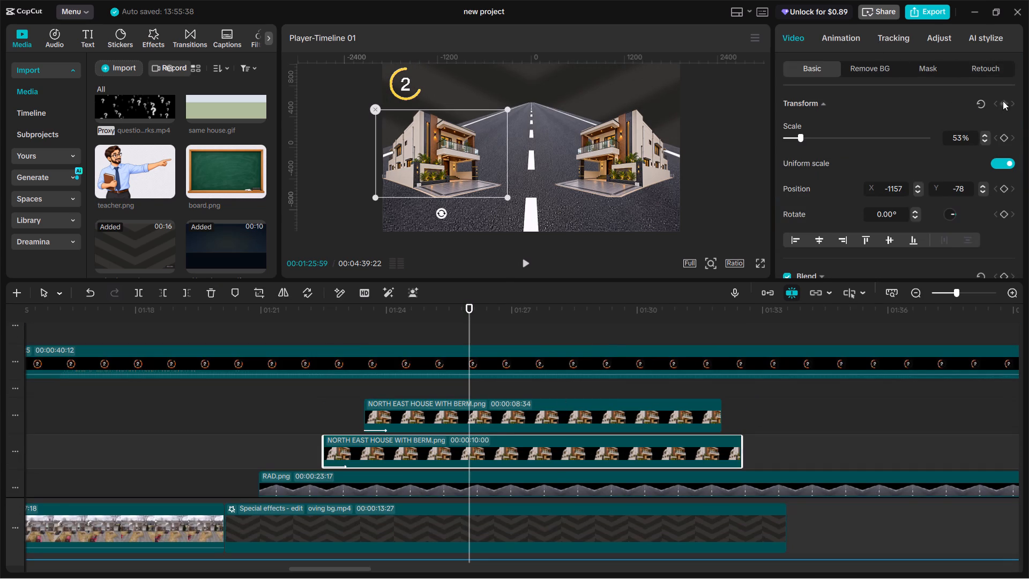
{"action": "left_click", "coordinate": [1003, 101]}
{"action": "key", "text": "space"}
{"action": "key", "text": "space"}
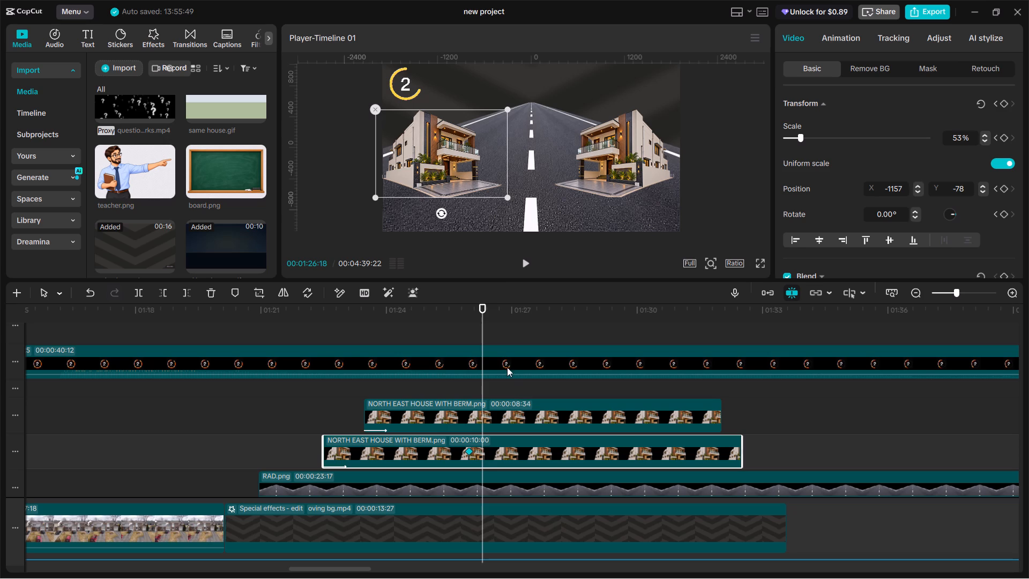
{"action": "left_click_drag", "start_coordinate": [505, 196], "coordinate": [528, 210]}
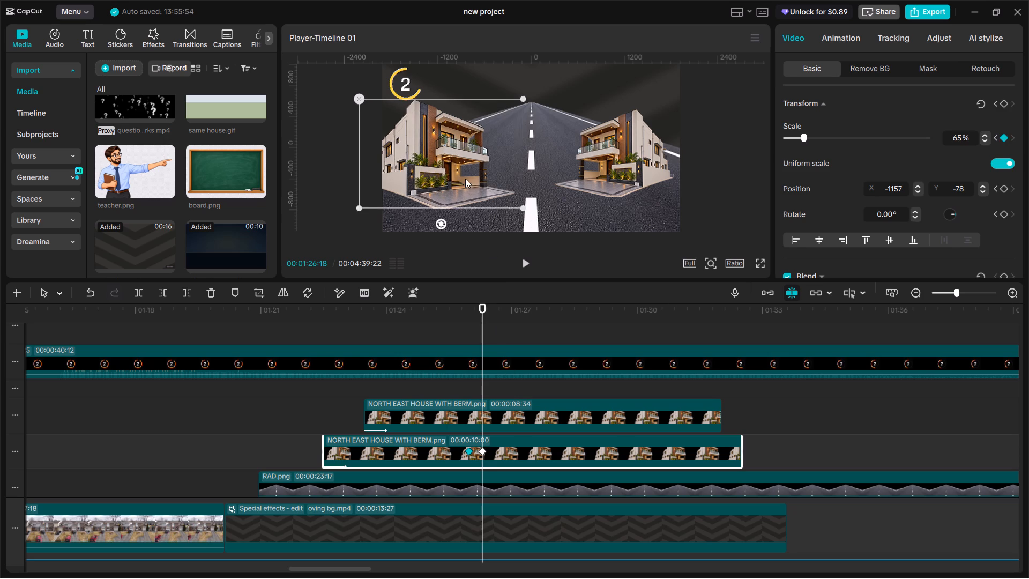
{"action": "left_click_drag", "start_coordinate": [465, 179], "coordinate": [475, 179]}
{"action": "left_click_drag", "start_coordinate": [530, 207], "coordinate": [524, 204]}
Add a transform keyframe to the mirrored house clip at 00:01:26:18, with scale 62% and position X 982, Y -99.
{"action": "left_click", "coordinate": [500, 427]}
{"action": "left_click", "coordinate": [481, 411]}
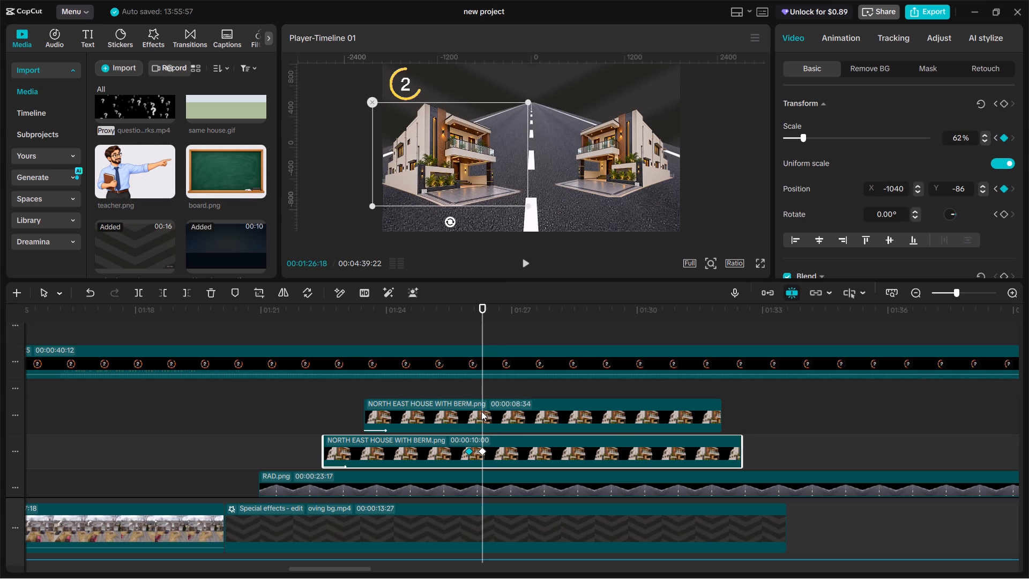
{"action": "left_click", "coordinate": [1001, 103]}
{"action": "left_click_drag", "start_coordinate": [544, 192], "coordinate": [532, 210]}
{"action": "left_click_drag", "start_coordinate": [613, 175], "coordinate": [603, 175]}
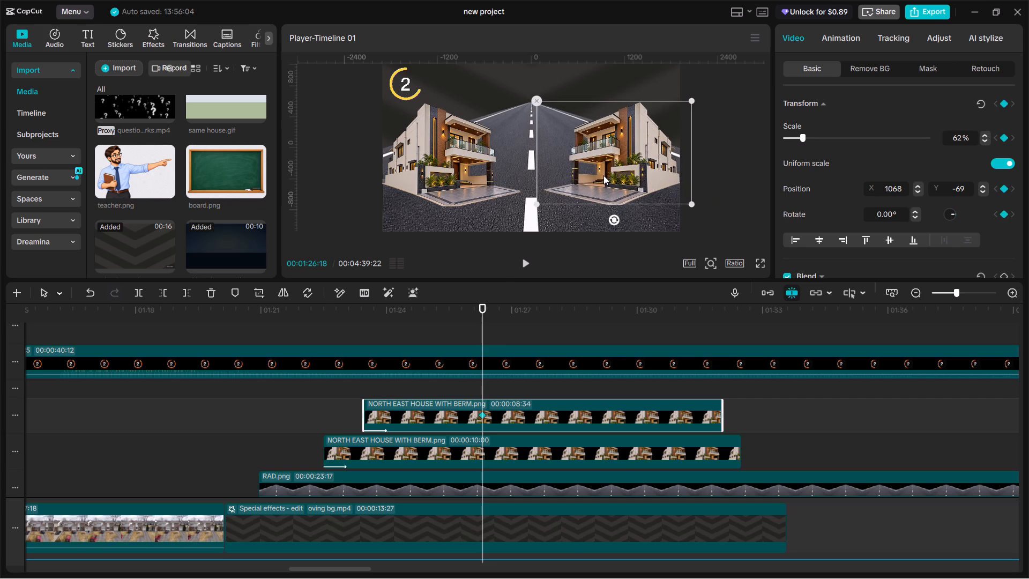
{"action": "left_click_drag", "start_coordinate": [603, 175], "coordinate": [602, 175]}
{"action": "left_click_drag", "start_coordinate": [629, 169], "coordinate": [620, 170]}
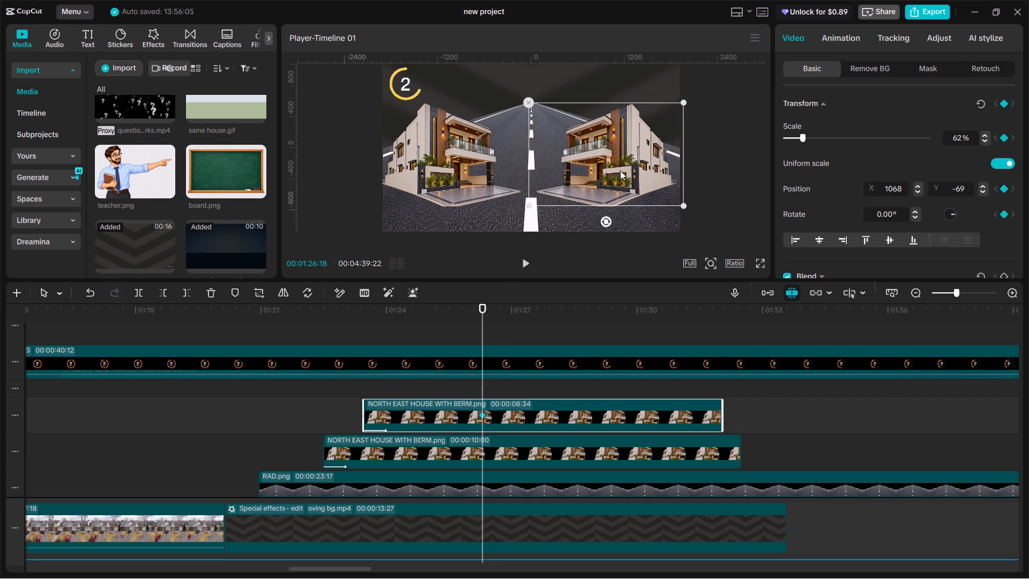
{"action": "left_click_drag", "start_coordinate": [620, 170], "coordinate": [622, 171]}
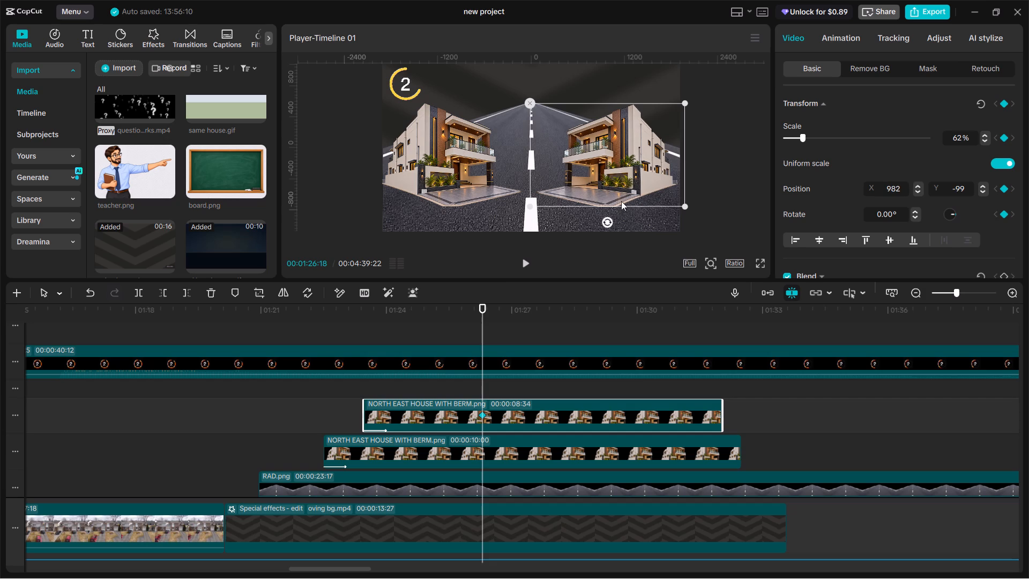
Create the mirrored house's starting transform at the left house's first keyframe, 00:01:25:59, with scale 54% and position X 1120, Y -73.
{"action": "left_click", "coordinate": [474, 454]}
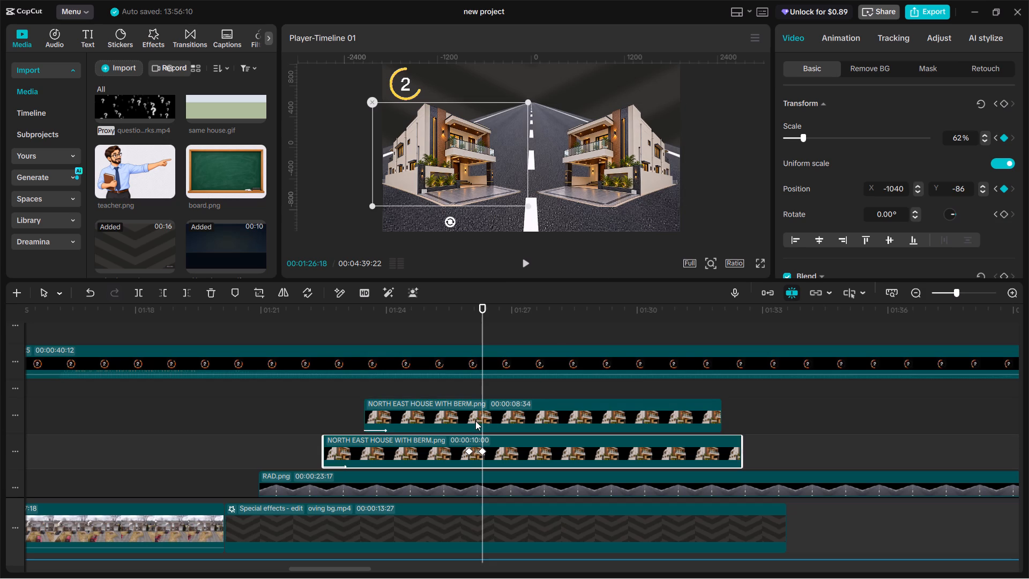
{"action": "left_click", "coordinate": [475, 420]}
{"action": "double_click", "coordinate": [468, 450]}
{"action": "left_click", "coordinate": [476, 412]}
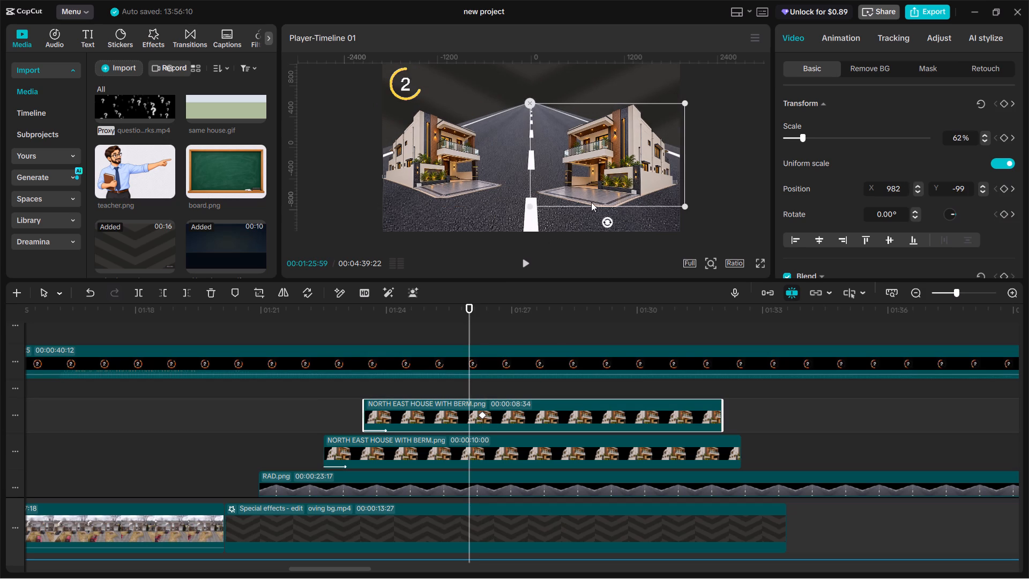
{"action": "left_click_drag", "start_coordinate": [681, 203], "coordinate": [674, 202]}
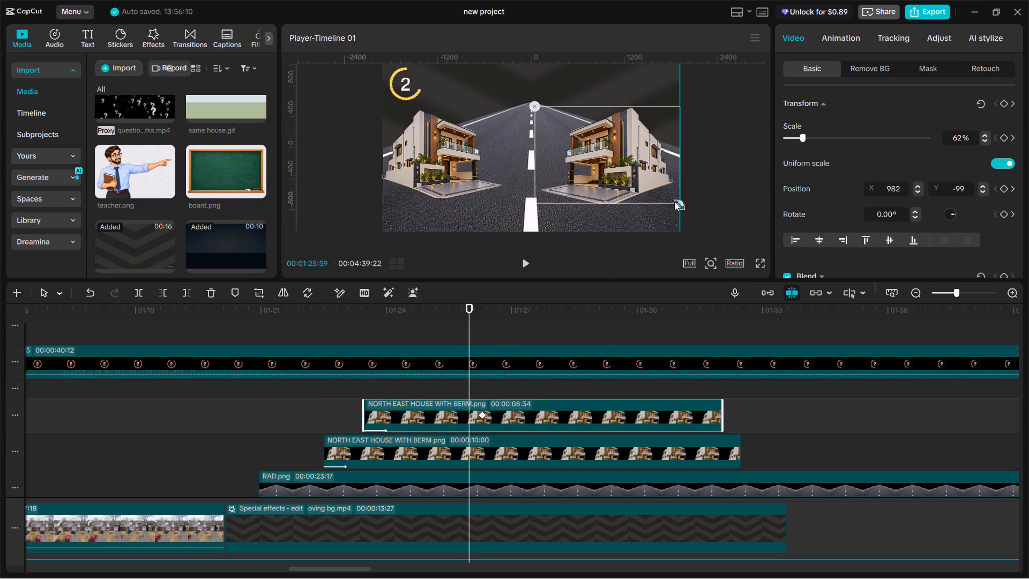
{"action": "left_click_drag", "start_coordinate": [674, 202], "coordinate": [670, 197]}
{"action": "left_click_drag", "start_coordinate": [645, 183], "coordinate": [650, 183]}
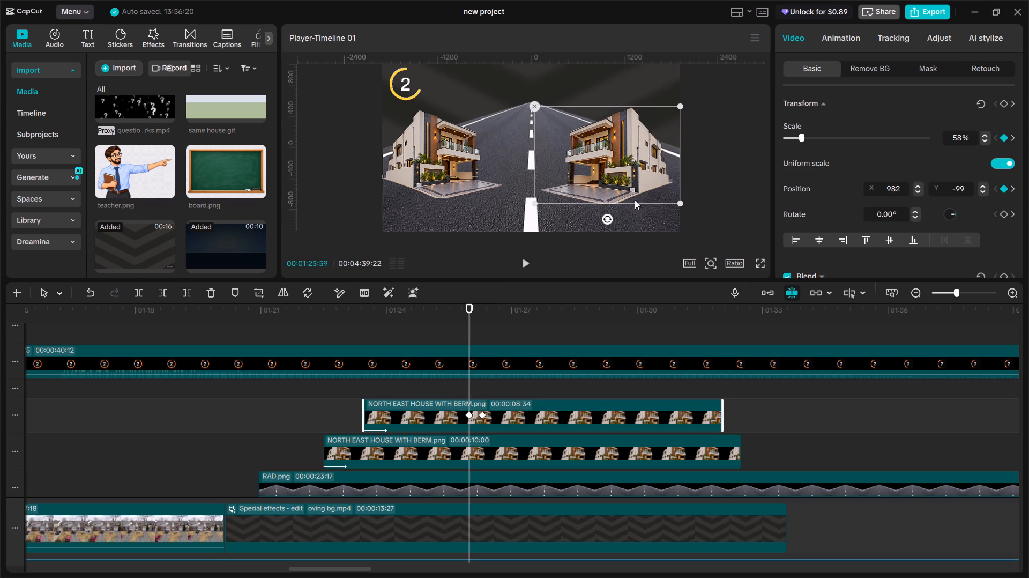
{"action": "left_click_drag", "start_coordinate": [534, 205], "coordinate": [543, 199]}
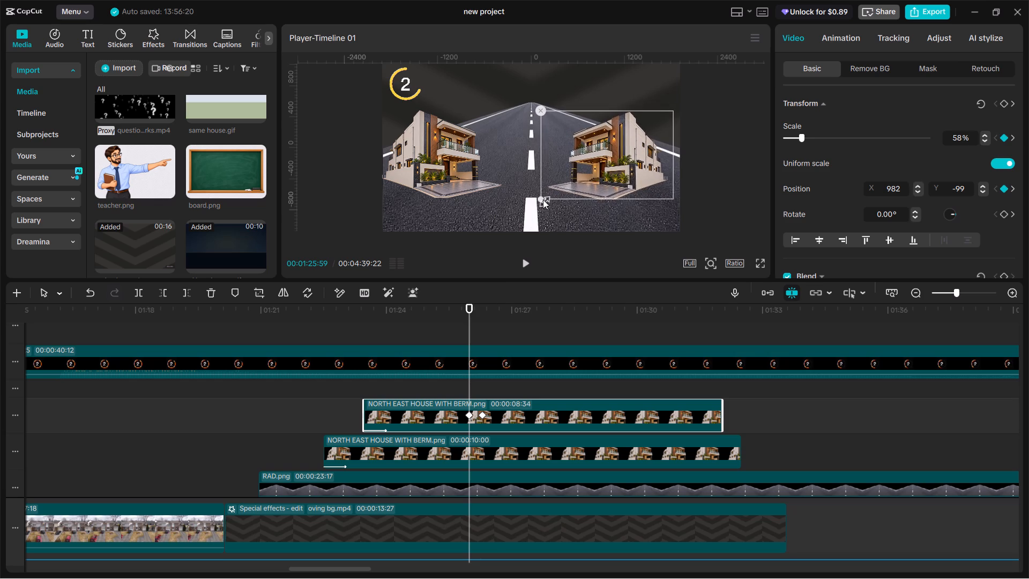
{"action": "left_click_drag", "start_coordinate": [543, 199], "coordinate": [541, 202]}
{"action": "left_click_drag", "start_coordinate": [581, 174], "coordinate": [609, 175]}
{"action": "left_click_drag", "start_coordinate": [609, 175], "coordinate": [607, 175]}
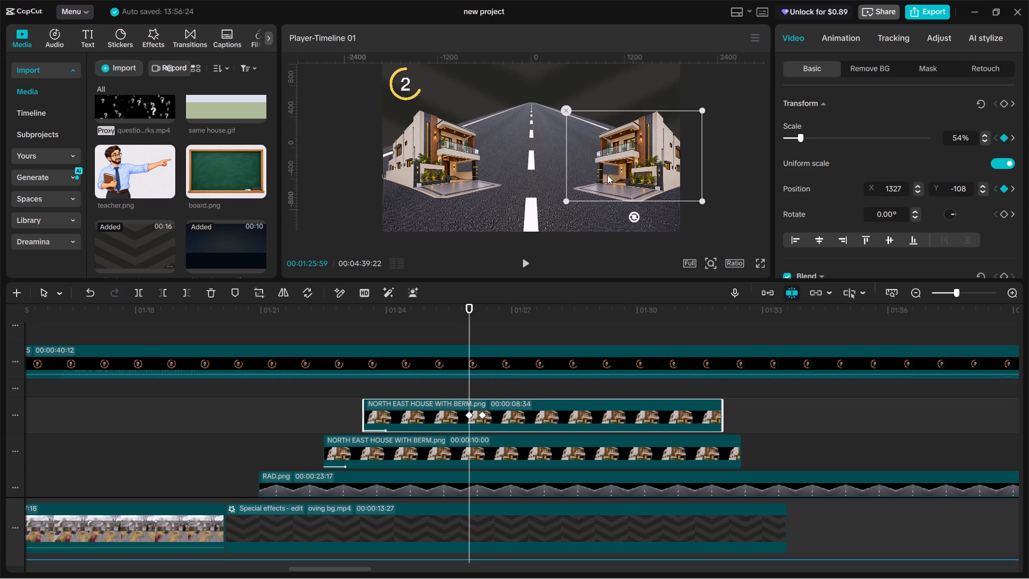
{"action": "left_click_drag", "start_coordinate": [607, 175], "coordinate": [587, 174]}
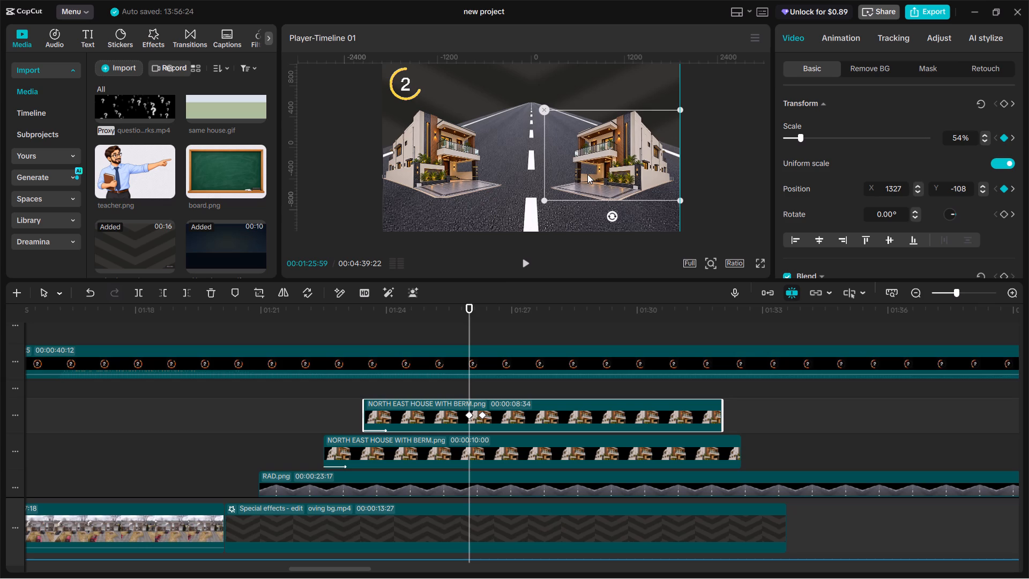
{"action": "left_click_drag", "start_coordinate": [587, 174], "coordinate": [588, 172]}
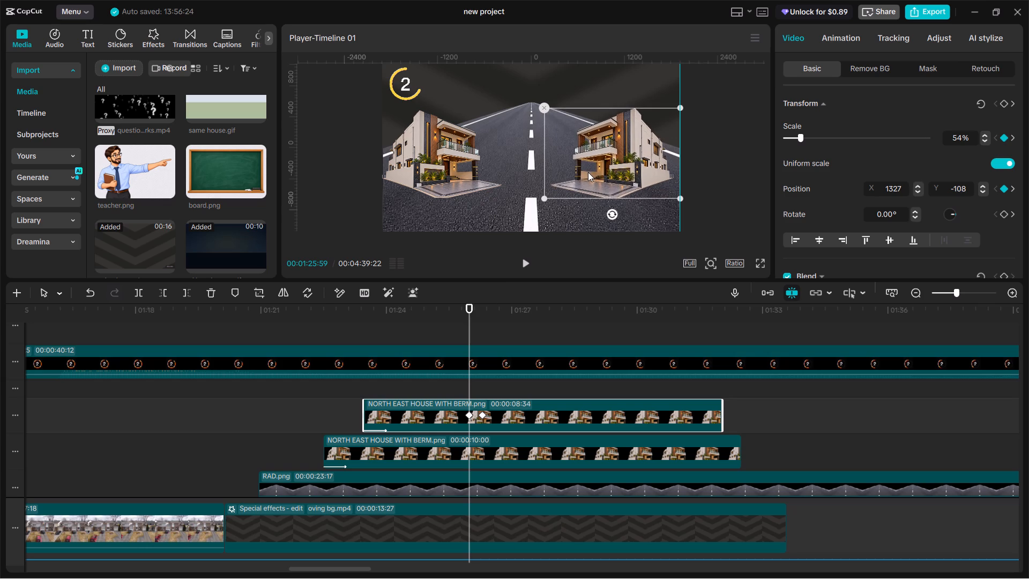
{"action": "left_click_drag", "start_coordinate": [588, 172], "coordinate": [593, 174]}
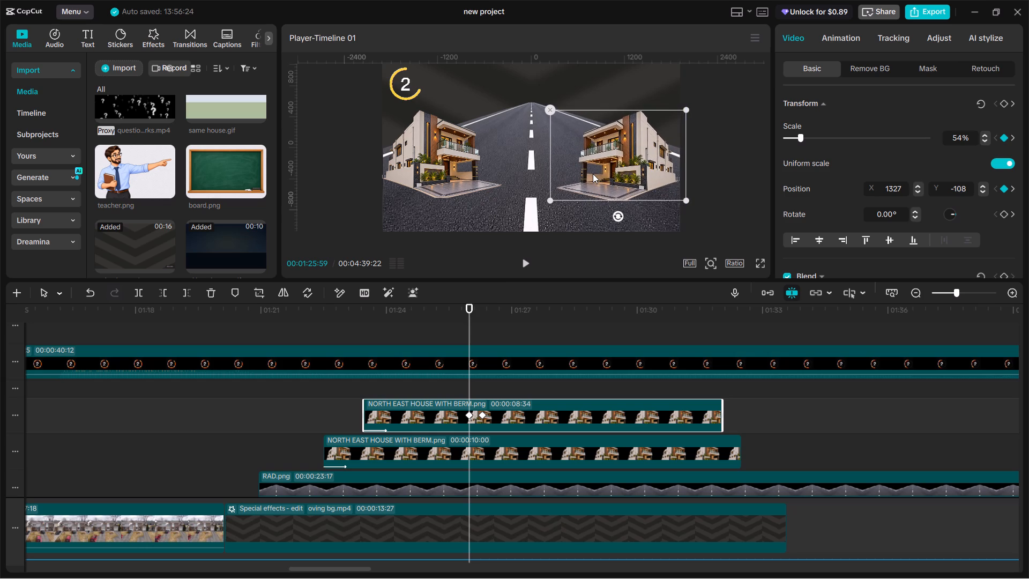
{"action": "left_click_drag", "start_coordinate": [593, 174], "coordinate": [593, 172]}
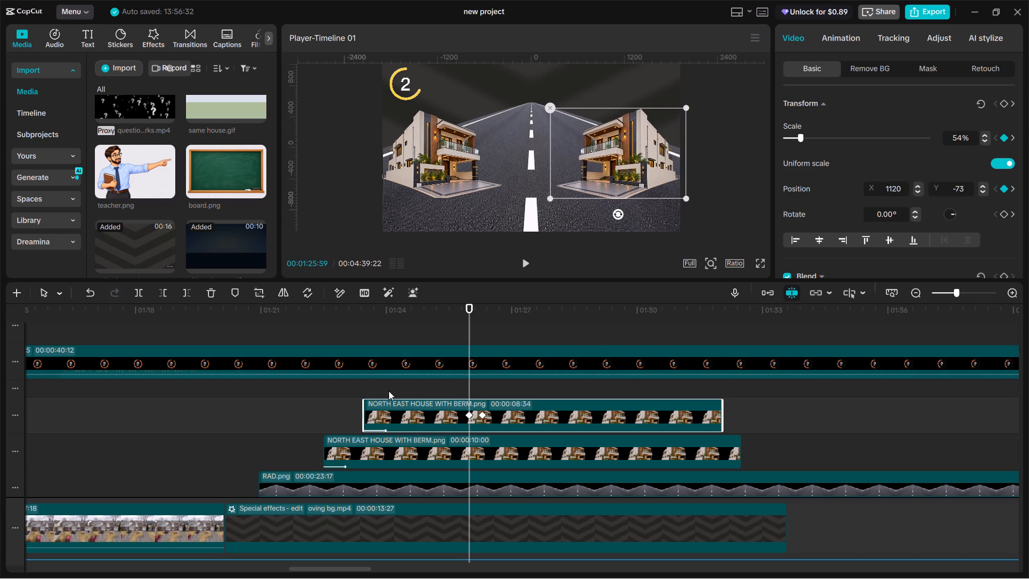
Play the road scene from before 00:01:25:21 to past 00:01:27:27 to review both houses' scaling animation.
{"action": "left_click", "coordinate": [361, 392]}
{"action": "left_click", "coordinate": [337, 393]}
{"action": "key", "text": "space"}
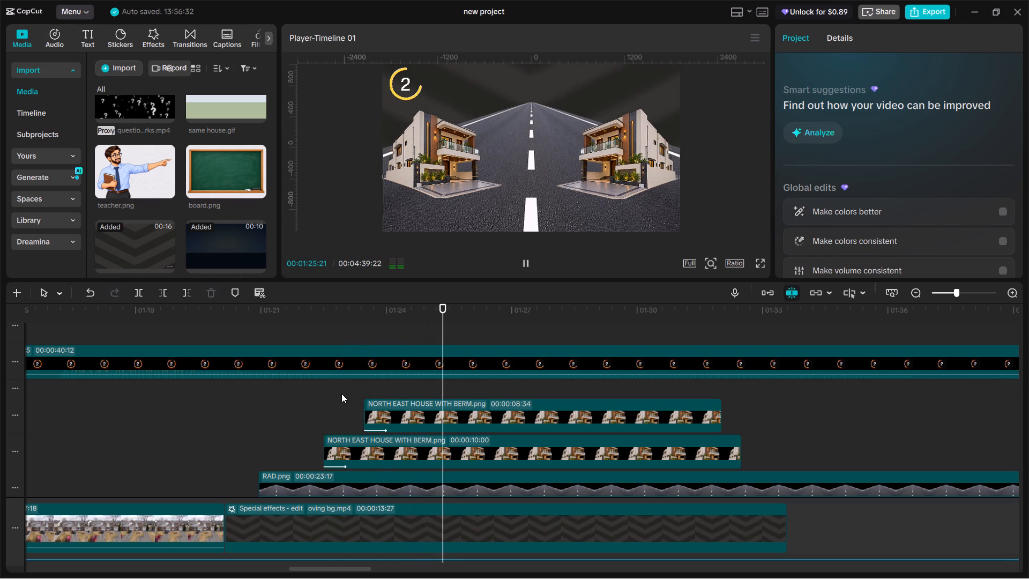
{"action": "key", "text": "space"}
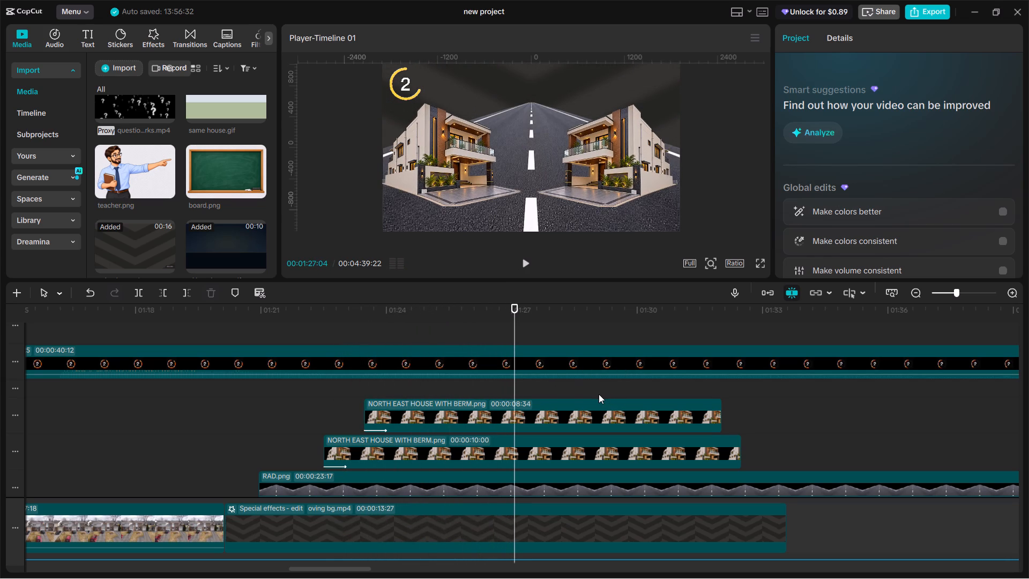
{"action": "key", "text": "space"}
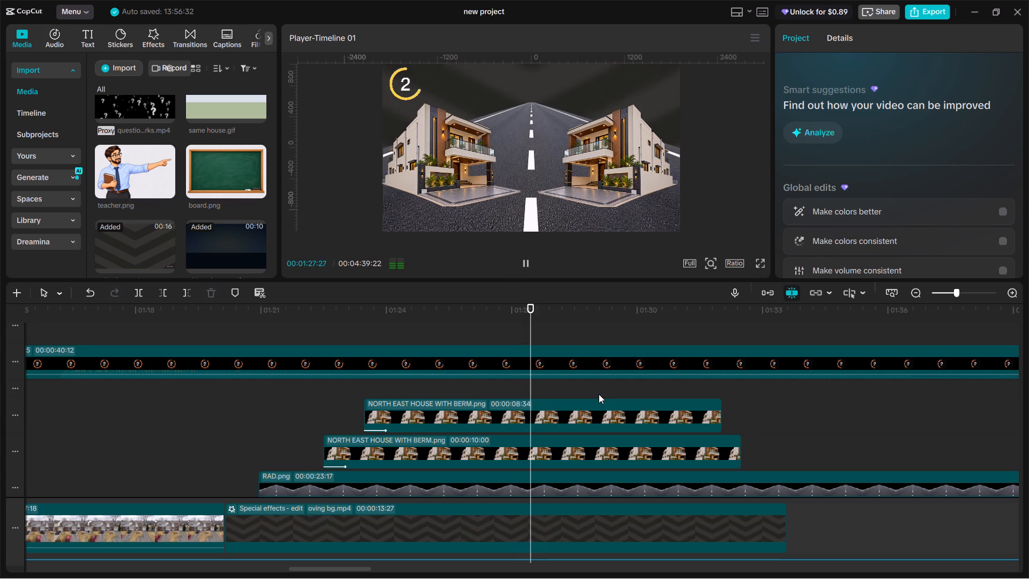
{"action": "key", "text": "space"}
{"action": "key", "text": "space"}
{"action": "key", "text": "space"}
{"action": "left_click", "coordinate": [474, 385]}
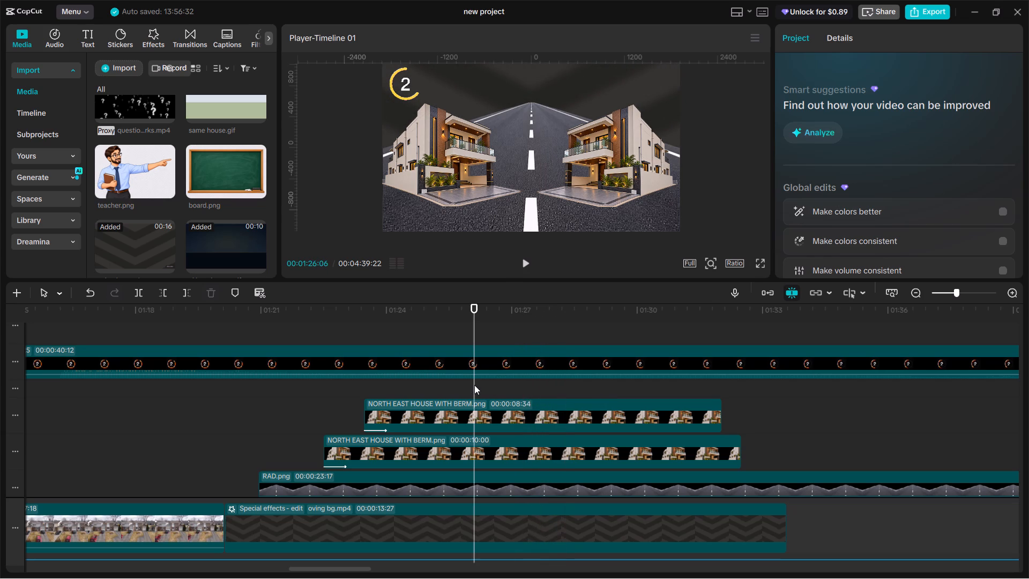
{"action": "key", "text": "space"}
{"action": "left_click", "coordinate": [464, 388]}
{"action": "left_click", "coordinate": [478, 410]}
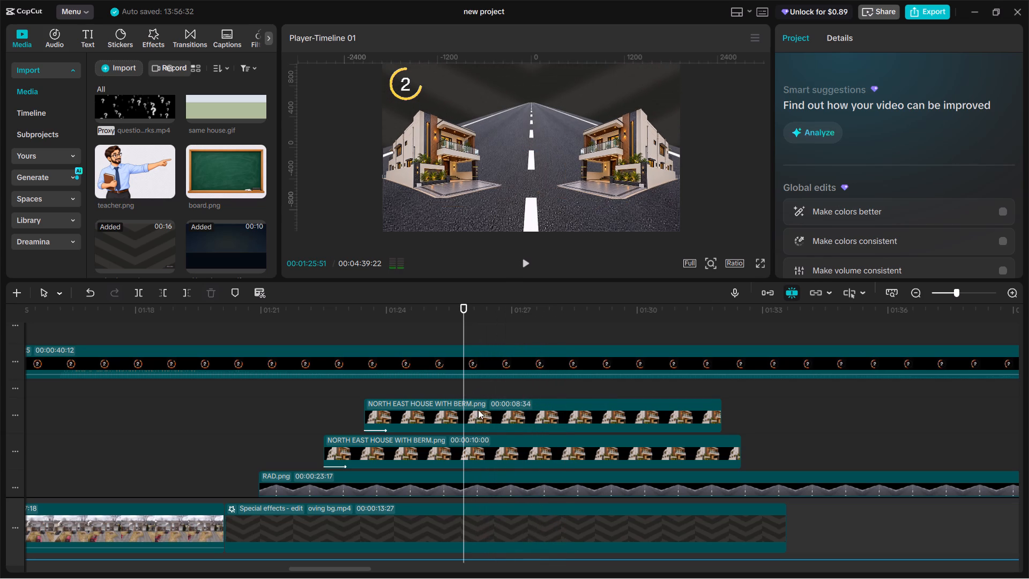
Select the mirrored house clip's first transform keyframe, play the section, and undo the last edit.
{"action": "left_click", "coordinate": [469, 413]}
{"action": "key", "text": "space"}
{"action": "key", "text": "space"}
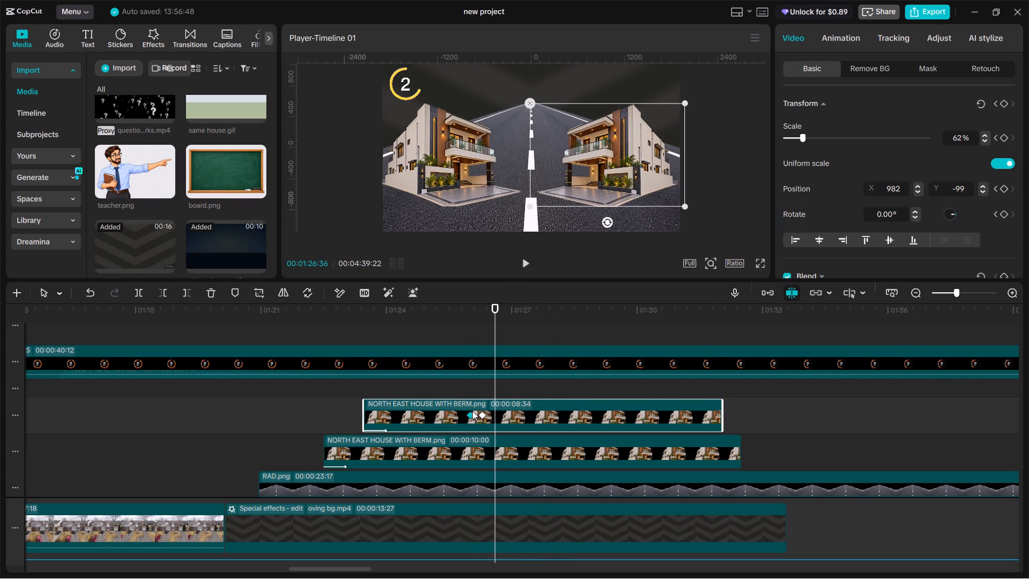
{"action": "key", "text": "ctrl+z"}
Add a text clip at the mirrored house's second keyframe, 00:01:26:18, reading "11" with "FOOT" on the line below.
{"action": "left_click", "coordinate": [482, 391]}
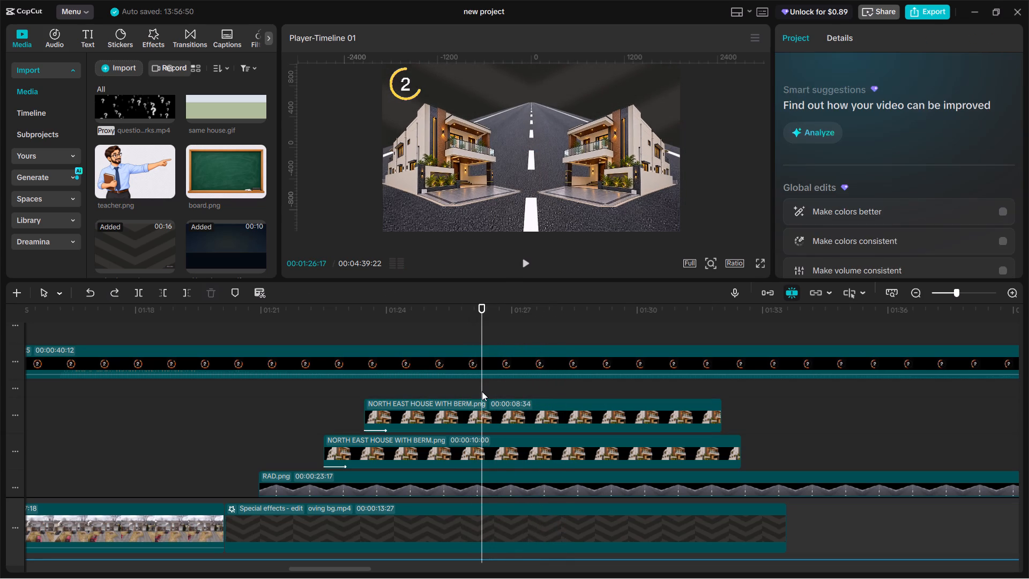
{"action": "key", "text": "space"}
{"action": "left_click", "coordinate": [483, 407]}
{"action": "left_click", "coordinate": [483, 416]}
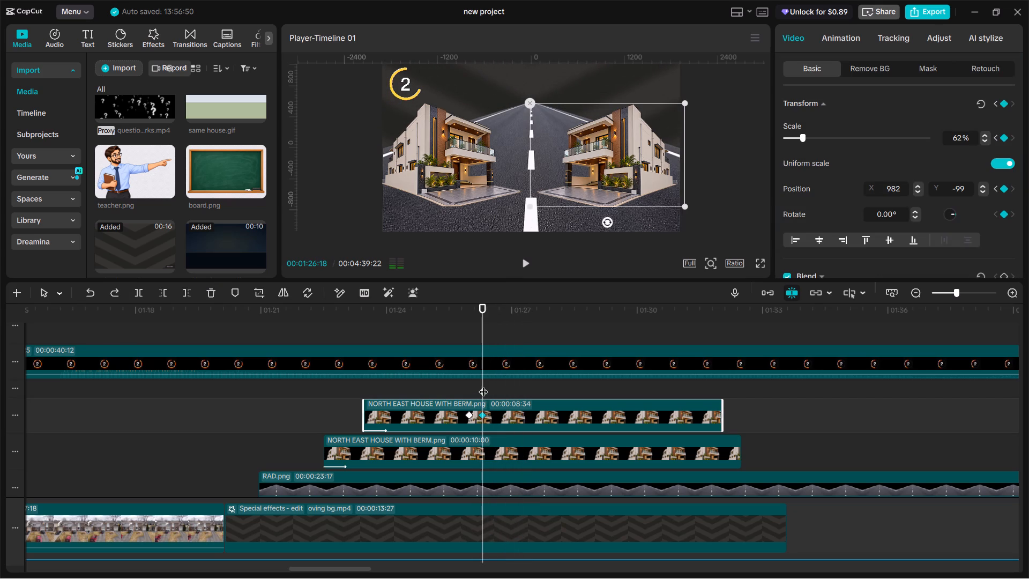
{"action": "left_click", "coordinate": [89, 39]}
{"action": "left_click", "coordinate": [144, 105]}
{"action": "left_click", "coordinate": [841, 100]}
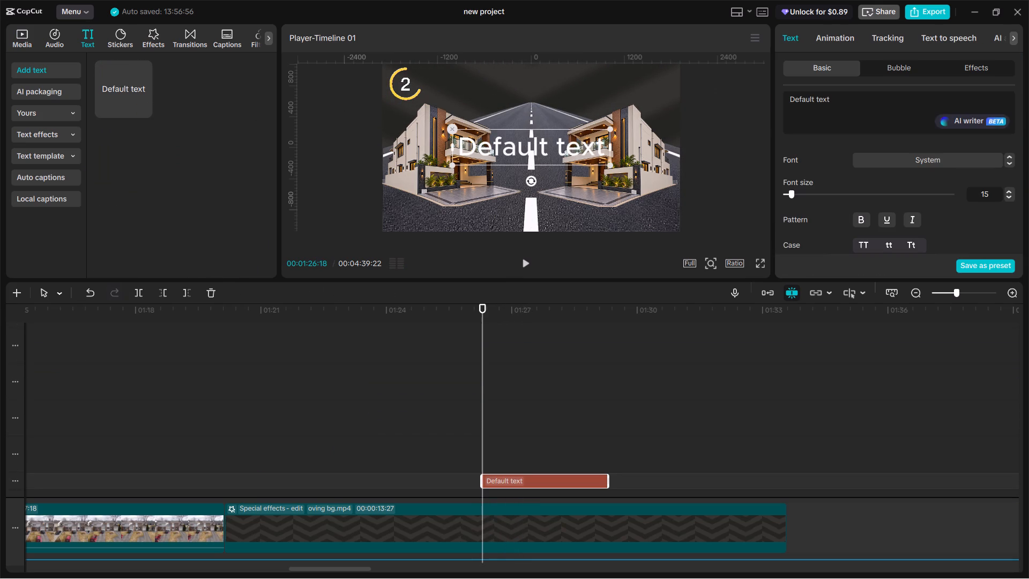
{"action": "key", "text": "ctrl+a"}
{"action": "type", "text": "11"}
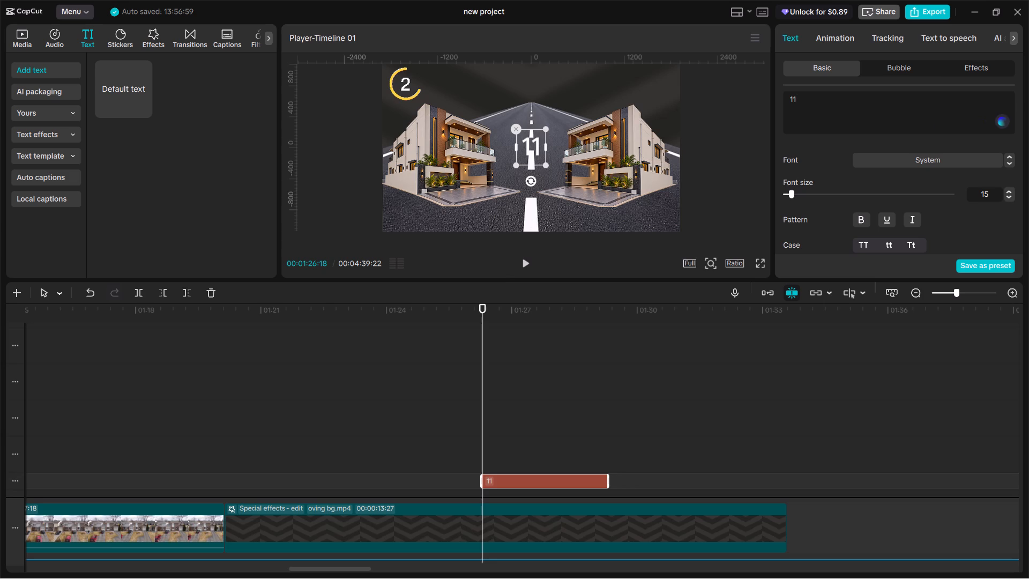
{"action": "key", "text": "Return"}
{"action": "type", "text": "FOOT"}
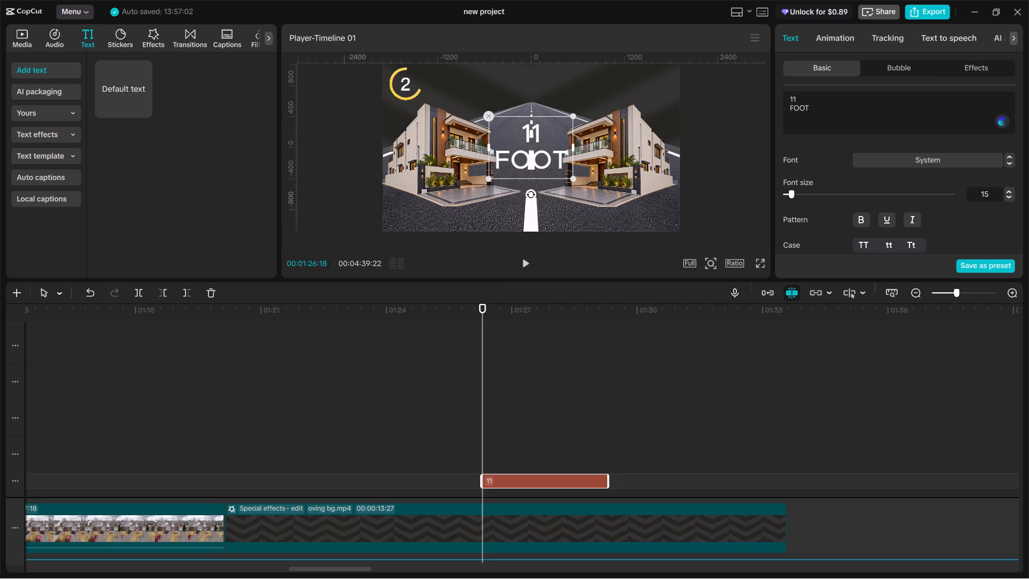
{"action": "left_click", "coordinate": [867, 246]}
Change the font of the "11" line and set the "FOOT" line to the serif font.
{"action": "left_click_drag", "start_coordinate": [802, 91], "coordinate": [776, 96]}
{"action": "left_click_drag", "start_coordinate": [800, 96], "coordinate": [782, 98]}
{"action": "left_click", "coordinate": [915, 164]}
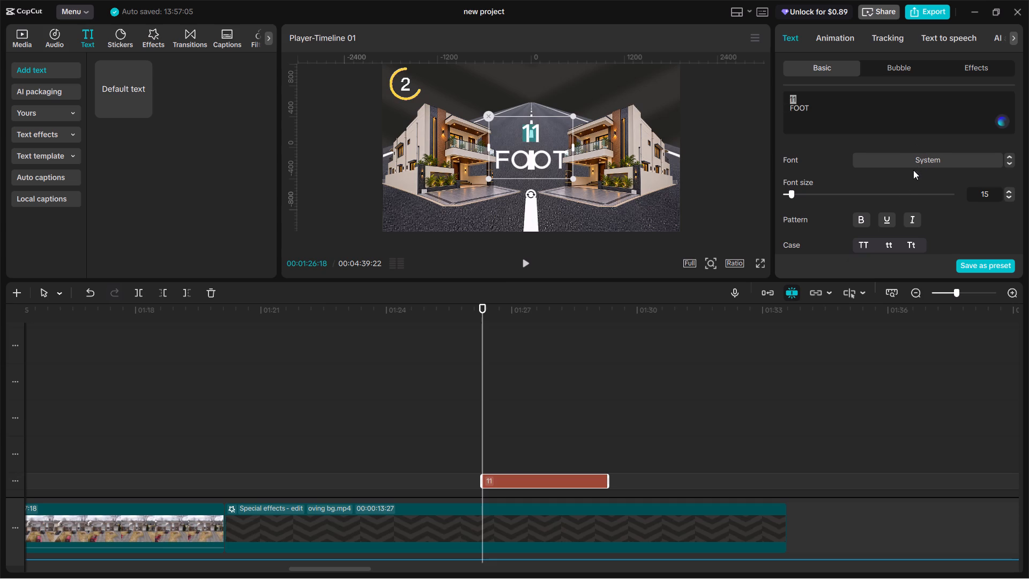
{"action": "left_click", "coordinate": [911, 172]}
{"action": "left_click", "coordinate": [824, 107]}
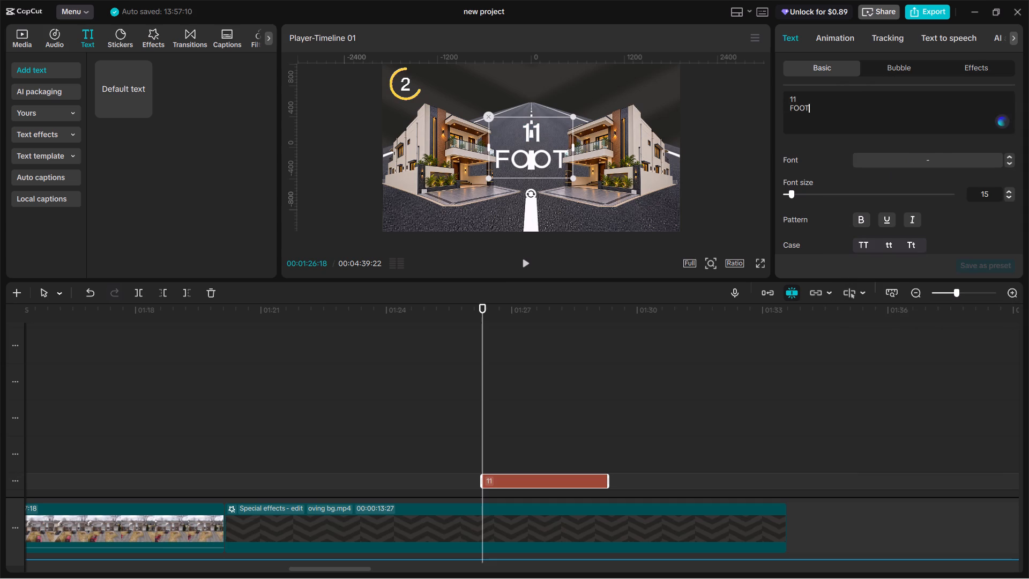
{"action": "left_click_drag", "start_coordinate": [823, 107], "coordinate": [775, 116]}
{"action": "left_click", "coordinate": [936, 157]}
{"action": "left_click", "coordinate": [920, 166]}
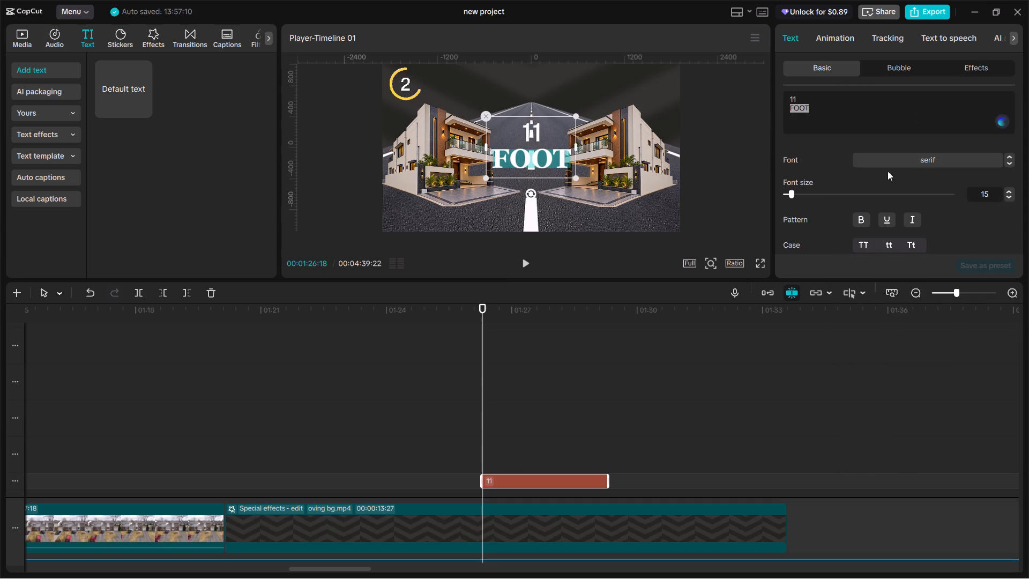
{"action": "left_click", "coordinate": [825, 93]}
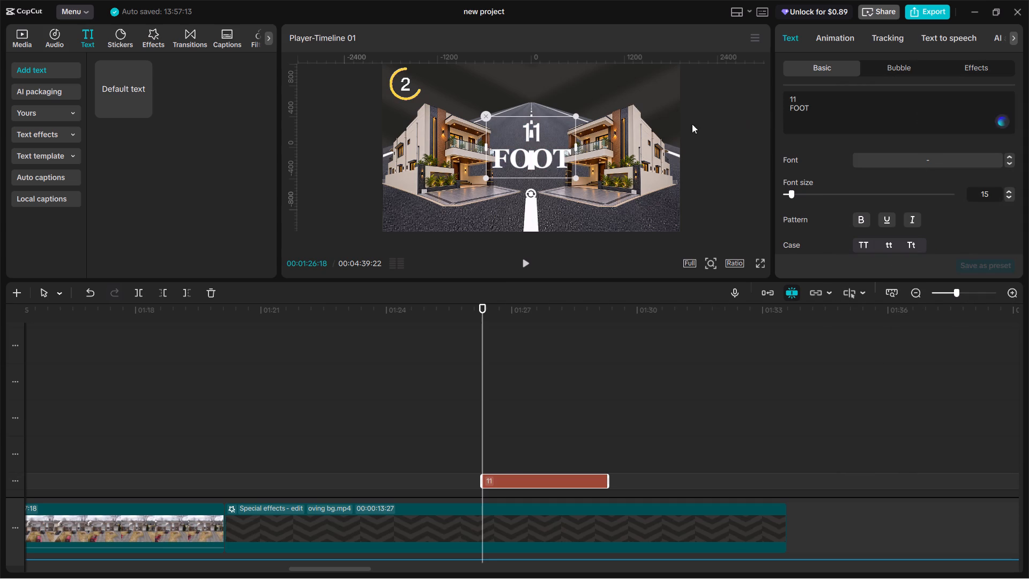
Move the text to the top centre of the frame above the road, and apply bold.
{"action": "left_click_drag", "start_coordinate": [545, 157], "coordinate": [541, 110]}
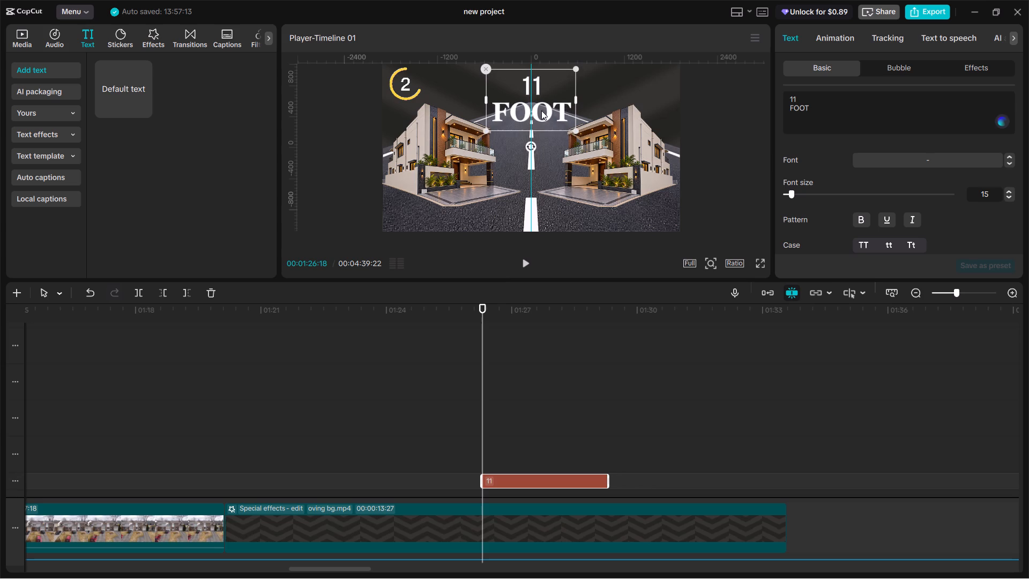
{"action": "left_click_drag", "start_coordinate": [541, 110], "coordinate": [543, 106]}
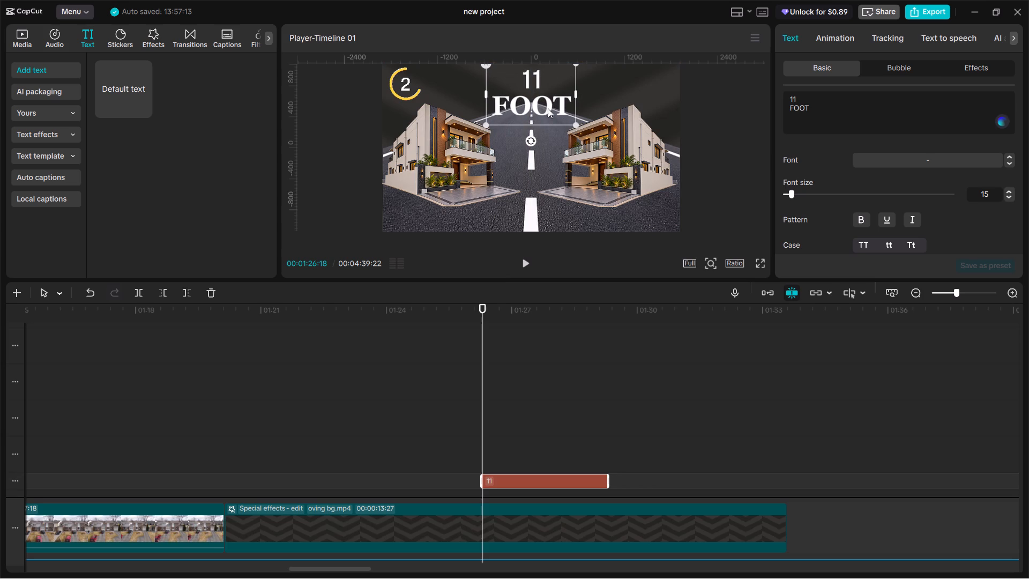
{"action": "left_click", "coordinate": [859, 218]}
Apply the yellow preset style with black outline to only the "11" line.
{"action": "scroll", "coordinate": [918, 226], "scroll_direction": "down", "scroll_amount": 3}
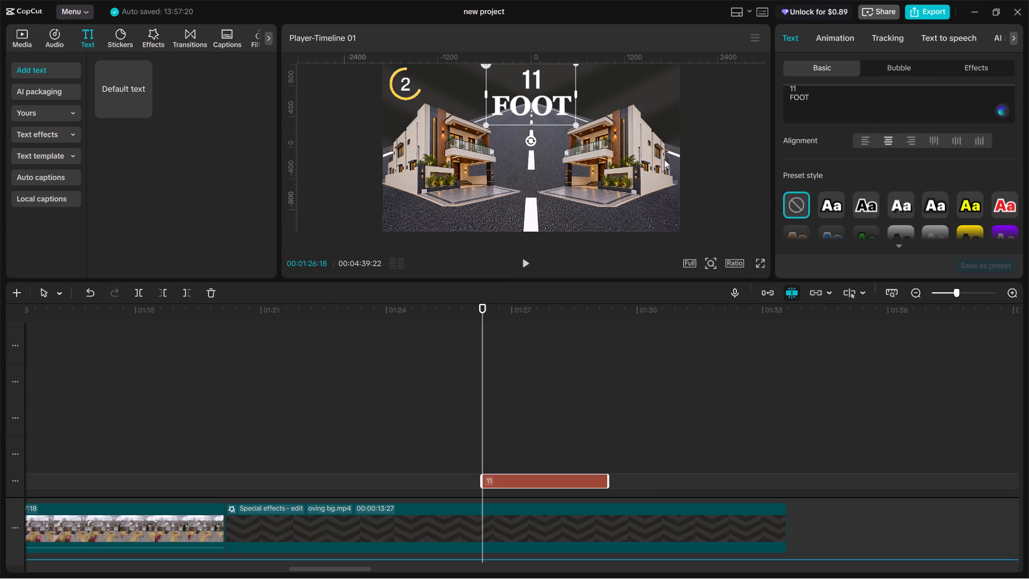
{"action": "scroll", "coordinate": [818, 106], "scroll_direction": "up", "scroll_amount": 2}
{"action": "left_click_drag", "start_coordinate": [804, 86], "coordinate": [784, 86]}
{"action": "left_click", "coordinate": [898, 206]}
{"action": "left_click", "coordinate": [822, 99]}
{"action": "left_click_drag", "start_coordinate": [822, 99], "coordinate": [785, 98]}
{"action": "left_click", "coordinate": [804, 90]}
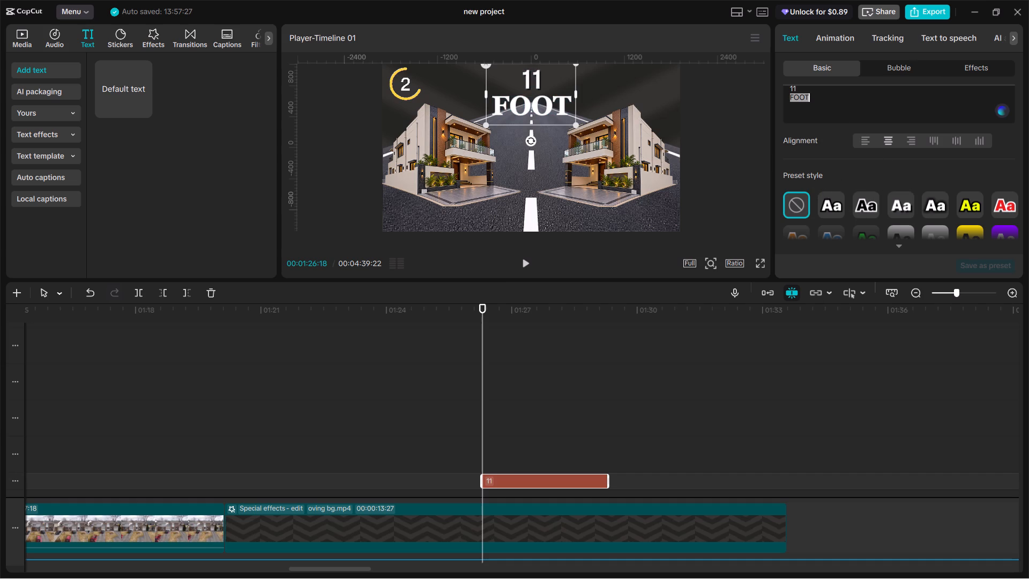
{"action": "left_click_drag", "start_coordinate": [801, 90], "coordinate": [786, 90]}
{"action": "left_click", "coordinate": [970, 199]}
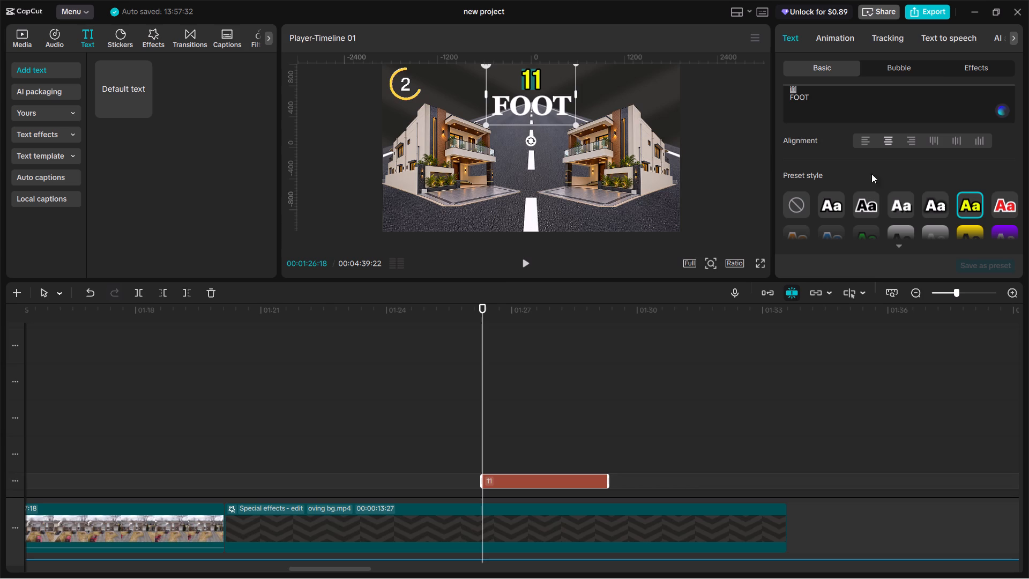
Set the text colour of the "11" line to orange, FF8000.
{"action": "scroll", "coordinate": [921, 212], "scroll_direction": "down", "scroll_amount": 1}
{"action": "scroll", "coordinate": [919, 210], "scroll_direction": "up", "scroll_amount": 3}
{"action": "scroll", "coordinate": [919, 209], "scroll_direction": "down", "scroll_amount": 3}
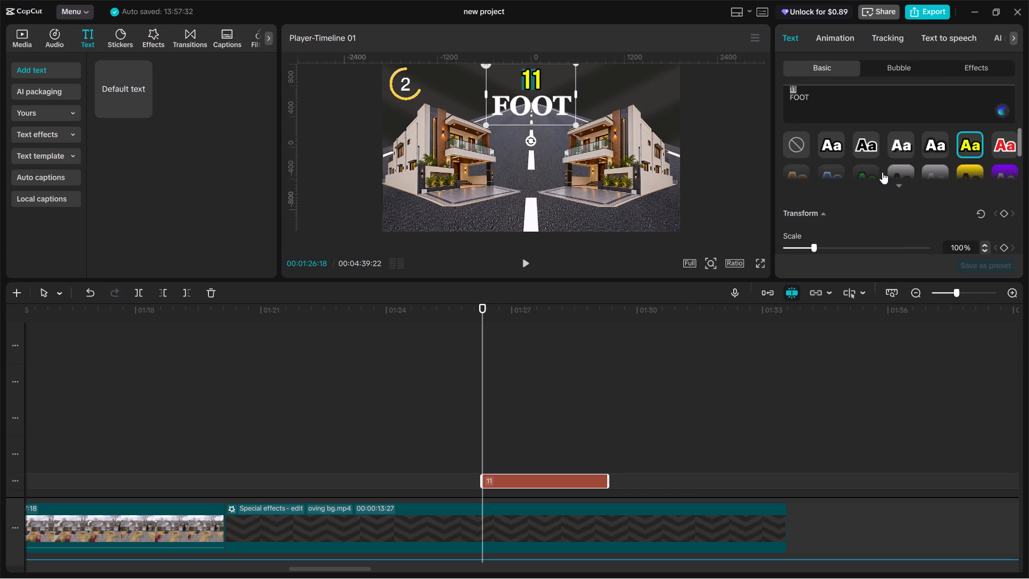
{"action": "scroll", "coordinate": [882, 172], "scroll_direction": "up", "scroll_amount": 1}
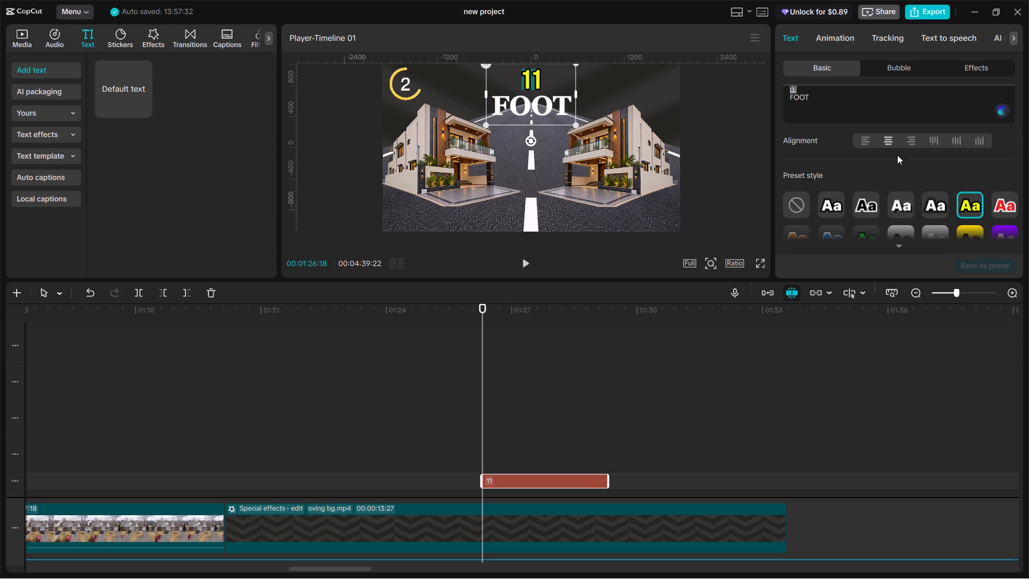
{"action": "scroll", "coordinate": [912, 209], "scroll_direction": "down", "scroll_amount": 1}
{"action": "scroll", "coordinate": [913, 209], "scroll_direction": "up", "scroll_amount": 2}
{"action": "scroll", "coordinate": [913, 209], "scroll_direction": "down", "scroll_amount": 2}
{"action": "scroll", "coordinate": [913, 209], "scroll_direction": "up", "scroll_amount": 2}
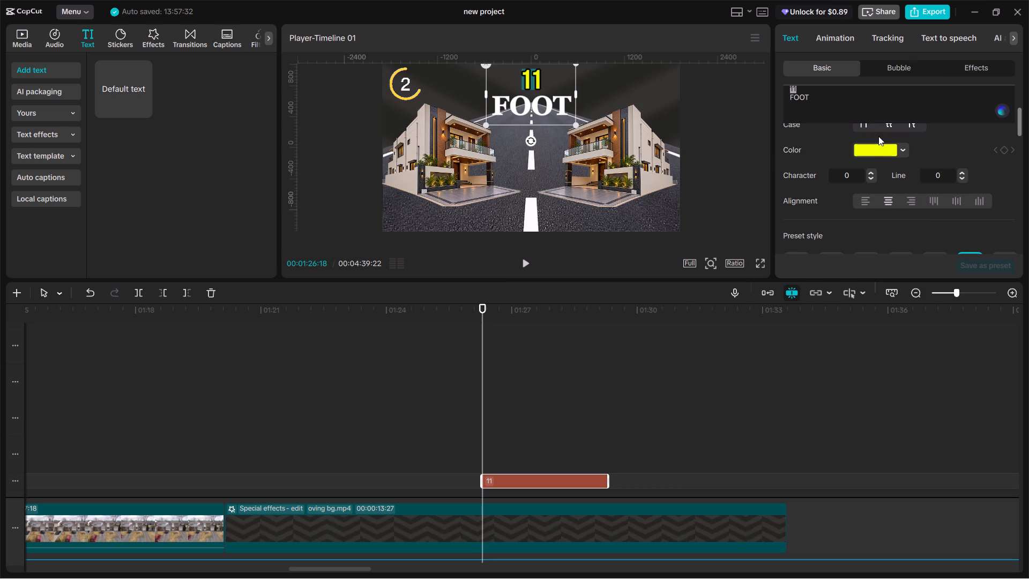
{"action": "left_click", "coordinate": [878, 136]}
{"action": "left_click", "coordinate": [877, 146]}
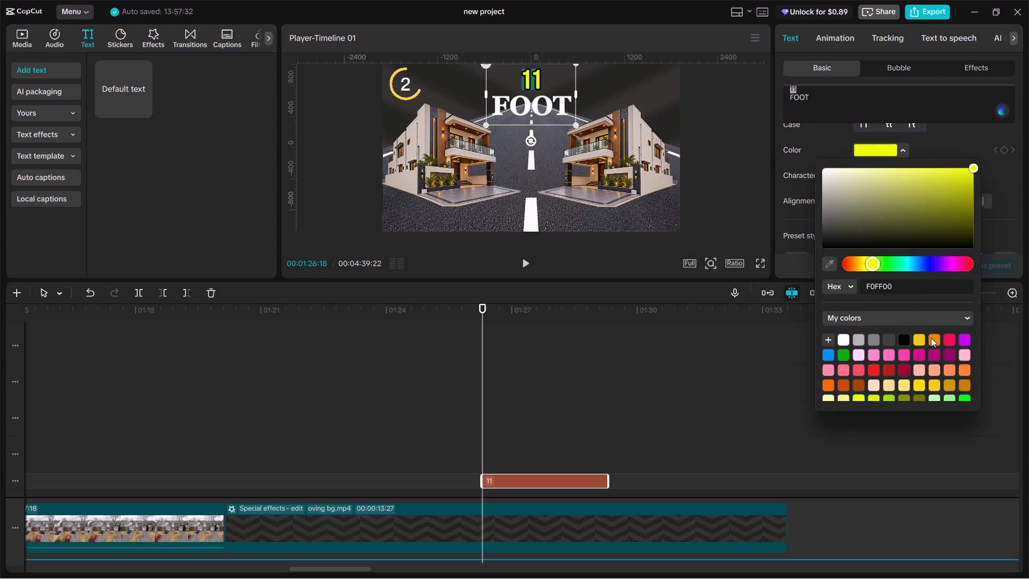
{"action": "left_click", "coordinate": [933, 338]}
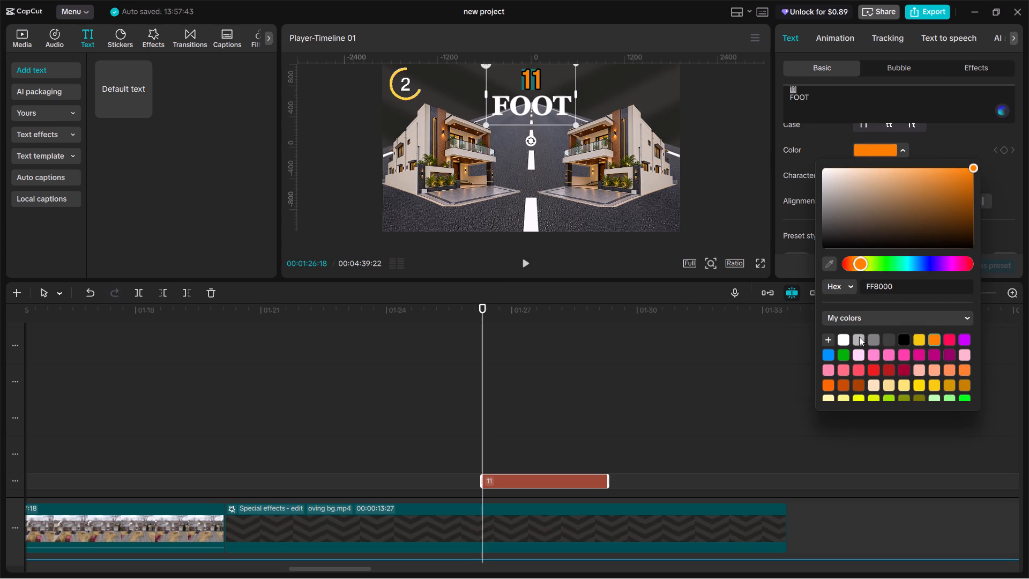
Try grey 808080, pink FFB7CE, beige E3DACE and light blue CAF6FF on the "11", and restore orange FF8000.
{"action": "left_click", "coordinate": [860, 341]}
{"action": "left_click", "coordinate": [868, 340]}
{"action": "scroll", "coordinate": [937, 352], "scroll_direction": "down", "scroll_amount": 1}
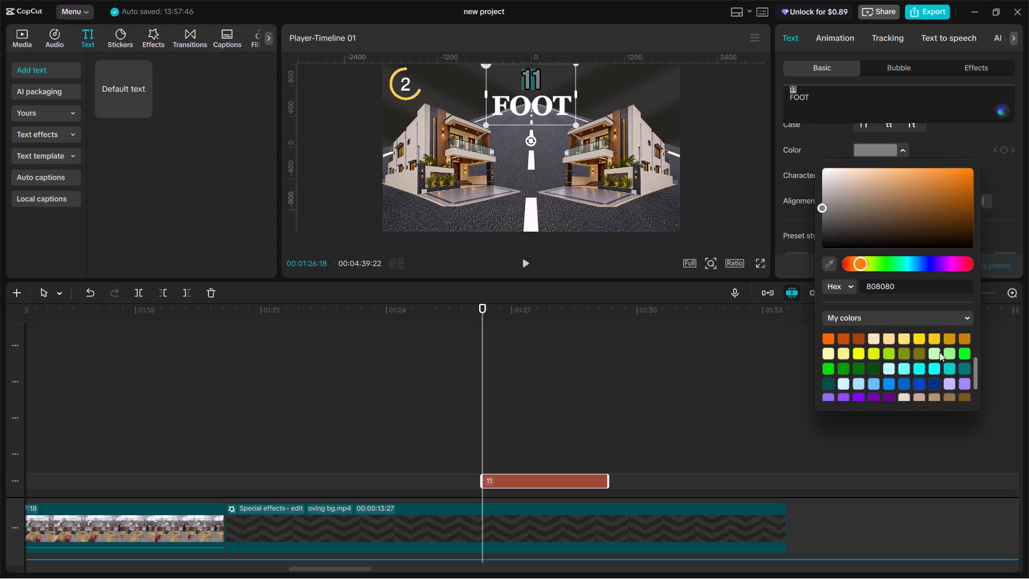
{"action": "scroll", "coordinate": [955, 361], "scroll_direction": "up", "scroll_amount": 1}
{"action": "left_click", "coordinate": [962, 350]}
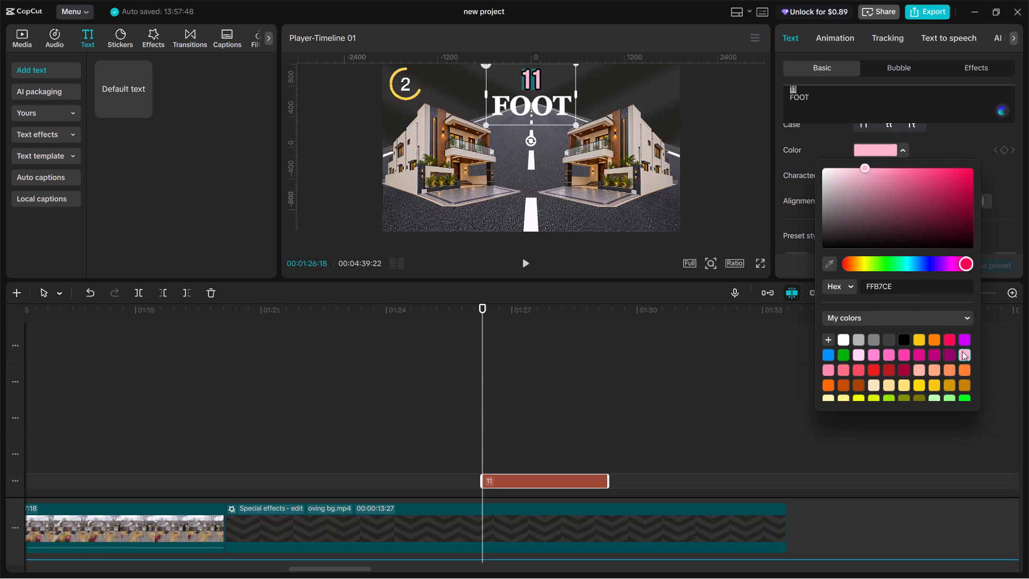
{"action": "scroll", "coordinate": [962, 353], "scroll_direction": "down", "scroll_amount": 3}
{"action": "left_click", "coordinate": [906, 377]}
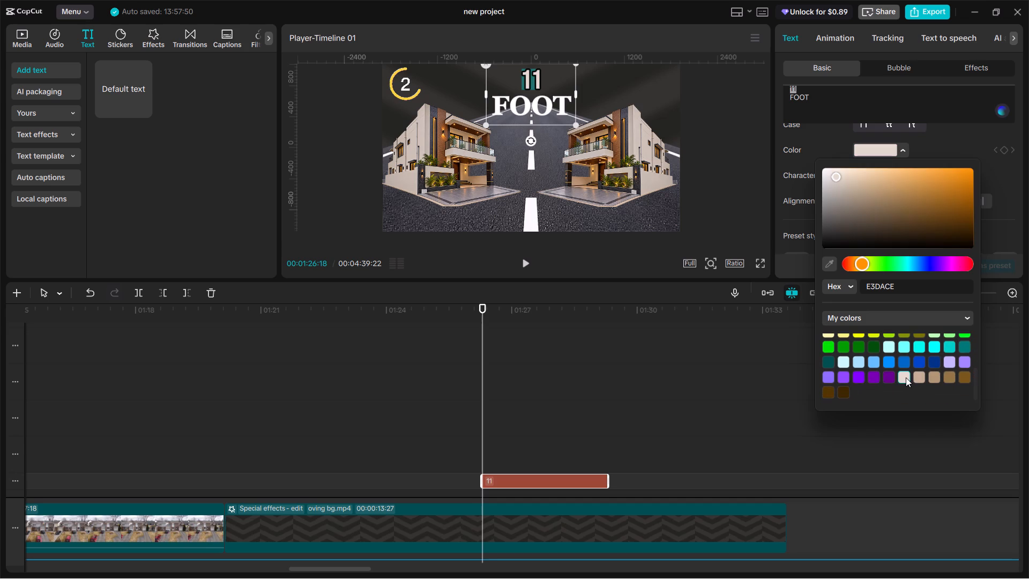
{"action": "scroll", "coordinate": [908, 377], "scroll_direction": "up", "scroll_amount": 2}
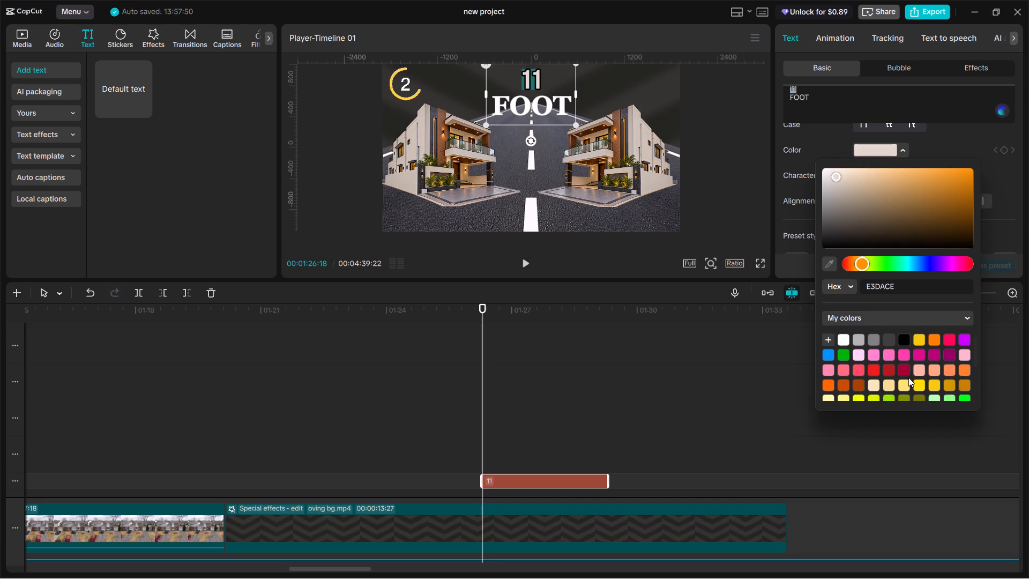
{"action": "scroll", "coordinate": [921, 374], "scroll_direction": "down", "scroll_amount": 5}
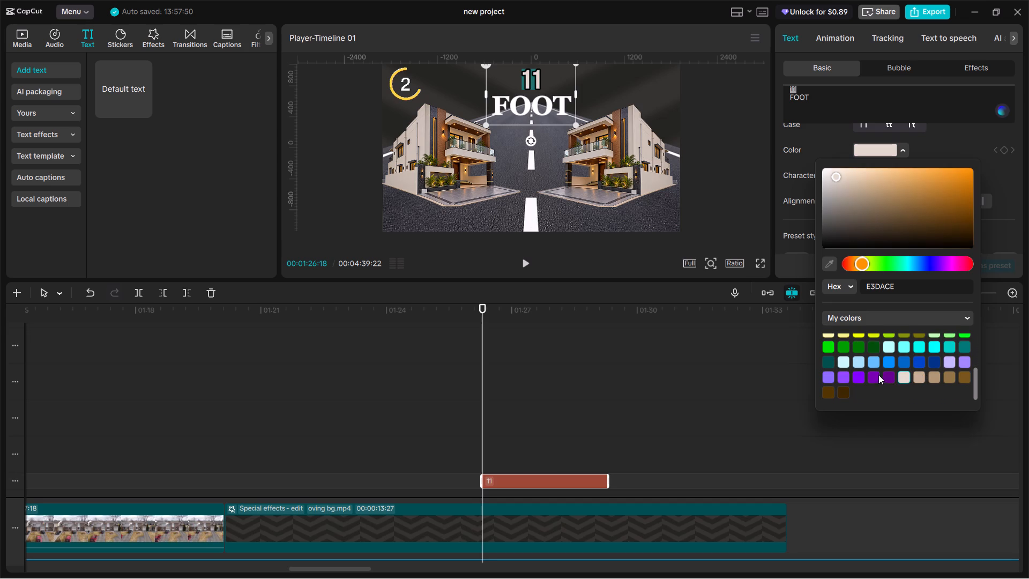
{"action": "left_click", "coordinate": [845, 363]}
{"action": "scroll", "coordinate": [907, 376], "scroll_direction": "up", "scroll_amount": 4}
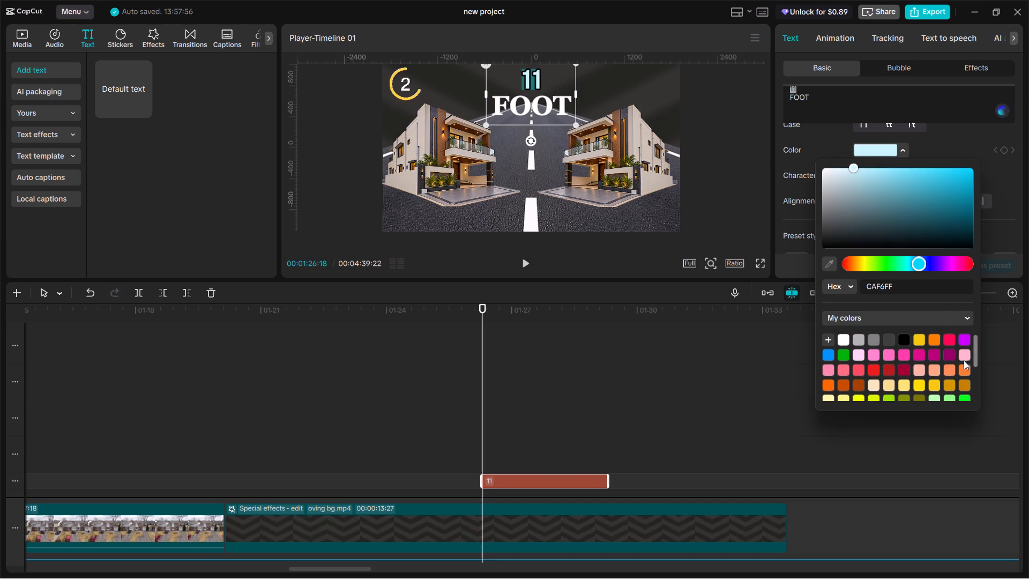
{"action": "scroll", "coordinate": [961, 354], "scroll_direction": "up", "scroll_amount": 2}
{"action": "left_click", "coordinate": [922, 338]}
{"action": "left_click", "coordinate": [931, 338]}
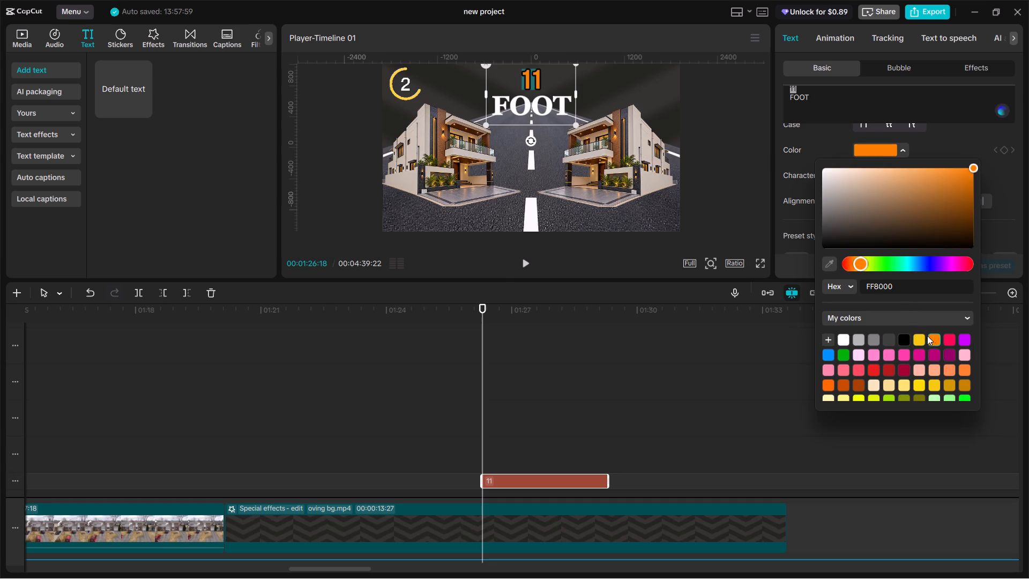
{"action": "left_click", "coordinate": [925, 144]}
Apply the fourth preset style, white lettering with a dark shadow, to only the "FOOT" line.
{"action": "left_click", "coordinate": [820, 95]}
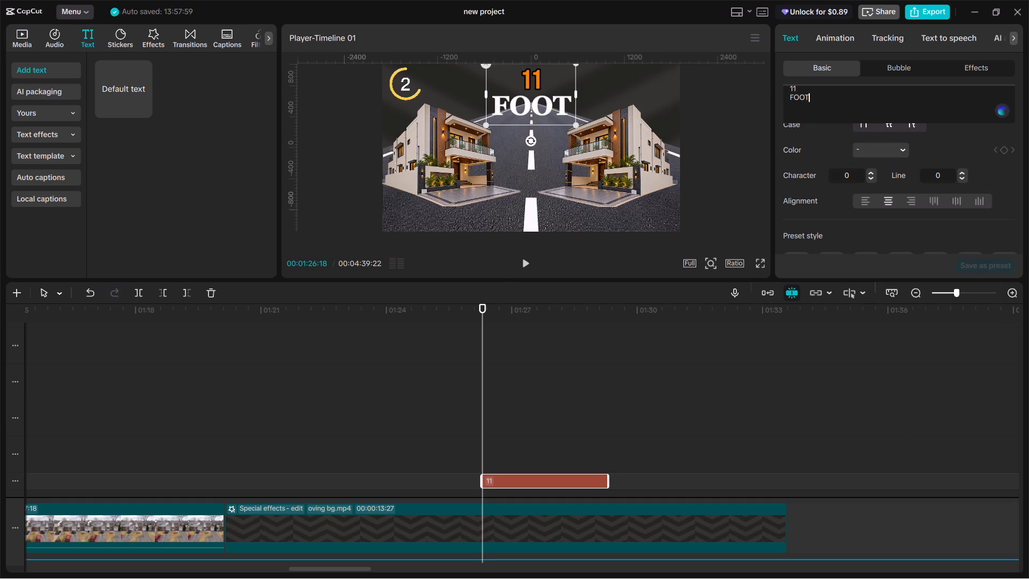
{"action": "left_click_drag", "start_coordinate": [800, 98], "coordinate": [789, 101]}
{"action": "double_click", "coordinate": [812, 93]}
{"action": "left_click", "coordinate": [809, 95]}
{"action": "triple_click", "coordinate": [796, 100]}
{"action": "double_click", "coordinate": [800, 96]}
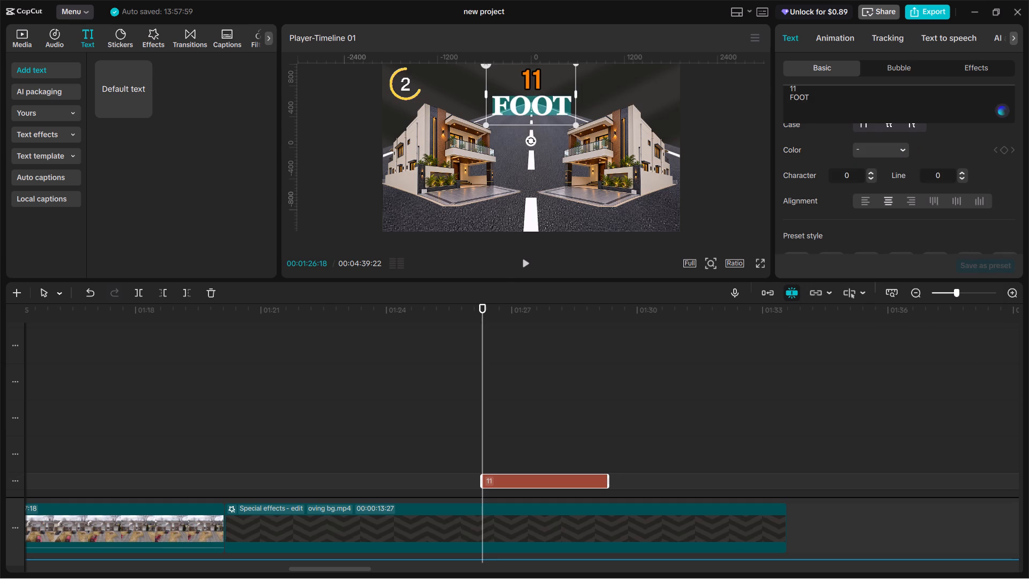
{"action": "scroll", "coordinate": [938, 204], "scroll_direction": "down", "scroll_amount": 2}
{"action": "scroll", "coordinate": [926, 198], "scroll_direction": "up", "scroll_amount": 2}
{"action": "scroll", "coordinate": [924, 196], "scroll_direction": "down", "scroll_amount": 5}
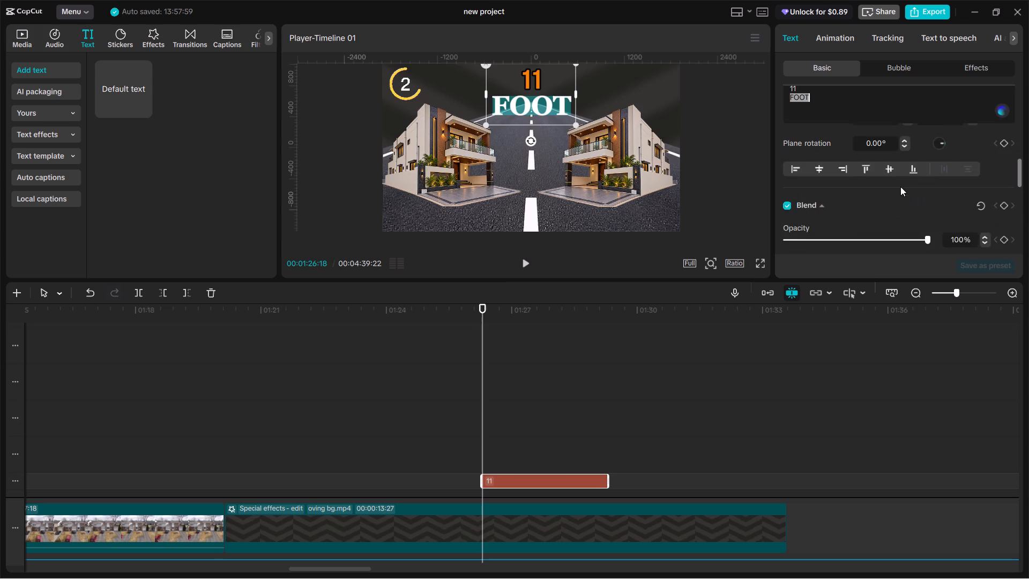
{"action": "scroll", "coordinate": [900, 187], "scroll_direction": "up", "scroll_amount": 4}
{"action": "left_click", "coordinate": [904, 205]}
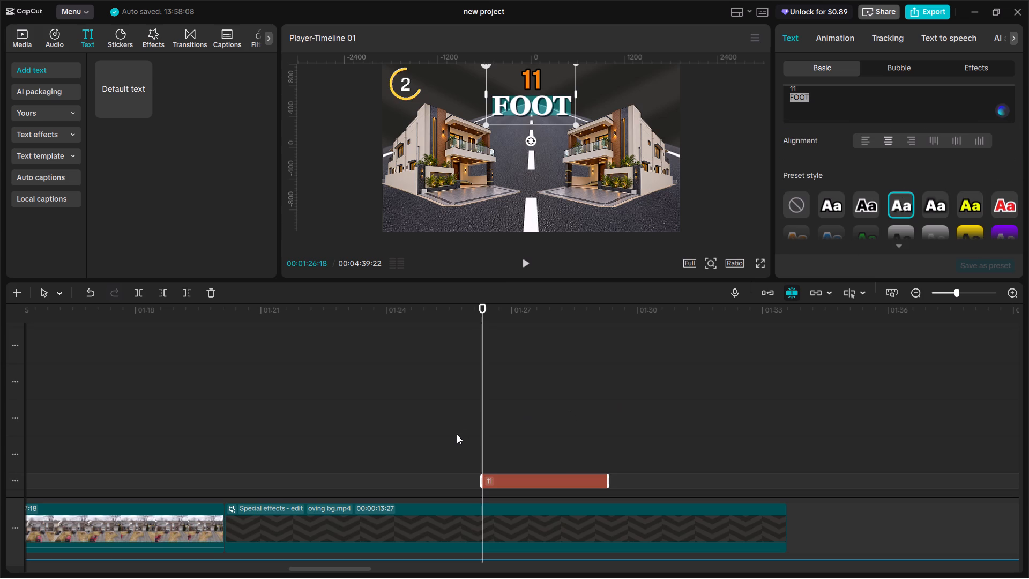
Play the road scene from just before the text clip to review the timing of the "11 FOOT" text.
{"action": "left_click", "coordinate": [457, 434]}
{"action": "key", "text": "space"}
{"action": "left_click", "coordinate": [465, 438]}
{"action": "left_click", "coordinate": [466, 442]}
{"action": "left_click", "coordinate": [470, 444]}
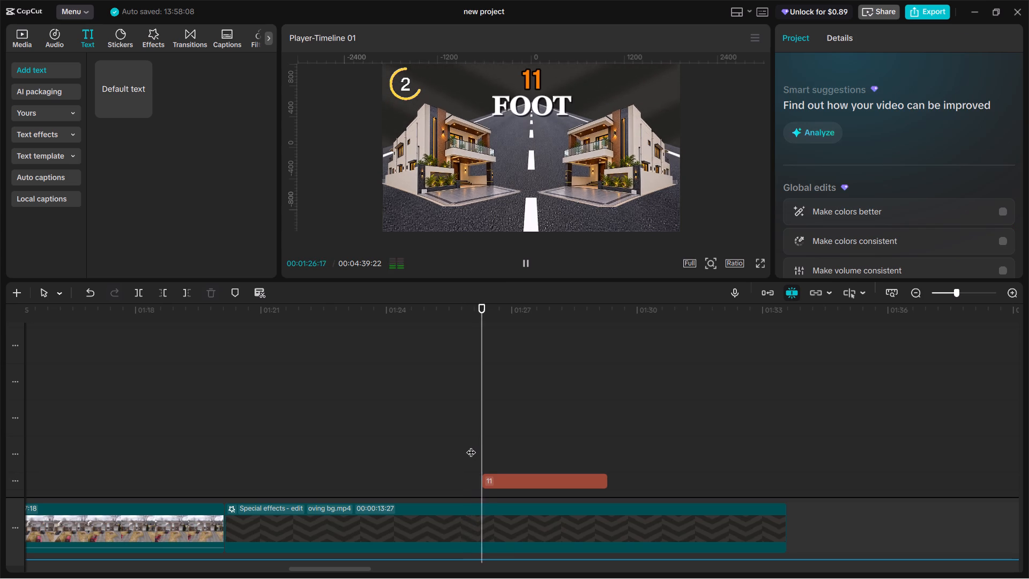
Replay the road scene from just before the "11 FOOT" clip to check when the caption appears.
{"action": "key", "text": "space"}
{"action": "double_click", "coordinate": [476, 433]}
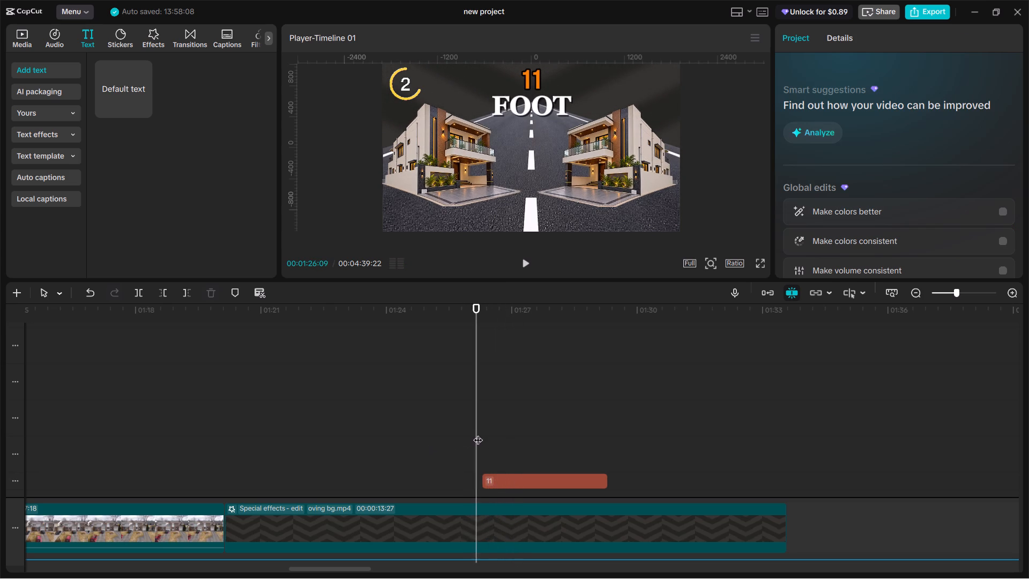
{"action": "key", "text": "space"}
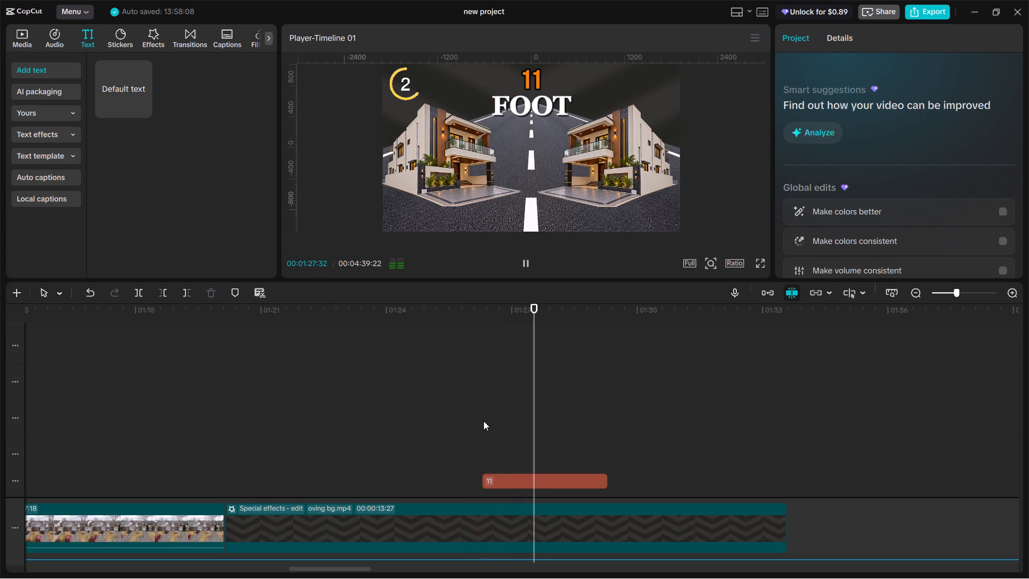
{"action": "double_click", "coordinate": [483, 421]}
Search the text entrance animations for FADE and apply Fade In to the "11 FOOT" caption.
{"action": "left_click", "coordinate": [511, 474]}
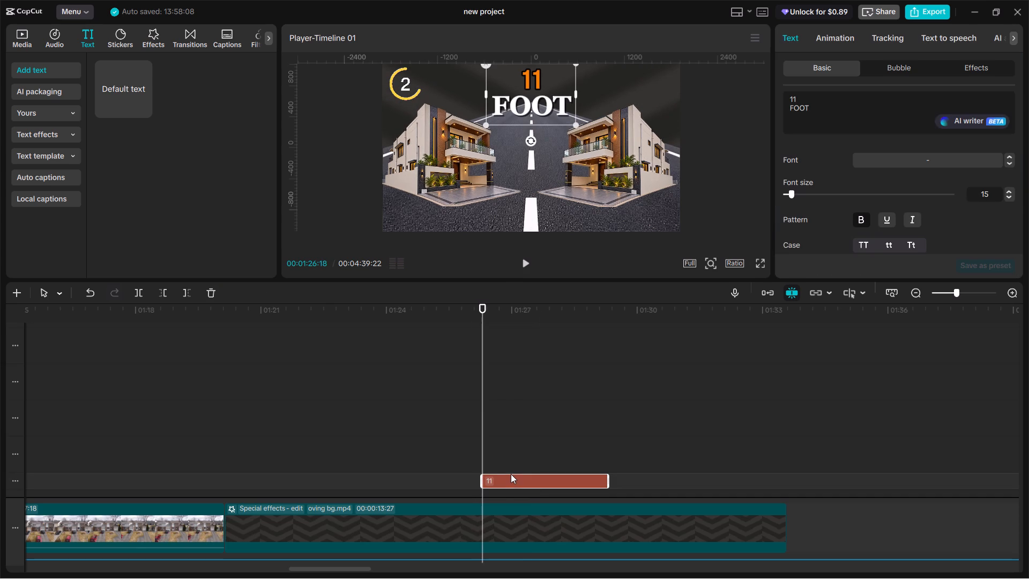
{"action": "left_click", "coordinate": [839, 38]}
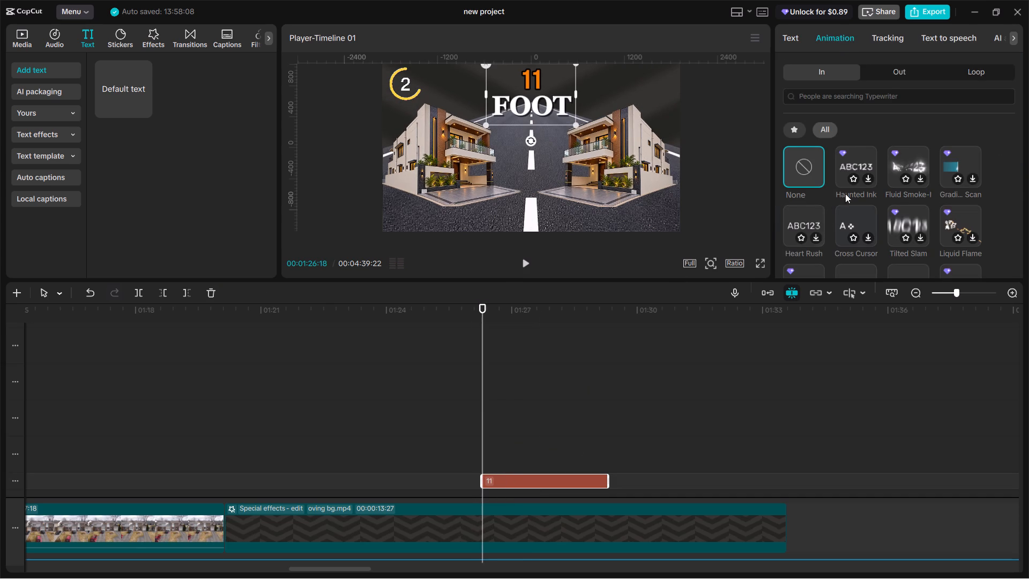
{"action": "left_click", "coordinate": [856, 102]}
{"action": "left_click", "coordinate": [805, 132]}
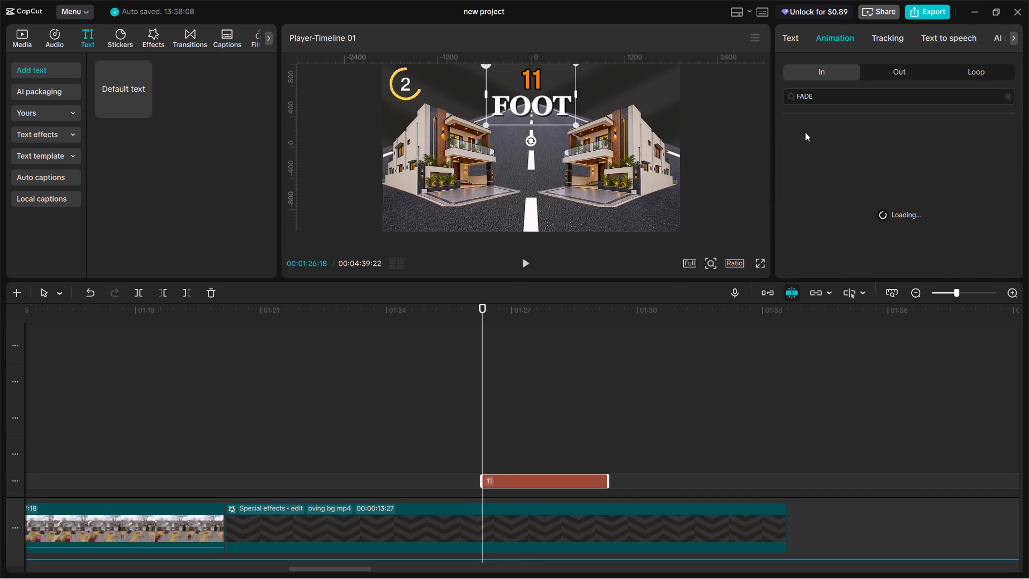
{"action": "left_click", "coordinate": [862, 150]}
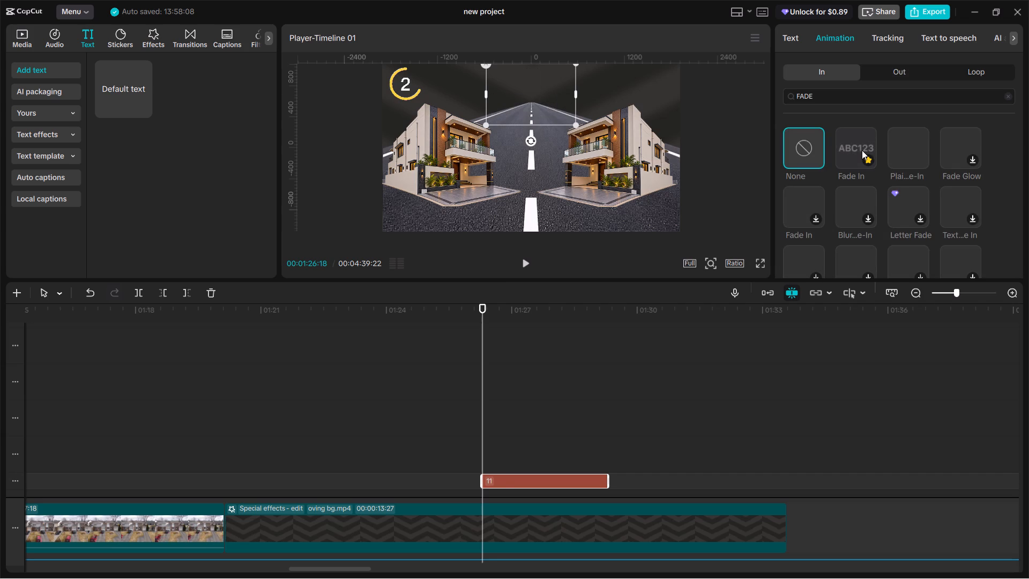
Play from just before the "11 FOOT" clip to review its fade-in against the narration.
{"action": "left_click", "coordinate": [460, 436]}
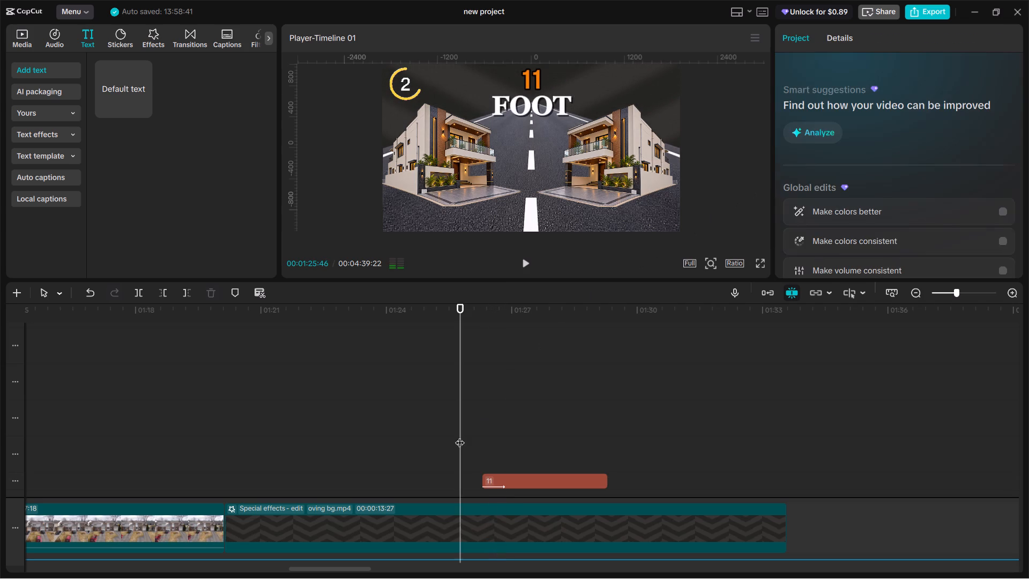
{"action": "left_click", "coordinate": [443, 441]}
{"action": "key", "text": "space"}
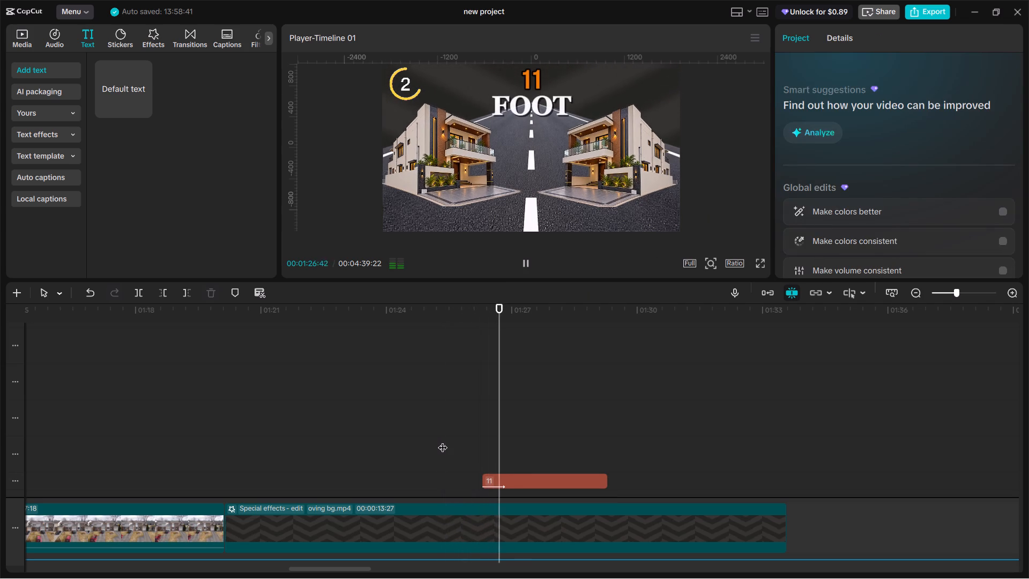
{"action": "key", "text": "space"}
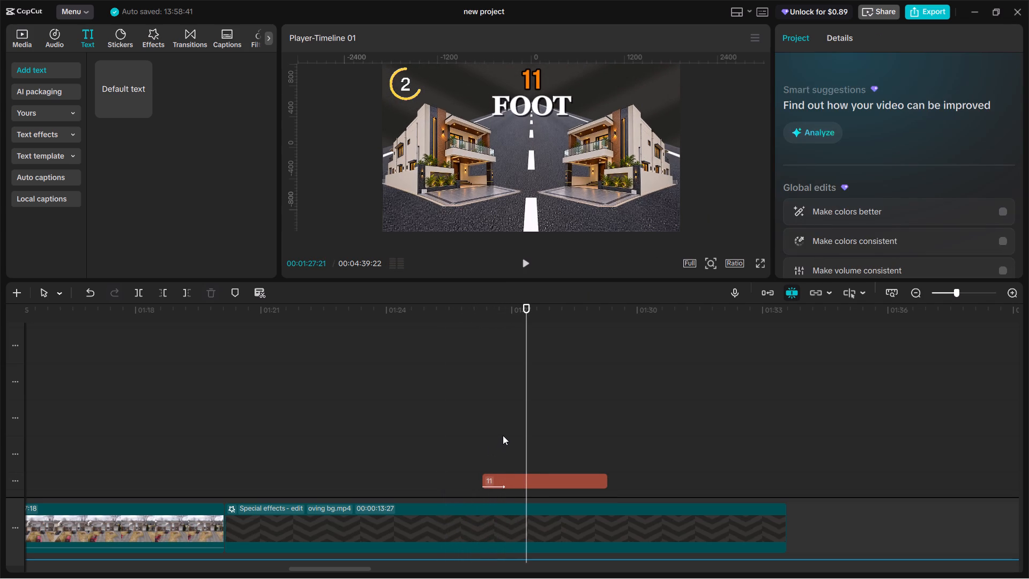
{"action": "key", "text": "space"}
{"action": "key", "text": "space"}
{"action": "double_click", "coordinate": [511, 432]}
{"action": "key", "text": "space"}
{"action": "left_click", "coordinate": [511, 432]}
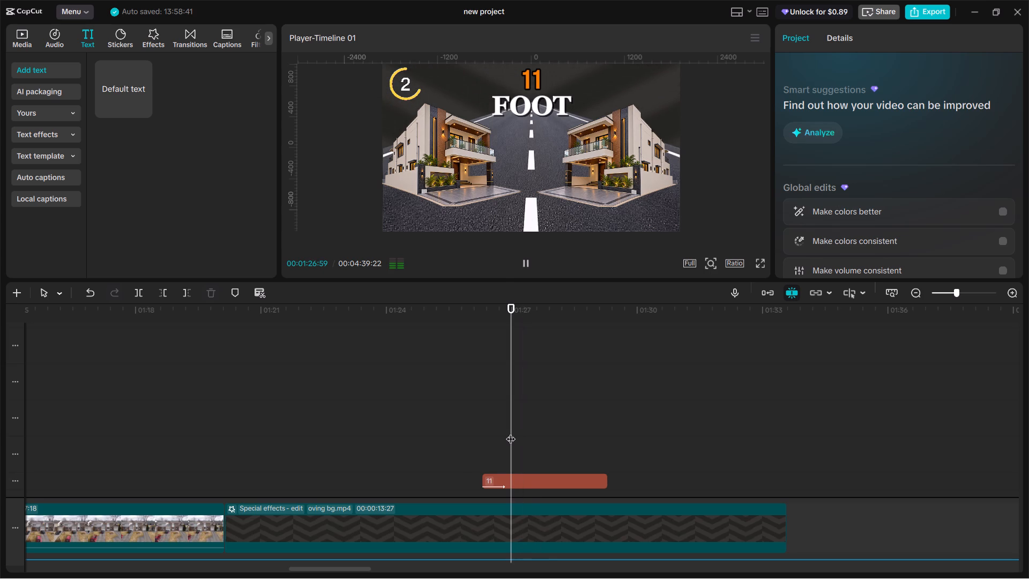
Check the narration waveform and replay around 00:01:27 to locate where the spoken "11 foot" ends.
{"action": "scroll", "coordinate": [530, 427], "scroll_direction": "down", "scroll_amount": 12}
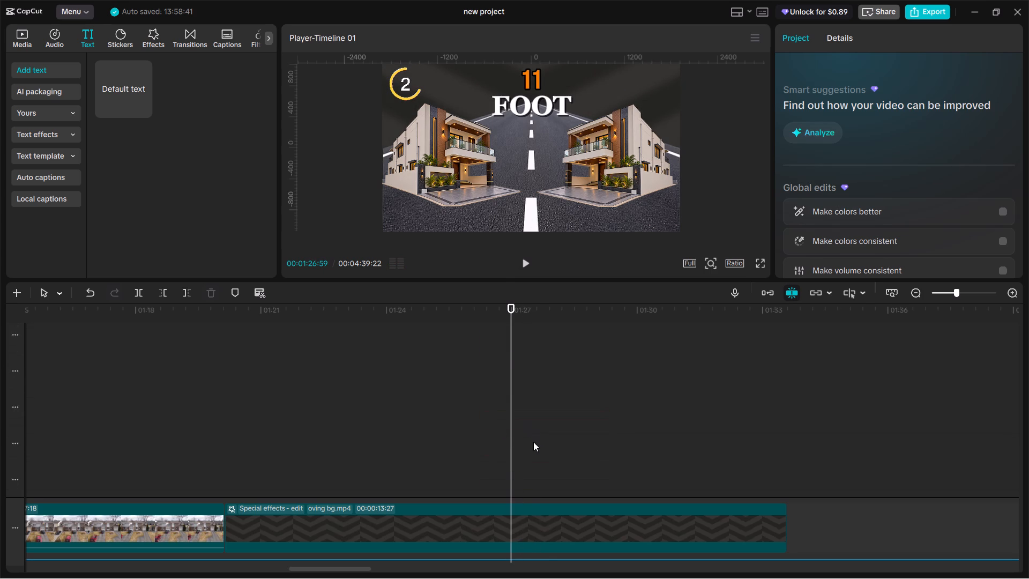
{"action": "scroll", "coordinate": [533, 442], "scroll_direction": "down", "scroll_amount": 20}
{"action": "key", "text": "space"}
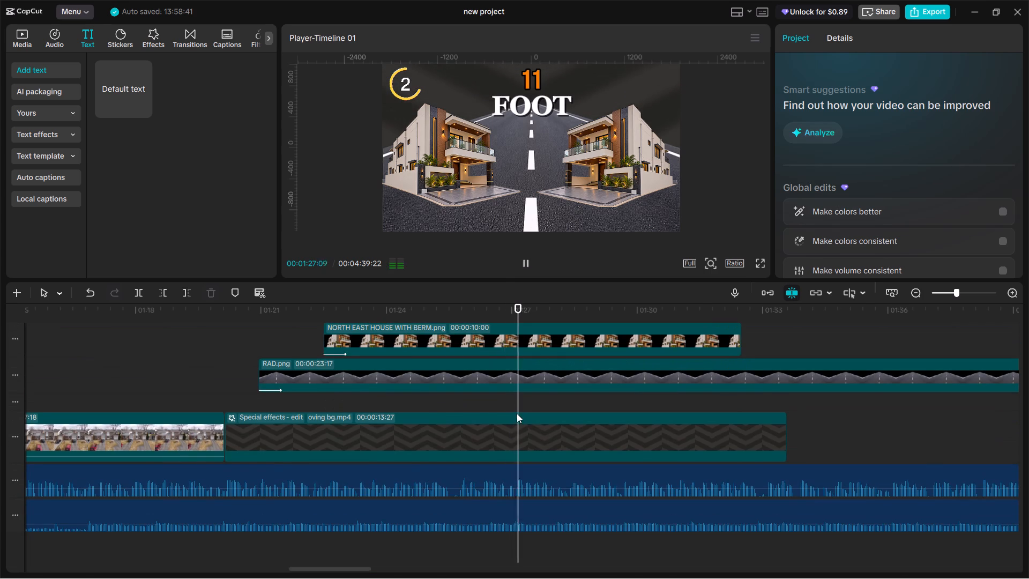
{"action": "key", "text": "space"}
{"action": "scroll", "coordinate": [516, 392], "scroll_direction": "up", "scroll_amount": 13, "text": "ctrl"}
{"action": "left_click_drag", "start_coordinate": [524, 397], "coordinate": [511, 394]}
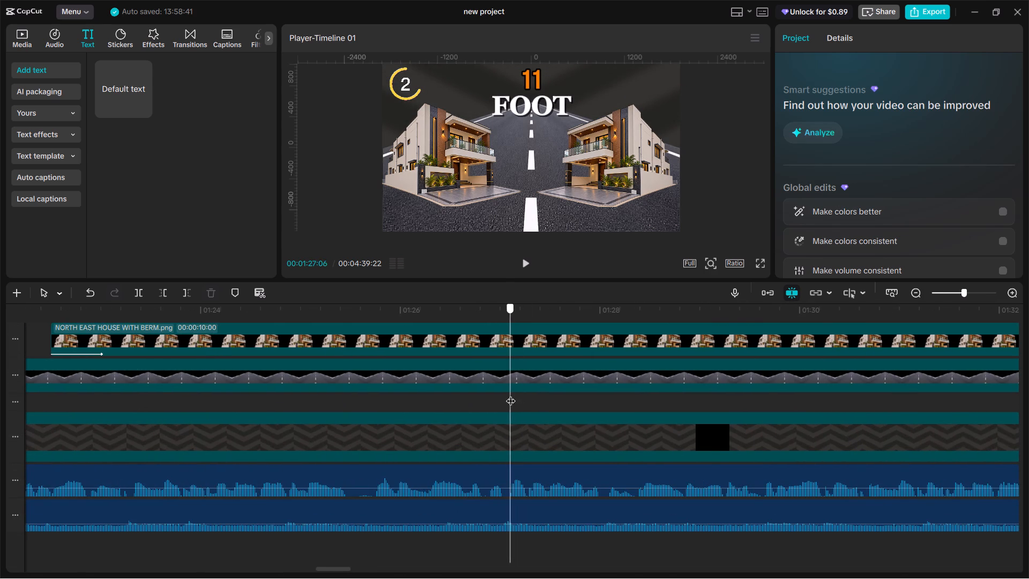
{"action": "left_click_drag", "start_coordinate": [511, 394], "coordinate": [506, 391]}
{"action": "key", "text": "space"}
{"action": "key", "text": "space"}
{"action": "left_click", "coordinate": [506, 391]}
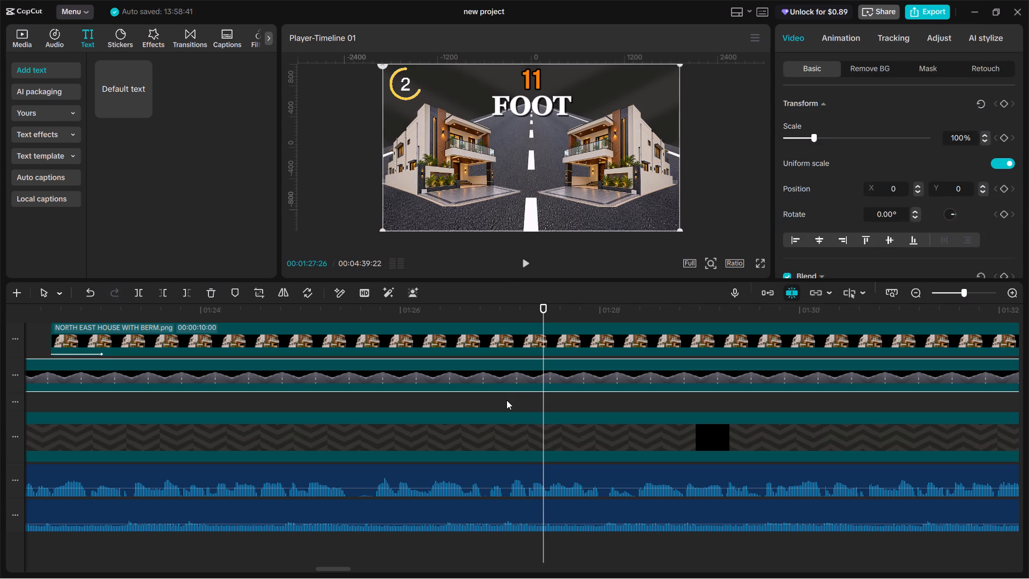
{"action": "double_click", "coordinate": [506, 400]}
{"action": "scroll", "coordinate": [514, 406], "scroll_direction": "up", "scroll_amount": 20}
{"action": "scroll", "coordinate": [514, 406], "scroll_direction": "up", "scroll_amount": 5}
{"action": "scroll", "coordinate": [530, 398], "scroll_direction": "down", "scroll_amount": 6, "text": "ctrl"}
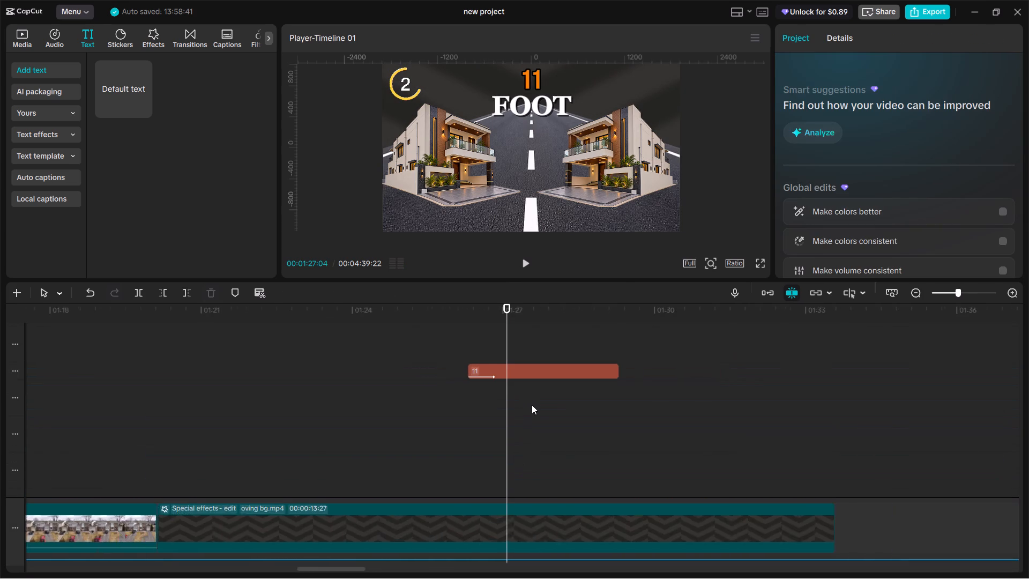
{"action": "scroll", "coordinate": [532, 405], "scroll_direction": "down", "scroll_amount": 11, "text": "ctrl"}
{"action": "left_click", "coordinate": [534, 362]}
{"action": "scroll", "coordinate": [508, 355], "scroll_direction": "down", "scroll_amount": 12}
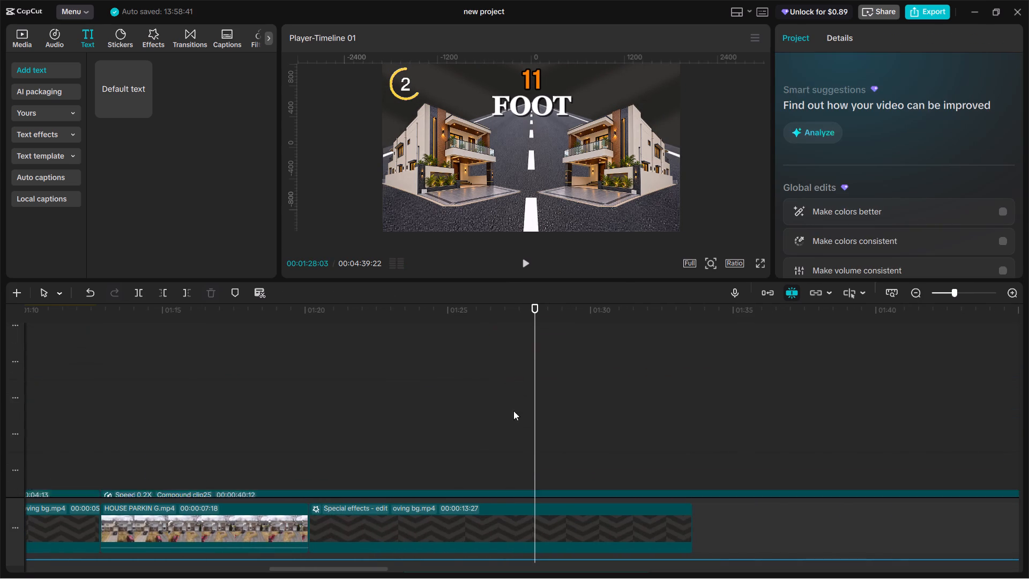
{"action": "scroll", "coordinate": [513, 411], "scroll_direction": "down", "scroll_amount": 12}
{"action": "scroll", "coordinate": [523, 432], "scroll_direction": "up", "scroll_amount": 15, "text": "ctrl"}
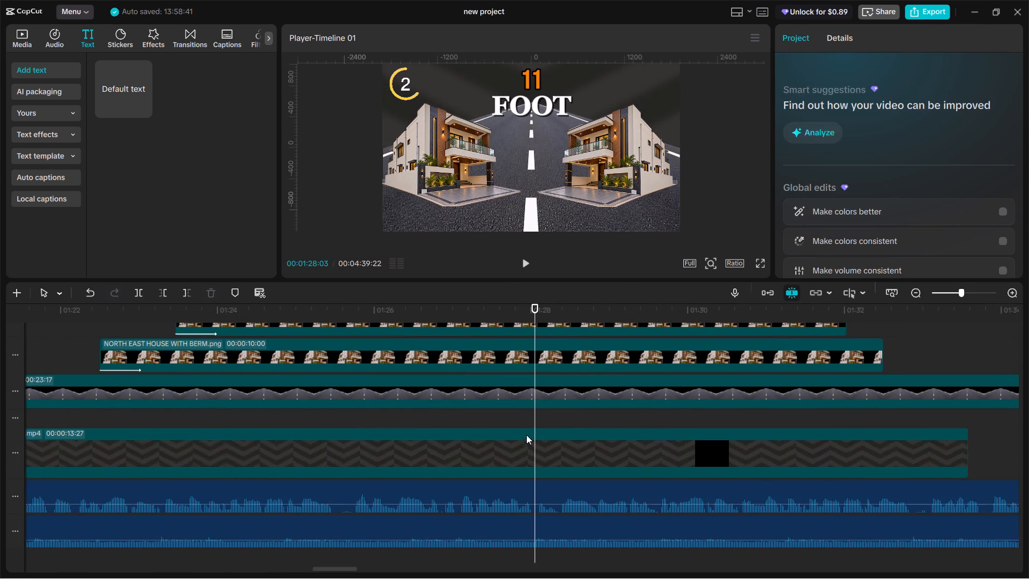
{"action": "left_click", "coordinate": [519, 415]}
{"action": "left_click_drag", "start_coordinate": [519, 415], "coordinate": [459, 436]}
{"action": "key", "text": "space"}
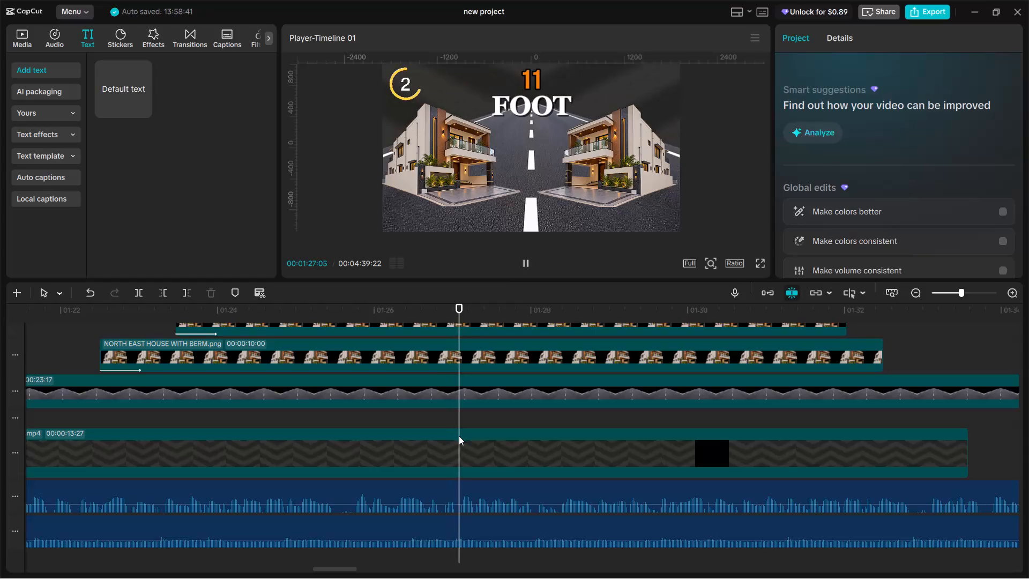
{"action": "left_click", "coordinate": [459, 429]}
{"action": "left_click", "coordinate": [453, 418]}
{"action": "left_click_drag", "start_coordinate": [453, 418], "coordinate": [457, 421]}
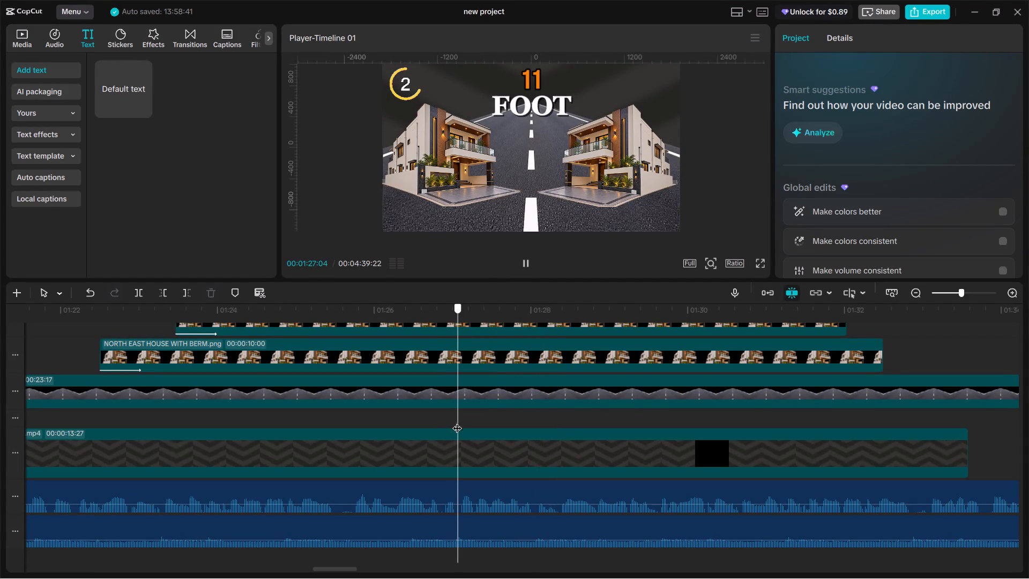
{"action": "left_click_drag", "start_coordinate": [457, 421], "coordinate": [458, 422]}
Split the "11 FOOT" caption clip at 00:01:27:04 and delete the part after the cut.
{"action": "scroll", "coordinate": [465, 423], "scroll_direction": "up", "scroll_amount": 20}
{"action": "scroll", "coordinate": [465, 423], "scroll_direction": "up", "scroll_amount": 5}
{"action": "scroll", "coordinate": [482, 412], "scroll_direction": "down", "scroll_amount": 9, "text": "ctrl"}
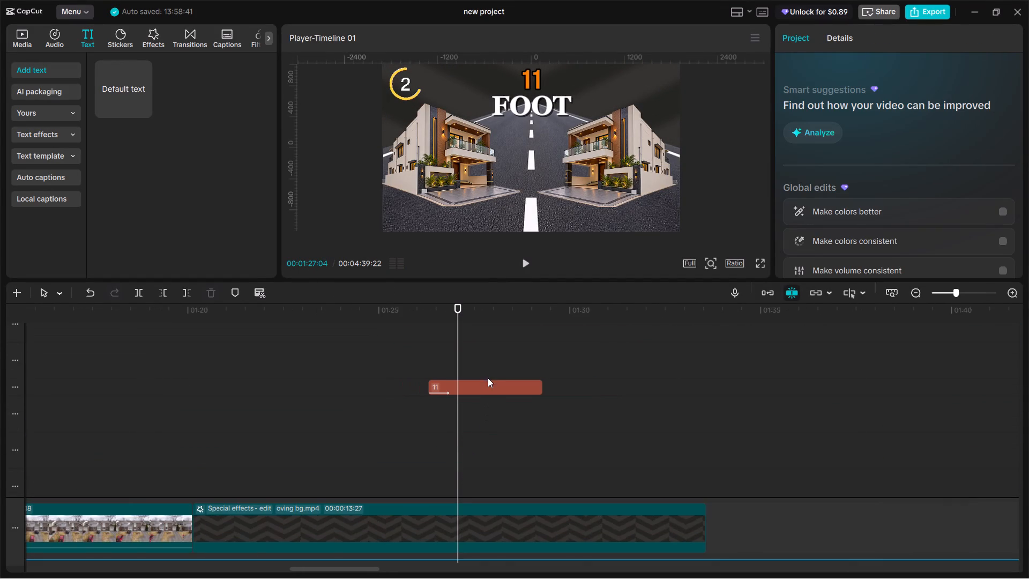
{"action": "left_click", "coordinate": [486, 387]}
{"action": "key", "text": "ctrl+b"}
{"action": "key", "text": "BackSpace"}
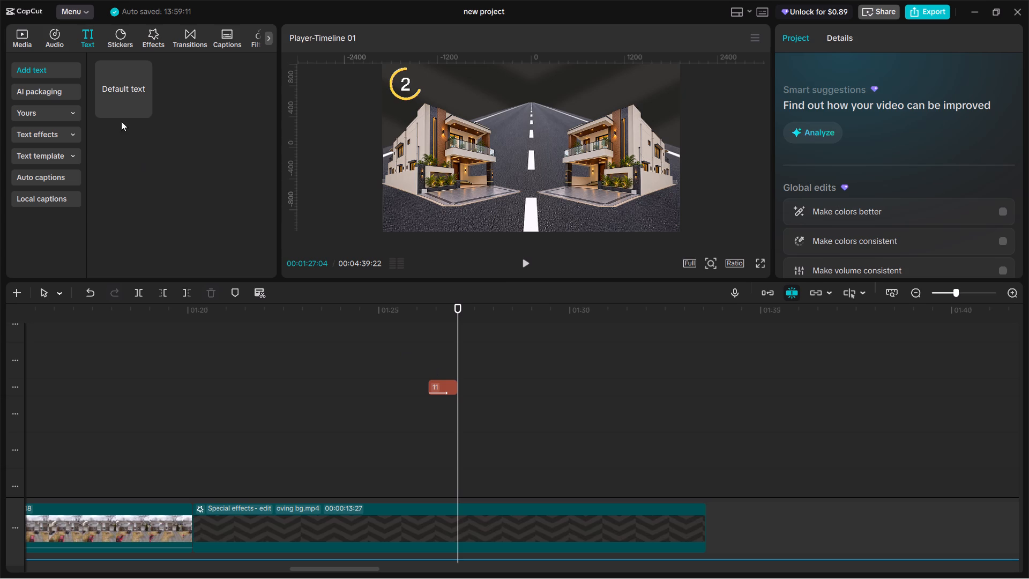
Add a default text clip at 00:01:27:04 reading "PARKING" on the first line and "BURM" on the second.
{"action": "left_click", "coordinate": [143, 107]}
{"action": "left_click", "coordinate": [832, 91]}
{"action": "left_click", "coordinate": [834, 99]}
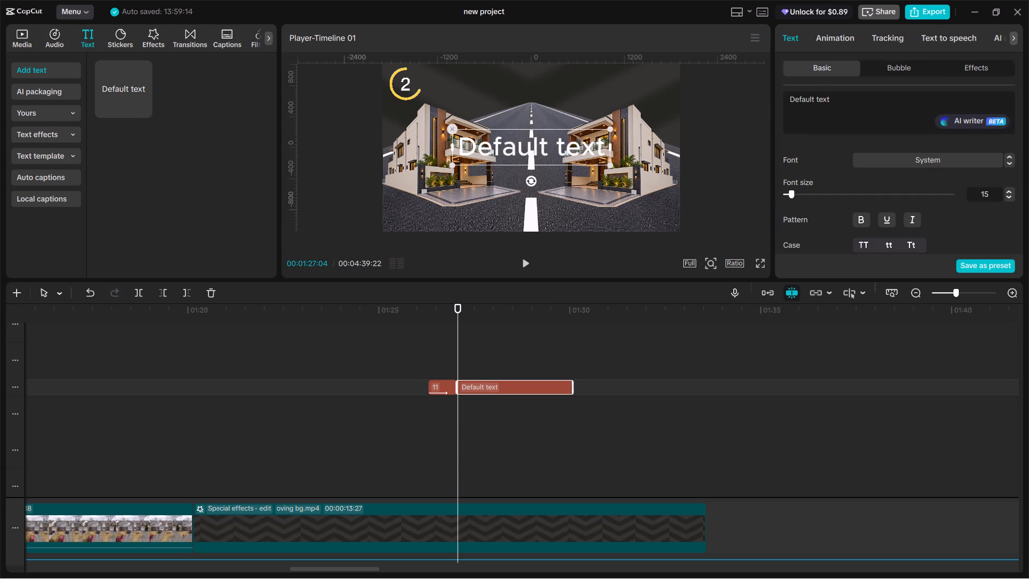
{"action": "key", "text": "ctrl+a"}
{"action": "type", "text": "PARKING"}
{"action": "key", "text": "space"}
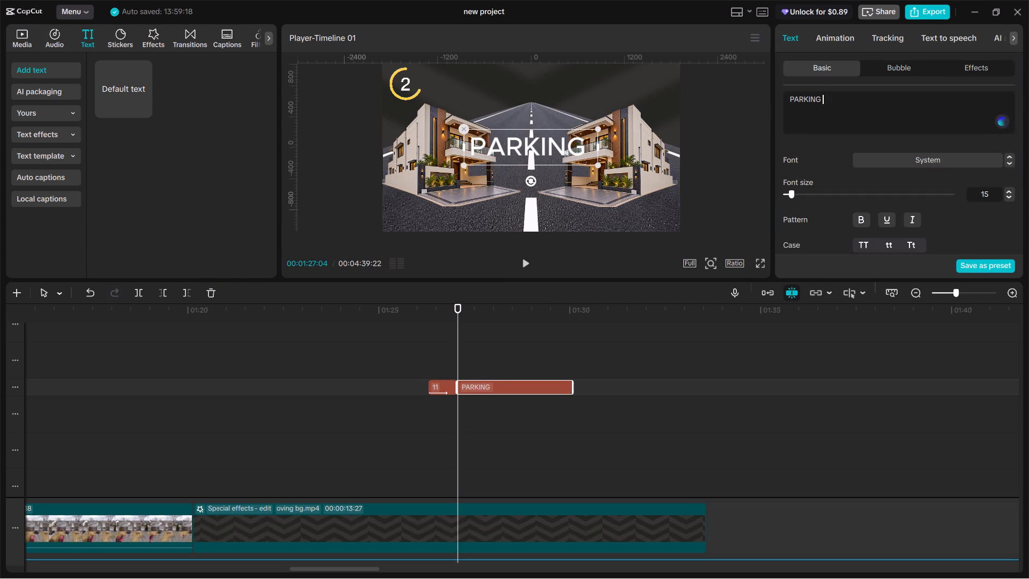
{"action": "key", "text": "Return"}
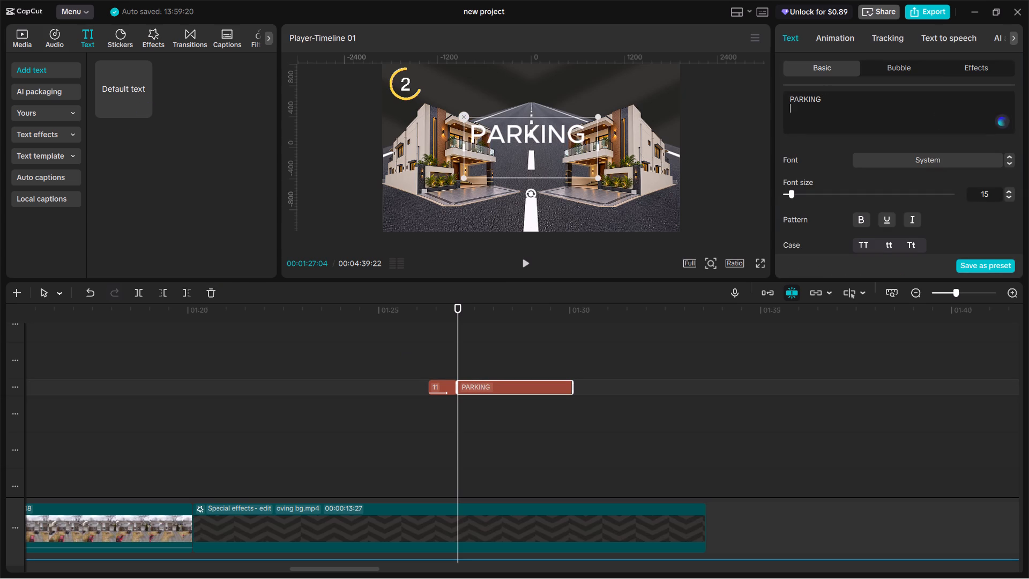
{"action": "type", "text": "BURNT"}
{"action": "key", "text": "BackSpace"}
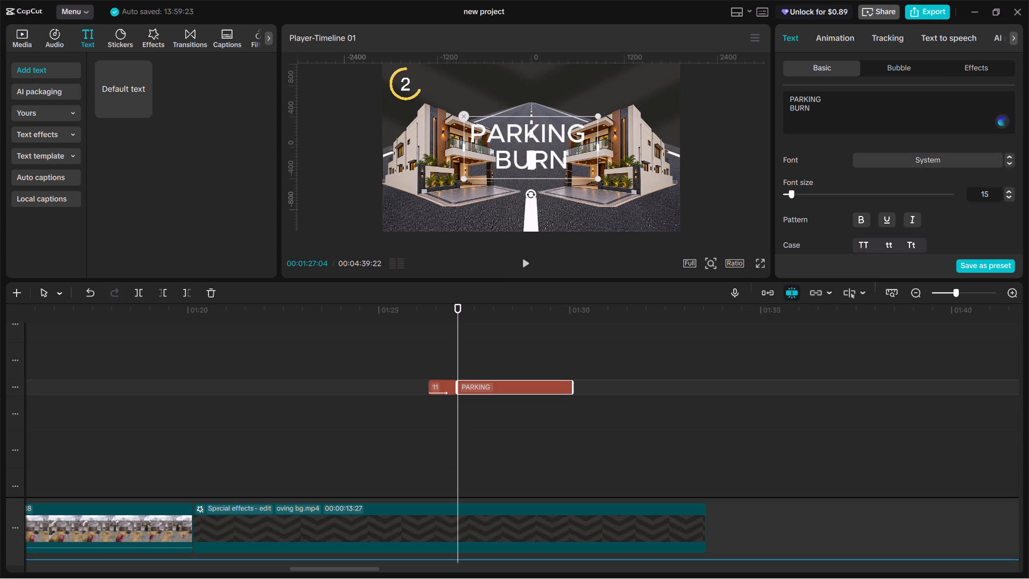
{"action": "key", "text": "equal"}
{"action": "key", "text": "BackSpace"}
{"action": "key", "text": "BackSpace"}
{"action": "key", "text": "m"}
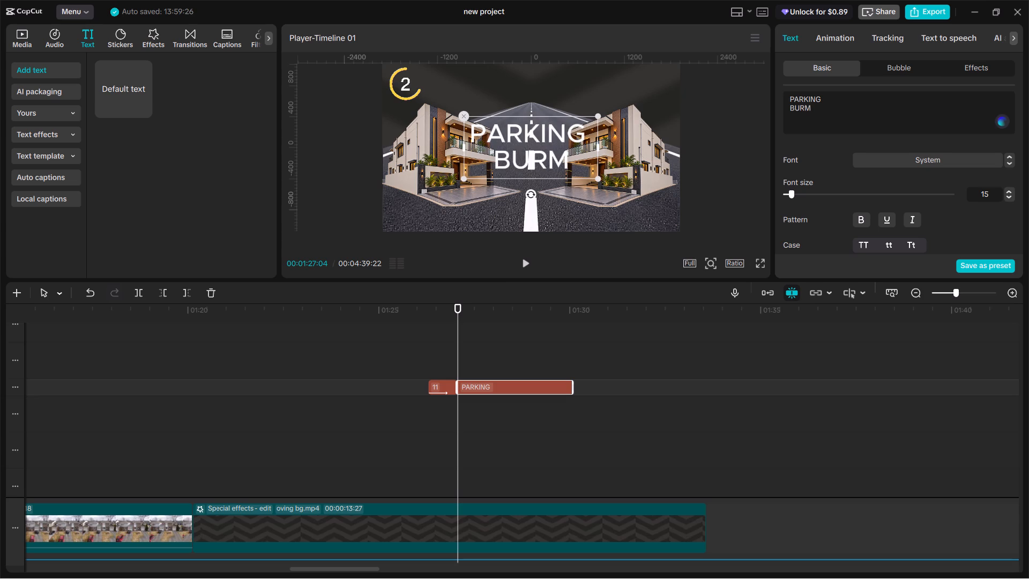
Set the font of the "PARKING BURM" caption to Serif.
{"action": "left_click", "coordinate": [917, 164]}
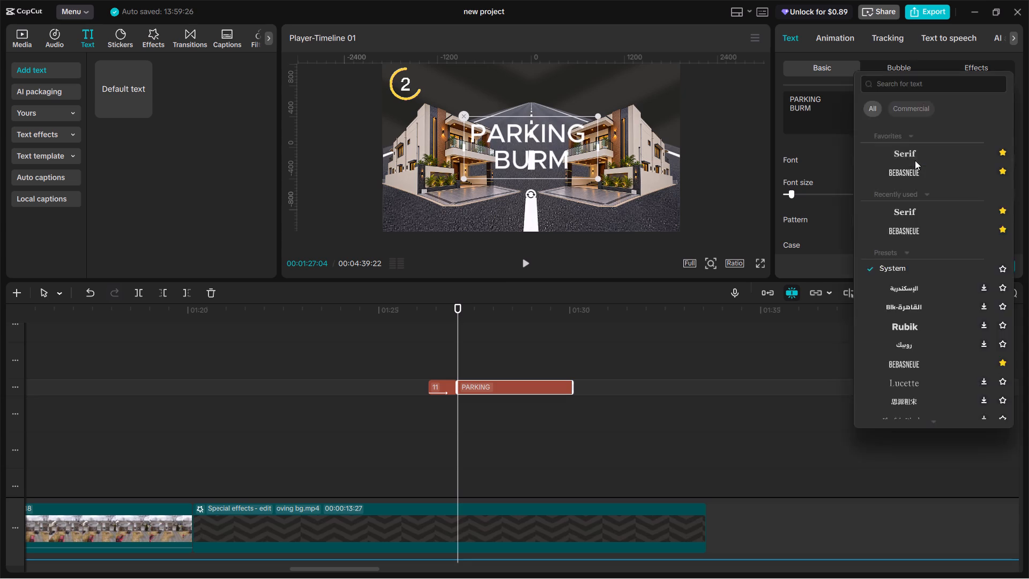
{"action": "left_click", "coordinate": [915, 160]}
{"action": "left_click", "coordinate": [863, 248]}
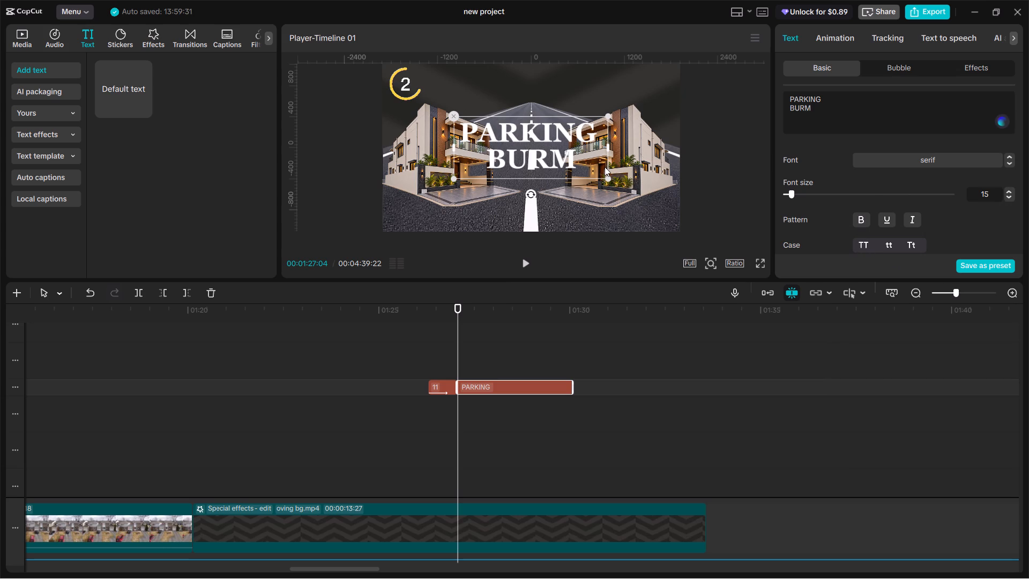
Move the "PARKING BURM" caption up to the top centre of the frame and scale it down to about 85%.
{"action": "left_click_drag", "start_coordinate": [510, 146], "coordinate": [512, 104]}
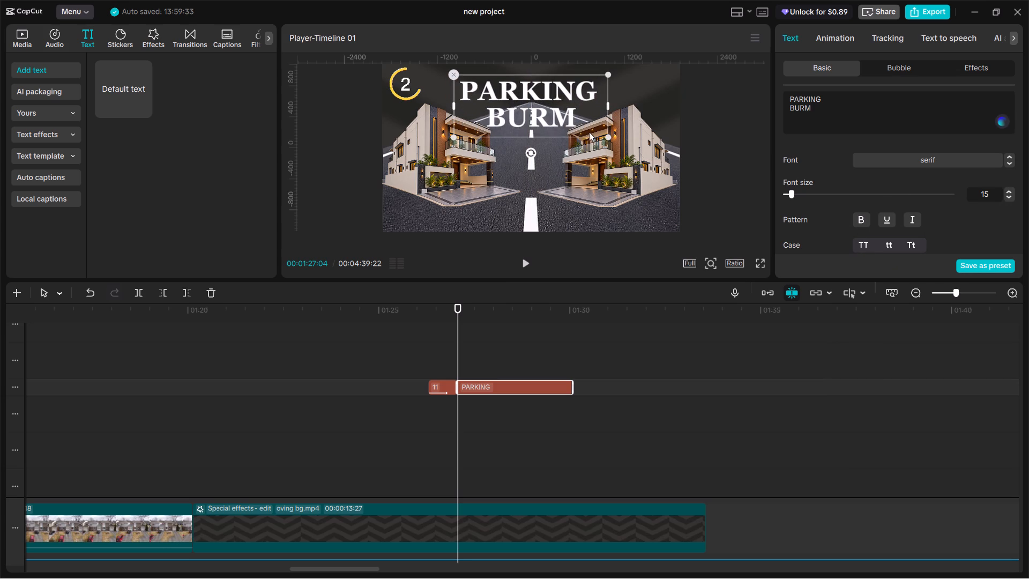
{"action": "left_click_drag", "start_coordinate": [603, 135], "coordinate": [588, 124]}
{"action": "left_click", "coordinate": [557, 109]}
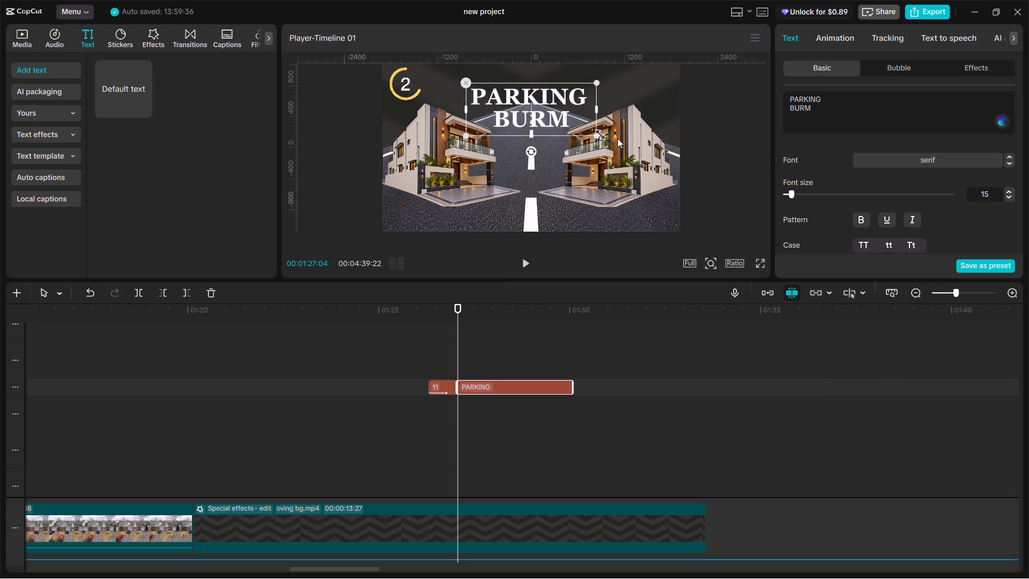
Apply the preset style with yellow lettering and black outline to only the "BURM" line.
{"action": "left_click_drag", "start_coordinate": [817, 109], "coordinate": [785, 112]}
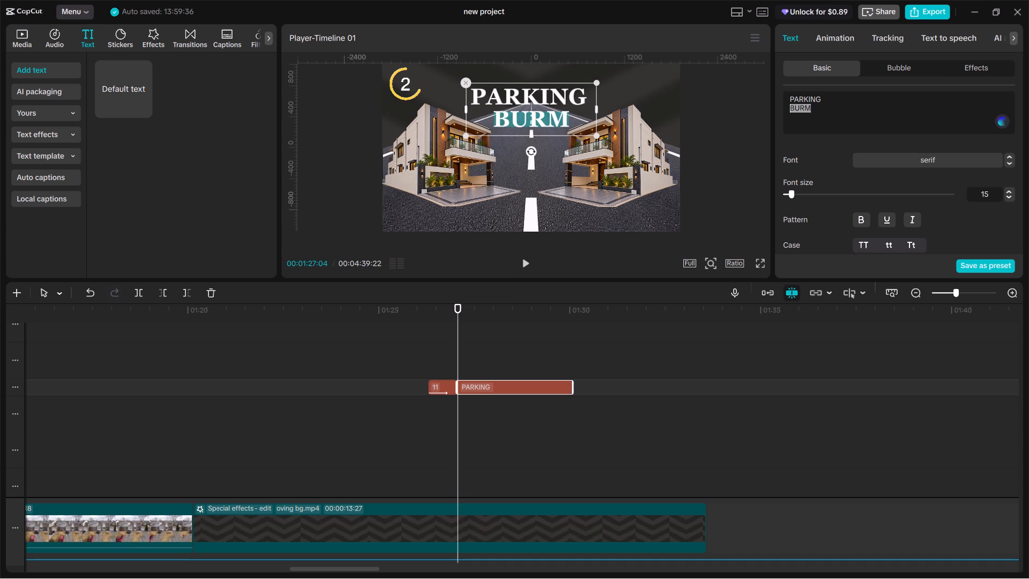
{"action": "left_click_drag", "start_coordinate": [785, 112], "coordinate": [785, 112]}
{"action": "scroll", "coordinate": [949, 196], "scroll_direction": "down", "scroll_amount": 2}
{"action": "left_click", "coordinate": [885, 153]}
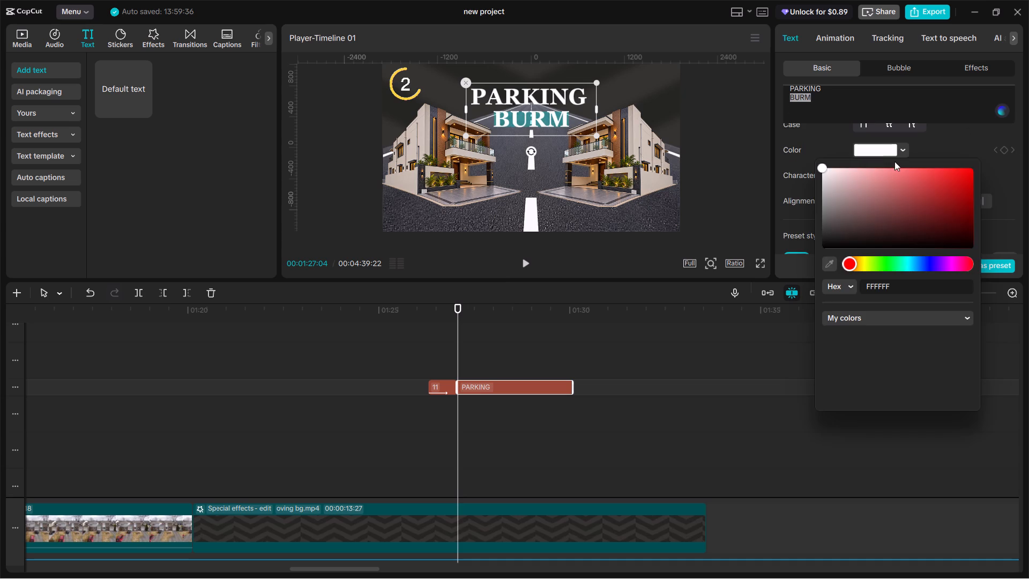
{"action": "left_click", "coordinate": [952, 136]}
{"action": "scroll", "coordinate": [953, 188], "scroll_direction": "down", "scroll_amount": 2}
{"action": "left_click", "coordinate": [966, 144]}
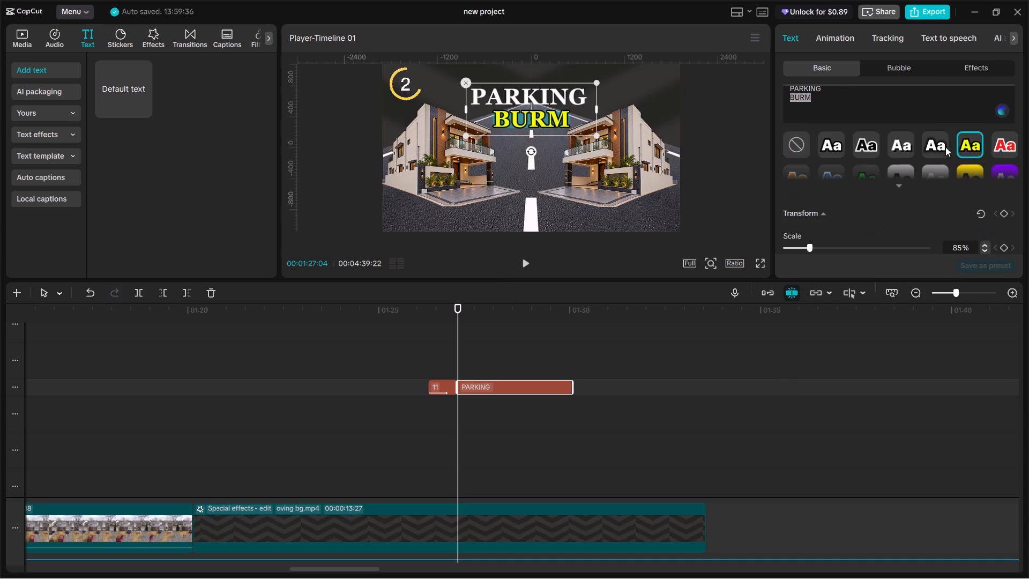
Change the colour of the "BURM" line to orange.
{"action": "scroll", "coordinate": [907, 145], "scroll_direction": "up", "scroll_amount": 2}
{"action": "left_click", "coordinate": [884, 150]}
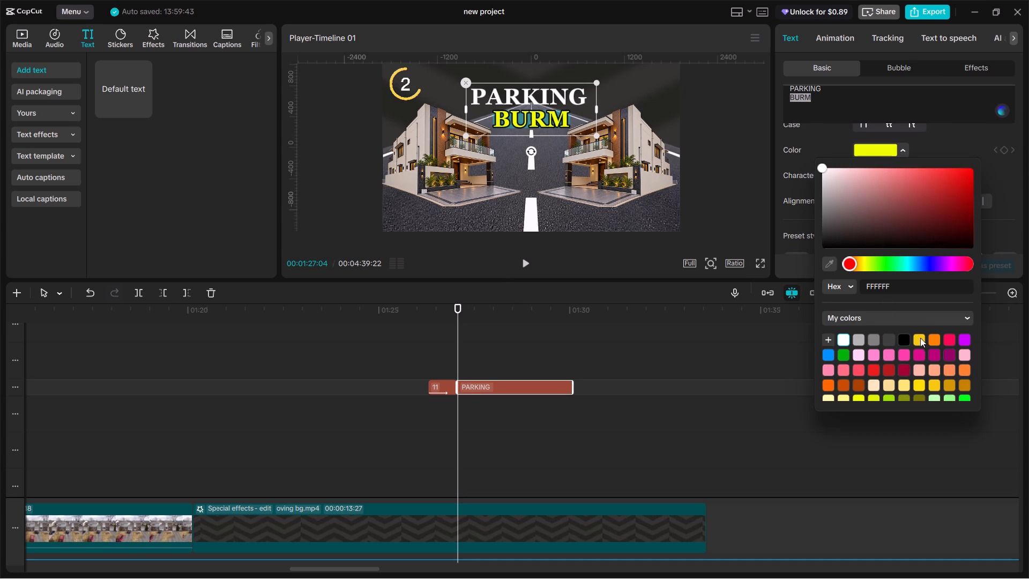
{"action": "left_click", "coordinate": [919, 339]}
{"action": "left_click", "coordinate": [928, 339]}
{"action": "left_click", "coordinate": [932, 338]}
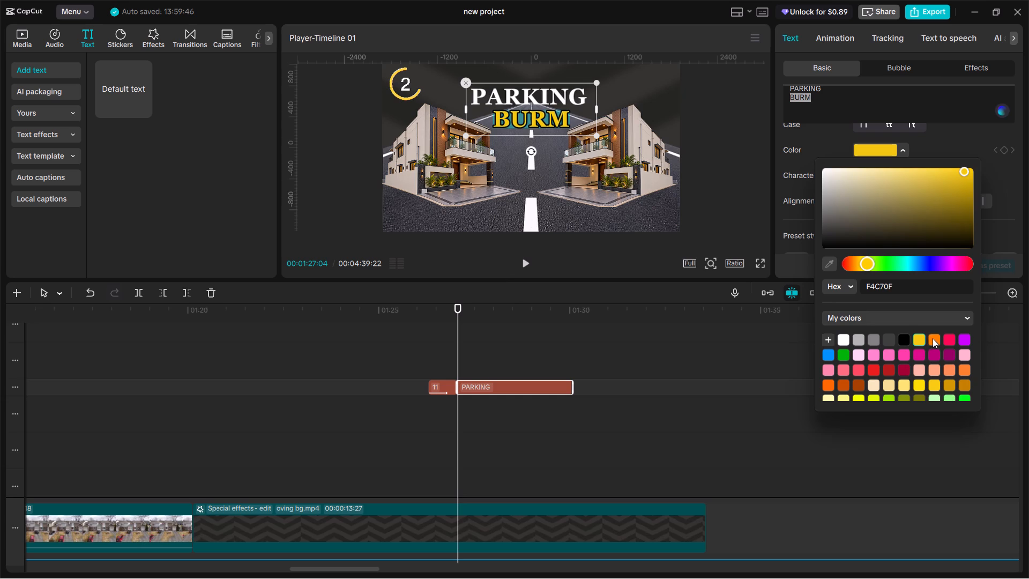
{"action": "left_click", "coordinate": [939, 140]}
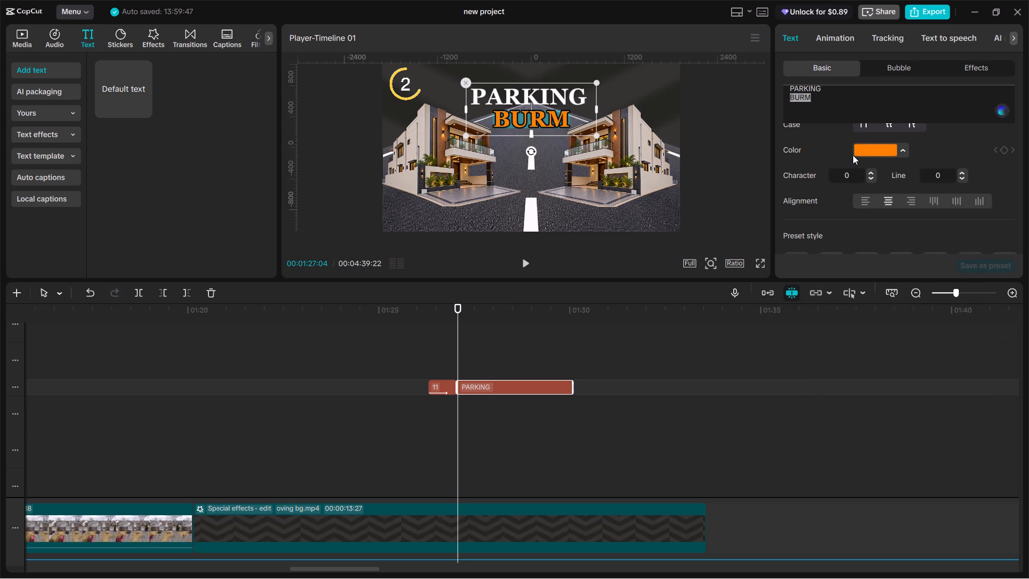
Apply the third white-lettering preset style to only the "PARKING" line of the caption.
{"action": "scroll", "coordinate": [875, 139], "scroll_direction": "up", "scroll_amount": 3}
{"action": "left_click", "coordinate": [830, 101]}
{"action": "left_click_drag", "start_coordinate": [830, 101], "coordinate": [789, 98]}
{"action": "scroll", "coordinate": [934, 176], "scroll_direction": "down", "scroll_amount": 4}
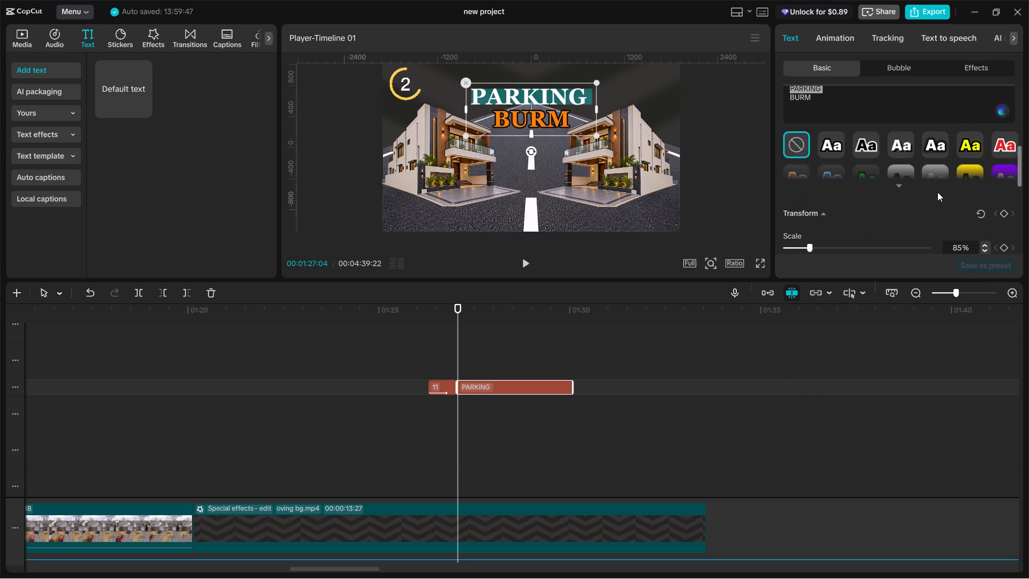
{"action": "left_click", "coordinate": [901, 144]}
{"action": "scroll", "coordinate": [907, 182], "scroll_direction": "up", "scroll_amount": 6}
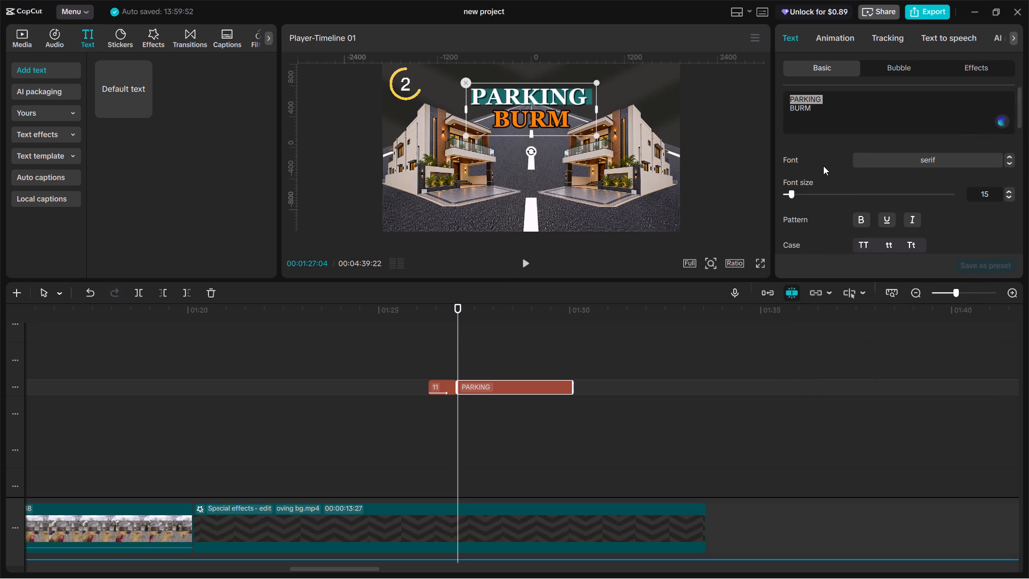
{"action": "left_click", "coordinate": [823, 166]}
{"action": "left_click", "coordinate": [833, 149]}
{"action": "left_click", "coordinate": [937, 183]}
{"action": "left_click", "coordinate": [956, 222]}
Raise the "PARKING BURM" caption to line up with "11 FOOT", overlapping their clips temporarily, and return its clip to directly after "11 FOOT".
{"action": "left_click", "coordinate": [455, 363]}
{"action": "left_click", "coordinate": [444, 354]}
{"action": "left_click", "coordinate": [431, 365]}
{"action": "key", "text": "space"}
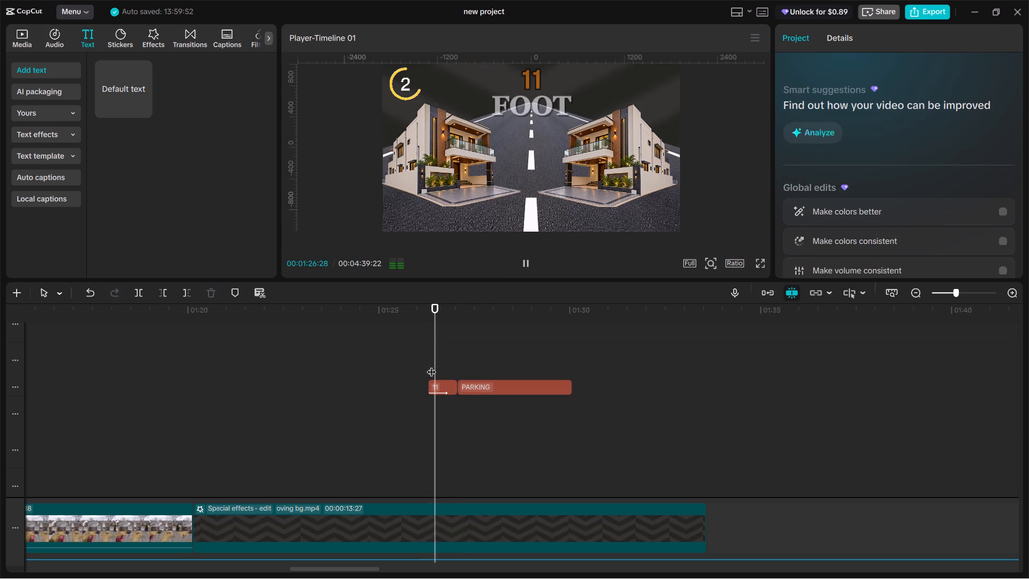
{"action": "key", "text": "space"}
{"action": "left_click", "coordinate": [446, 366]}
{"action": "left_click_drag", "start_coordinate": [446, 366], "coordinate": [454, 371]}
{"action": "left_click", "coordinate": [454, 371]}
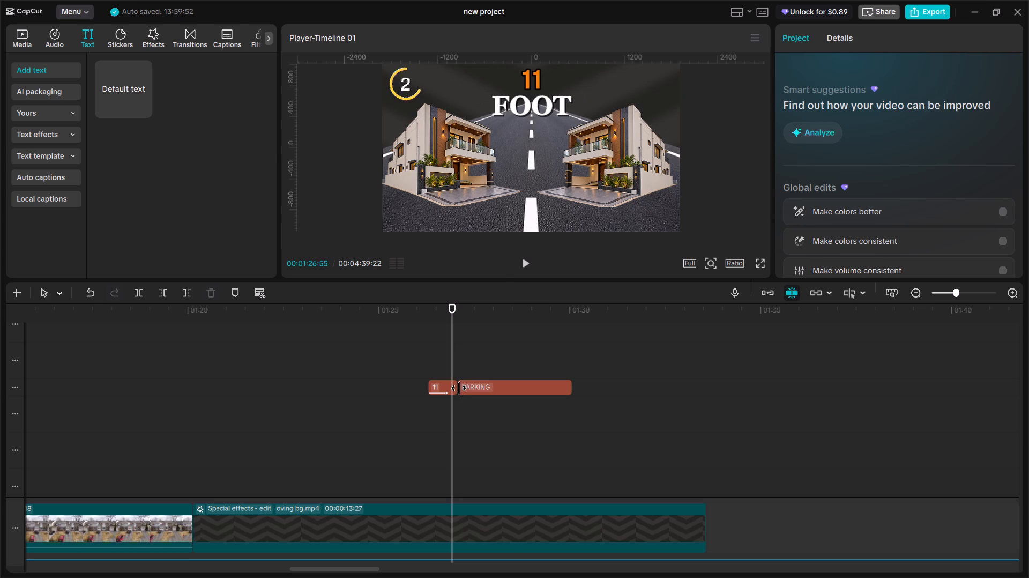
{"action": "left_click", "coordinate": [462, 386]}
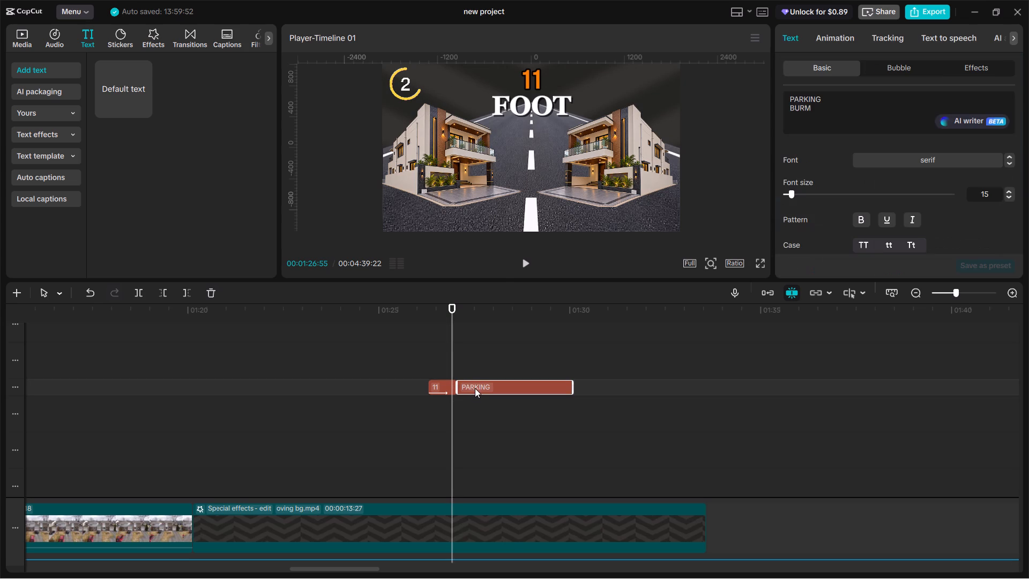
{"action": "left_click_drag", "start_coordinate": [475, 388], "coordinate": [456, 370]}
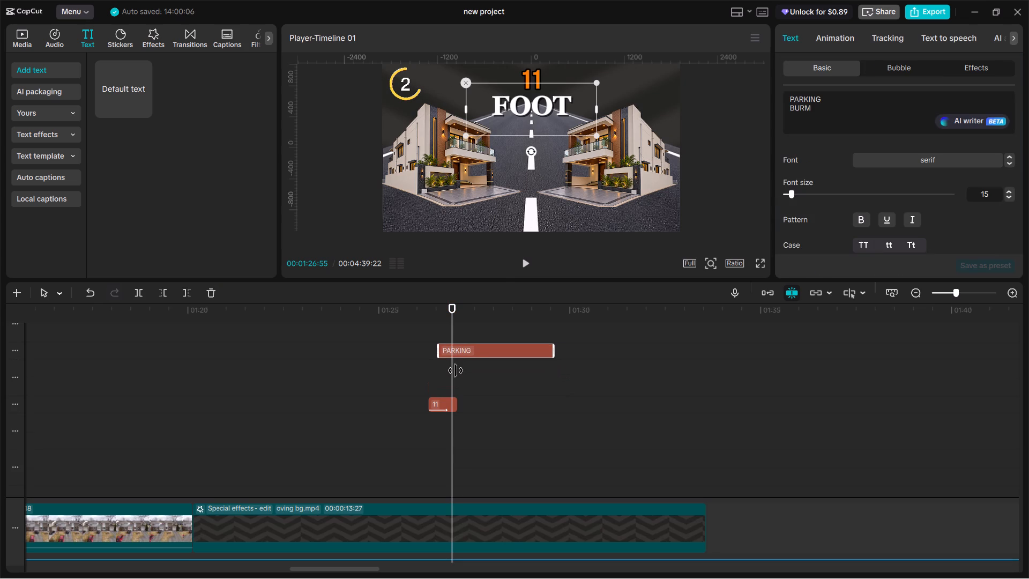
{"action": "left_click_drag", "start_coordinate": [540, 125], "coordinate": [542, 112]}
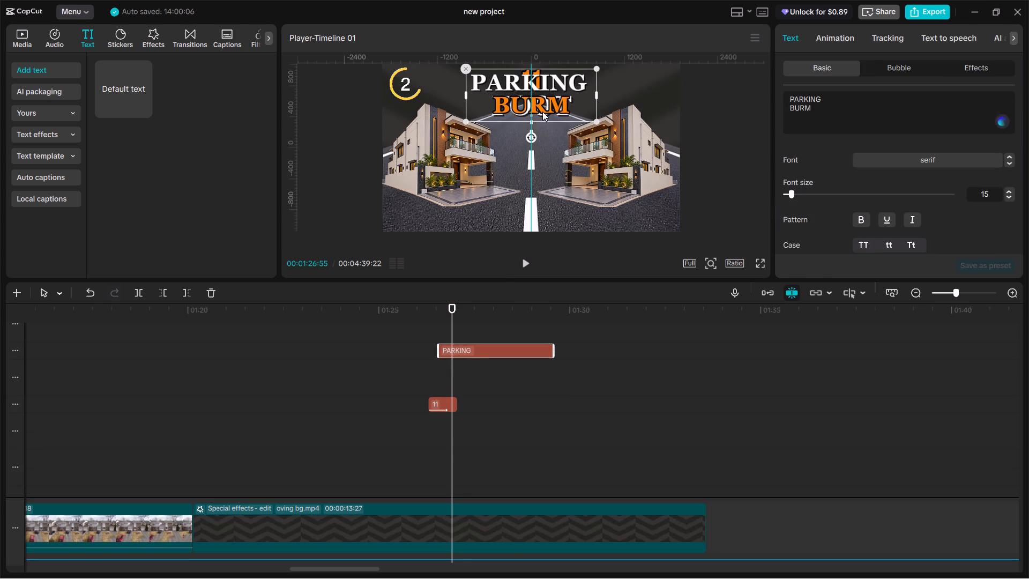
{"action": "left_click_drag", "start_coordinate": [542, 112], "coordinate": [542, 112]}
{"action": "left_click_drag", "start_coordinate": [476, 350], "coordinate": [496, 400]}
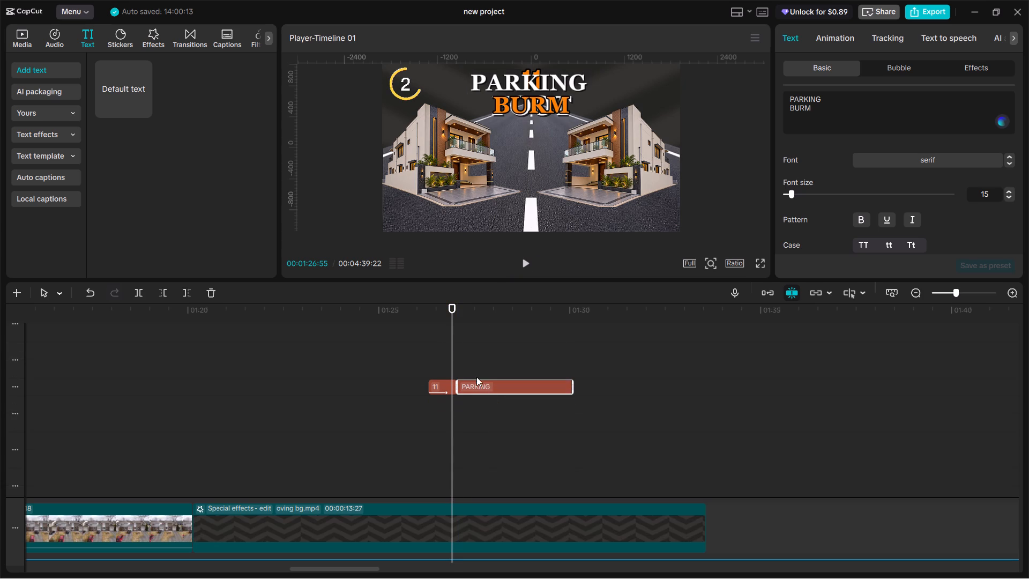
Convert the "11 FOOT" and "PARKING BURM" captions into separate compound clips and place them back to back on one track.
{"action": "key", "text": "space"}
{"action": "key", "text": "space"}
{"action": "left_click", "coordinate": [430, 361]}
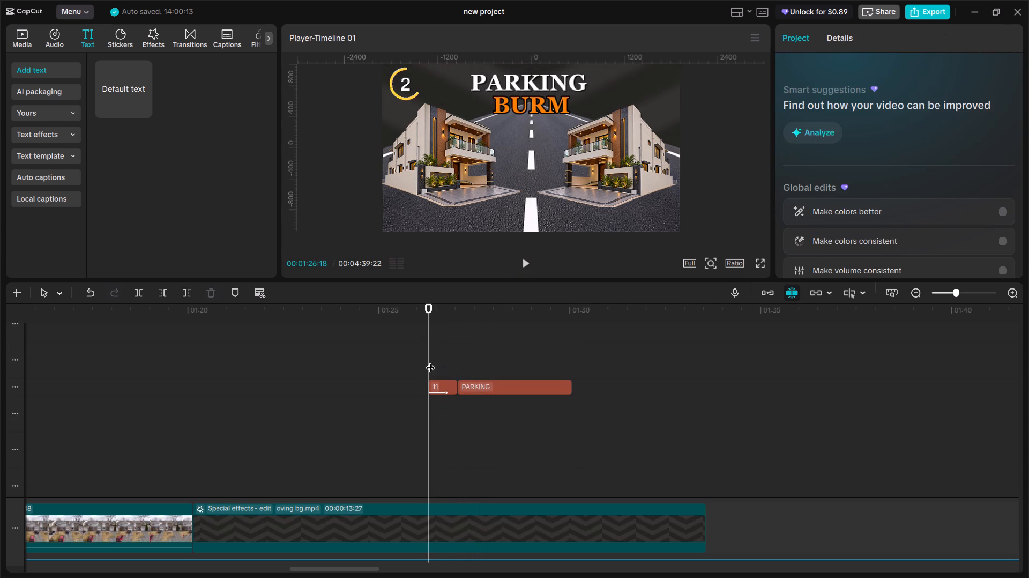
{"action": "key", "text": "space"}
{"action": "key", "text": "space"}
{"action": "key", "text": "space"}
{"action": "key", "text": "space"}
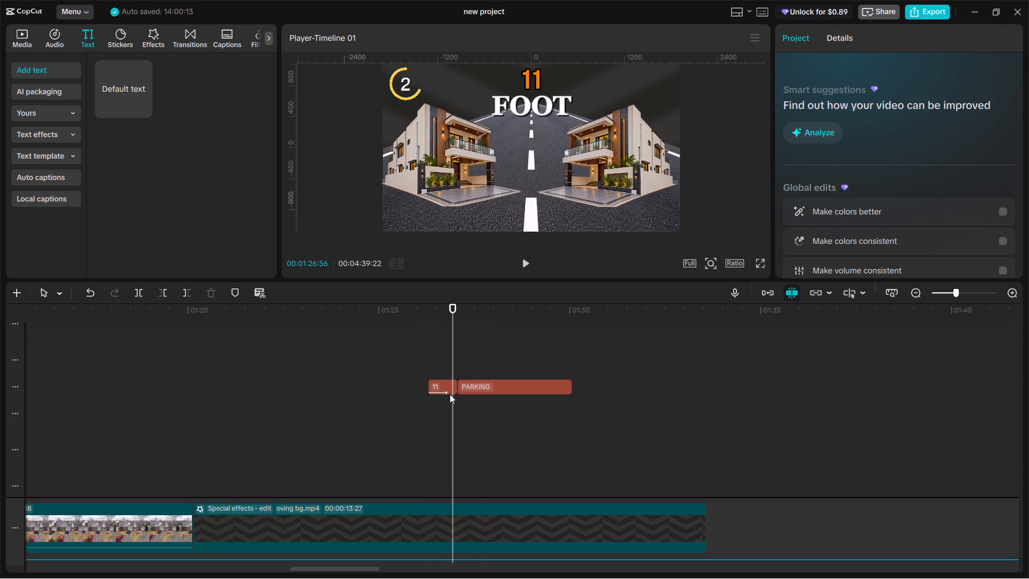
{"action": "left_click", "coordinate": [452, 388]}
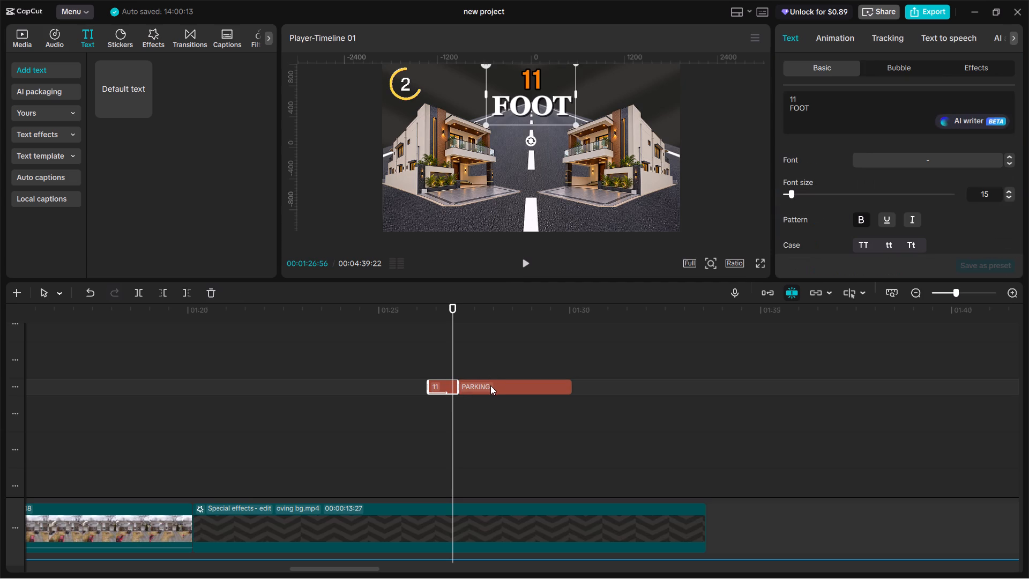
{"action": "key", "text": "alt+g"}
{"action": "left_click", "coordinate": [485, 420]}
{"action": "key", "text": "alt+g"}
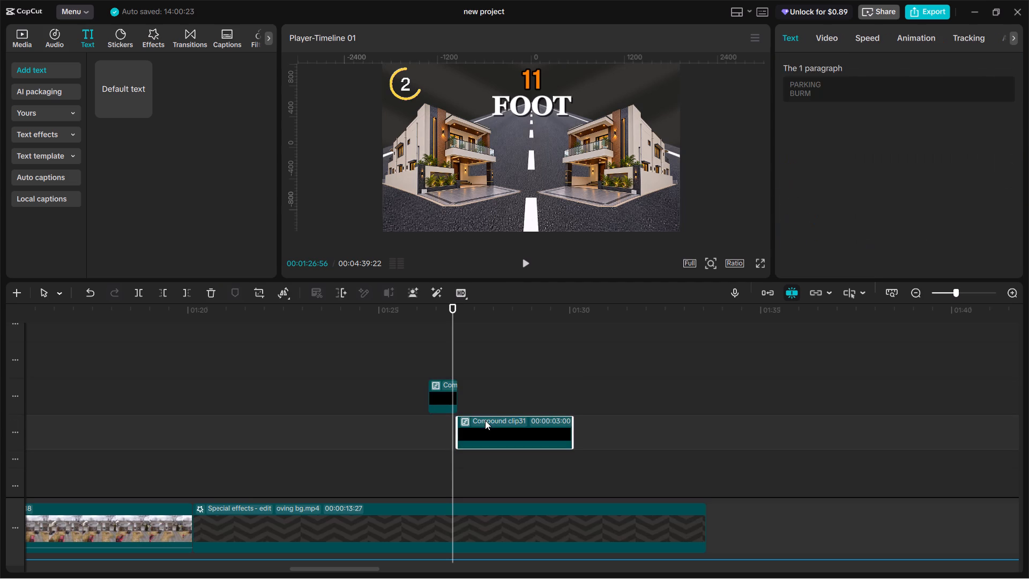
{"action": "left_click_drag", "start_coordinate": [486, 421], "coordinate": [488, 382]}
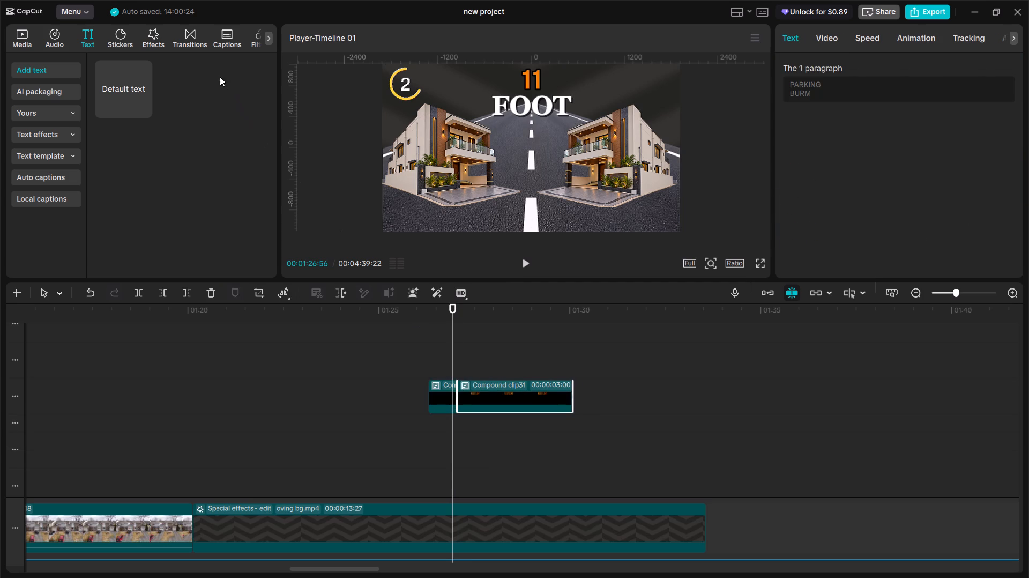
Add the favourite Mix transition between the "11 FOOT" and "PARKING BURM" compound clips.
{"action": "left_click", "coordinate": [191, 40]}
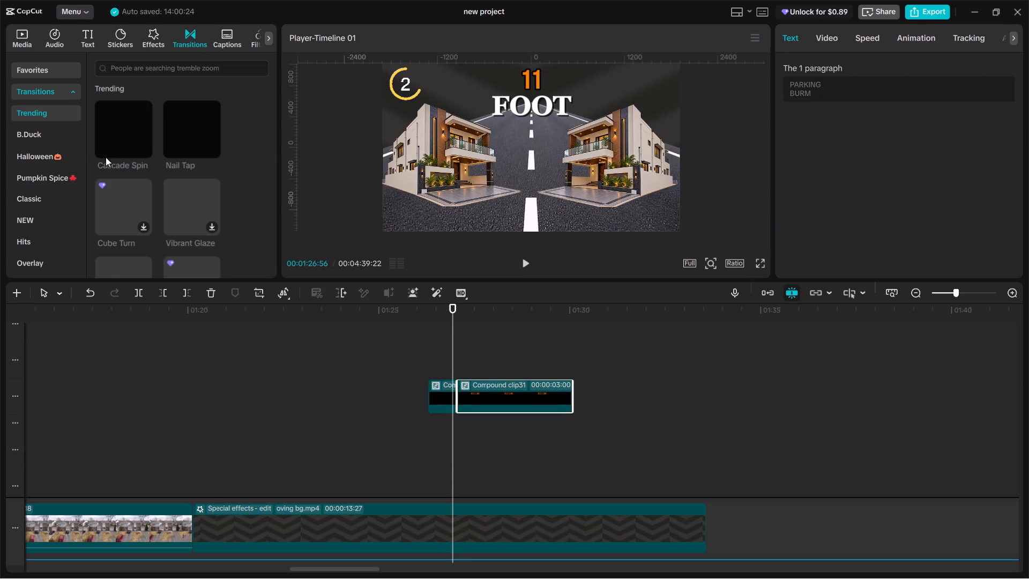
{"action": "left_click", "coordinate": [59, 75]}
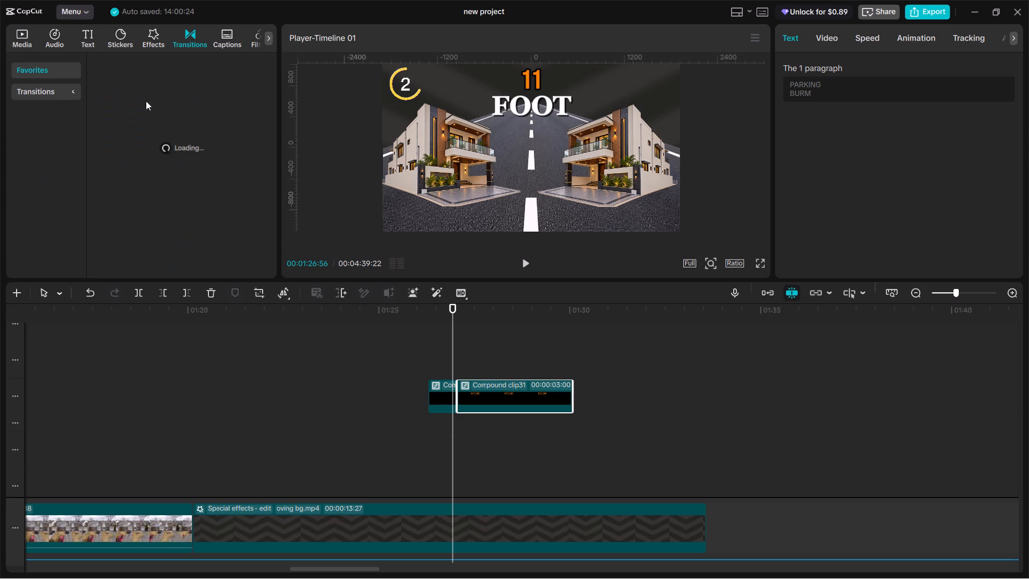
{"action": "left_click_drag", "start_coordinate": [133, 92], "coordinate": [443, 387]}
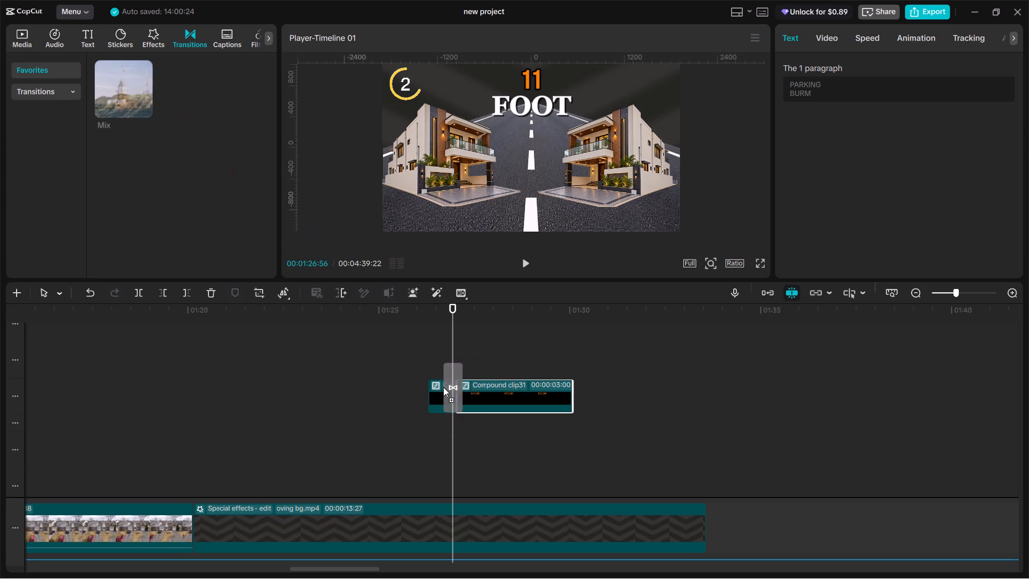
{"action": "left_click_drag", "start_coordinate": [443, 387], "coordinate": [449, 390]}
{"action": "left_click", "coordinate": [577, 332]}
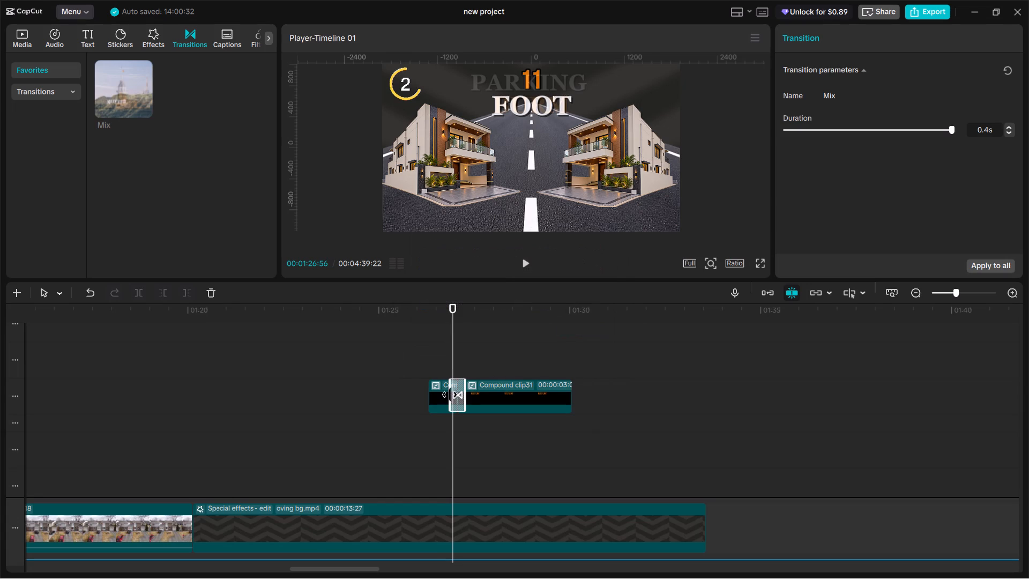
Play back the captions from about 00:01:26:18 to check the Mix transition between "11 FOOT" and "PARKING BURM".
{"action": "left_click", "coordinate": [443, 367]}
{"action": "key", "text": "space"}
{"action": "left_click", "coordinate": [443, 367]}
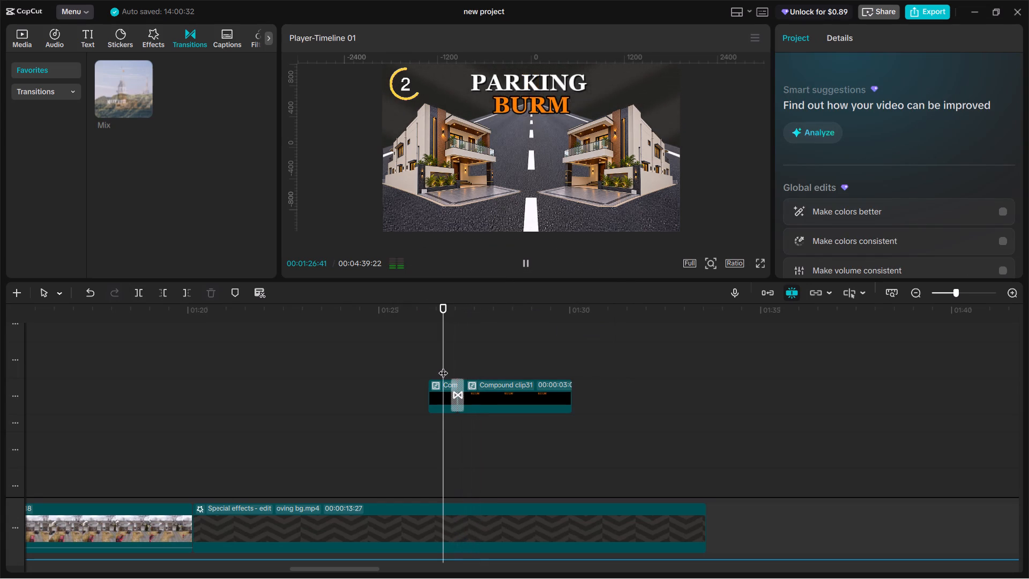
{"action": "key", "text": "space"}
{"action": "key", "text": "space"}
{"action": "left_click", "coordinate": [427, 362]}
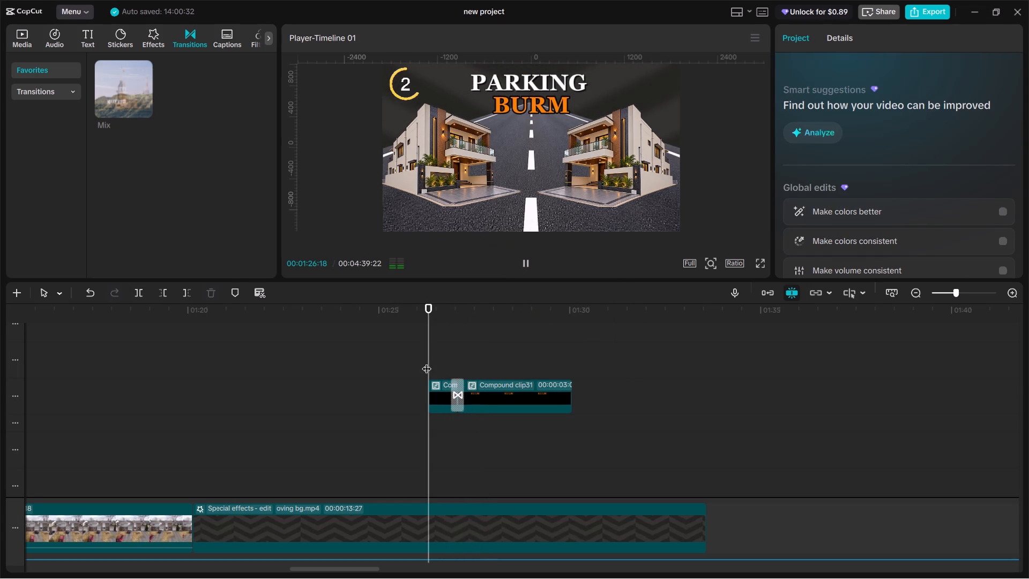
{"action": "key", "text": "space"}
{"action": "key", "text": "space"}
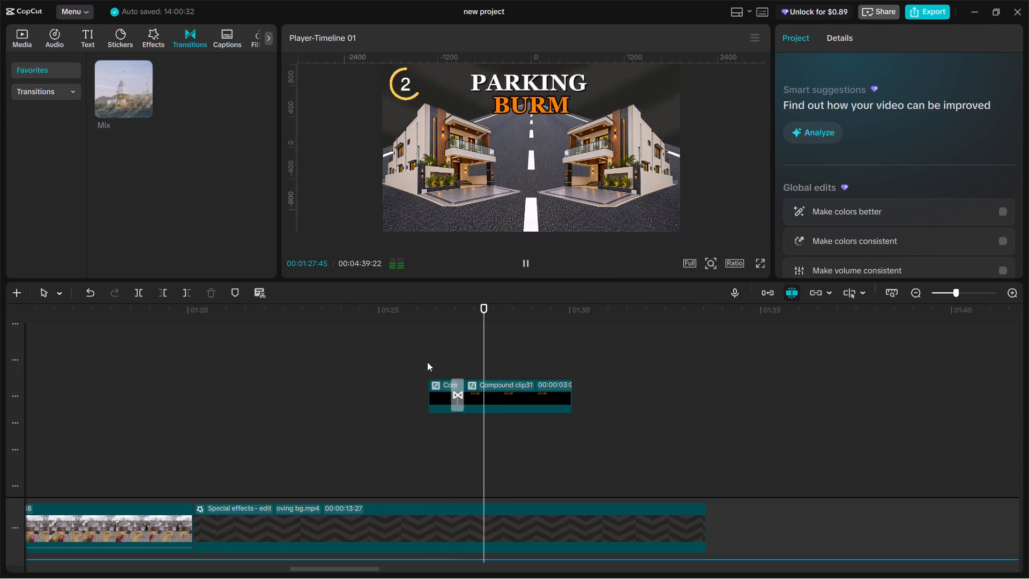
{"action": "key", "text": "space"}
Delete the trailing space after "PARKING" inside the second caption's compound clip and return to the main timeline.
{"action": "left_click", "coordinate": [473, 391]}
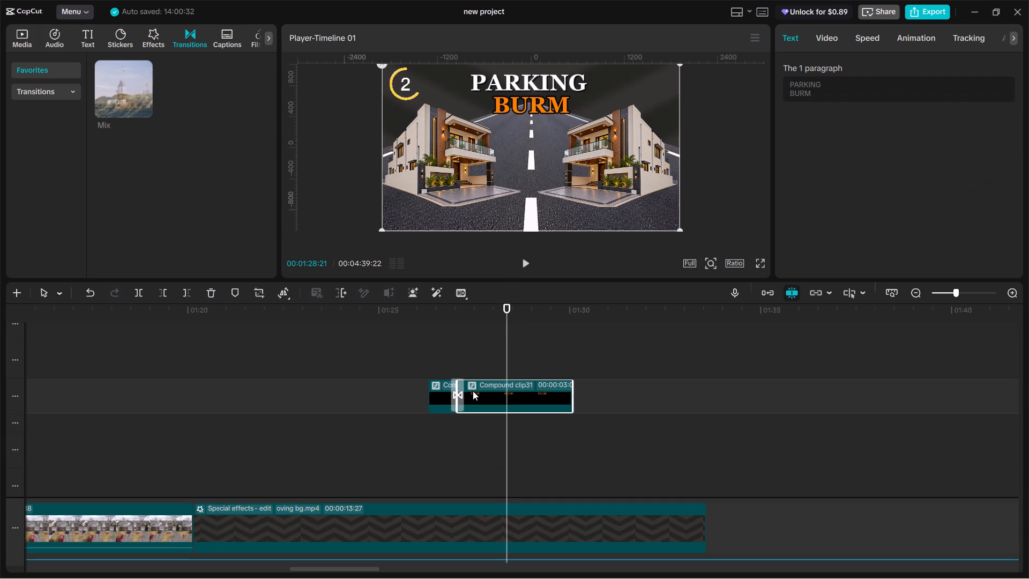
{"action": "double_click", "coordinate": [478, 391]}
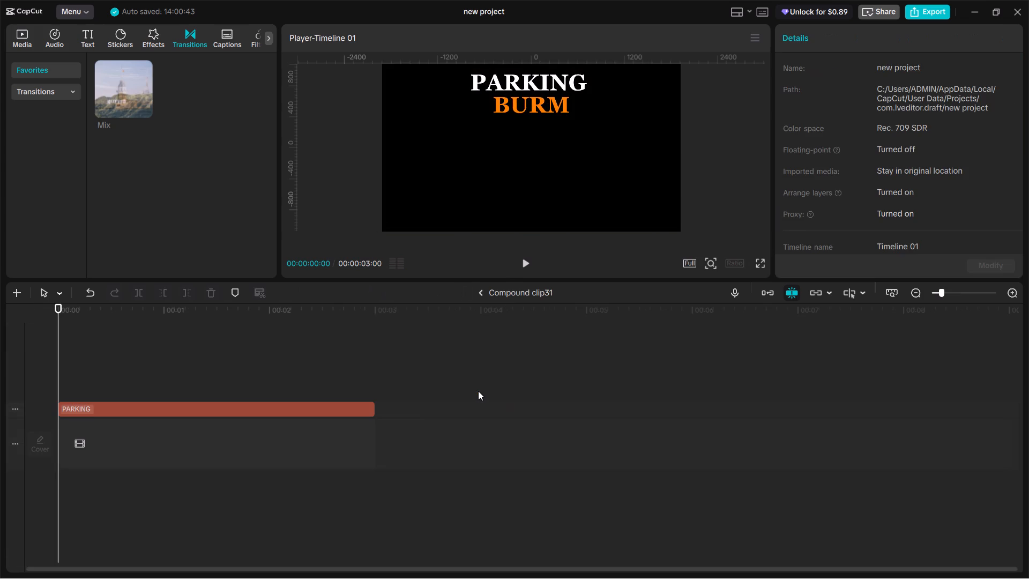
{"action": "left_click", "coordinate": [193, 409]}
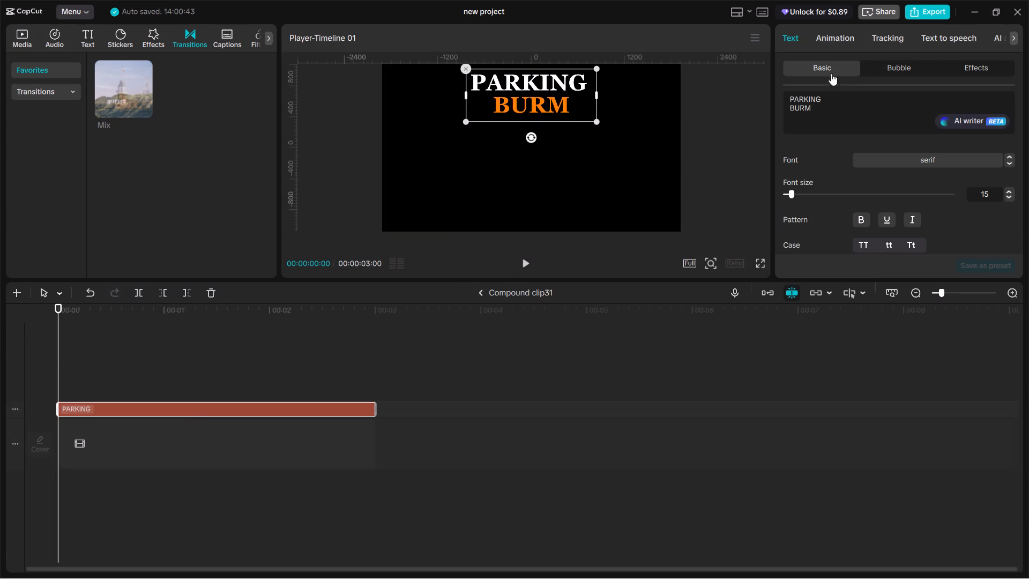
{"action": "left_click", "coordinate": [825, 98]}
{"action": "key", "text": "BackSpace"}
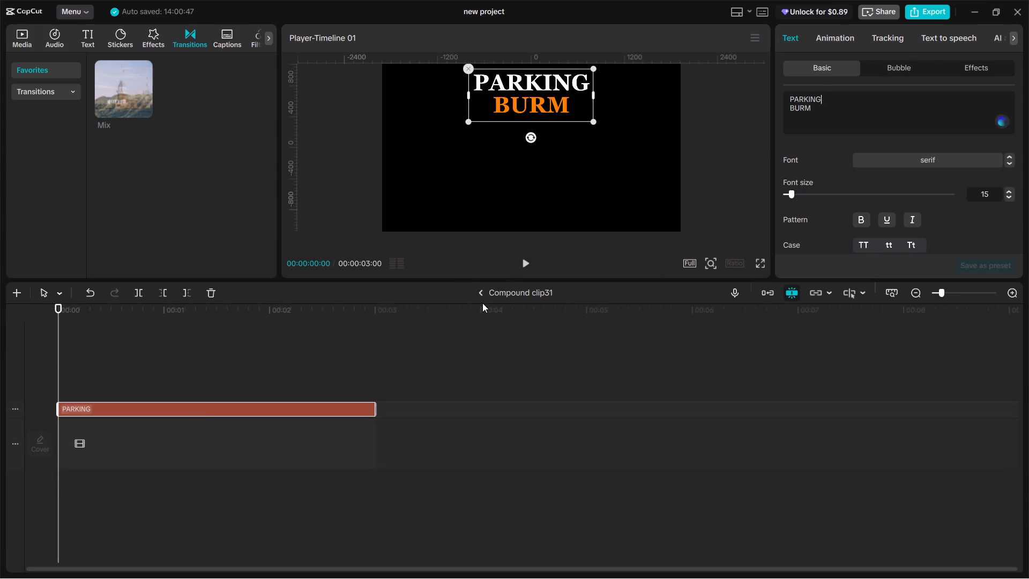
{"action": "left_click", "coordinate": [479, 293]}
Play back both captions from about 00:01:26:07 to check their alignment and timing over the road scene.
{"action": "left_click", "coordinate": [440, 352]}
{"action": "key", "text": "space"}
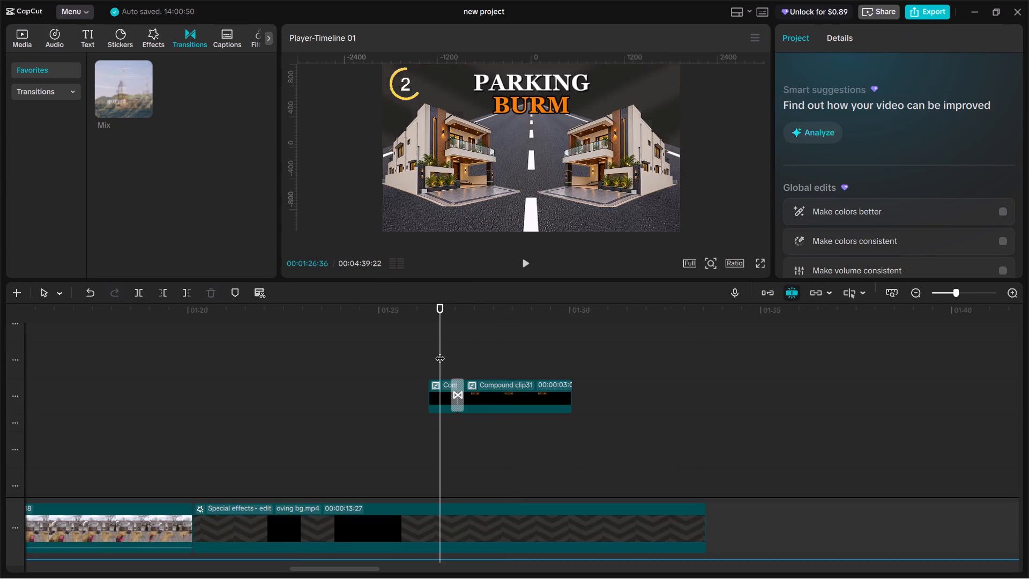
{"action": "left_click", "coordinate": [422, 358]}
{"action": "key", "text": "space"}
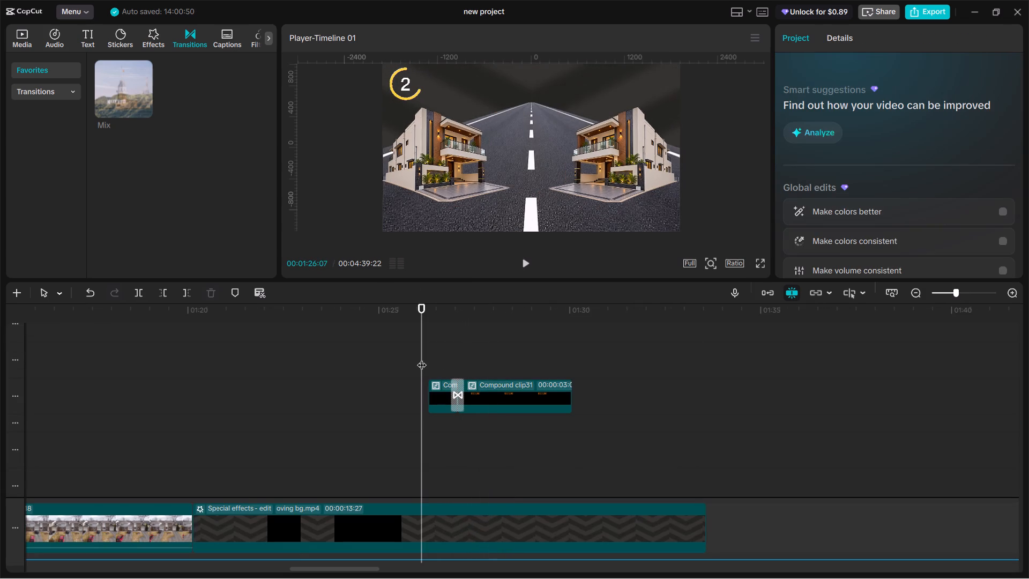
{"action": "key", "text": "space"}
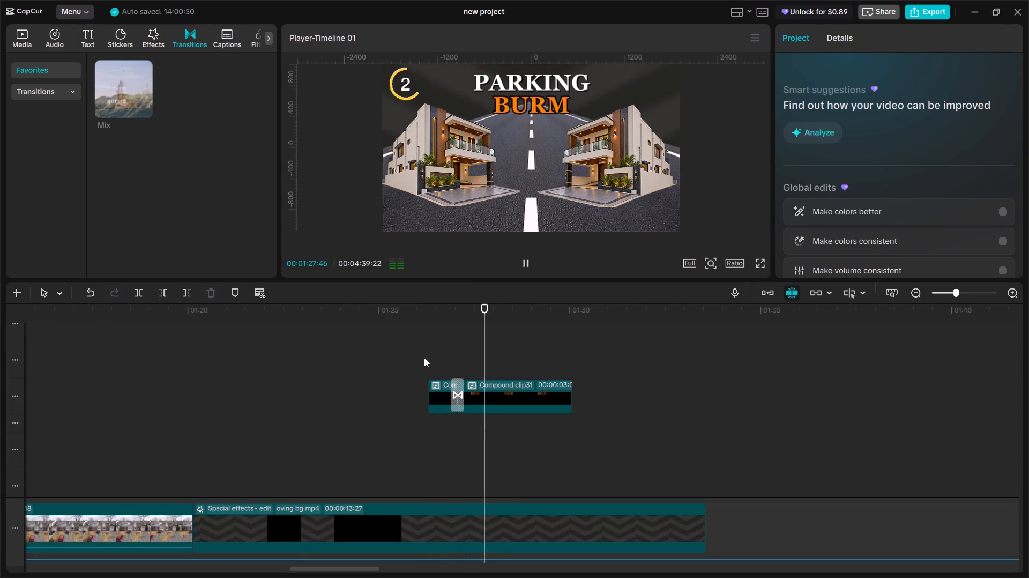
{"action": "key", "text": "space"}
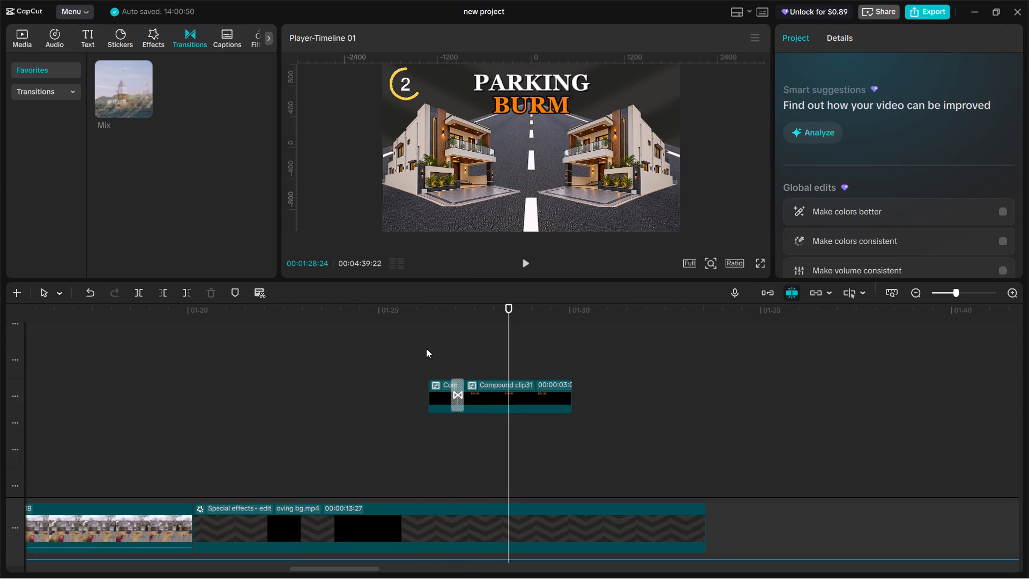
{"action": "left_click", "coordinate": [426, 348]}
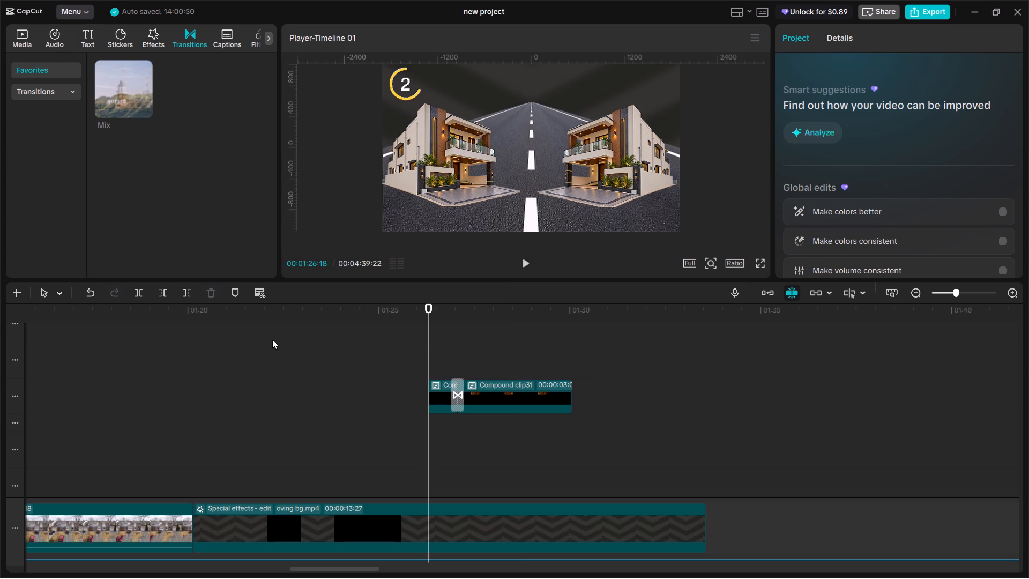
Switch to the Pexels video results in the Brave browser and dismiss the donation pop-up.
{"action": "left_click", "coordinate": [972, 7]}
{"action": "left_click", "coordinate": [881, 136]}
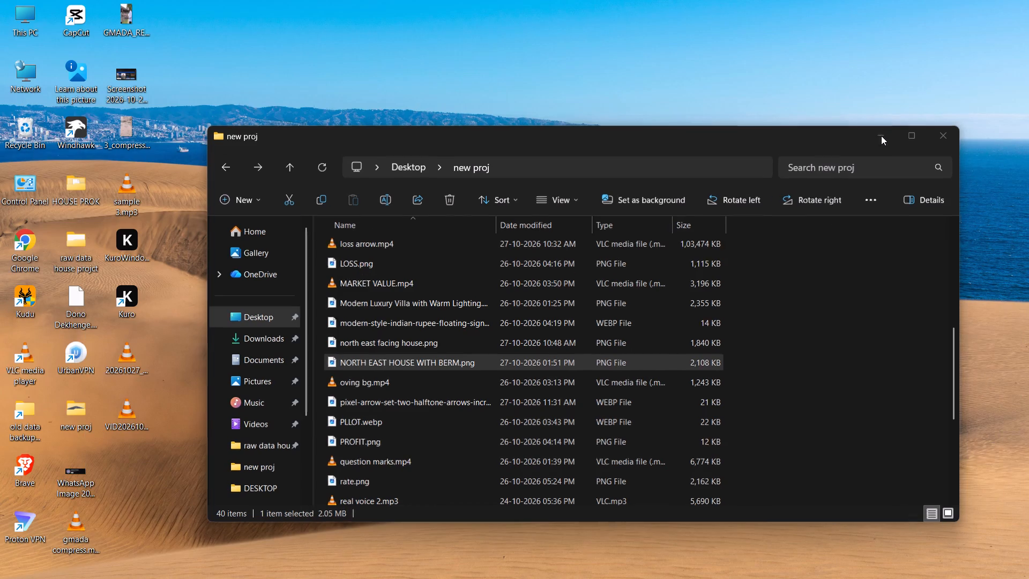
{"action": "left_click", "coordinate": [447, 559]}
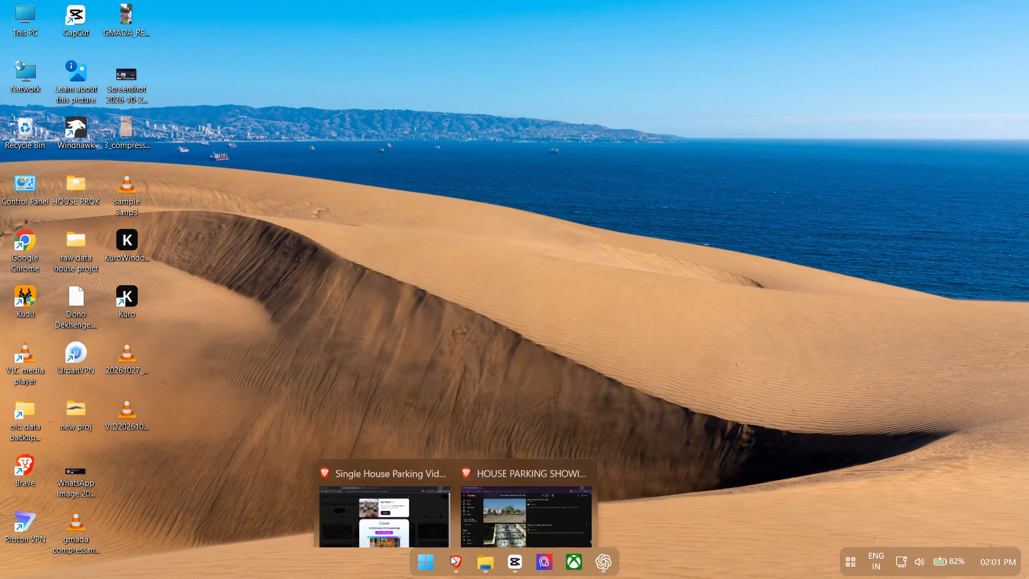
{"action": "left_click", "coordinate": [392, 485]}
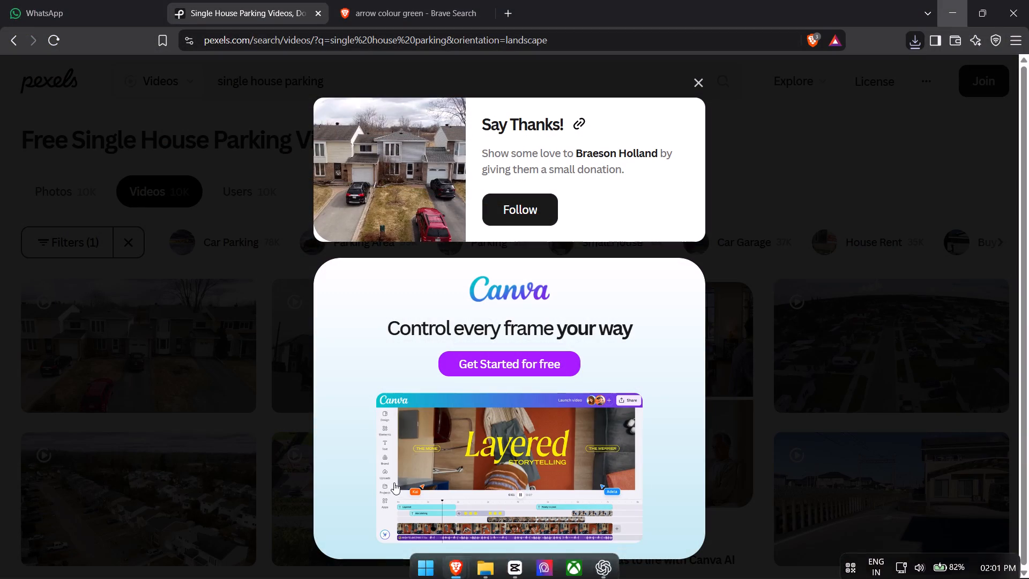
{"action": "left_click", "coordinate": [700, 86]}
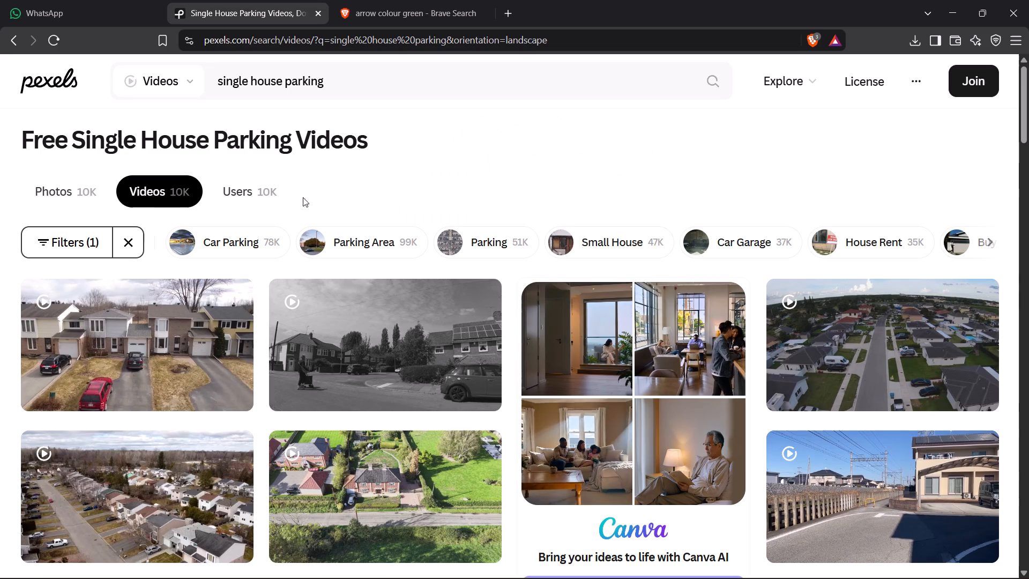
Search the Pexels videos for "arrow" and skim the results for a usable arrow clip.
{"action": "left_click_drag", "start_coordinate": [369, 61], "coordinate": [370, 68]}
{"action": "key", "text": "ctrl+a"}
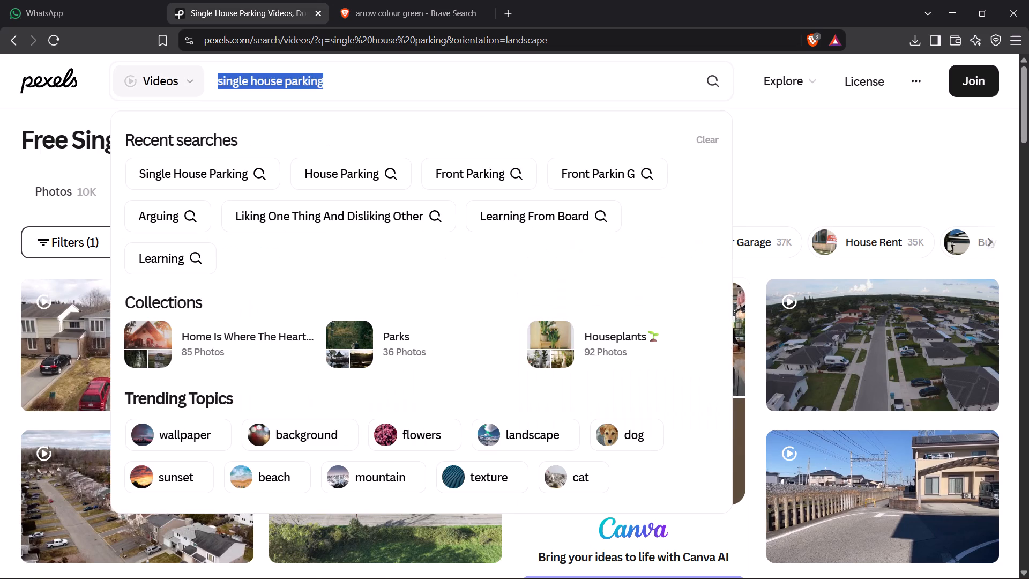
{"action": "type", "text": "roow"}
{"action": "key", "text": "BackSpace"}
{"action": "key", "text": "BackSpace"}
{"action": "key", "text": "BackSpace"}
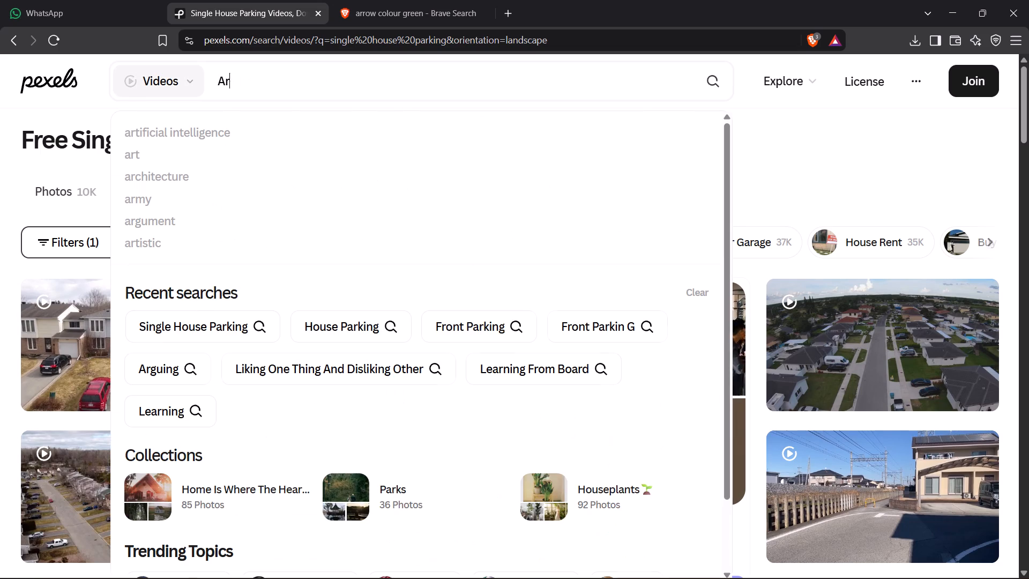
{"action": "type", "text": "row"}
{"action": "key", "text": "Return"}
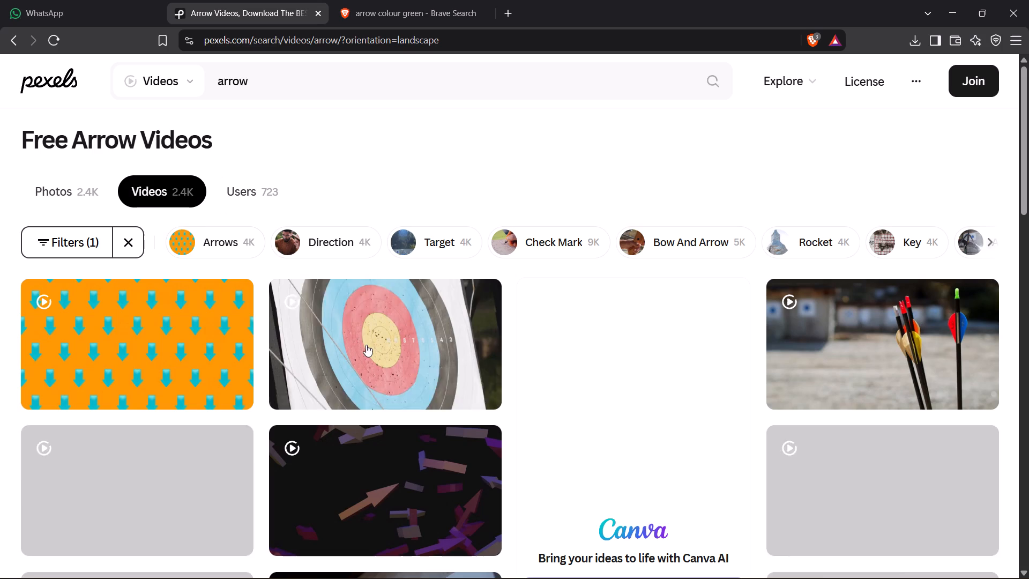
{"action": "scroll", "coordinate": [633, 314], "scroll_direction": "down", "scroll_amount": 5}
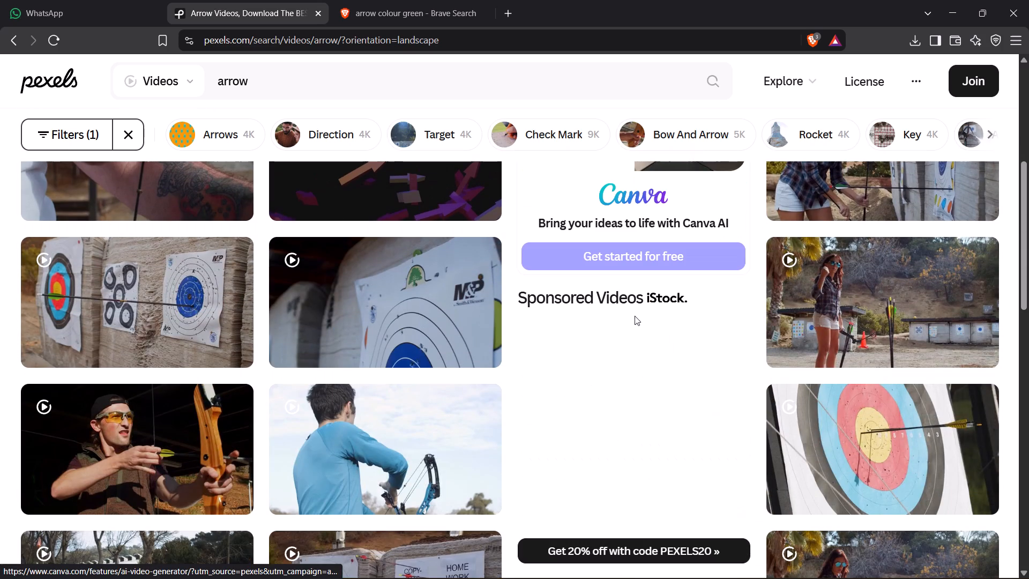
{"action": "scroll", "coordinate": [635, 316], "scroll_direction": "down", "scroll_amount": 8}
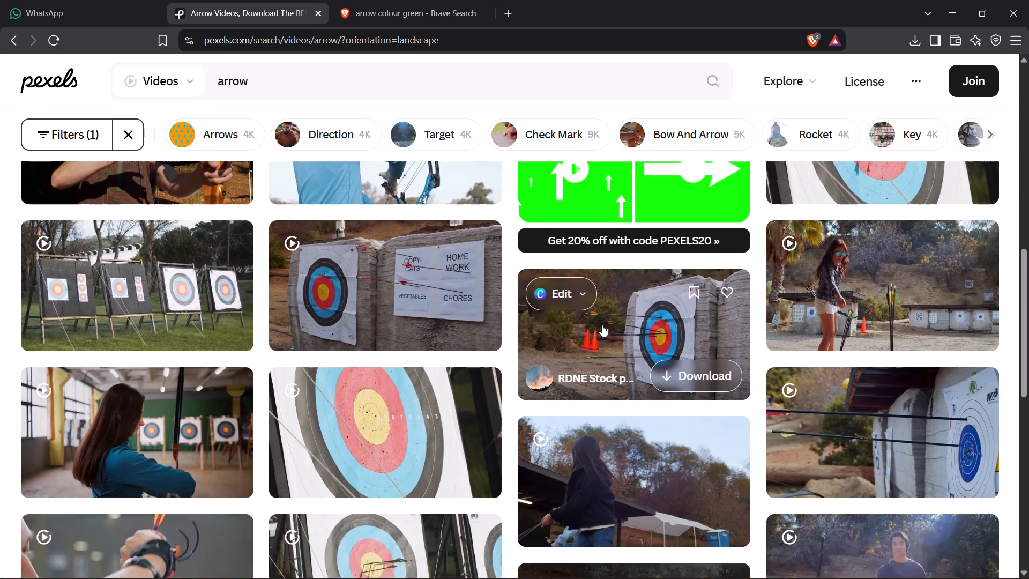
{"action": "scroll", "coordinate": [359, 313], "scroll_direction": "up", "scroll_amount": 16}
Refine the Pexels video search to "arrow pointing".
{"action": "left_click", "coordinate": [218, 80]}
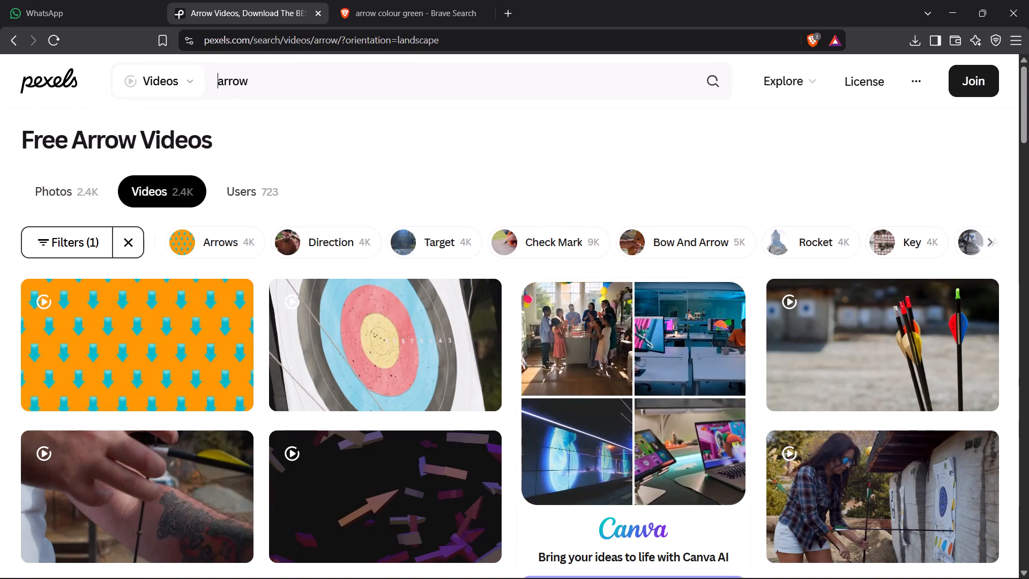
{"action": "type", "text": "pointing"}
{"action": "key", "text": "space"}
{"action": "key", "text": "Return"}
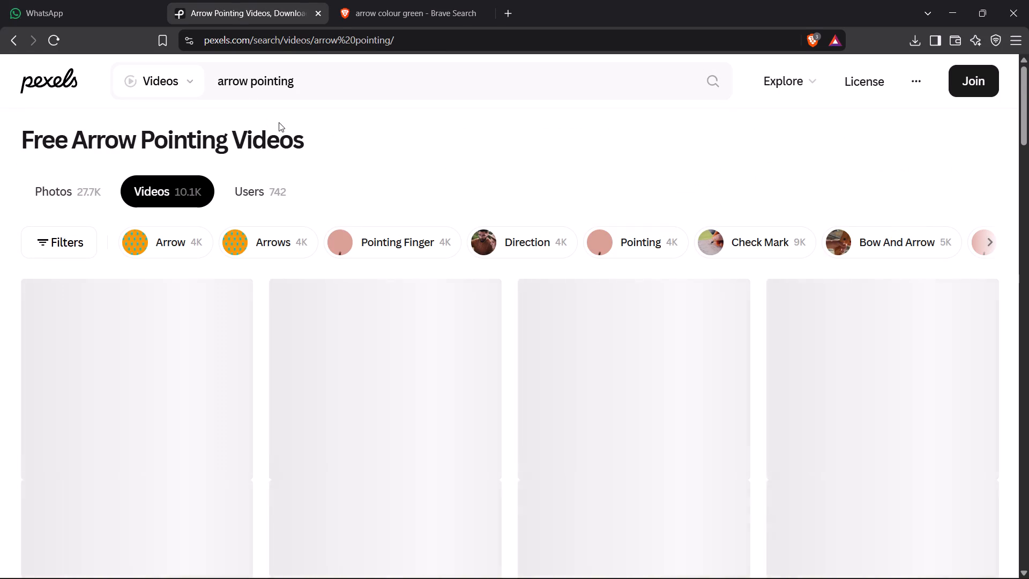
Examine the Pexels results, including the sponsored iStock clips, for a suitable pointing-arrow animation.
{"action": "scroll", "coordinate": [422, 219], "scroll_direction": "down", "scroll_amount": 3}
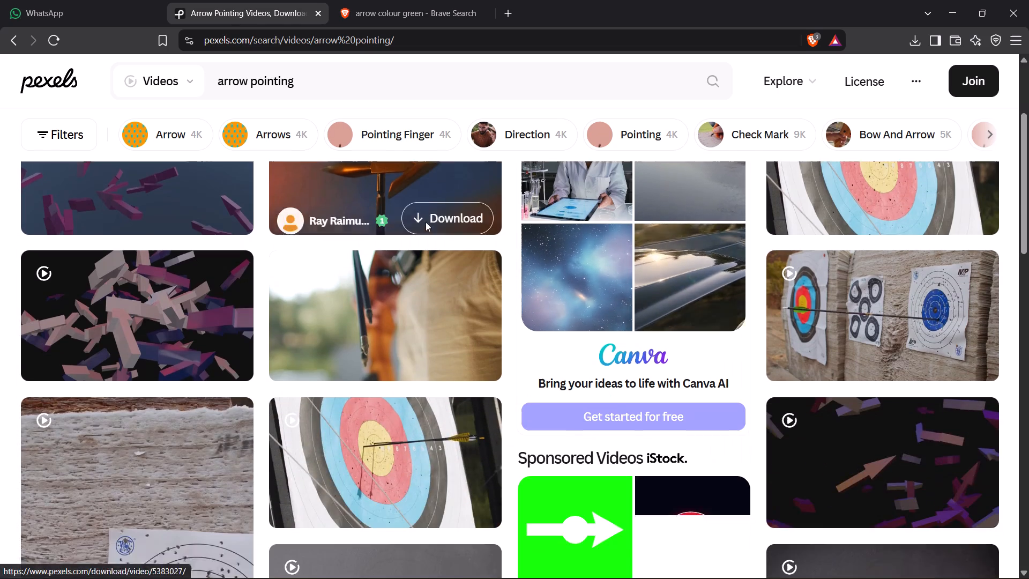
{"action": "scroll", "coordinate": [492, 223], "scroll_direction": "down", "scroll_amount": 3}
{"action": "scroll", "coordinate": [317, 224], "scroll_direction": "down", "scroll_amount": 9}
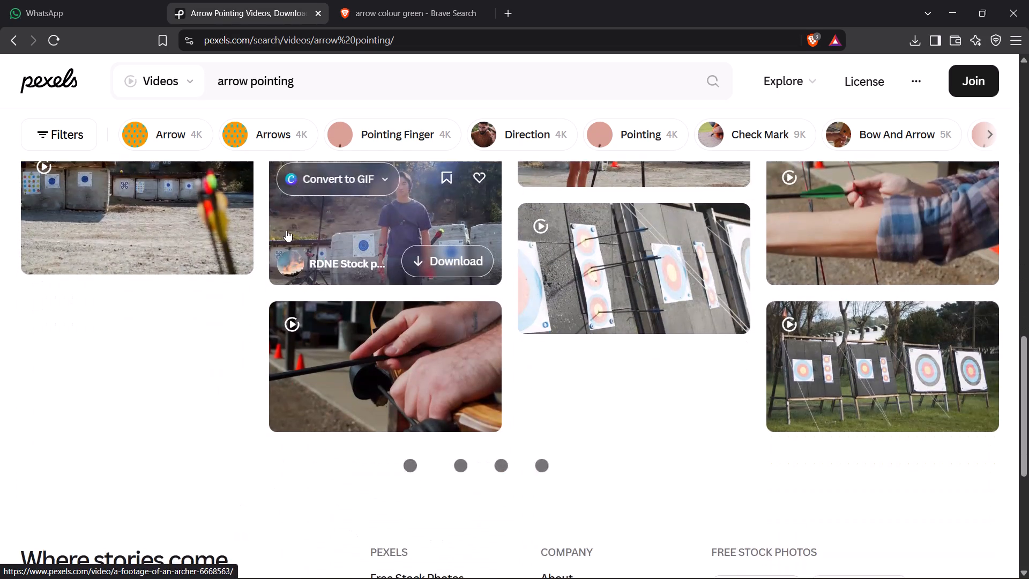
{"action": "scroll", "coordinate": [400, 247], "scroll_direction": "down", "scroll_amount": 7}
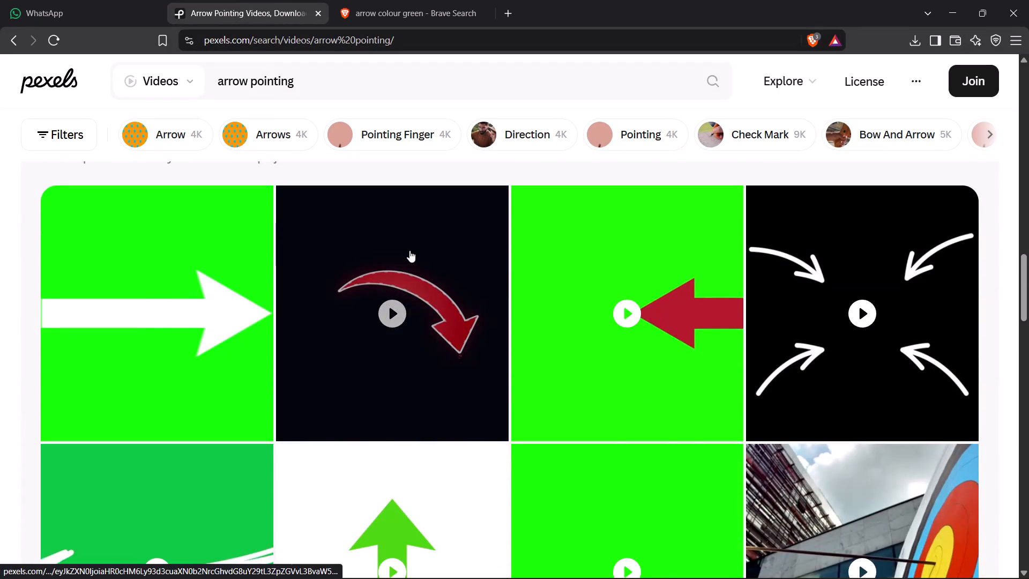
{"action": "scroll", "coordinate": [513, 270], "scroll_direction": "up", "scroll_amount": 2}
{"action": "scroll", "coordinate": [604, 390], "scroll_direction": "down", "scroll_amount": 5}
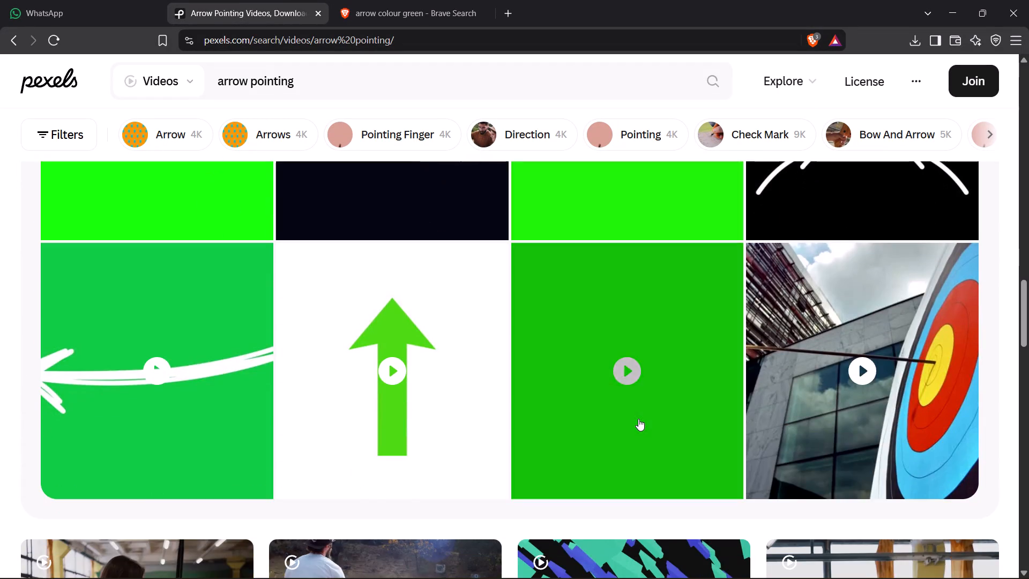
{"action": "scroll", "coordinate": [638, 418], "scroll_direction": "down", "scroll_amount": 10}
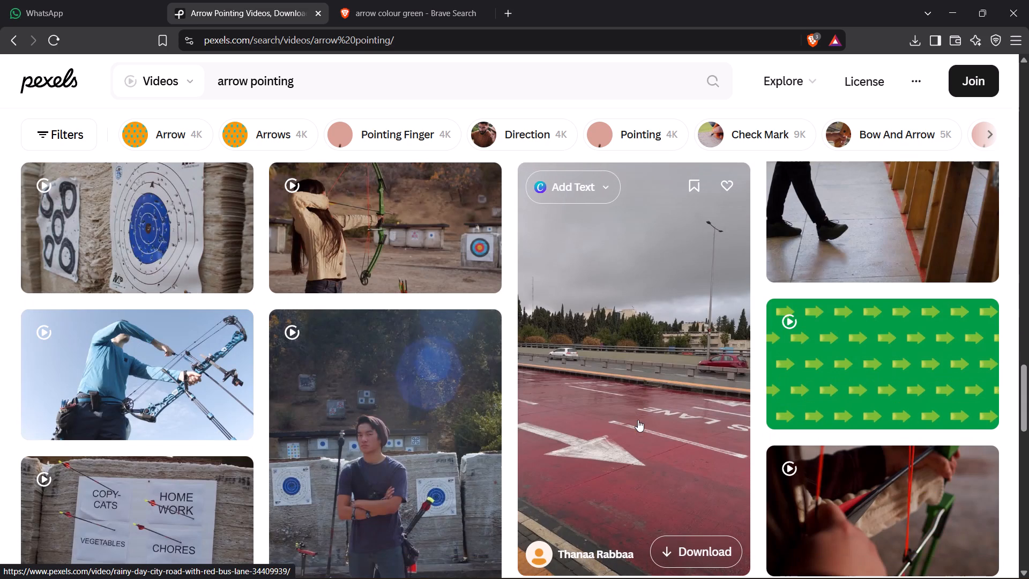
{"action": "scroll", "coordinate": [638, 417], "scroll_direction": "up", "scroll_amount": 17}
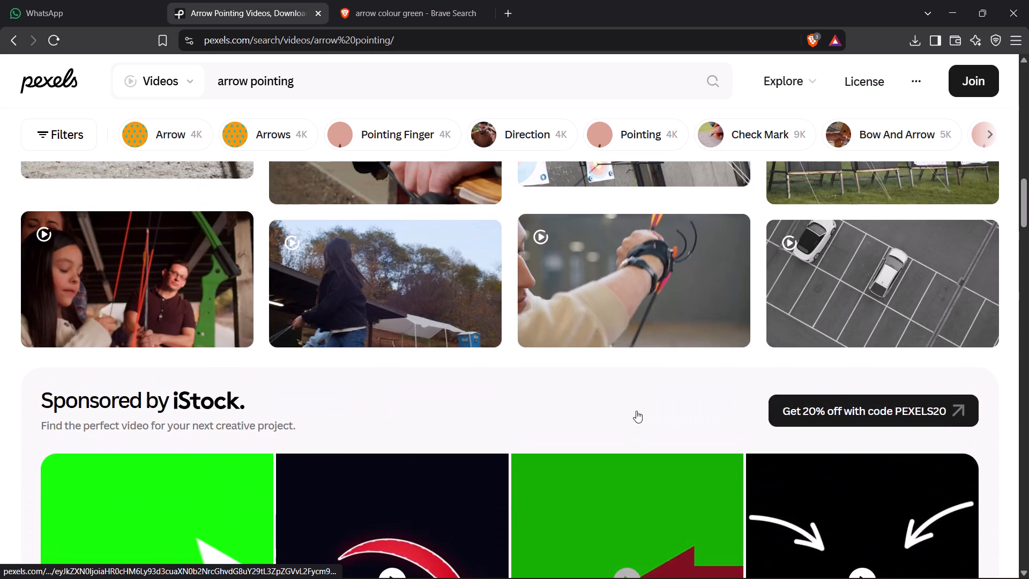
{"action": "scroll", "coordinate": [636, 410], "scroll_direction": "down", "scroll_amount": 3}
{"action": "scroll", "coordinate": [636, 410], "scroll_direction": "up", "scroll_amount": 7}
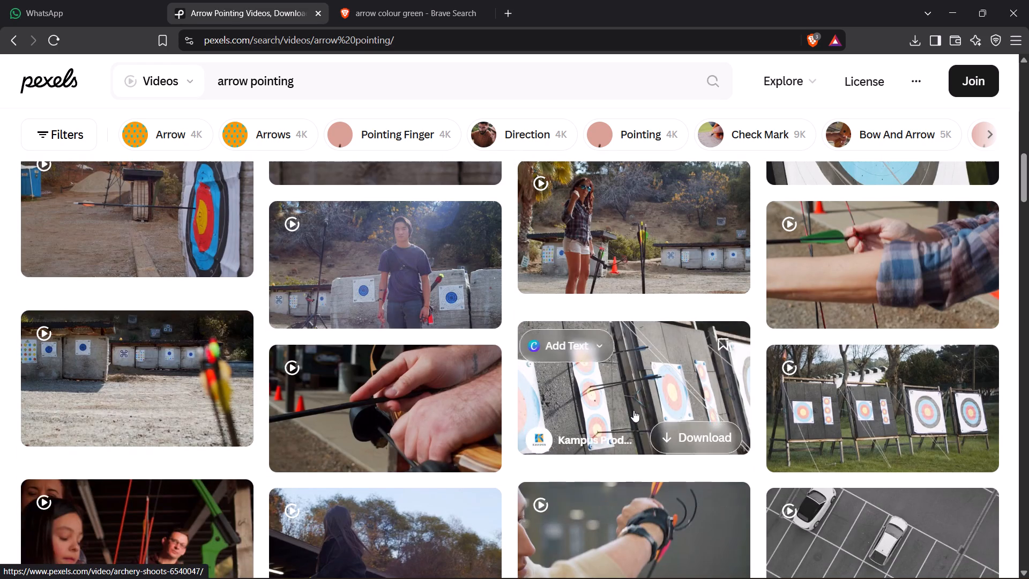
{"action": "scroll", "coordinate": [633, 410], "scroll_direction": "up", "scroll_amount": 1}
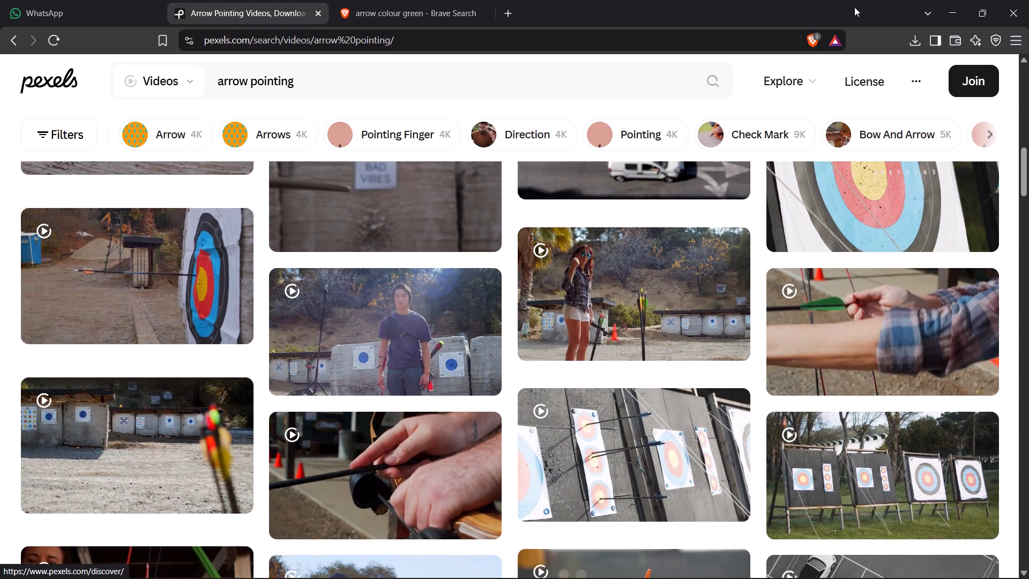
Switch back to CapCut and search its stock media library for "arrow".
{"action": "left_click", "coordinate": [942, 0]}
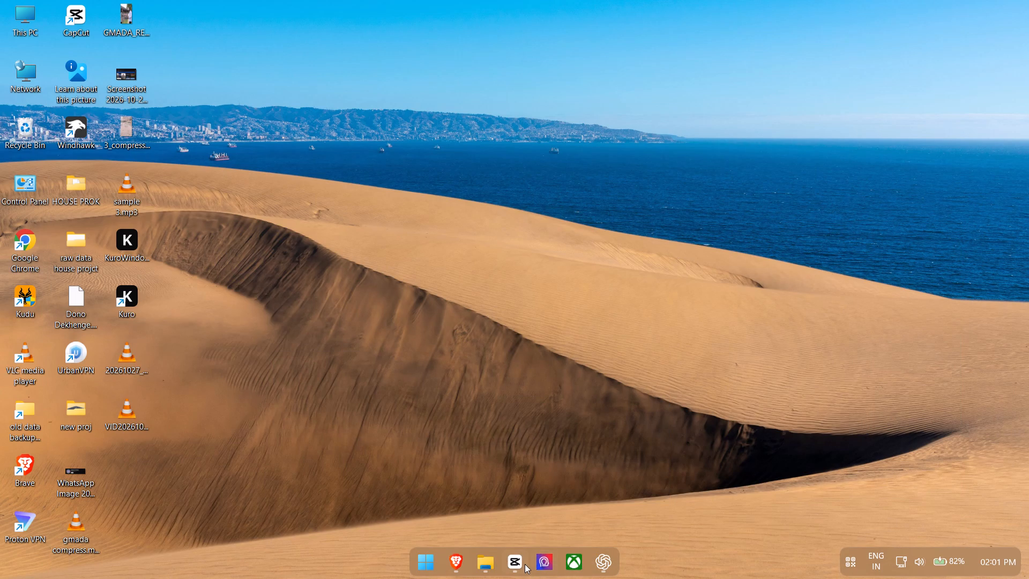
{"action": "left_click", "coordinate": [524, 563]}
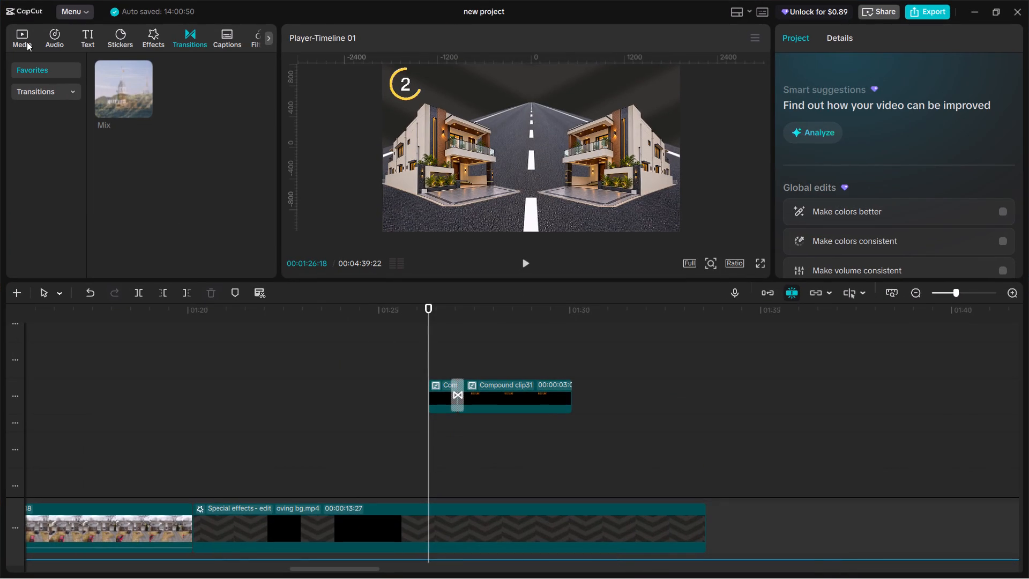
{"action": "left_click", "coordinate": [27, 42]}
{"action": "left_click", "coordinate": [44, 215]}
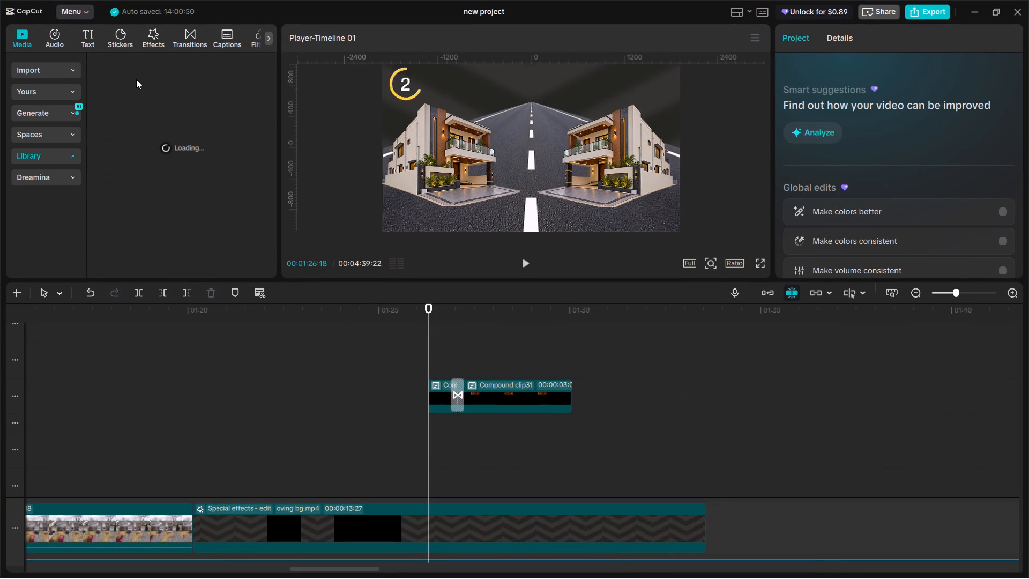
{"action": "left_click", "coordinate": [144, 70]}
{"action": "type", "text": "ar"}
{"action": "key", "text": "r"}
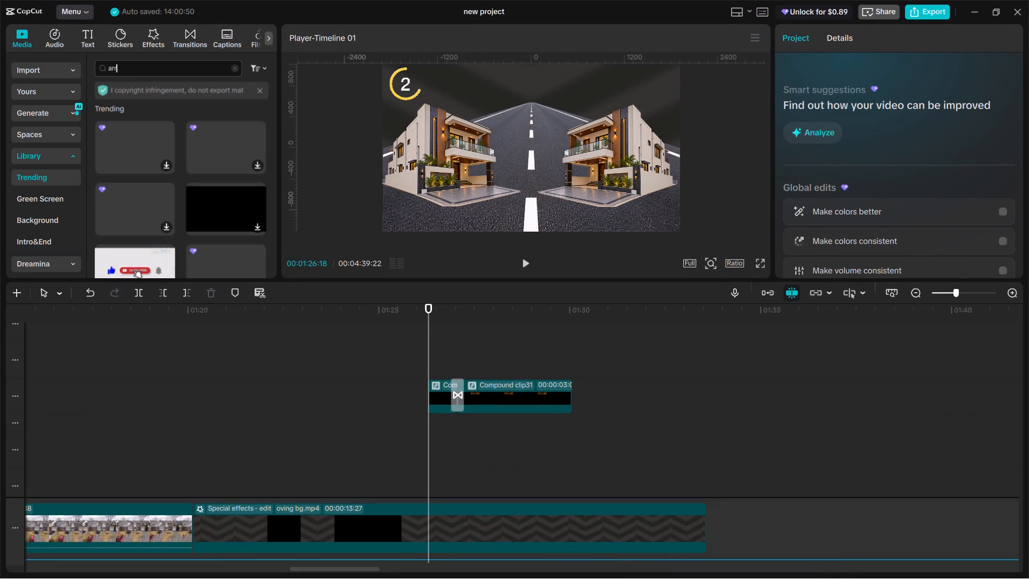
{"action": "key", "text": "o"}
{"action": "key", "text": "w"}
{"action": "key", "text": "Return"}
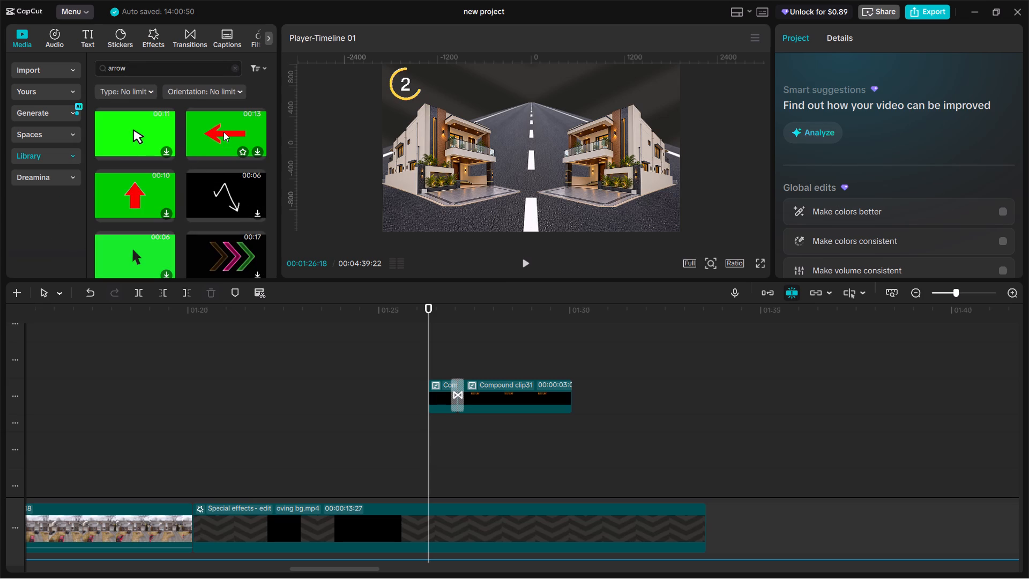
Place the red left-arrow green-screen clip above the captions at 00:01:26:18 and convert it into a compound clip.
{"action": "left_click_drag", "start_coordinate": [223, 132], "coordinate": [434, 351]}
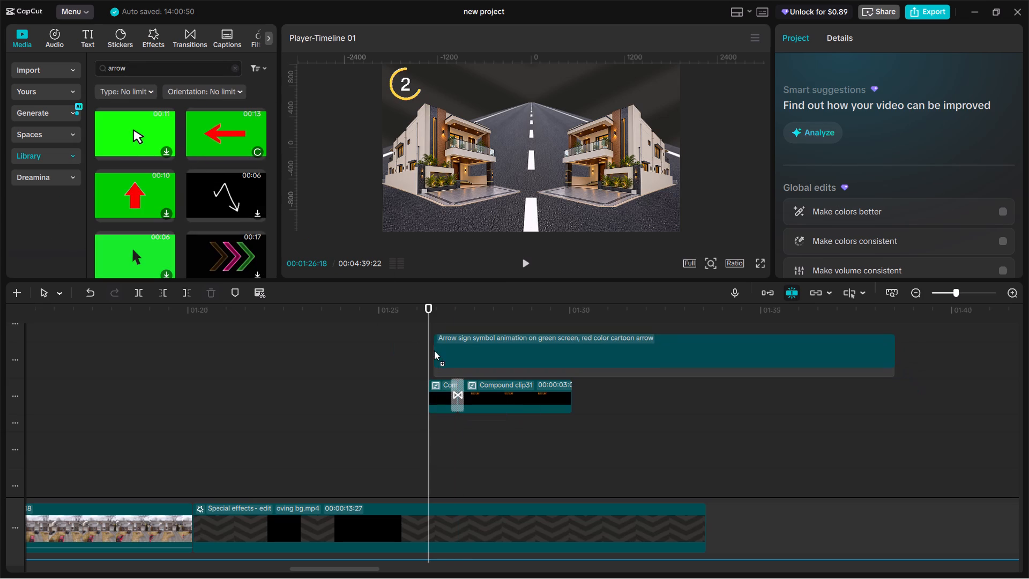
{"action": "left_click_drag", "start_coordinate": [434, 351], "coordinate": [429, 350]}
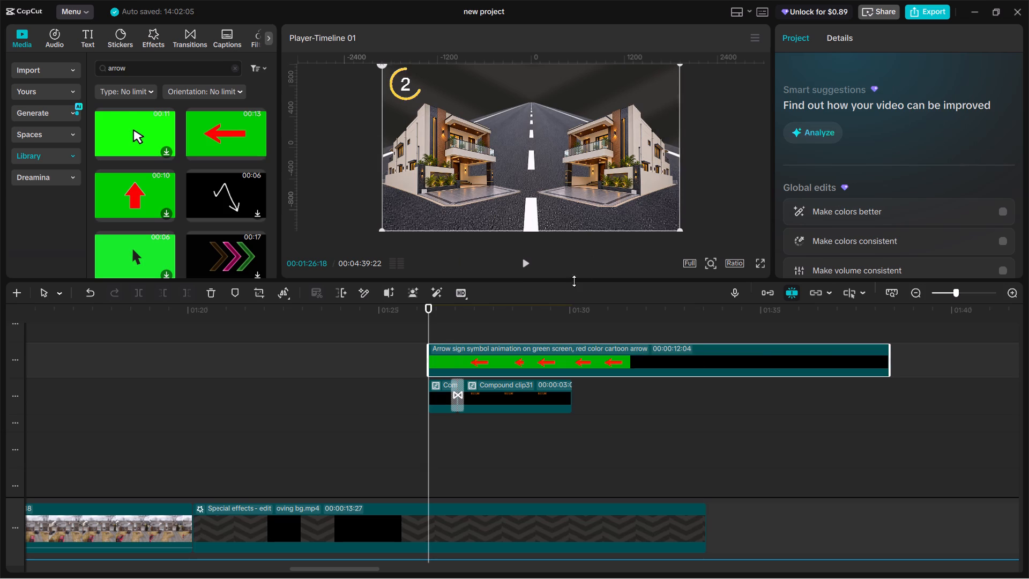
{"action": "key", "text": "alt+g"}
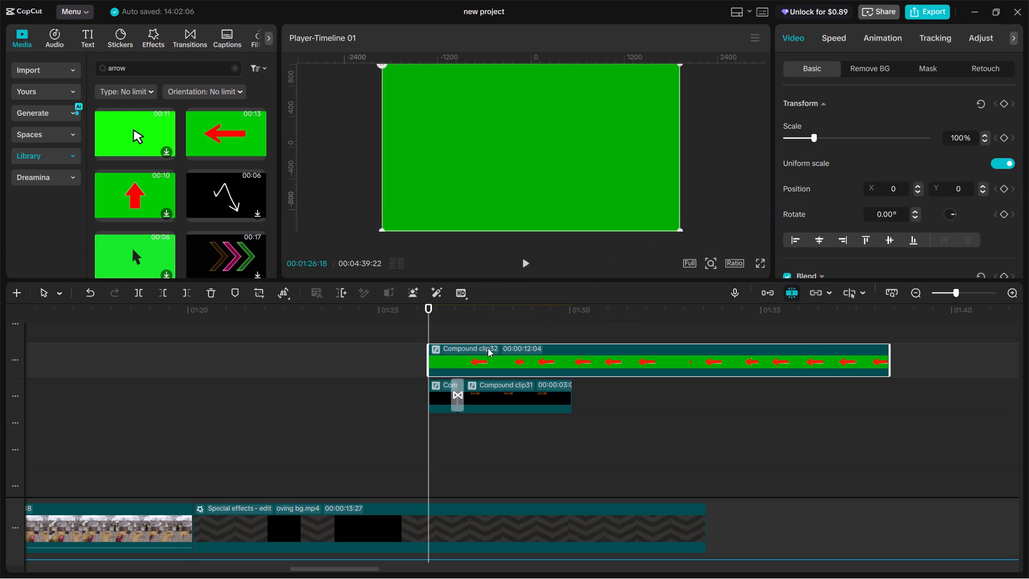
Play back the red left-arrow animation from 00:01:26:18, and open the red up-arrow library clip for preview.
{"action": "key", "text": "space"}
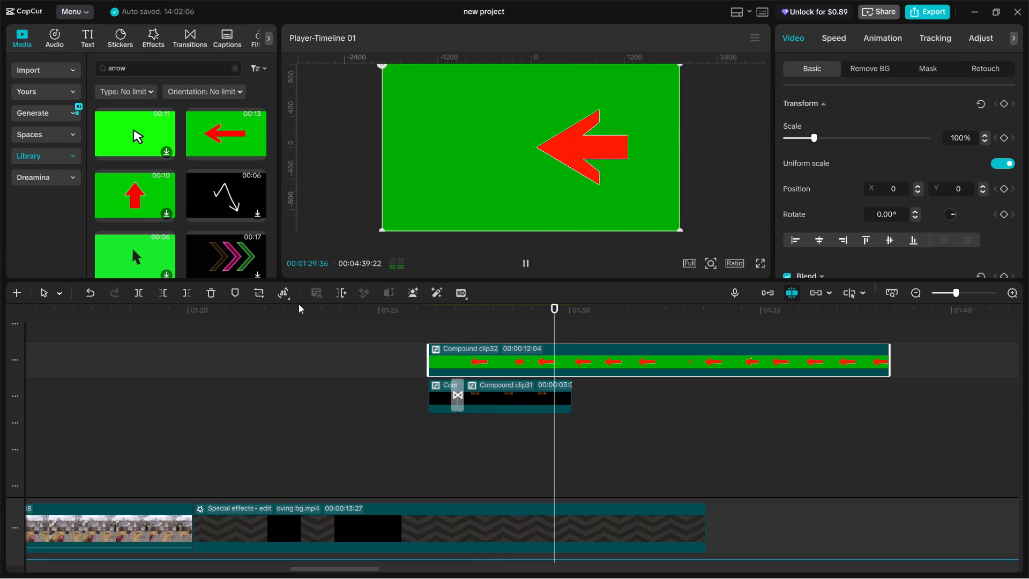
{"action": "key", "text": "space"}
{"action": "left_click", "coordinate": [156, 197]}
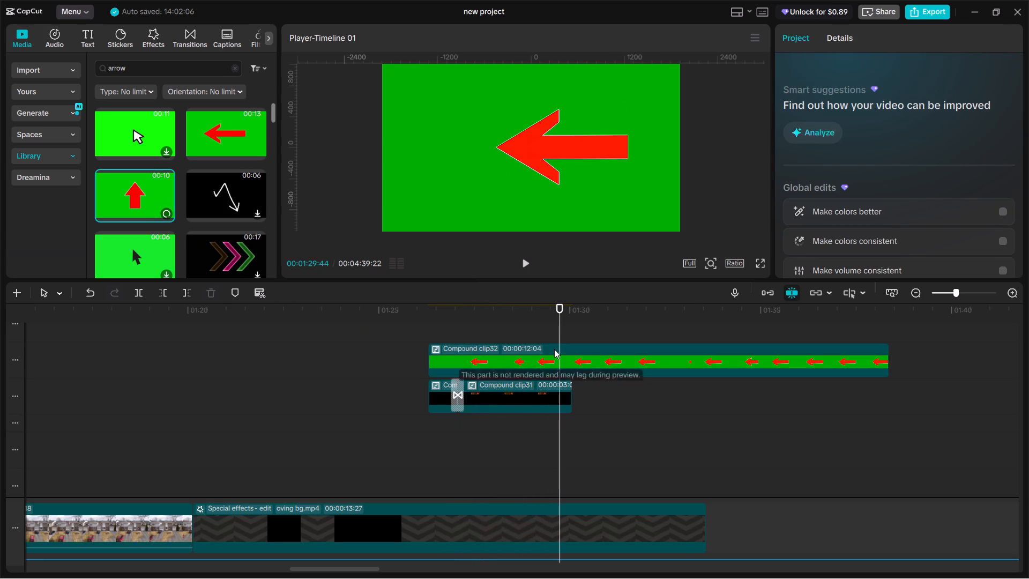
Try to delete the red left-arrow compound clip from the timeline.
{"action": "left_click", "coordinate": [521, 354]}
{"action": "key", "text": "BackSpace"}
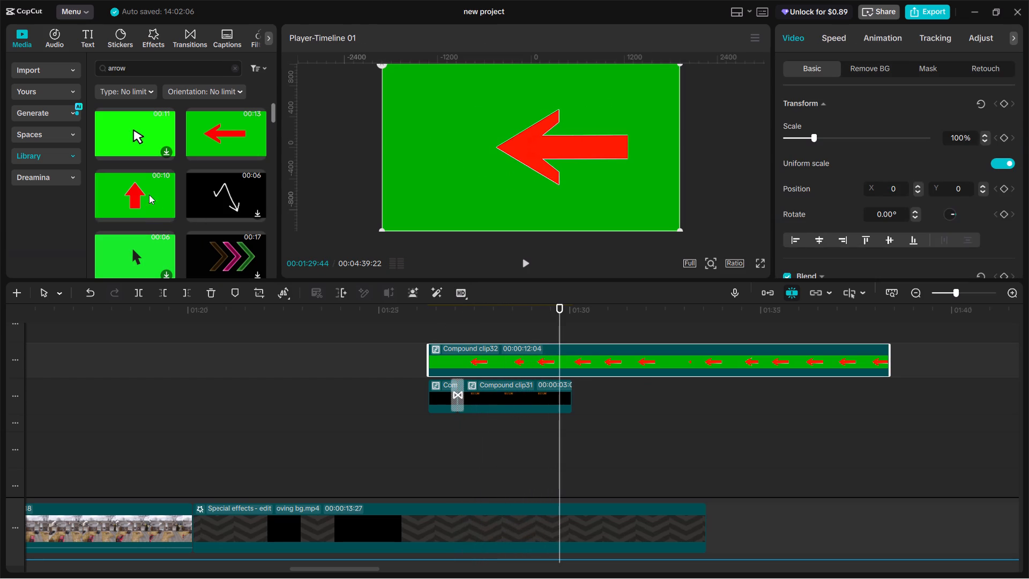
Browse the library's arrow results for an alternative, previewing the red up-arrow and black down-arrow green-screen clips.
{"action": "left_click", "coordinate": [141, 196]}
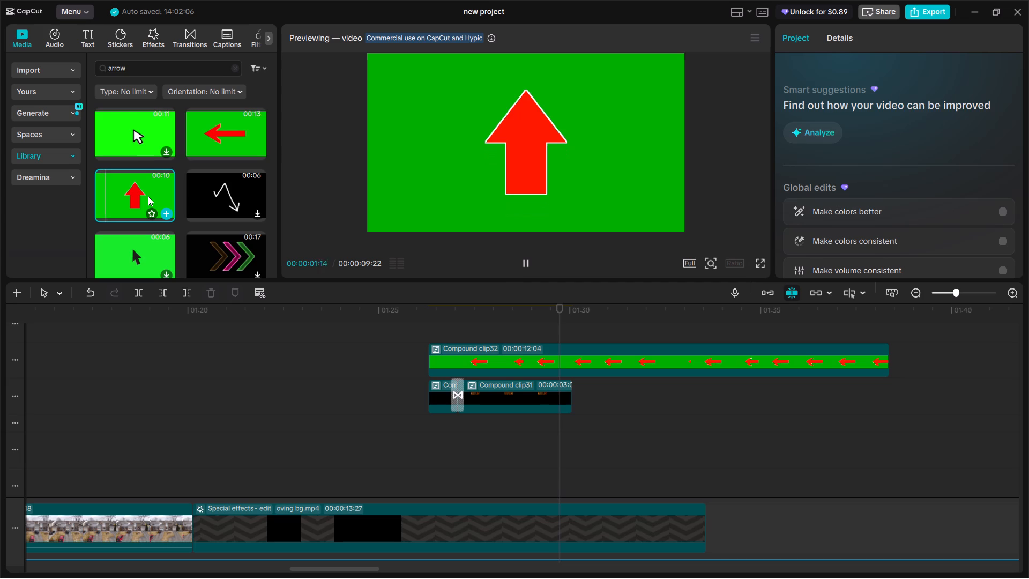
{"action": "scroll", "coordinate": [151, 216], "scroll_direction": "down", "scroll_amount": 5}
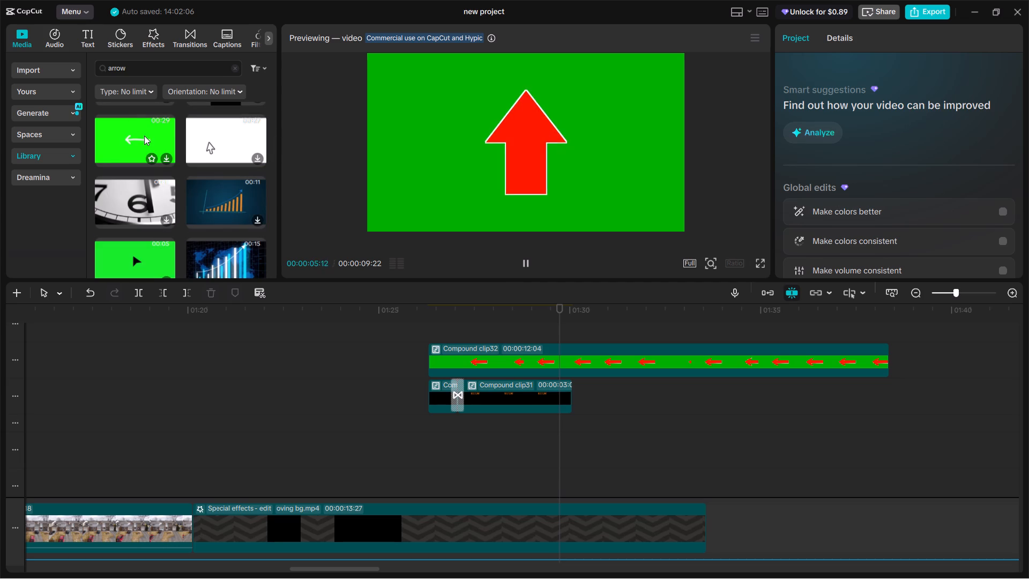
{"action": "scroll", "coordinate": [152, 152], "scroll_direction": "down", "scroll_amount": 1}
{"action": "scroll", "coordinate": [153, 212], "scroll_direction": "down", "scroll_amount": 3}
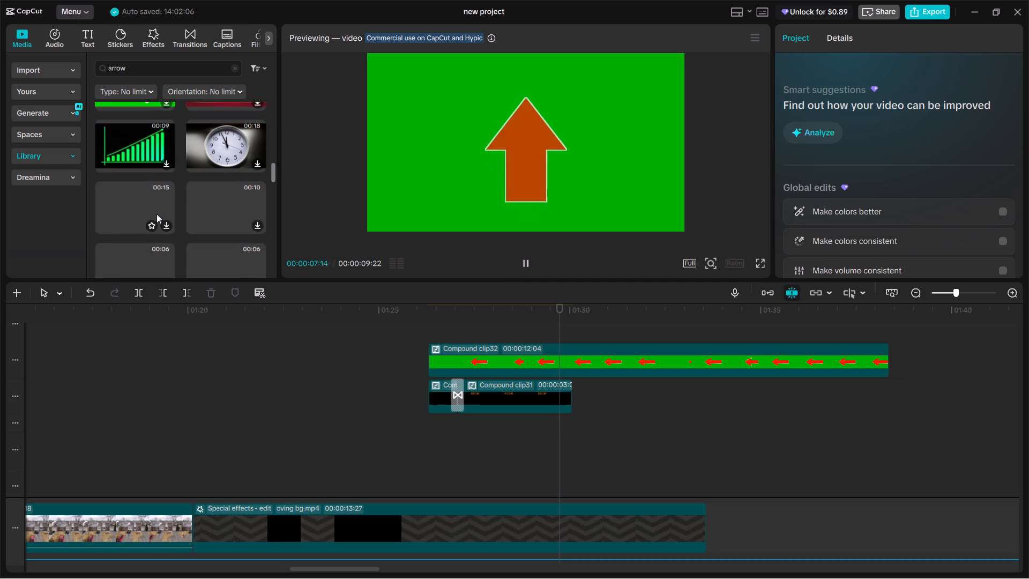
{"action": "left_click", "coordinate": [222, 203]}
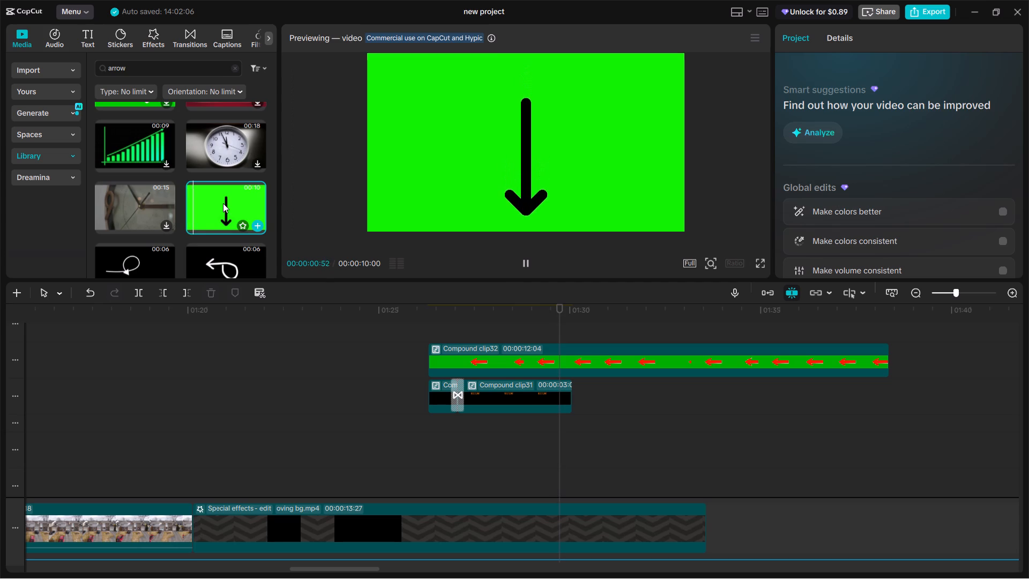
Delete the red left-arrow compound clip above the captions from the timeline.
{"action": "left_click", "coordinate": [475, 360]}
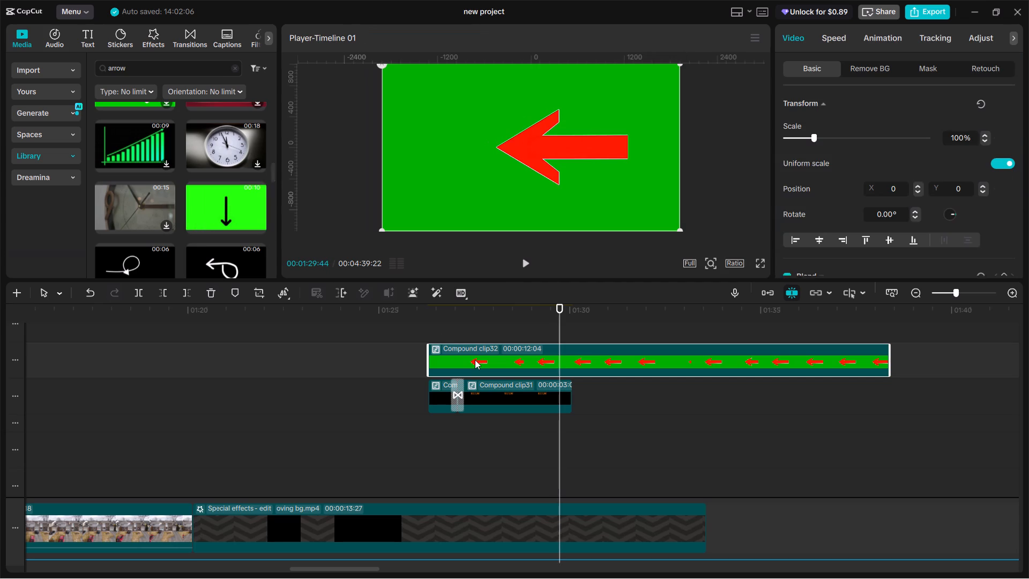
{"action": "key", "text": "BackSpace"}
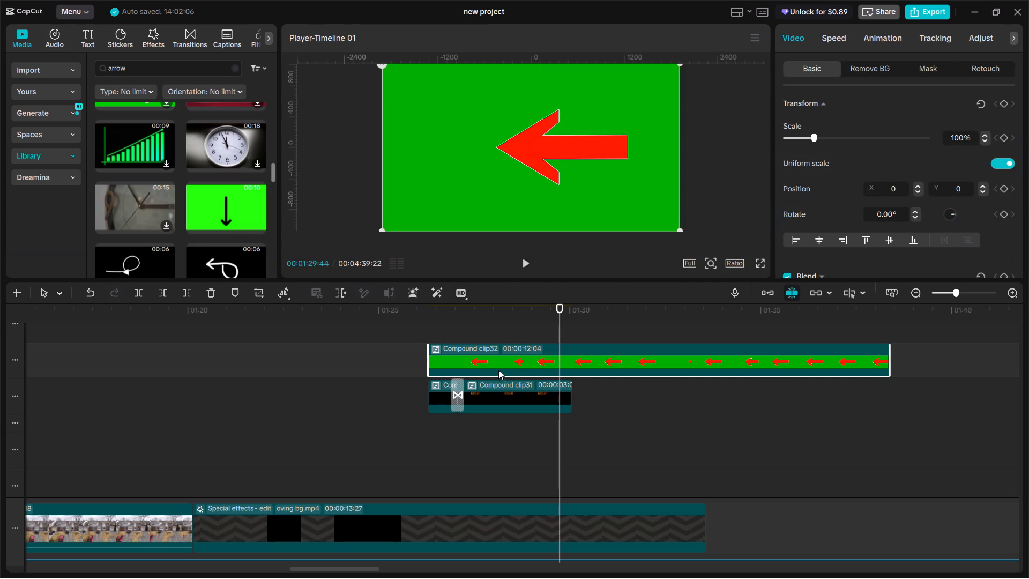
{"action": "left_click", "coordinate": [497, 366]}
{"action": "right_click", "coordinate": [497, 366]}
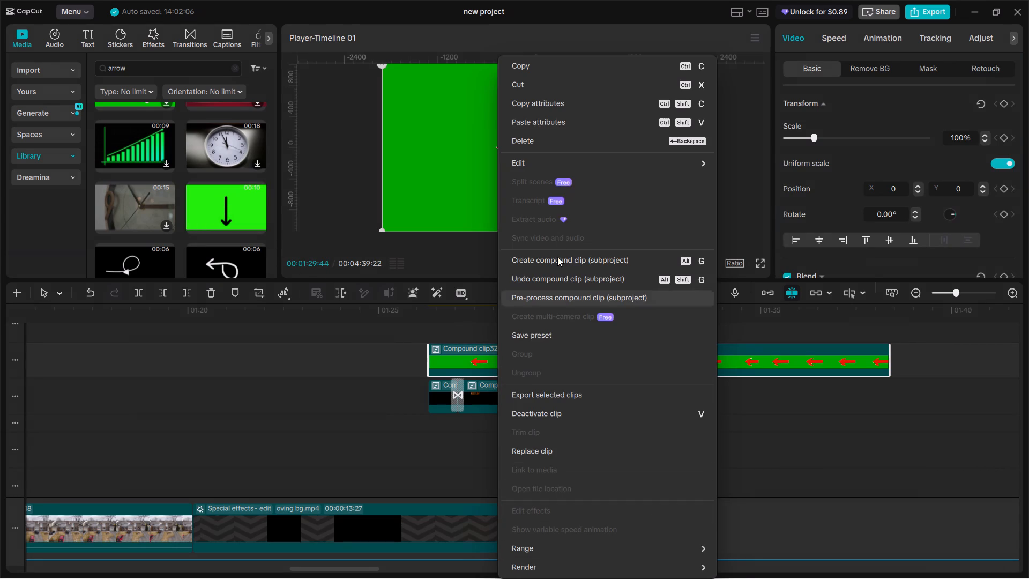
{"action": "left_click", "coordinate": [531, 147]}
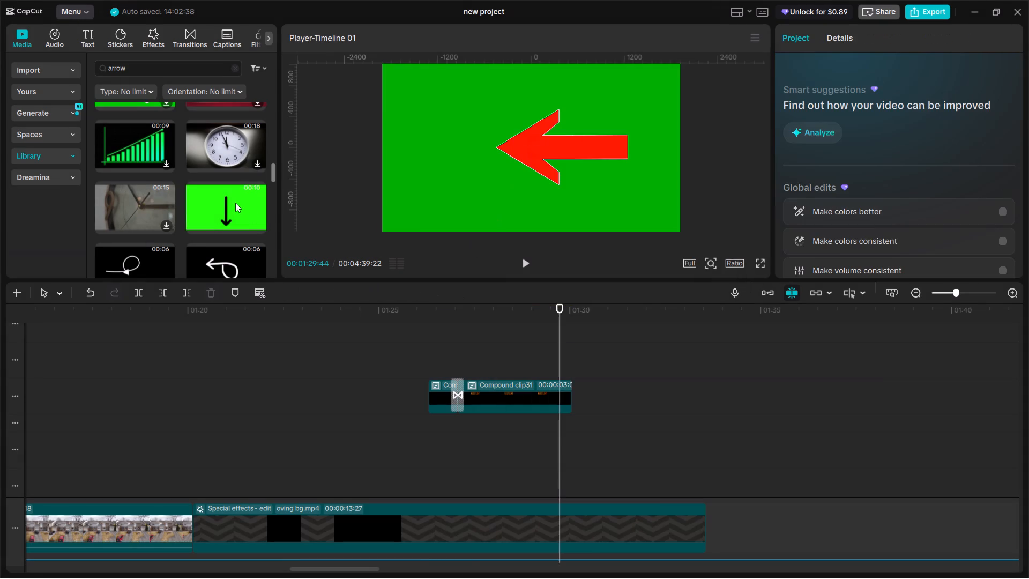
Place the black down-arrow green-screen clip above the captions at 00:01:26:18 and open its background removal settings.
{"action": "left_click_drag", "start_coordinate": [222, 196], "coordinate": [428, 362]}
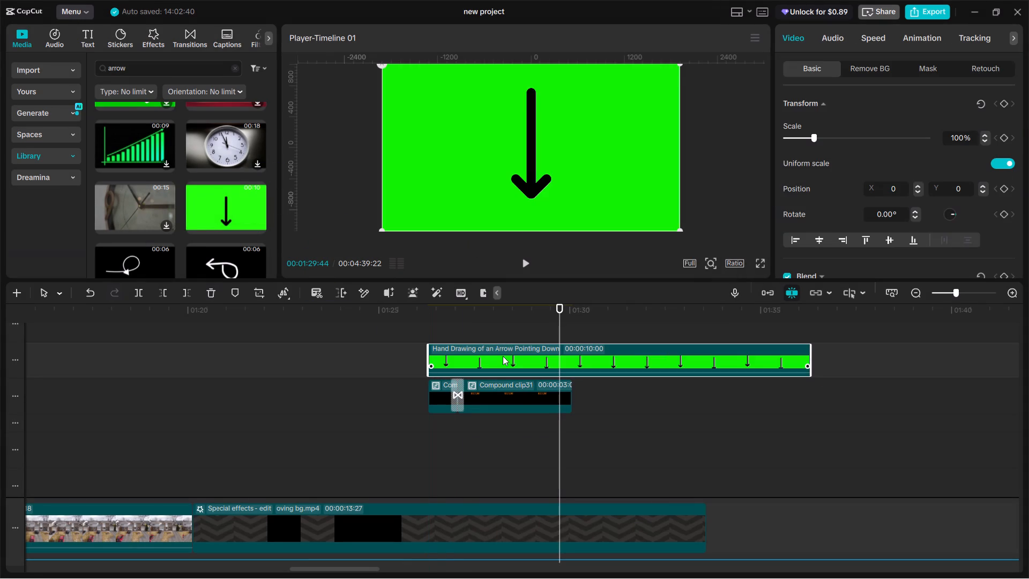
{"action": "left_click", "coordinate": [863, 65]}
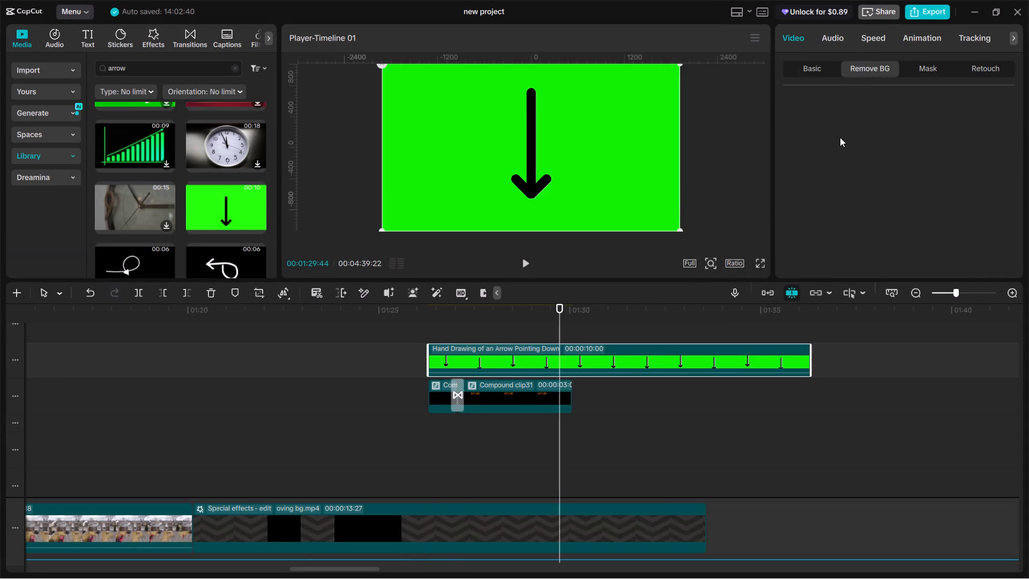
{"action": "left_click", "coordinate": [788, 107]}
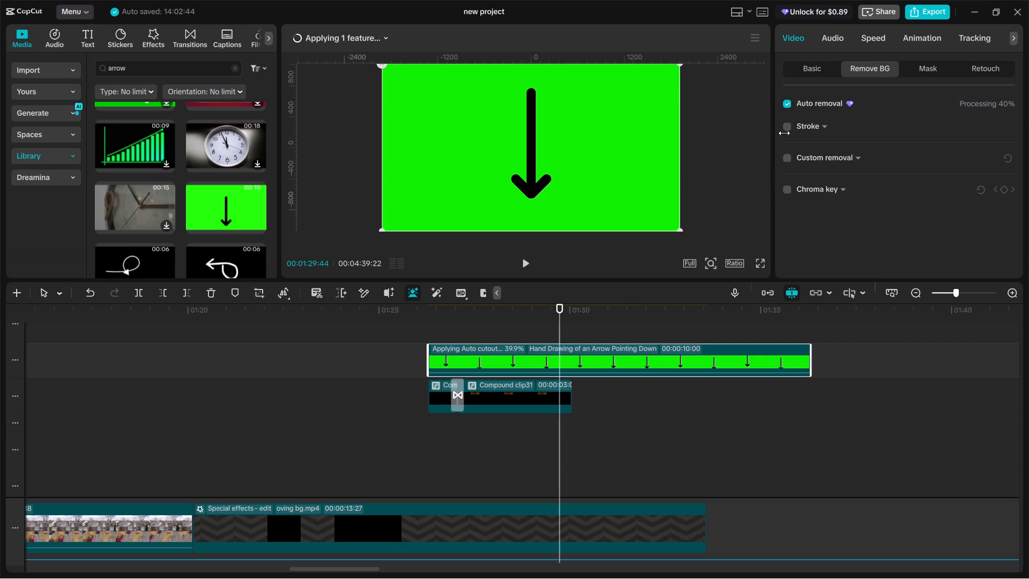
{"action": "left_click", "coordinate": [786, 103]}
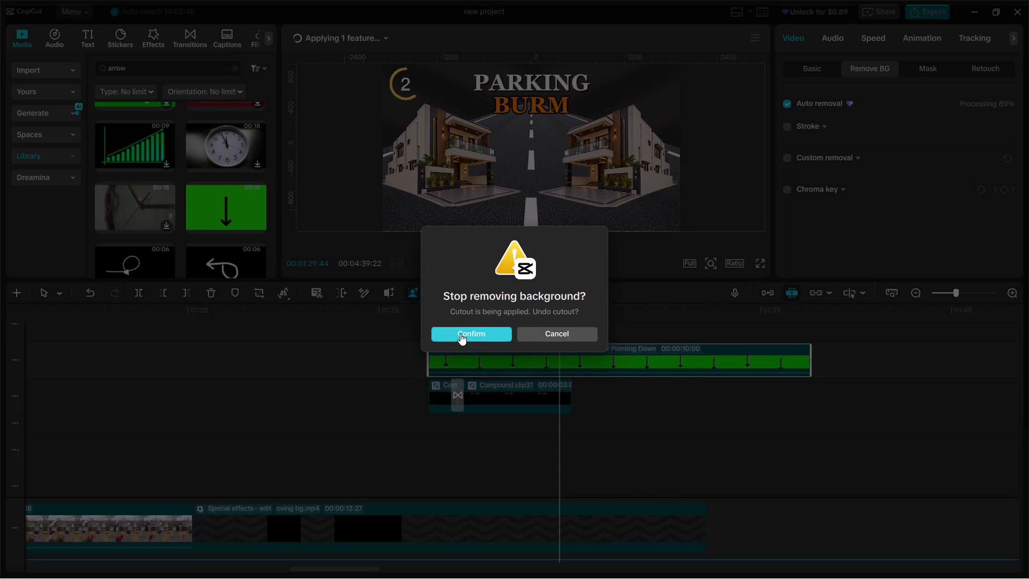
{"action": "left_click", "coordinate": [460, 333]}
Key out the down-arrow clip's green background with Chroma key, sampling the green from the preview.
{"action": "left_click", "coordinate": [788, 166]}
{"action": "left_click", "coordinate": [605, 169]}
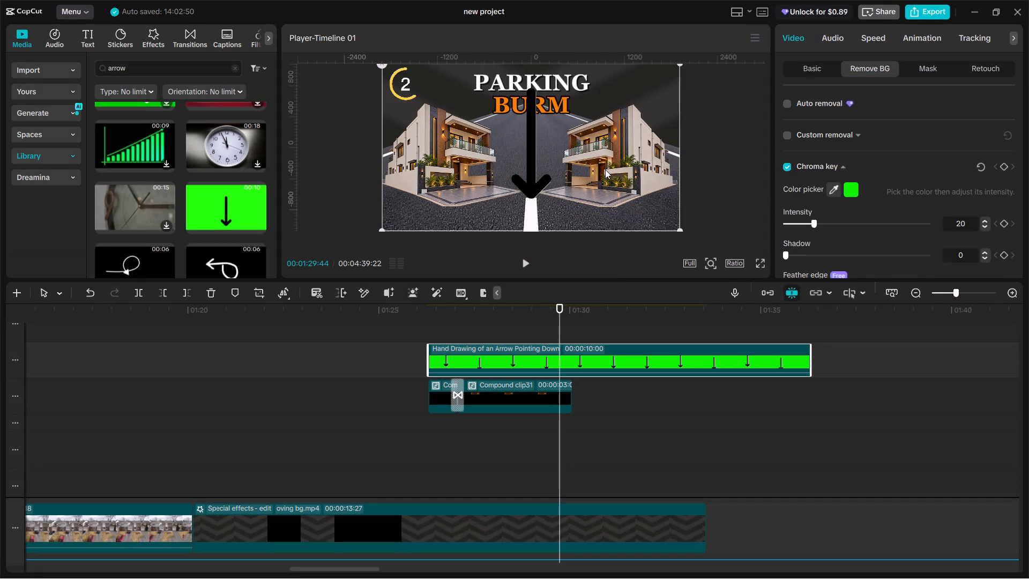
Trim the end of the down-arrow clip to line up with the end of the caption clip.
{"action": "left_click_drag", "start_coordinate": [810, 346], "coordinate": [768, 351]}
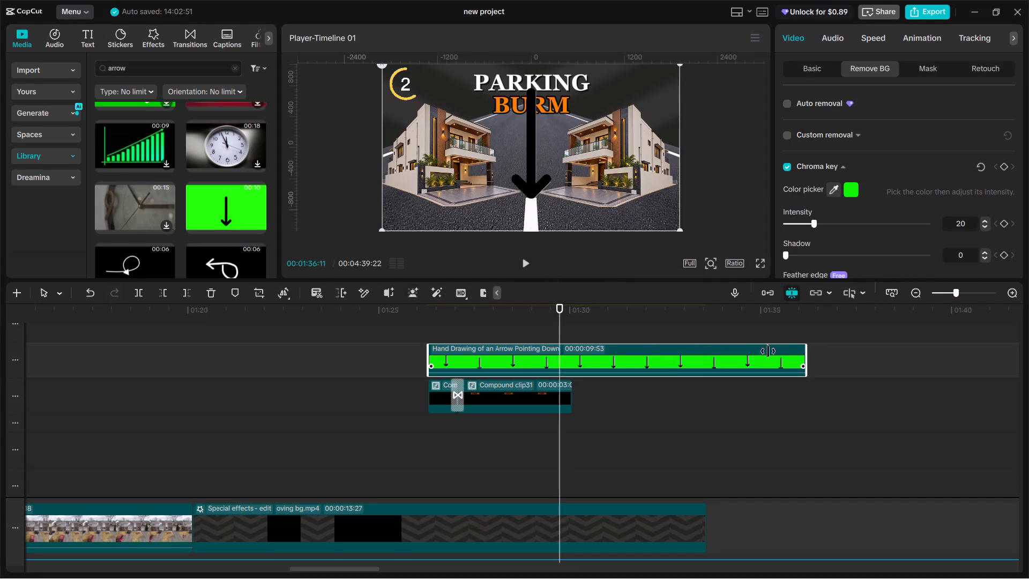
{"action": "left_click_drag", "start_coordinate": [768, 351], "coordinate": [567, 363]}
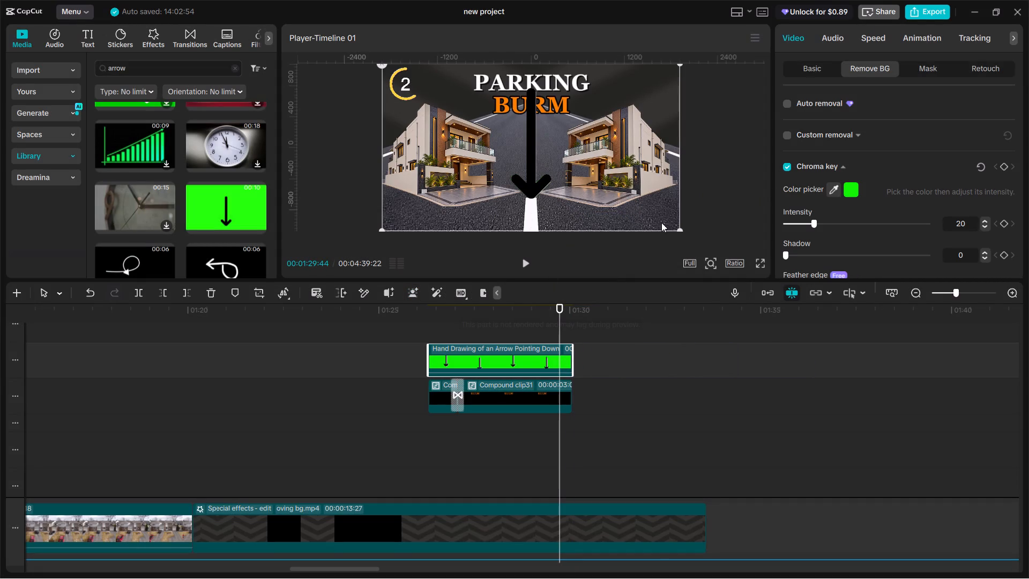
Shrink the black arrow to a bit under half the frame width and centre it over the road beneath "BURM".
{"action": "left_click_drag", "start_coordinate": [676, 227], "coordinate": [605, 180]}
{"action": "left_click_drag", "start_coordinate": [591, 174], "coordinate": [596, 181]}
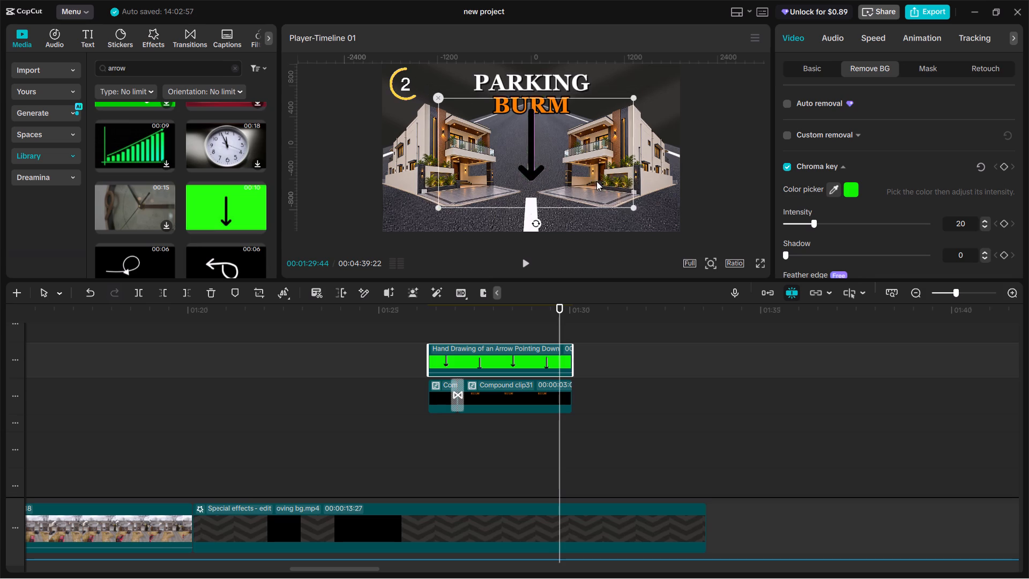
{"action": "left_click_drag", "start_coordinate": [596, 181], "coordinate": [591, 184]}
{"action": "left_click_drag", "start_coordinate": [629, 213], "coordinate": [590, 181]}
{"action": "left_click_drag", "start_coordinate": [565, 179], "coordinate": [562, 169]}
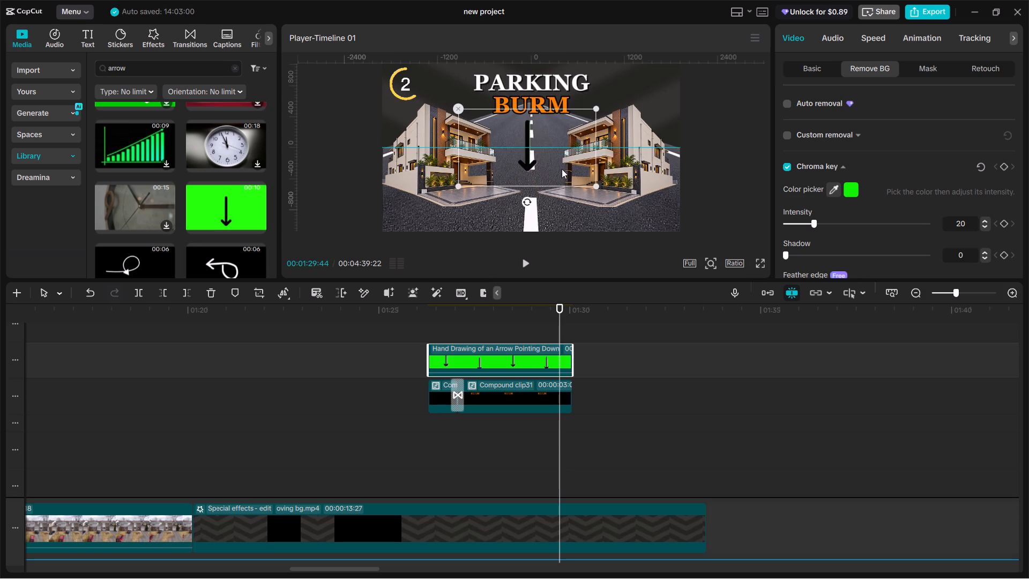
{"action": "left_click_drag", "start_coordinate": [562, 169], "coordinate": [569, 165]}
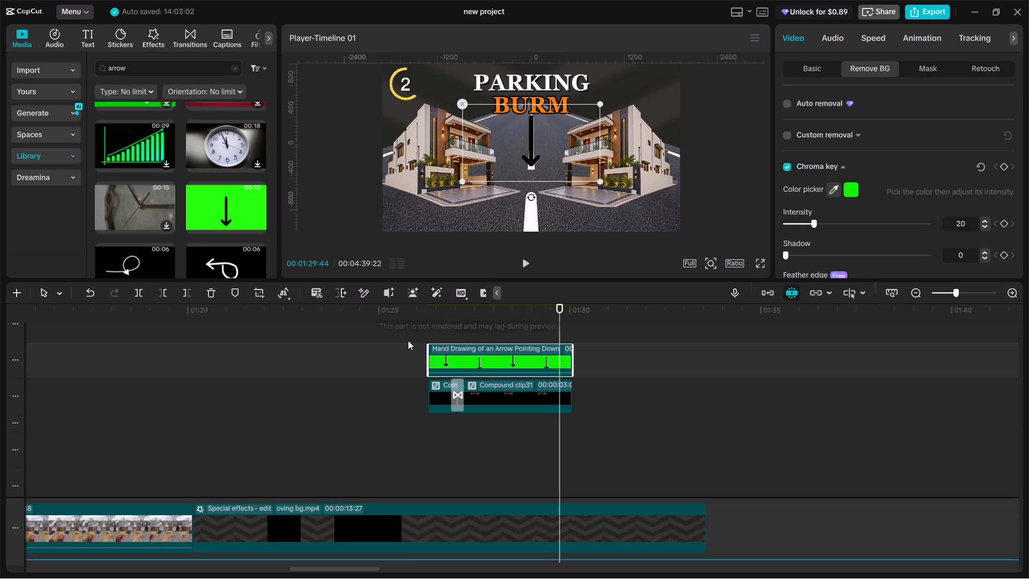
Play back the arrow with the "PARKING BURM" caption from about 00:01:25:48.
{"action": "left_click", "coordinate": [407, 340]}
{"action": "key", "text": "space"}
{"action": "key", "text": "space"}
{"action": "key", "text": "space"}
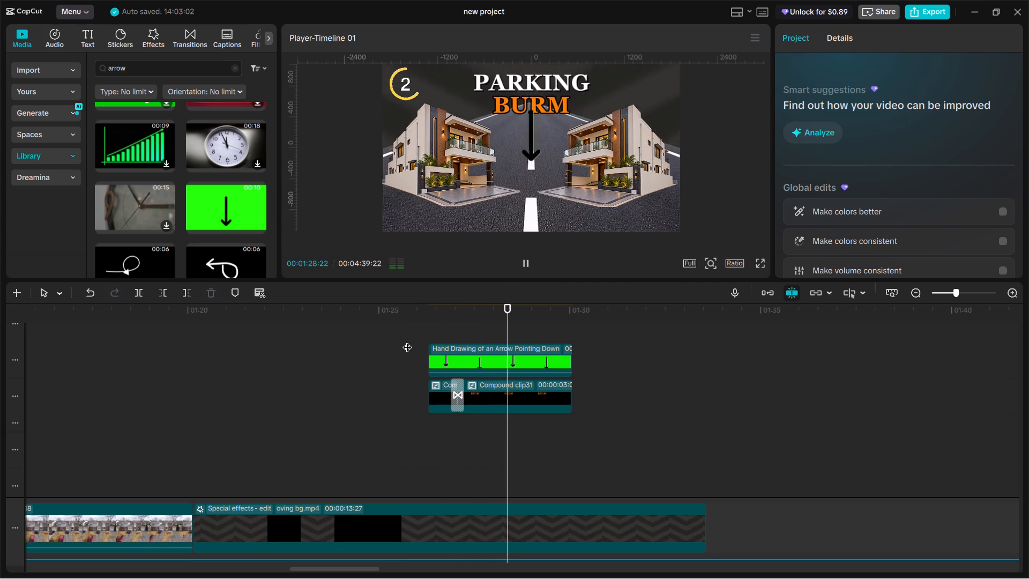
{"action": "left_click", "coordinate": [409, 340]}
{"action": "key", "text": "space"}
{"action": "key", "text": "space"}
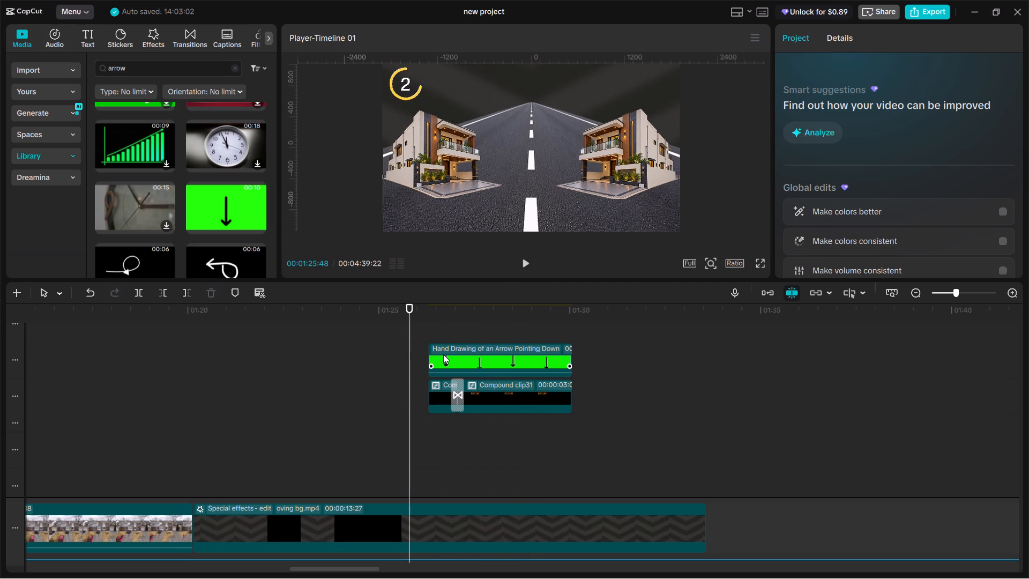
Apply a 0.5 s Fade In animation to the down-arrow clip and play it back.
{"action": "left_click", "coordinate": [430, 336]}
{"action": "left_click", "coordinate": [448, 362]}
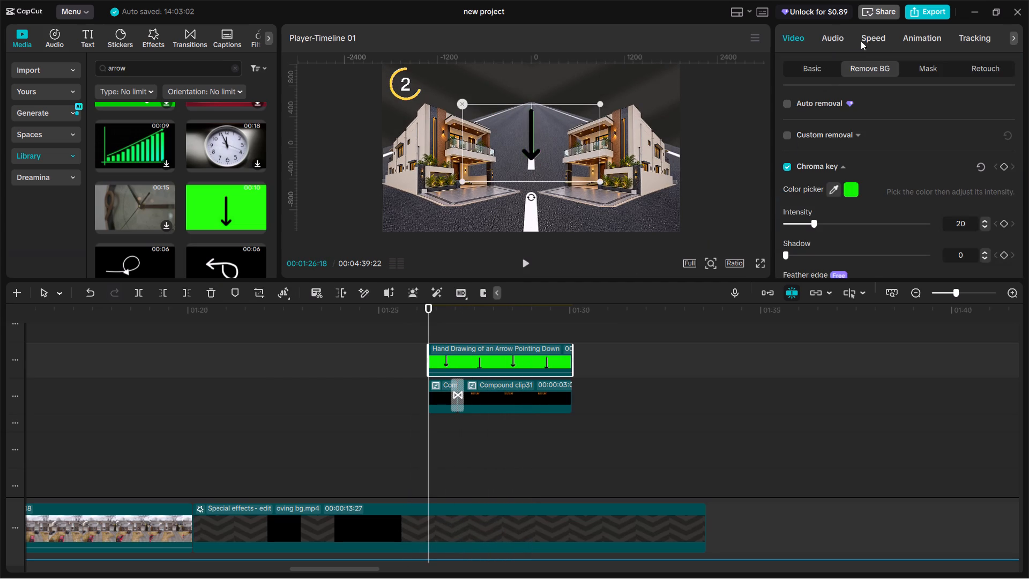
{"action": "left_click", "coordinate": [900, 34]}
{"action": "left_click", "coordinate": [792, 225]}
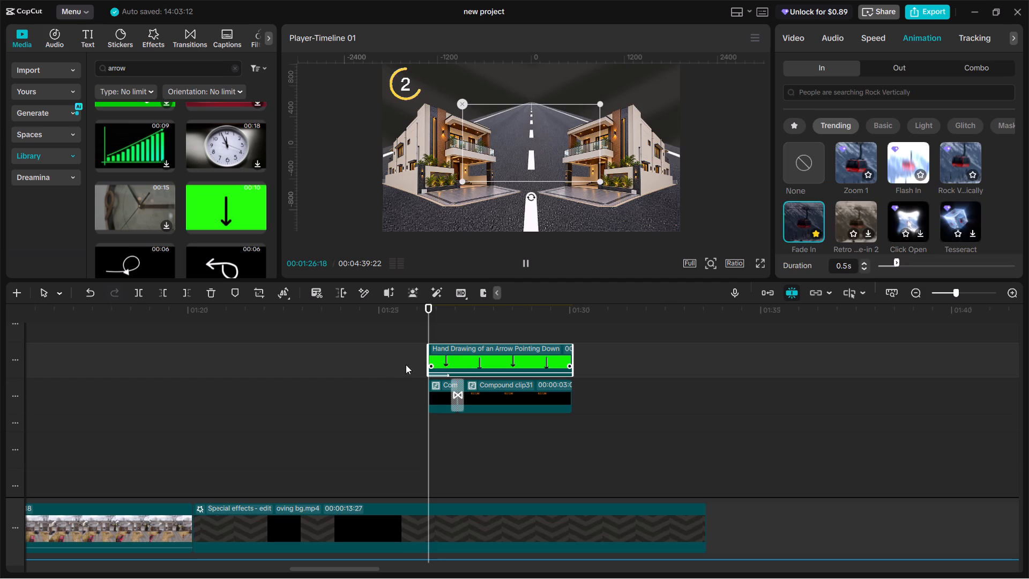
{"action": "left_click", "coordinate": [401, 346]}
{"action": "key", "text": "space"}
{"action": "key", "text": "space"}
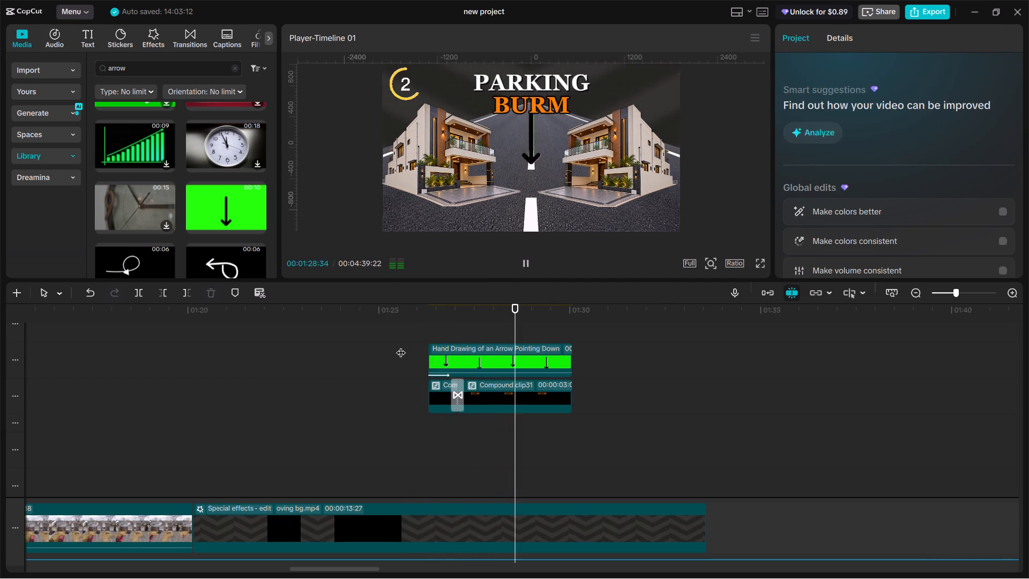
{"action": "key", "text": "space"}
Nudge the black arrow slightly downward in the frame, keeping it horizontally centred over the road.
{"action": "left_click", "coordinate": [490, 355]}
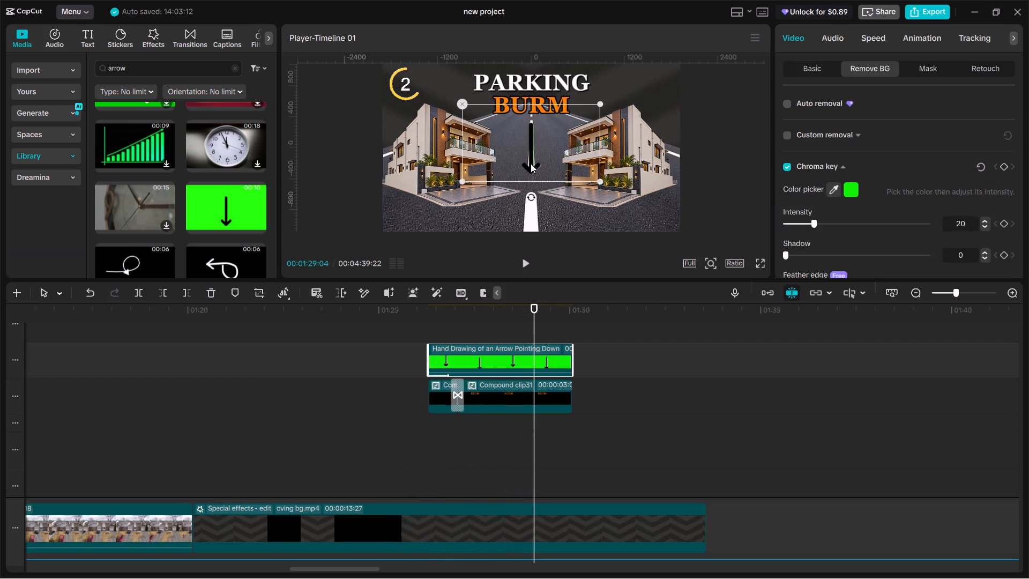
{"action": "left_click", "coordinate": [535, 159]}
{"action": "left_click", "coordinate": [533, 159]}
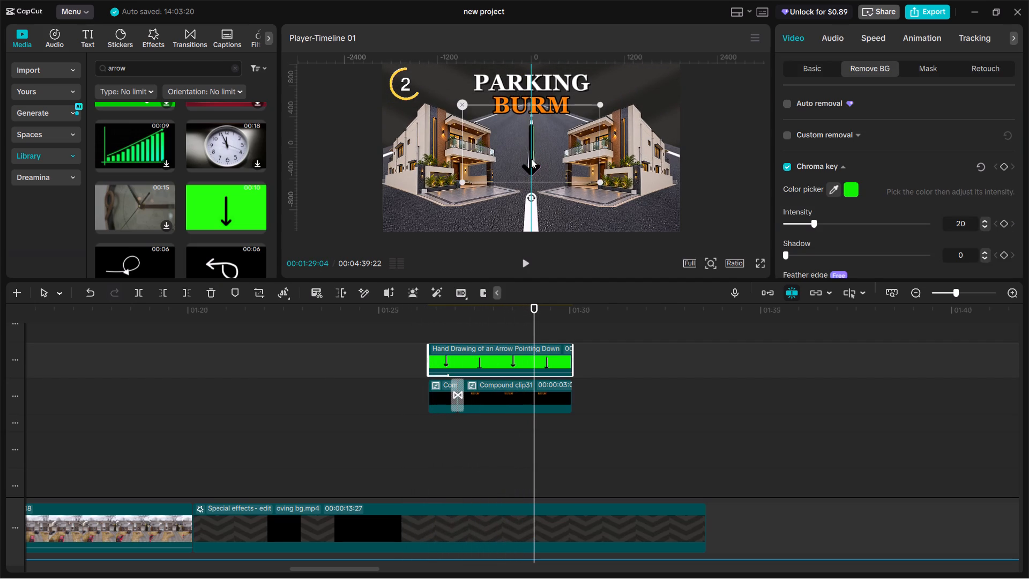
Play back the arrow and caption section from just before the clips start to past their end.
{"action": "left_click", "coordinate": [422, 324]}
{"action": "key", "text": "space"}
{"action": "key", "text": "space"}
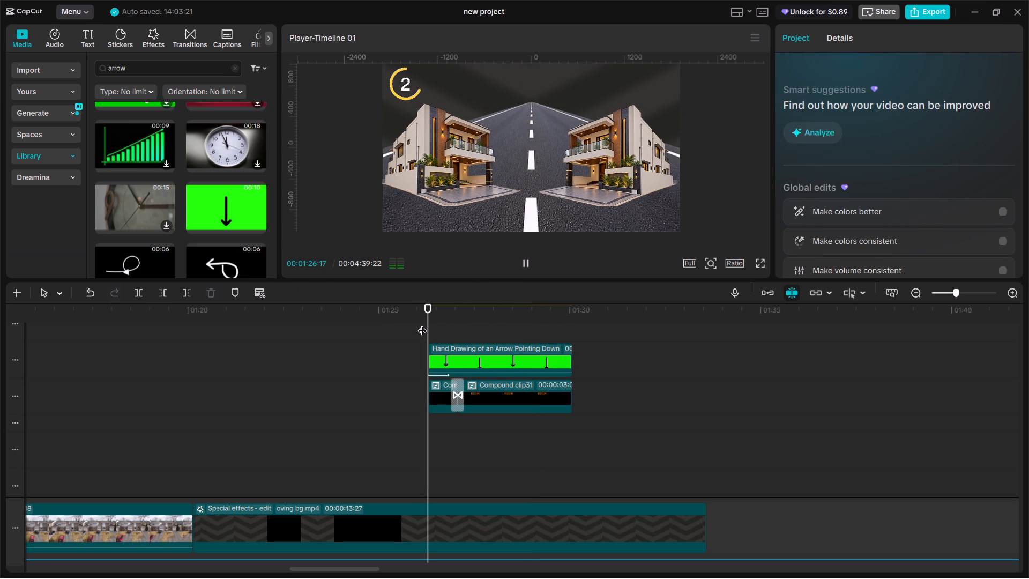
{"action": "key", "text": "space"}
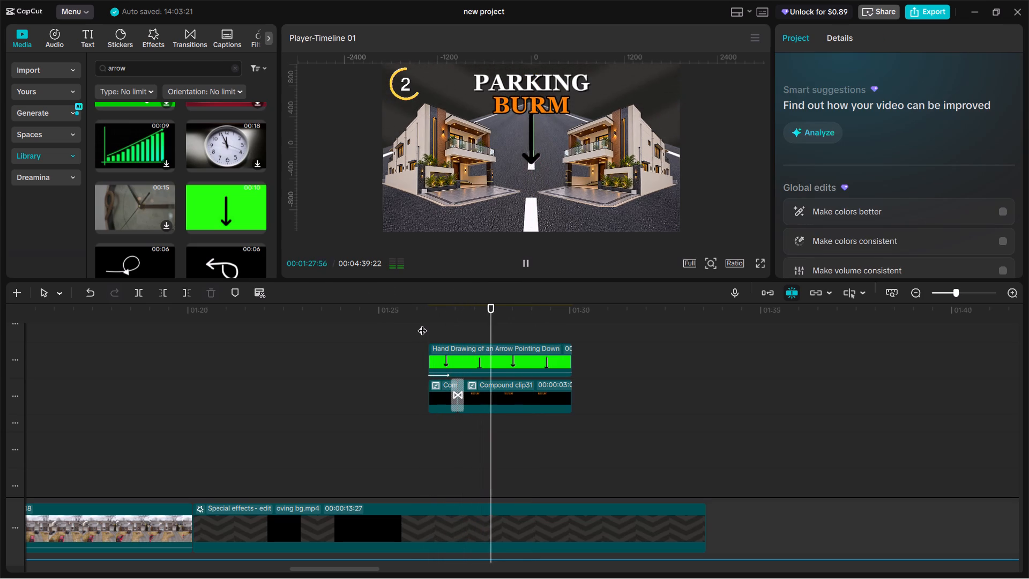
{"action": "key", "text": "space"}
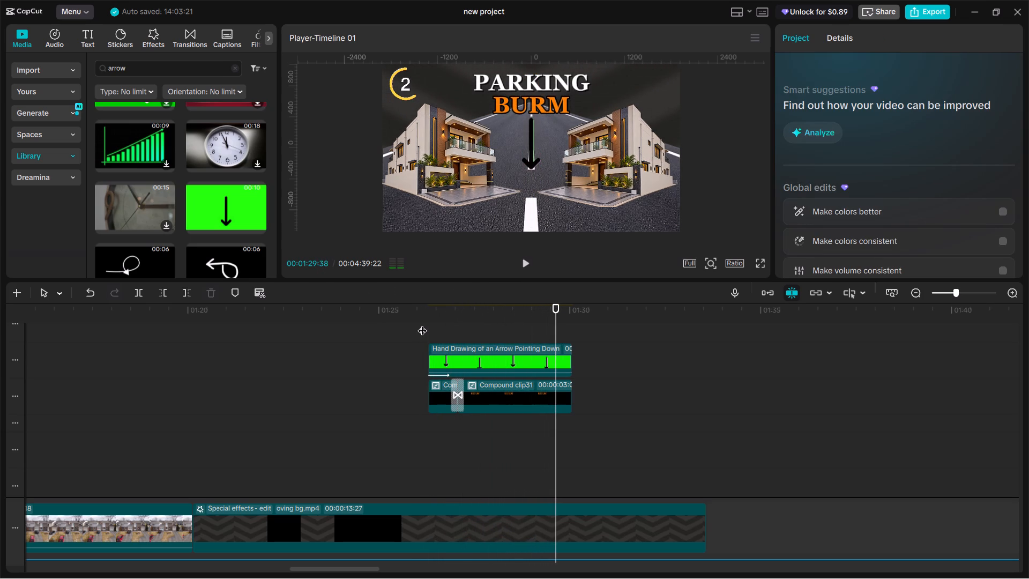
{"action": "key", "text": "space"}
{"action": "key", "text": "space"}
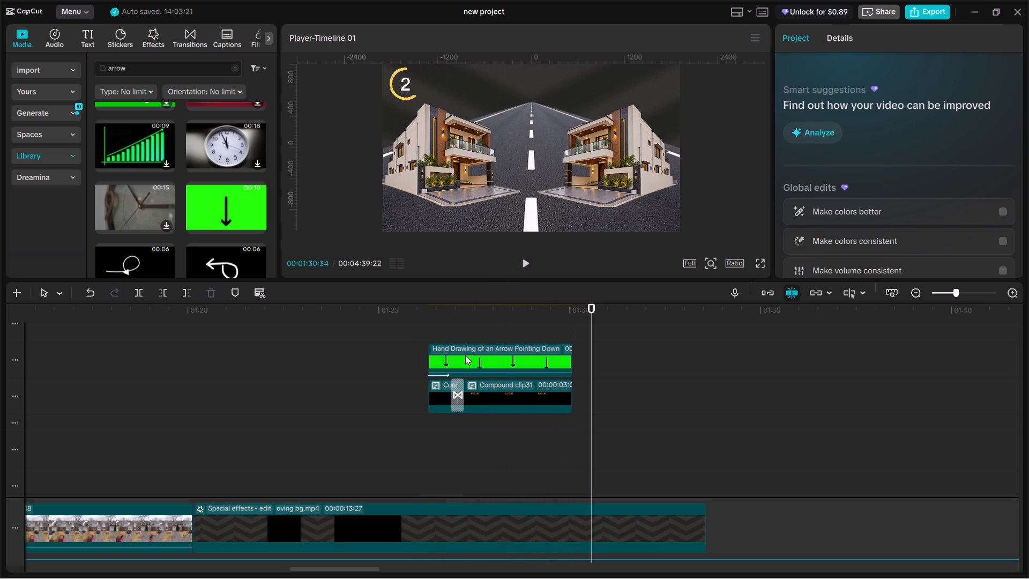
Replay the end of the arrow and caption clips around 00:01:29 to 00:01:30 to find where they should stop.
{"action": "left_click", "coordinate": [542, 321]}
{"action": "key", "text": "space"}
{"action": "key", "text": "space"}
{"action": "key", "text": "space"}
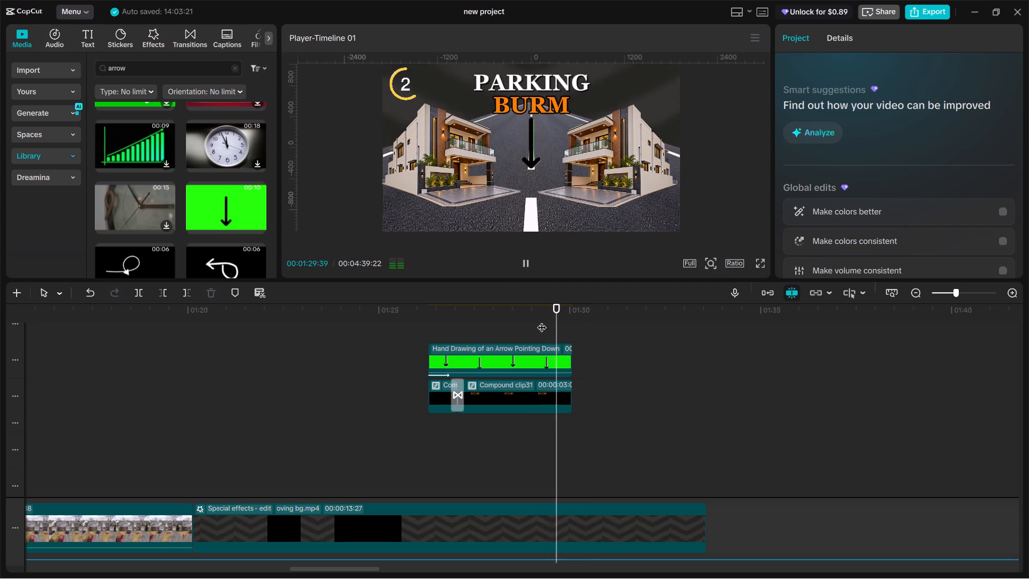
{"action": "key", "text": "space"}
{"action": "key", "text": "space"}
{"action": "left_click", "coordinate": [566, 325]}
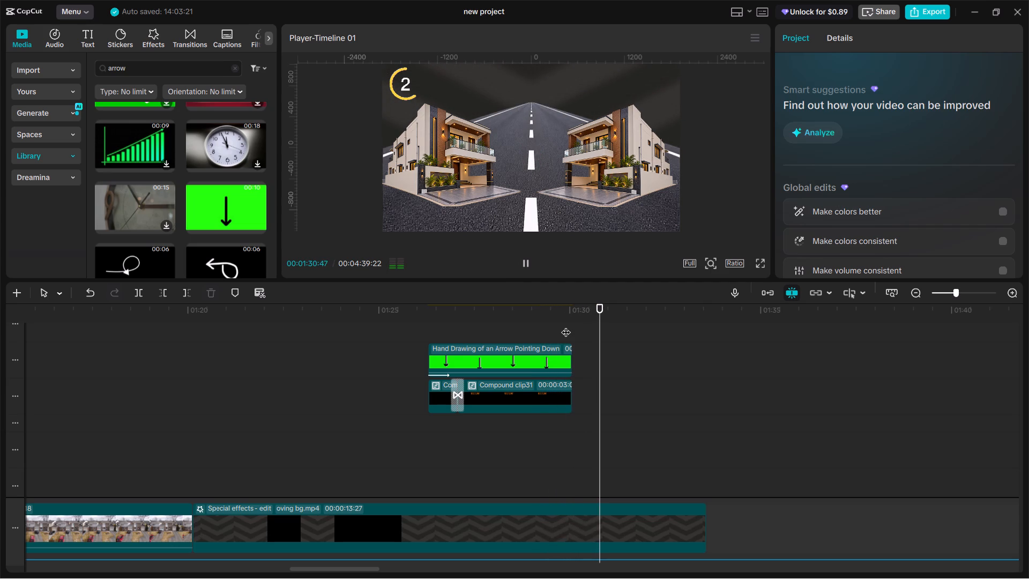
{"action": "key", "text": "space"}
{"action": "key", "text": "space"}
{"action": "double_click", "coordinate": [566, 325]}
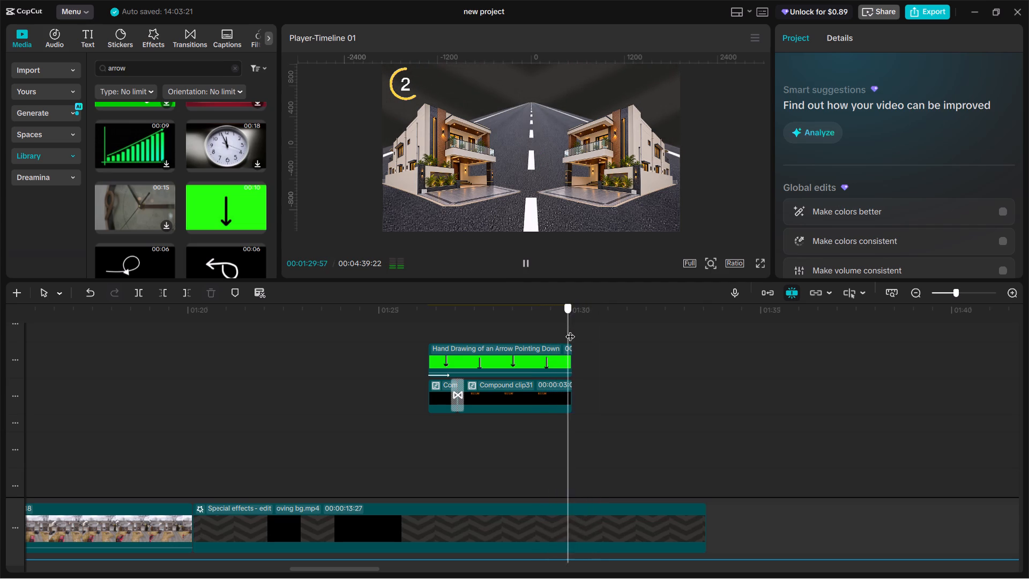
{"action": "key", "text": "space"}
{"action": "key", "text": "space"}
{"action": "left_click", "coordinate": [569, 326]}
{"action": "left_click", "coordinate": [568, 325]}
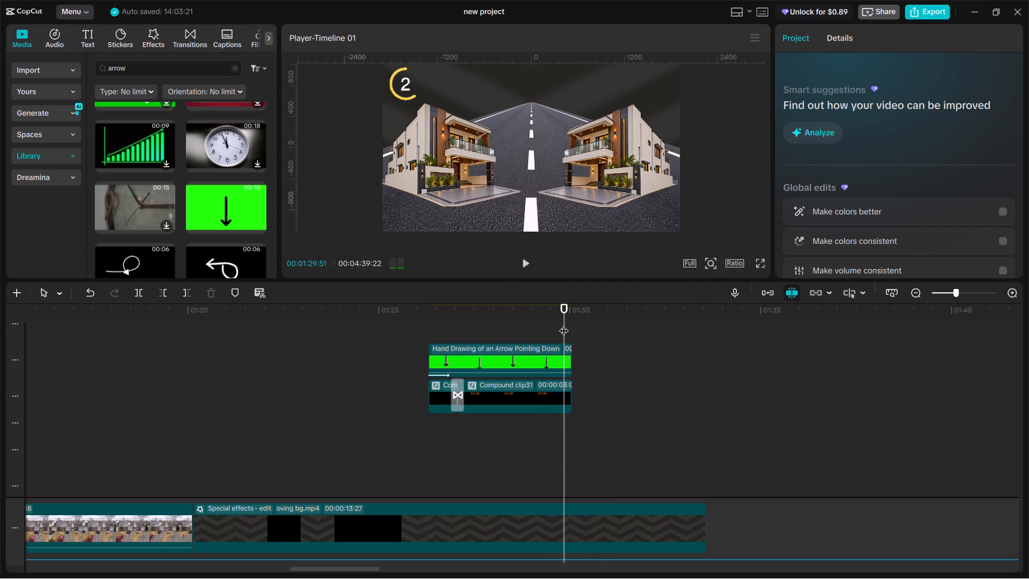
{"action": "key", "text": "space"}
{"action": "left_click", "coordinate": [564, 324]}
{"action": "scroll", "coordinate": [564, 338], "scroll_direction": "down", "scroll_amount": 10}
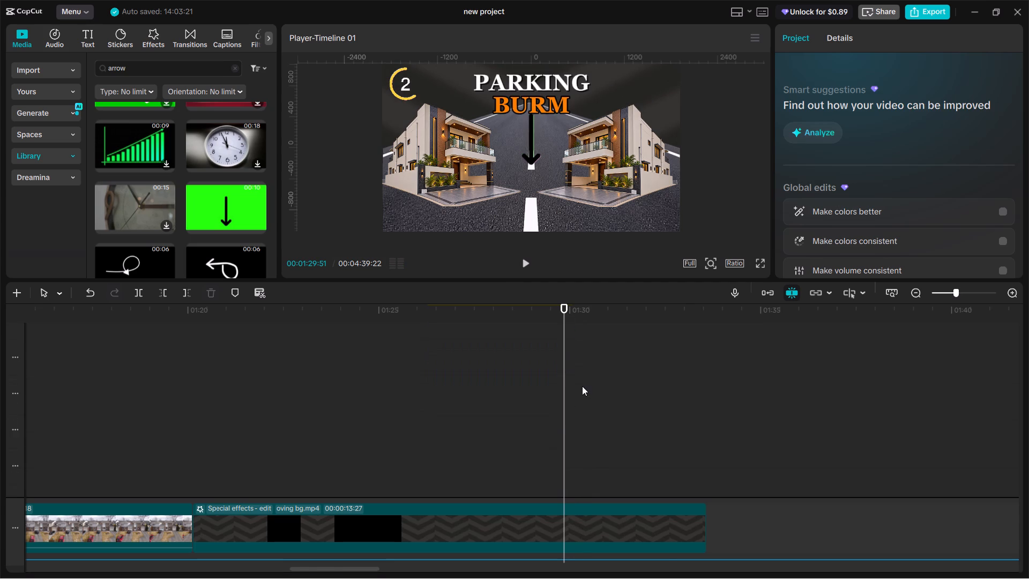
{"action": "scroll", "coordinate": [582, 386], "scroll_direction": "down", "scroll_amount": 11}
{"action": "scroll", "coordinate": [565, 388], "scroll_direction": "down", "scroll_amount": 13}
Split the down-arrow clip and the second caption compound clip at 00:01:29:40 and delete the parts after the cut.
{"action": "left_click_drag", "start_coordinate": [563, 312], "coordinate": [556, 309]}
{"action": "key", "text": "space"}
{"action": "key", "text": "space"}
{"action": "left_click", "coordinate": [556, 309]}
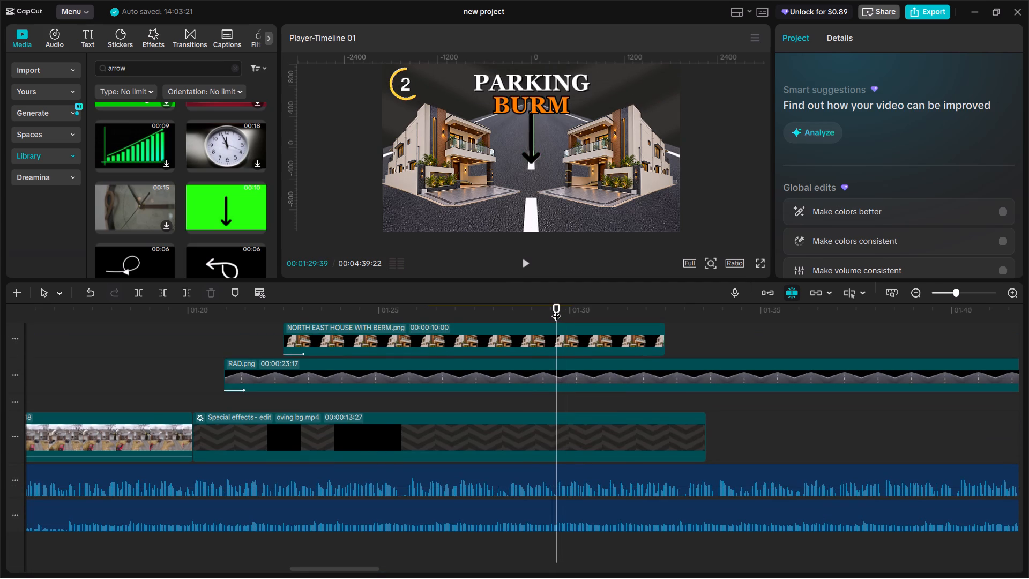
{"action": "key", "text": "space"}
{"action": "key", "text": "space"}
{"action": "key", "text": "space"}
{"action": "double_click", "coordinate": [556, 309]}
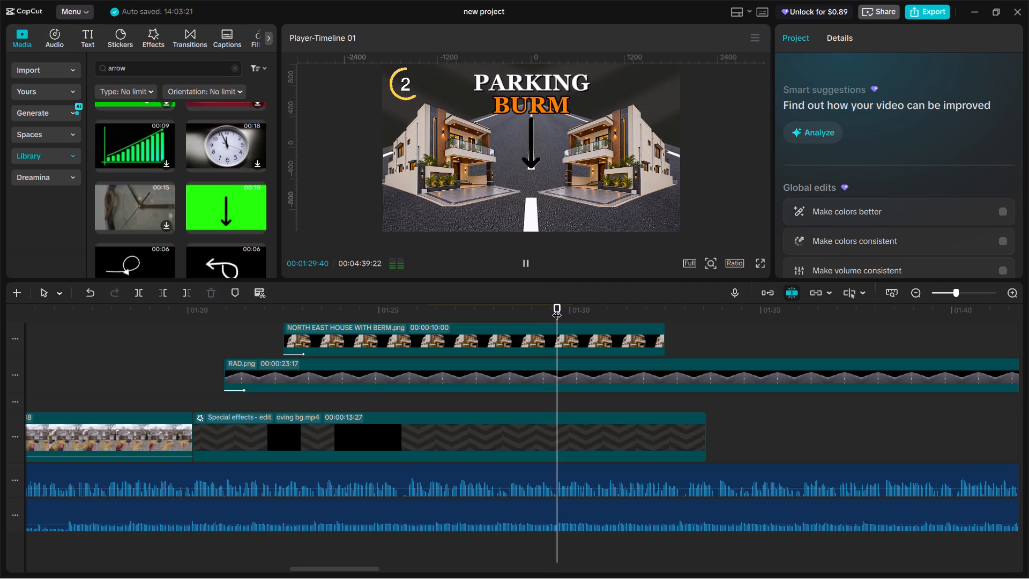
{"action": "left_click", "coordinate": [557, 308]}
{"action": "scroll", "coordinate": [584, 337], "scroll_direction": "up", "scroll_amount": 20}
{"action": "scroll", "coordinate": [584, 337], "scroll_direction": "up", "scroll_amount": 4}
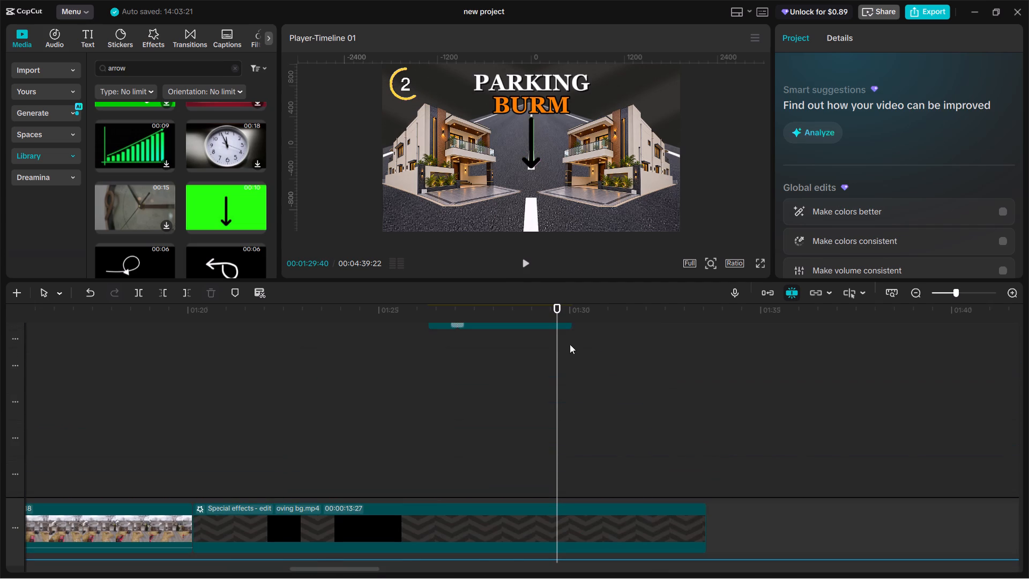
{"action": "scroll", "coordinate": [575, 356], "scroll_direction": "up", "scroll_amount": 5}
{"action": "left_click_drag", "start_coordinate": [578, 340], "coordinate": [558, 410]}
{"action": "key", "text": "ctrl+b"}
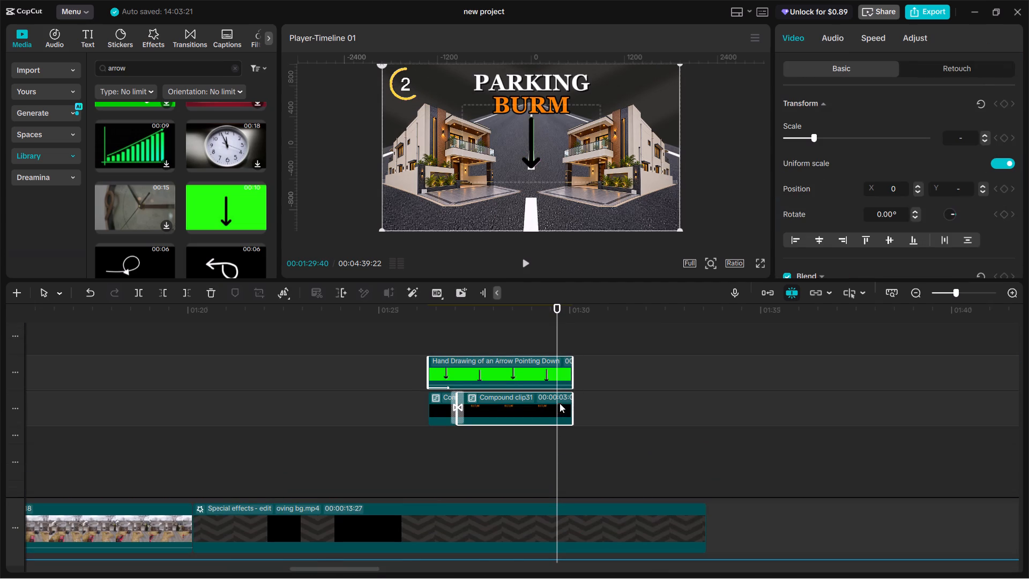
{"action": "key", "text": "BackSpace"}
{"action": "scroll", "coordinate": [565, 396], "scroll_direction": "down", "scroll_amount": 20}
{"action": "scroll", "coordinate": [565, 396], "scroll_direction": "down", "scroll_amount": 2}
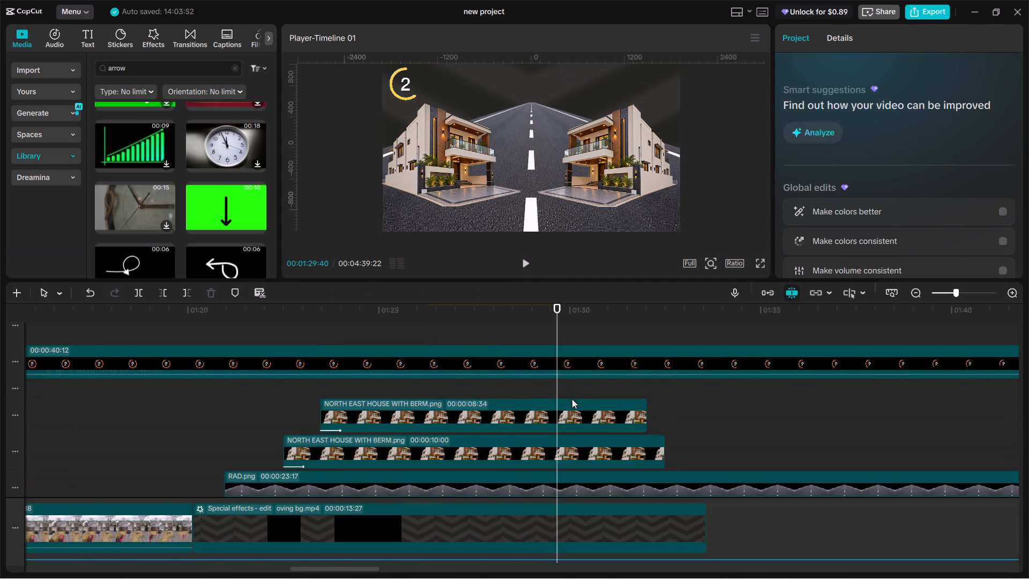
Split both NORTH EAST HOUSE WITH BERM.png clips and the RAD.png road clip at 00:01:29:40 and delete the parts after the cut.
{"action": "scroll", "coordinate": [573, 399], "scroll_direction": "down", "scroll_amount": 3}
{"action": "left_click_drag", "start_coordinate": [697, 359], "coordinate": [610, 395]}
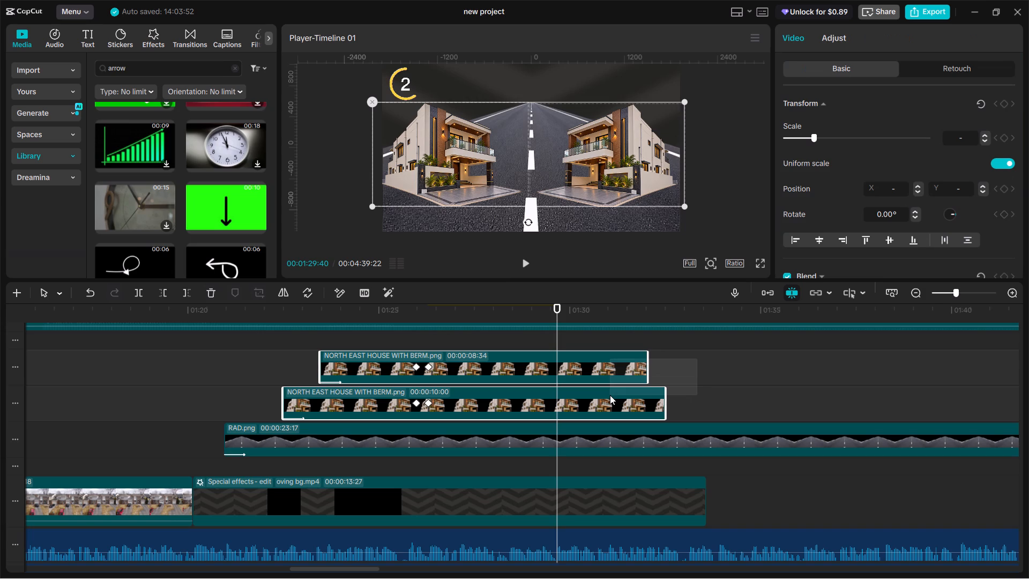
{"action": "left_click_drag", "start_coordinate": [610, 395], "coordinate": [610, 399]}
{"action": "key", "text": "ctrl+b"}
{"action": "key", "text": "BackSpace"}
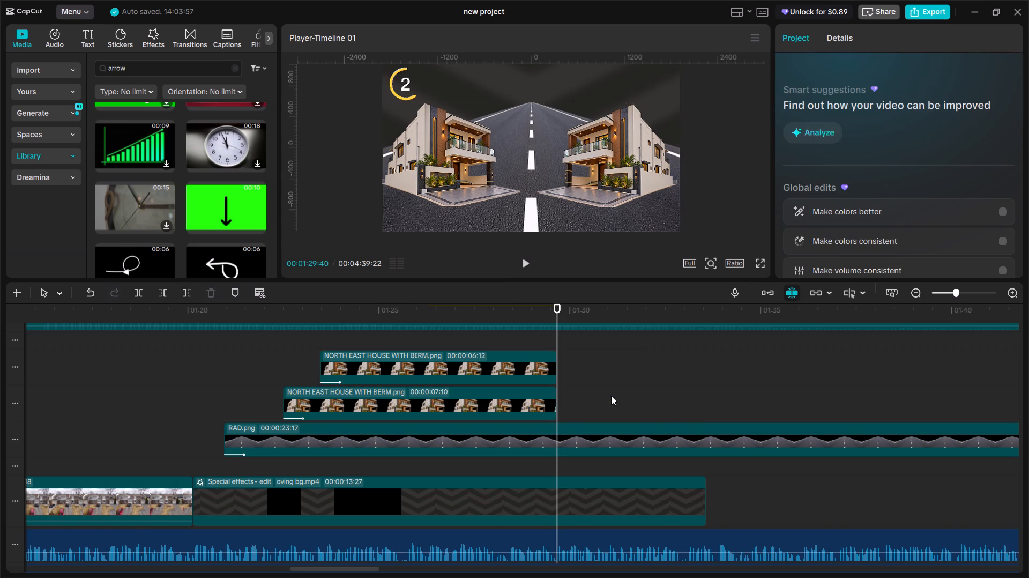
{"action": "scroll", "coordinate": [611, 396], "scroll_direction": "down", "scroll_amount": 3}
{"action": "left_click_drag", "start_coordinate": [617, 335], "coordinate": [610, 390]}
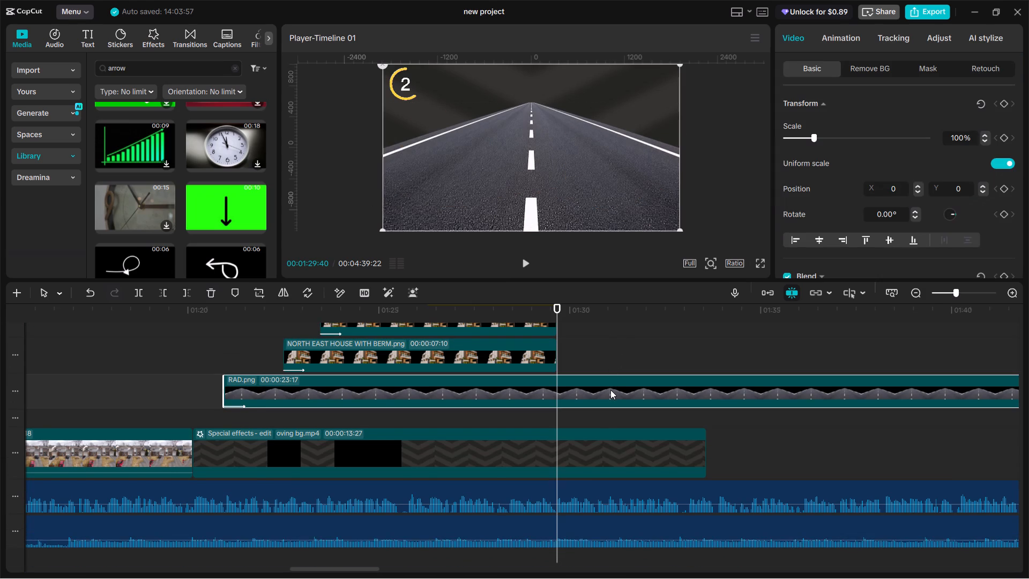
{"action": "key", "text": "ctrl+b"}
{"action": "key", "text": "BackSpace"}
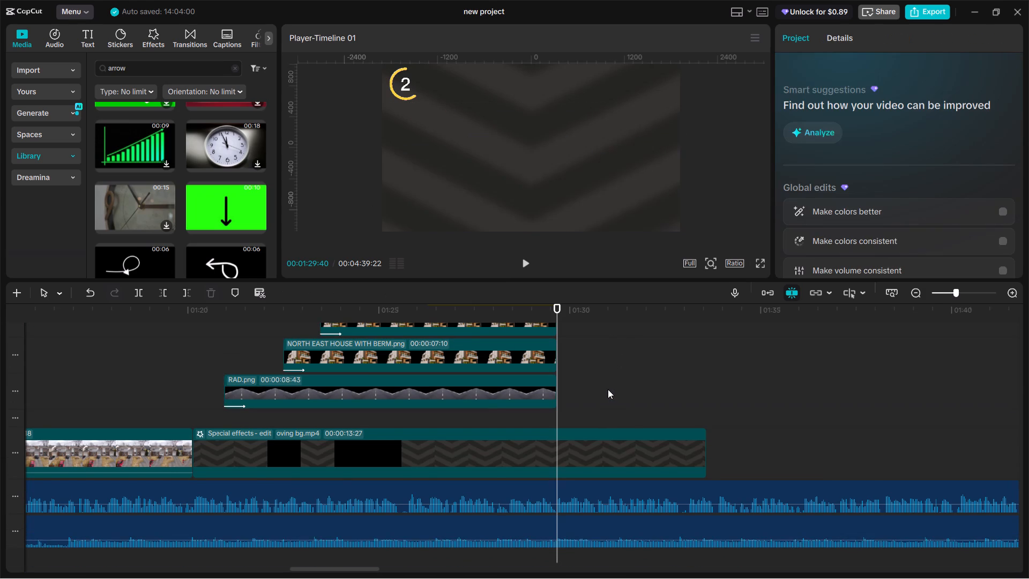
Play back the road scene from around its start, and then the narration past the end of the background clip.
{"action": "scroll", "coordinate": [607, 388], "scroll_direction": "down", "scroll_amount": 8, "text": "ctrl"}
{"action": "scroll", "coordinate": [607, 389], "scroll_direction": "up", "scroll_amount": 7, "text": "ctrl"}
{"action": "scroll", "coordinate": [607, 390], "scroll_direction": "down", "scroll_amount": 9, "text": "ctrl"}
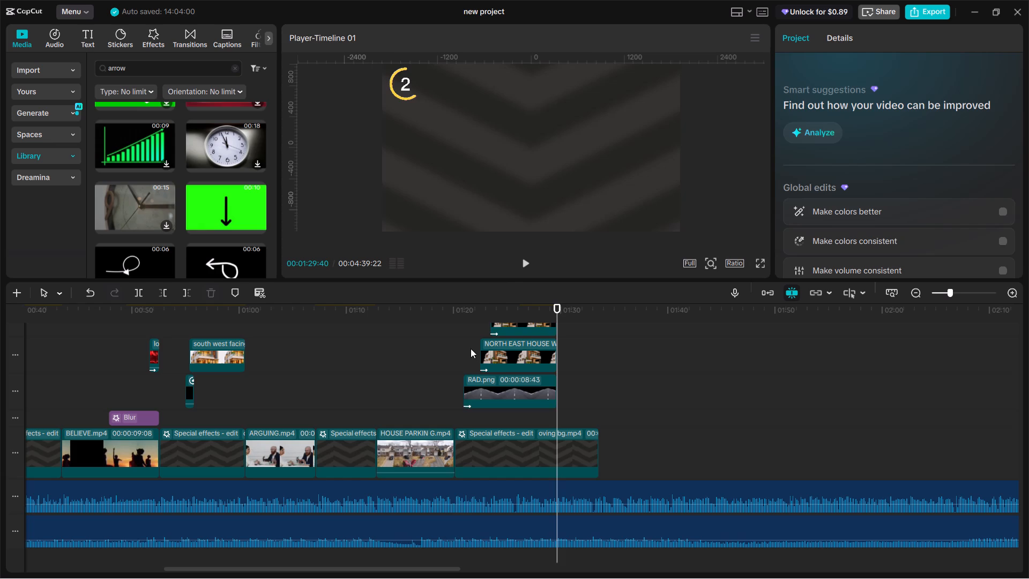
{"action": "left_click", "coordinate": [471, 348]}
{"action": "left_click", "coordinate": [451, 352]}
{"action": "left_click", "coordinate": [456, 353]}
{"action": "left_click", "coordinate": [460, 355]}
{"action": "left_click", "coordinate": [463, 357]}
{"action": "key", "text": "space"}
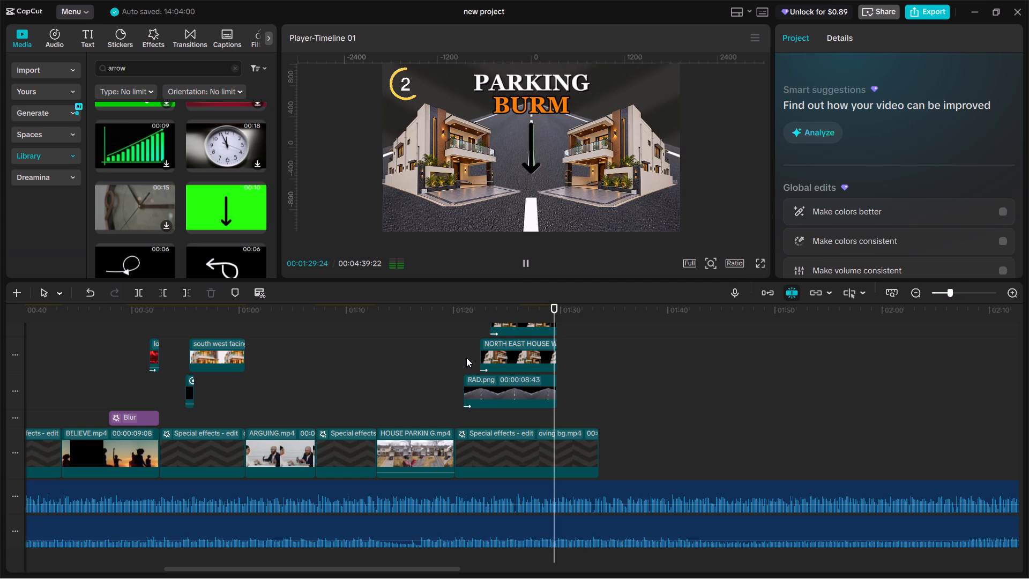
{"action": "key", "text": "space"}
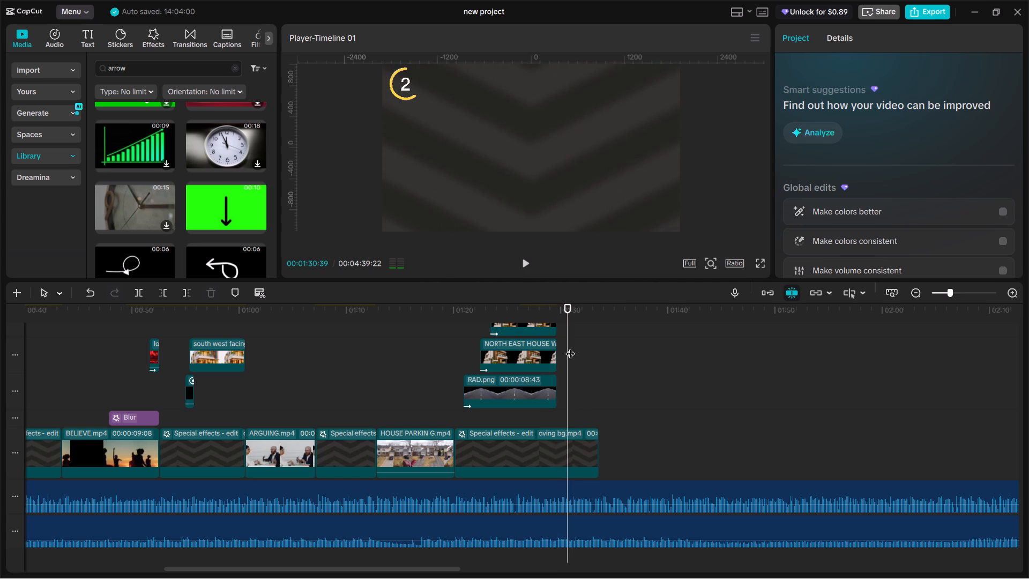
{"action": "left_click_drag", "start_coordinate": [569, 347], "coordinate": [560, 345]}
{"action": "key", "text": "space"}
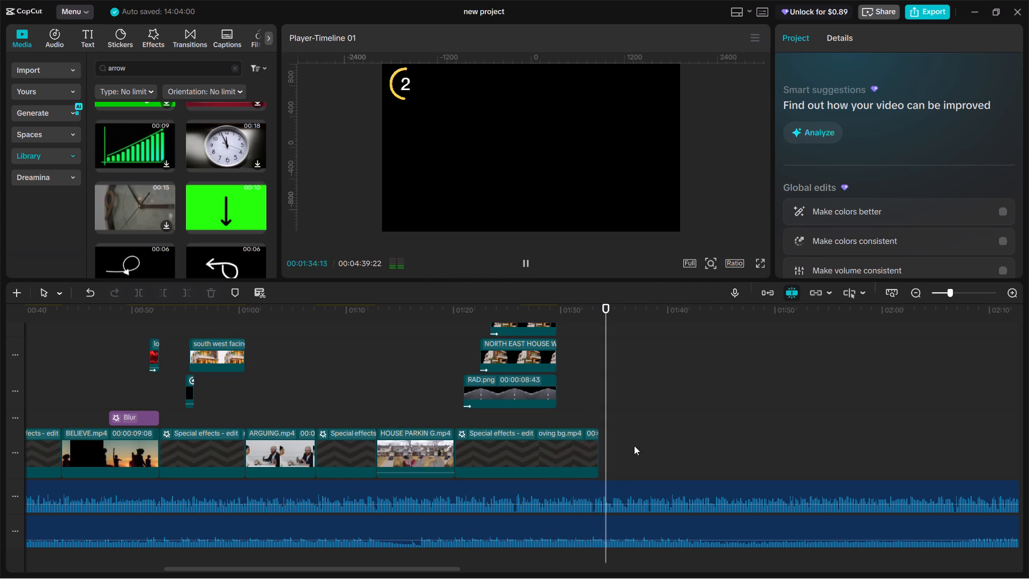
{"action": "key", "text": "space"}
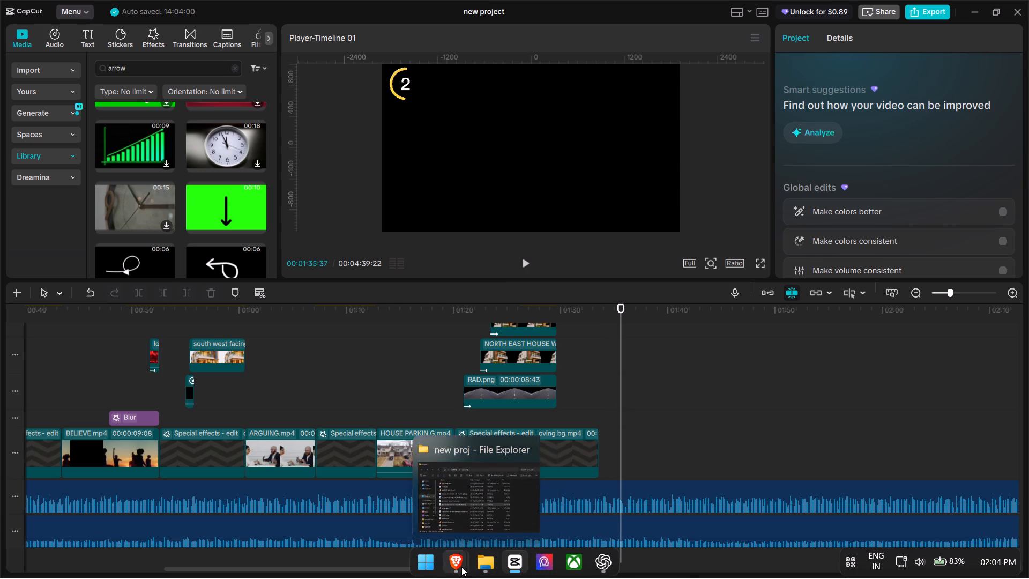
Switch to the Brave browser and search Pexels videos for "house without parking area".
{"action": "left_click", "coordinate": [461, 567]}
{"action": "left_click", "coordinate": [431, 493]}
{"action": "left_click", "coordinate": [404, 83]}
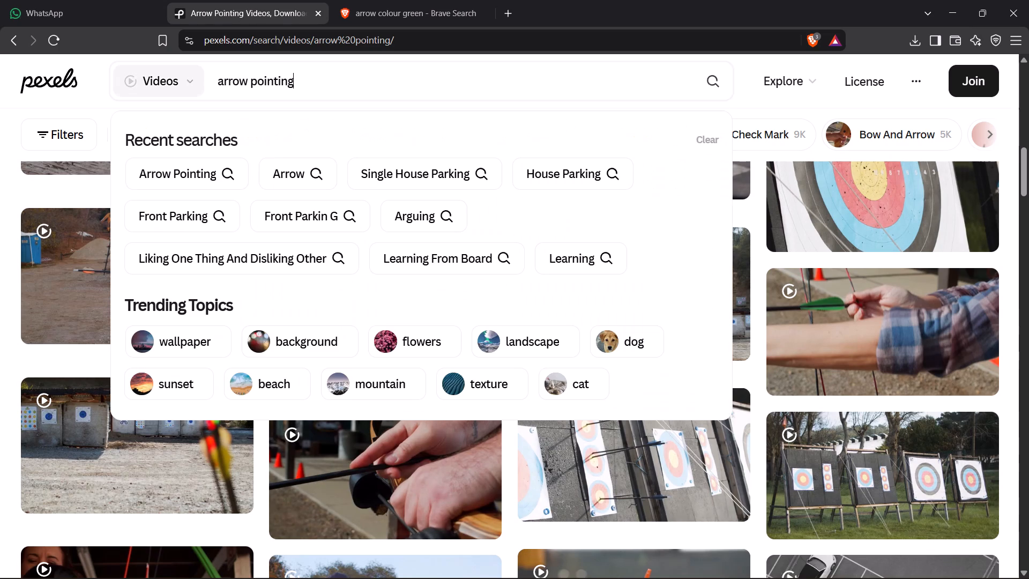
{"action": "key", "text": "ctrl+a"}
{"action": "type", "text": "house without parking area"}
{"action": "key", "text": "space"}
{"action": "key", "text": "Return"}
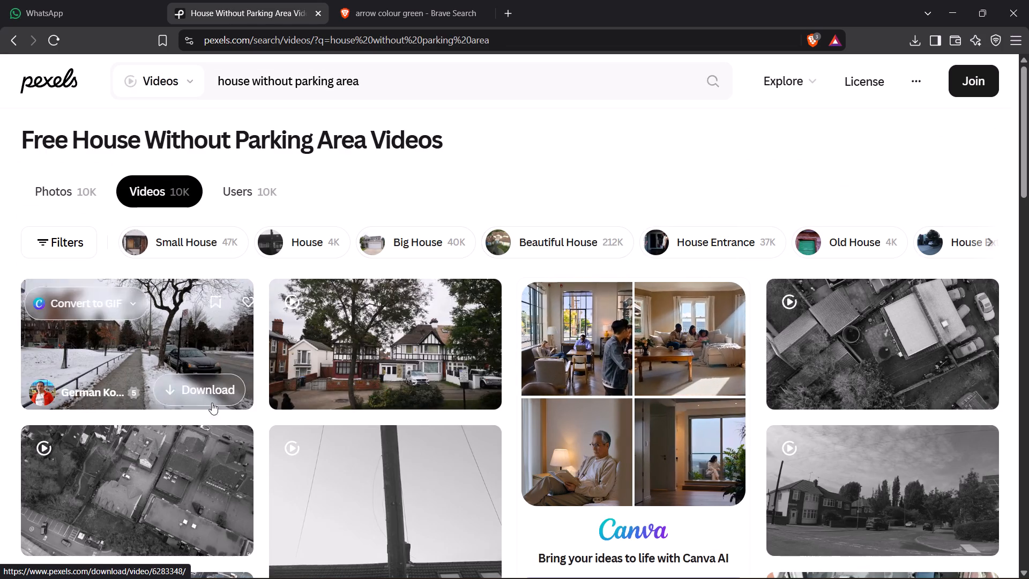
Filter the Pexels video results to horizontal orientation.
{"action": "scroll", "coordinate": [780, 213], "scroll_direction": "down", "scroll_amount": 2}
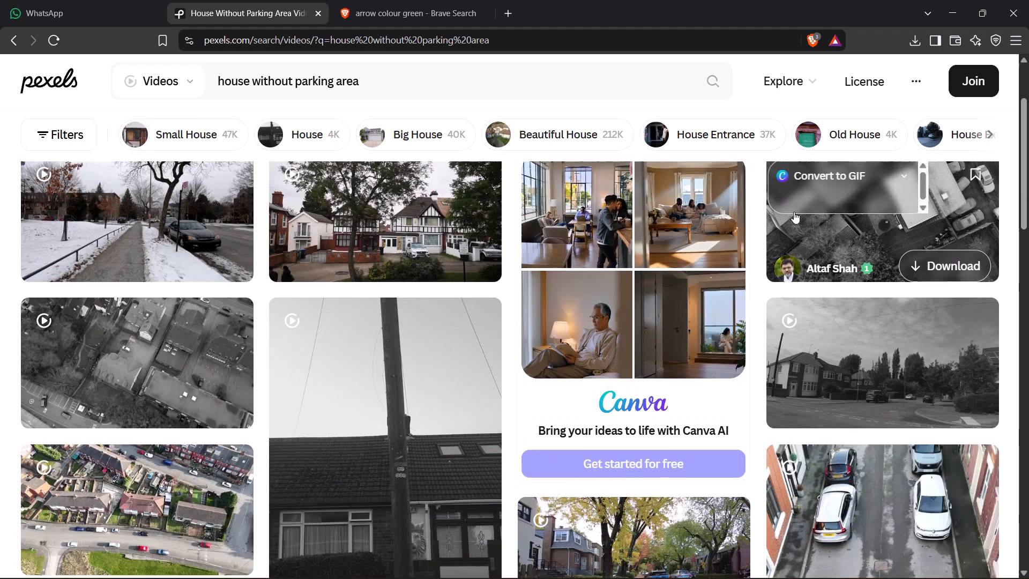
{"action": "scroll", "coordinate": [824, 213], "scroll_direction": "down", "scroll_amount": 3}
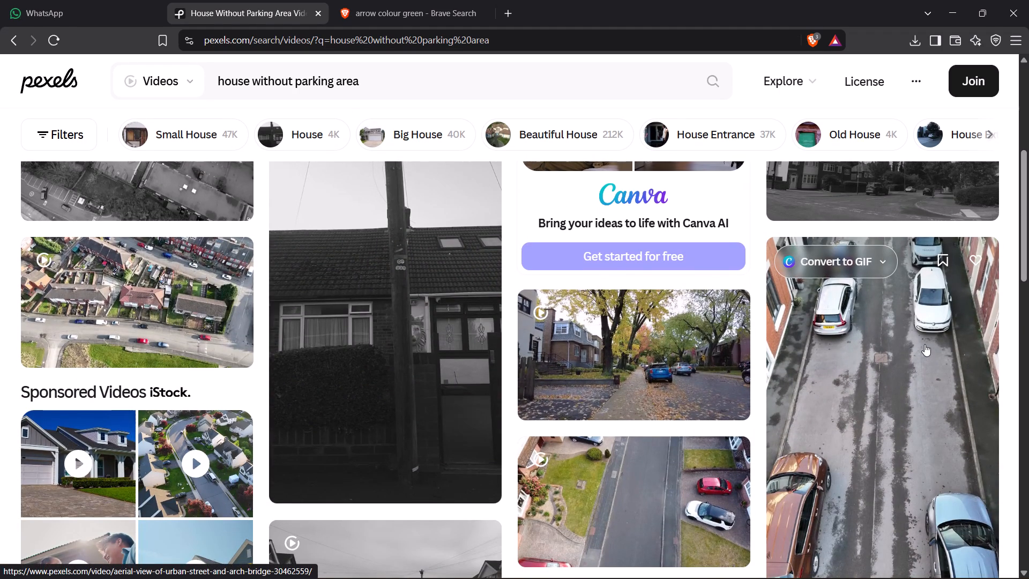
{"action": "scroll", "coordinate": [924, 344], "scroll_direction": "down", "scroll_amount": 2}
{"action": "left_click", "coordinate": [64, 135]}
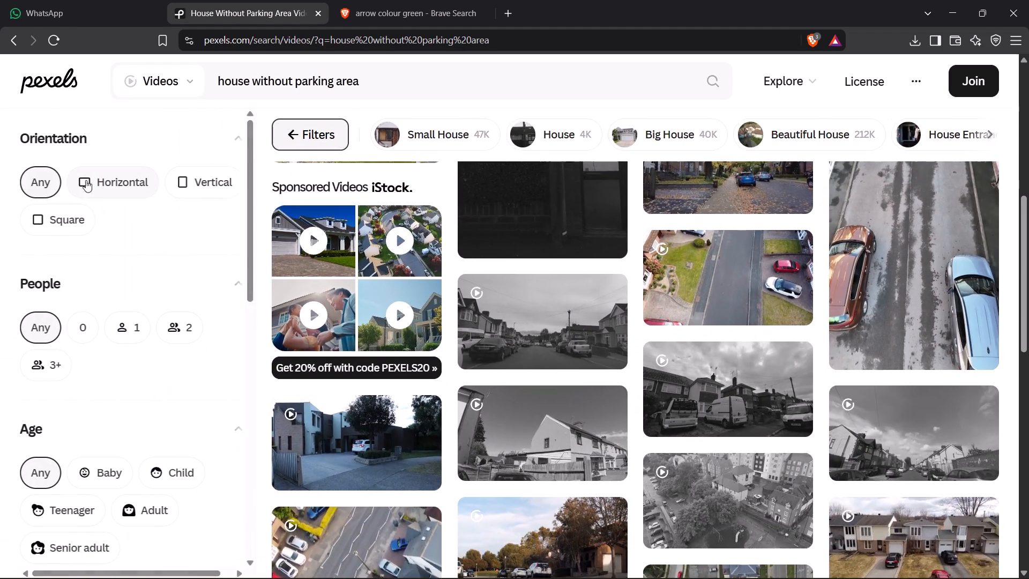
{"action": "left_click", "coordinate": [99, 185]}
{"action": "left_click", "coordinate": [285, 131]}
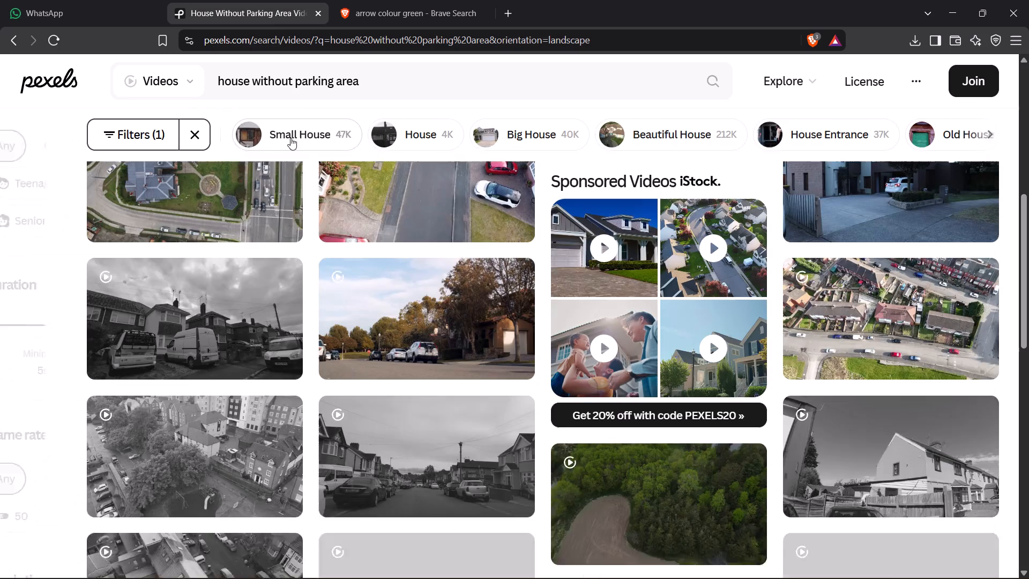
Browse the horizontal video results for a clip that illustrates houses with limited parking space.
{"action": "scroll", "coordinate": [563, 333], "scroll_direction": "up", "scroll_amount": 2}
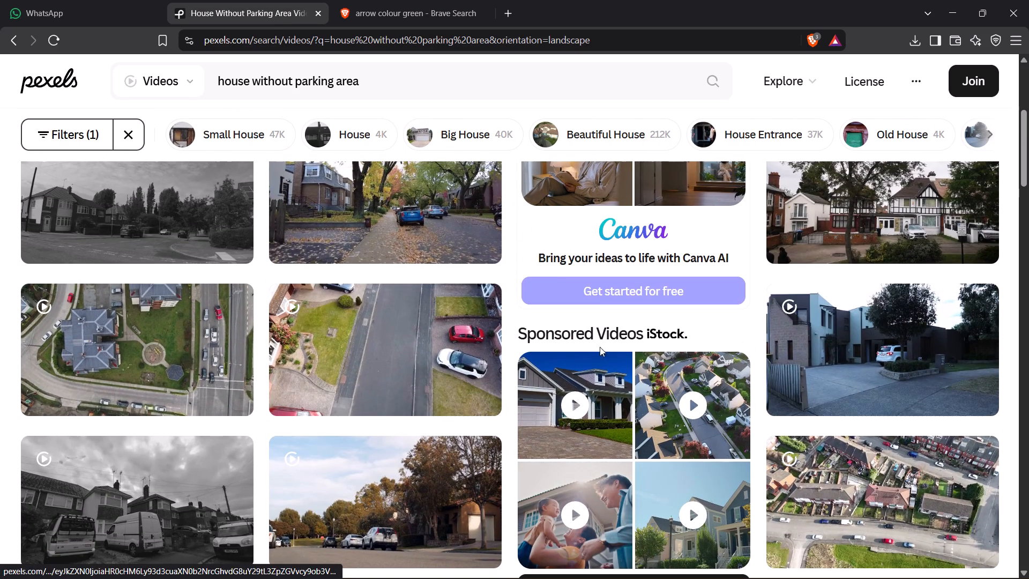
{"action": "scroll", "coordinate": [591, 237], "scroll_direction": "up", "scroll_amount": 2}
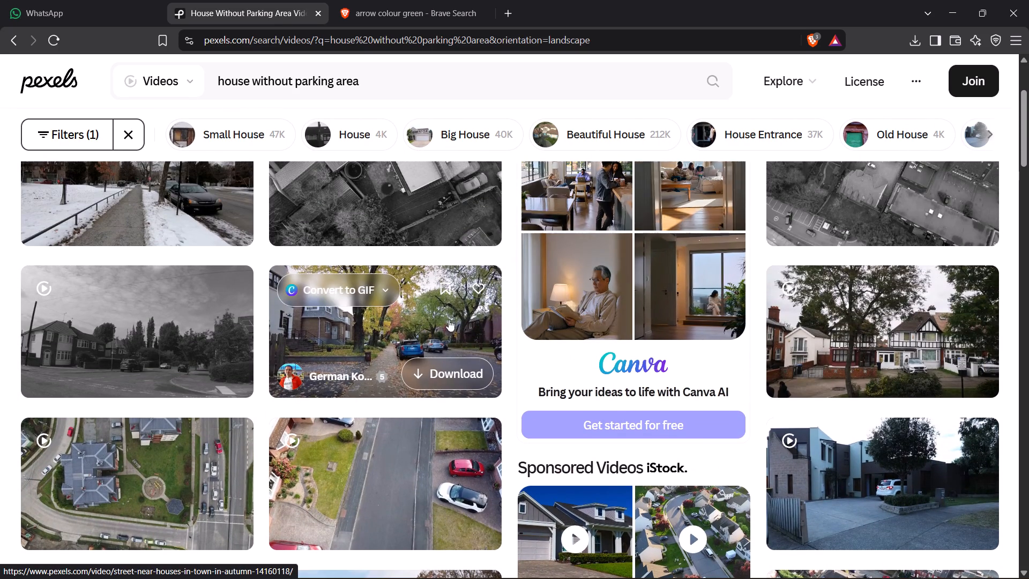
{"action": "scroll", "coordinate": [856, 344], "scroll_direction": "up", "scroll_amount": 1}
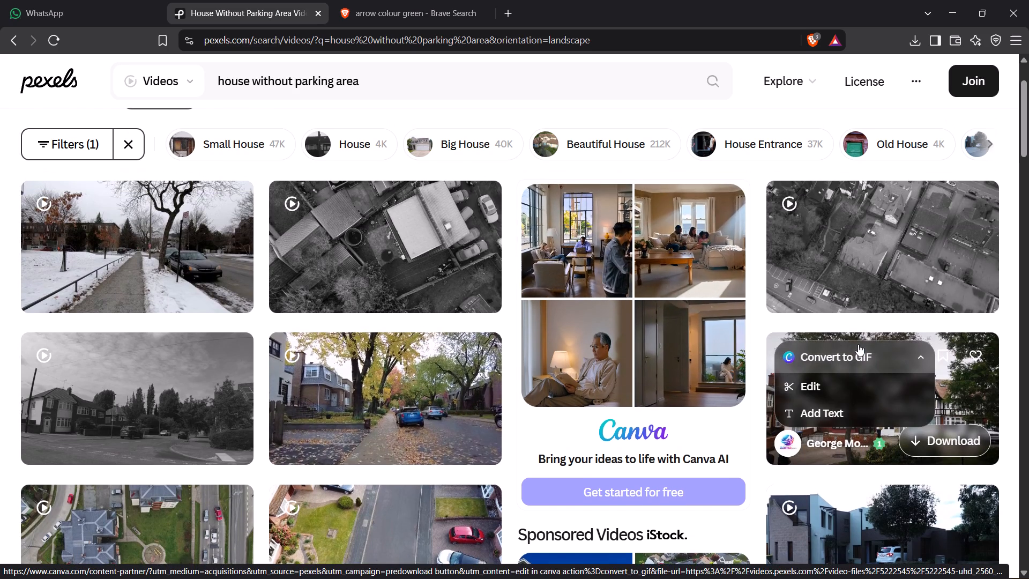
{"action": "scroll", "coordinate": [855, 349], "scroll_direction": "up", "scroll_amount": 4}
{"action": "scroll", "coordinate": [856, 314], "scroll_direction": "down", "scroll_amount": 5}
{"action": "scroll", "coordinate": [990, 312], "scroll_direction": "down", "scroll_amount": 5}
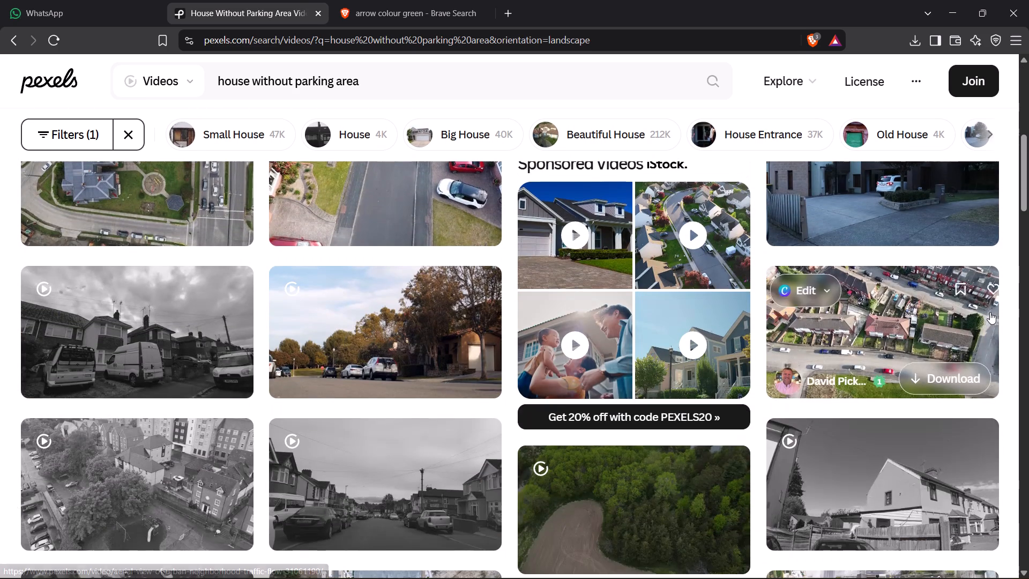
{"action": "scroll", "coordinate": [987, 312], "scroll_direction": "down", "scroll_amount": 3}
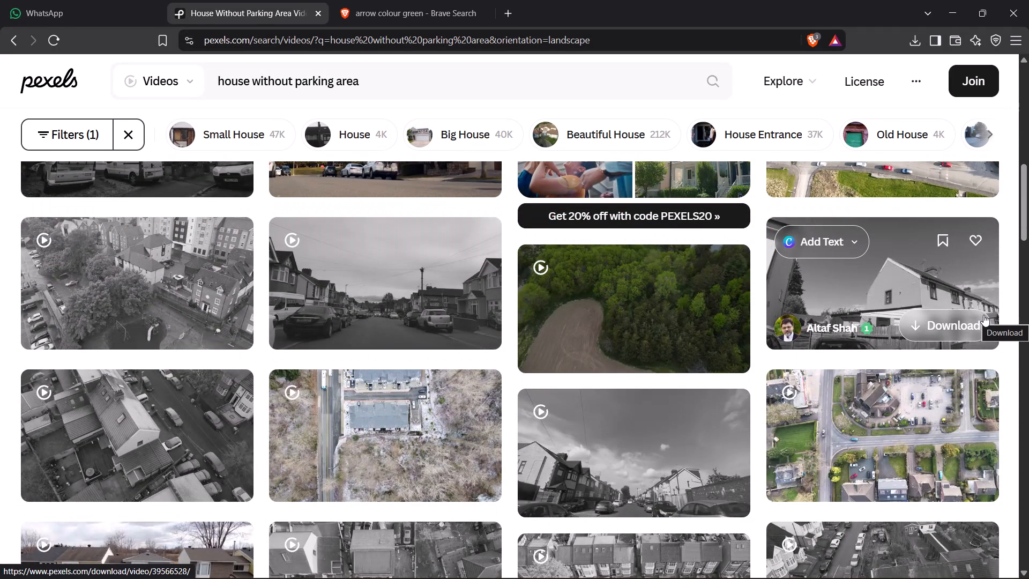
{"action": "scroll", "coordinate": [981, 316], "scroll_direction": "down", "scroll_amount": 2}
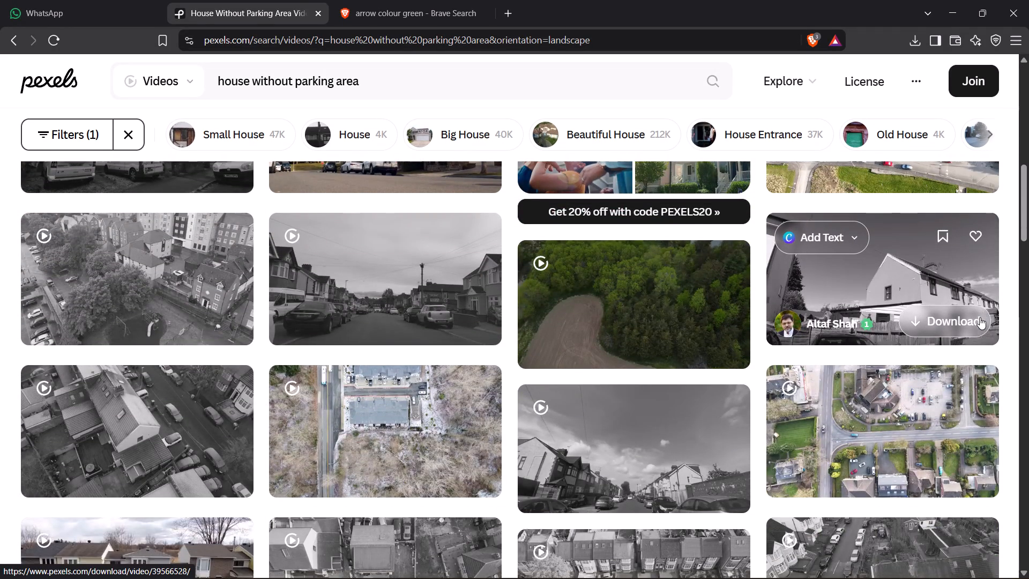
{"action": "scroll", "coordinate": [980, 317], "scroll_direction": "down", "scroll_amount": 4}
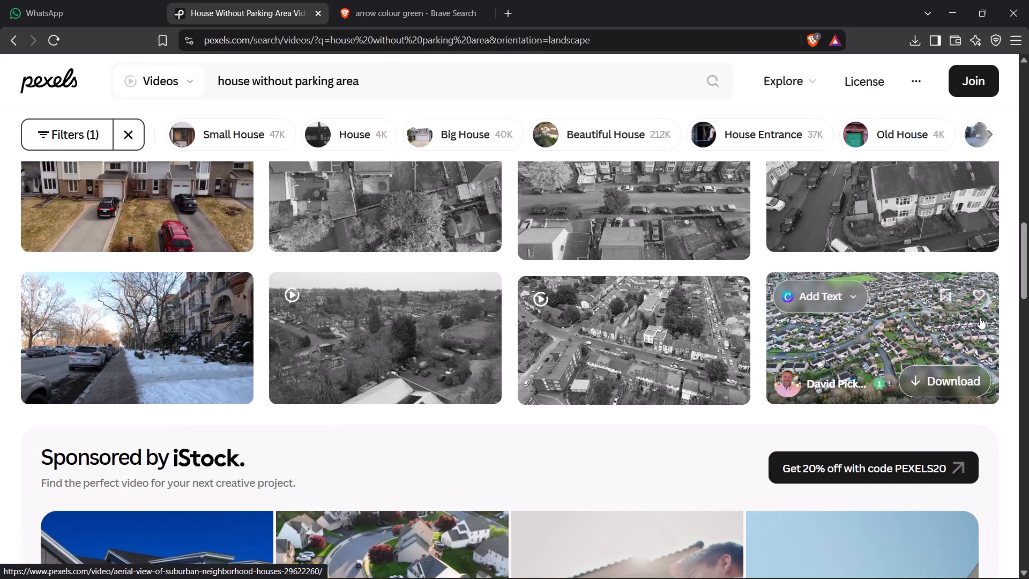
{"action": "scroll", "coordinate": [980, 317], "scroll_direction": "down", "scroll_amount": 6}
{"action": "scroll", "coordinate": [979, 318], "scroll_direction": "up", "scroll_amount": 15}
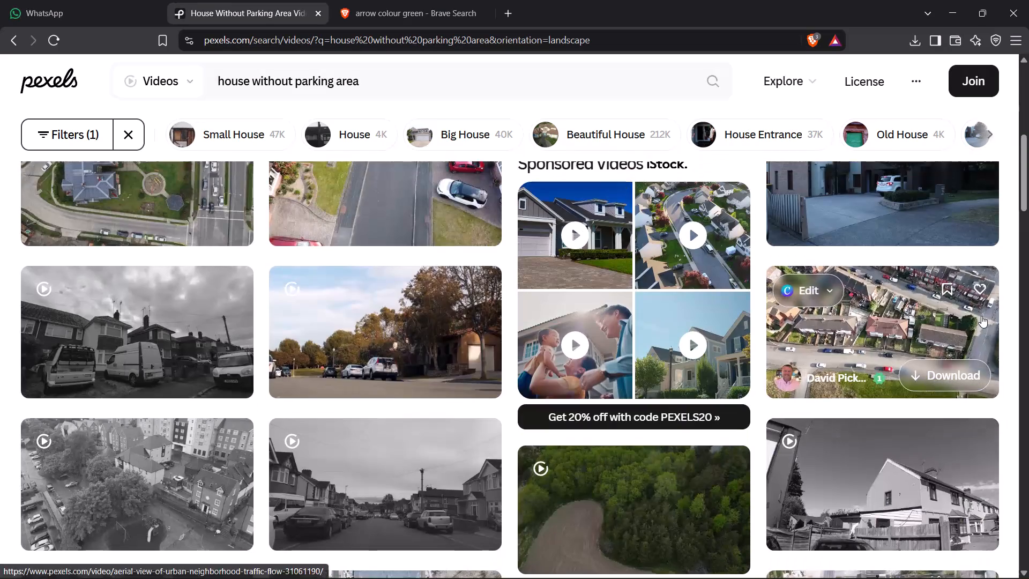
{"action": "scroll", "coordinate": [981, 316], "scroll_direction": "up", "scroll_amount": 2}
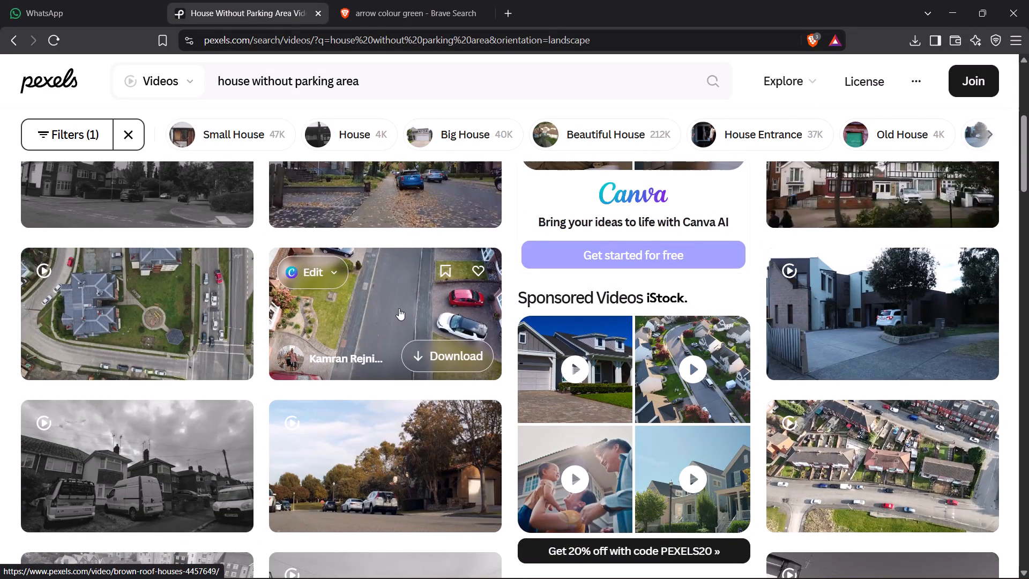
Download the aerial clip of the road between gardens and driveways into the Desktop folder new proj as "less parkin area".
{"action": "left_click", "coordinate": [429, 350]}
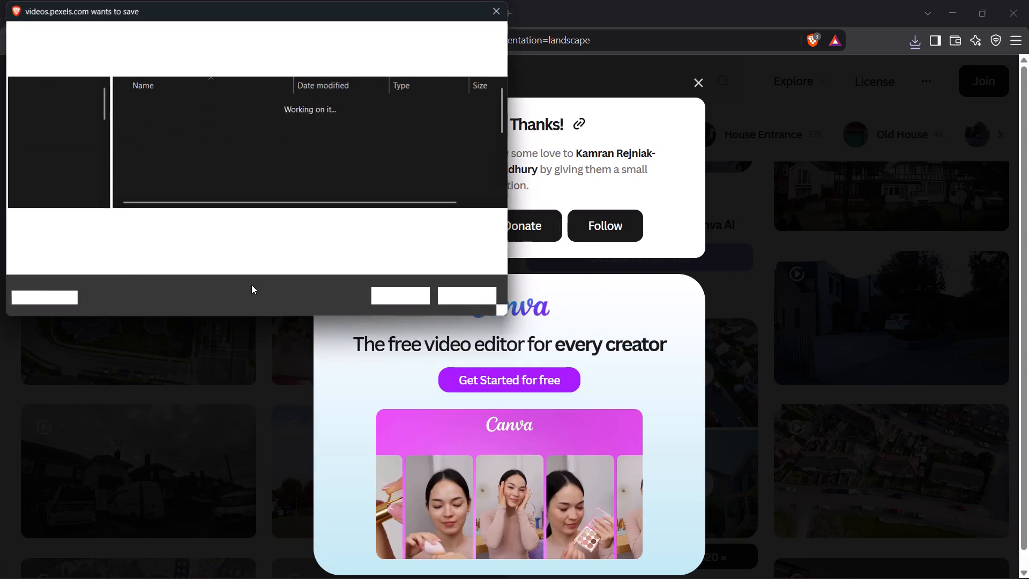
{"action": "left_click", "coordinate": [74, 179]}
{"action": "double_click", "coordinate": [183, 132]}
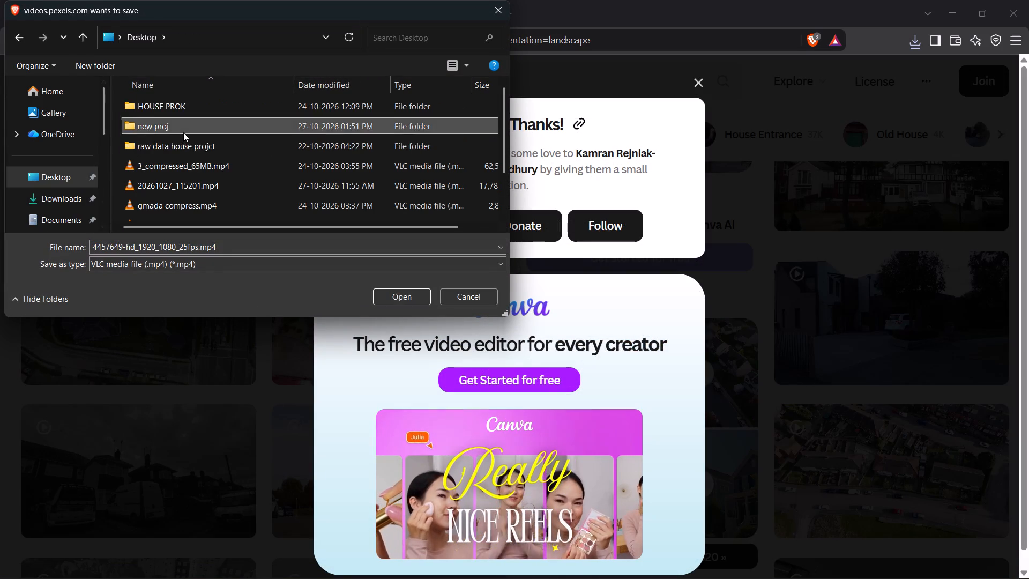
{"action": "left_click", "coordinate": [300, 252]}
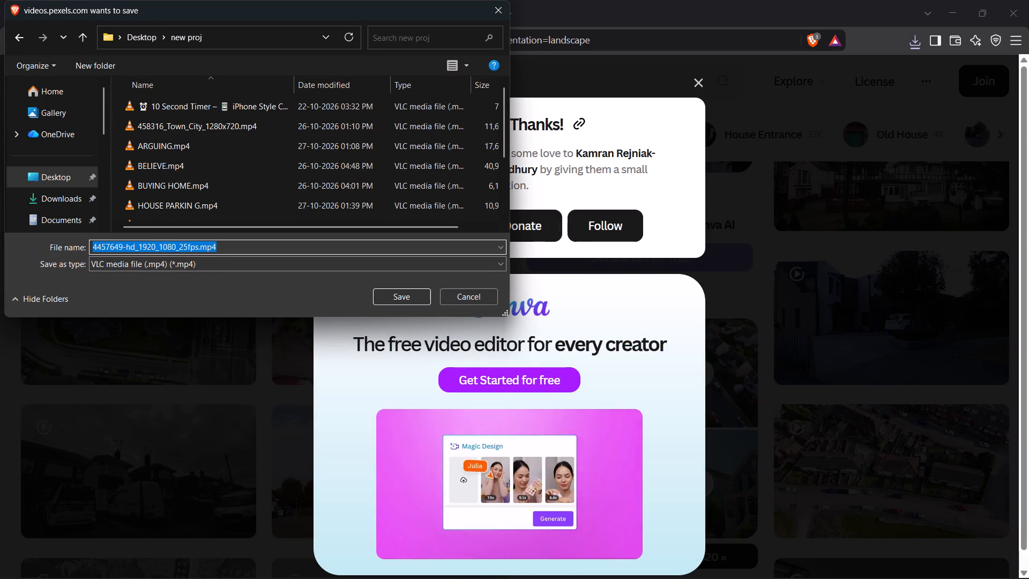
{"action": "type", "text": "less m"}
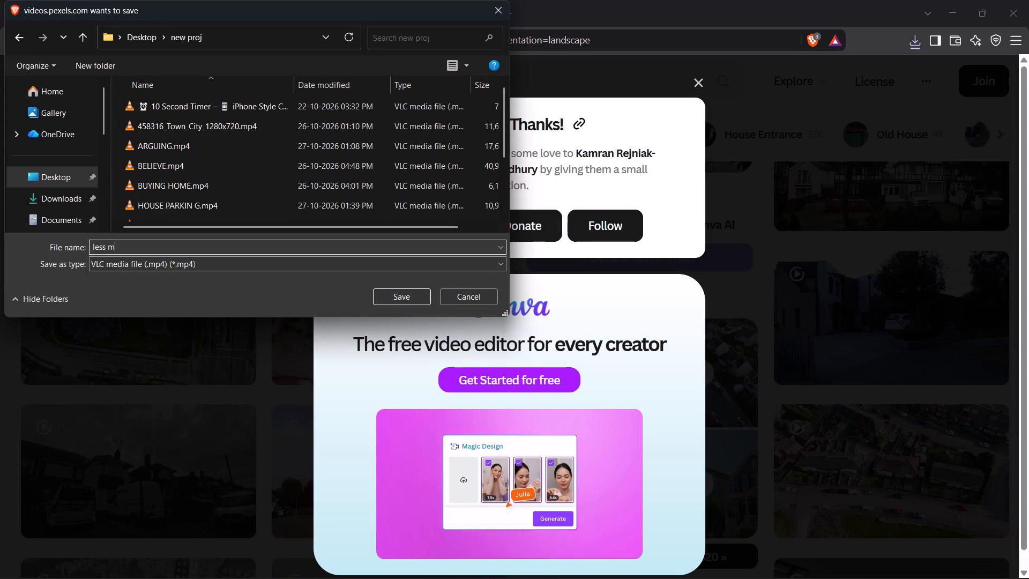
{"action": "key", "text": "BackSpace"}
{"action": "type", "text": "pari"}
{"action": "key", "text": "BackSpace"}
{"action": "type", "text": "kin area"}
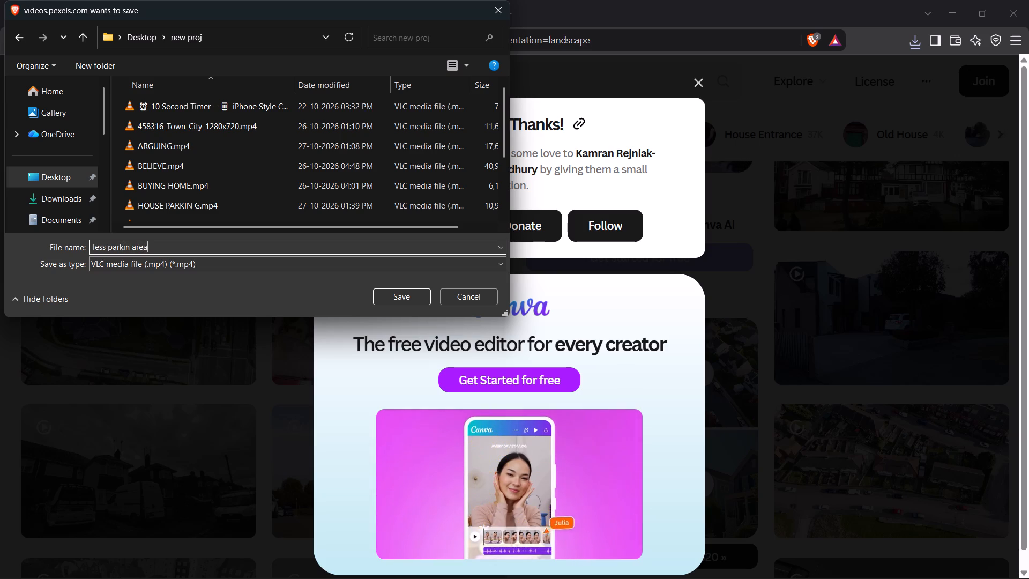
{"action": "key", "text": "Return"}
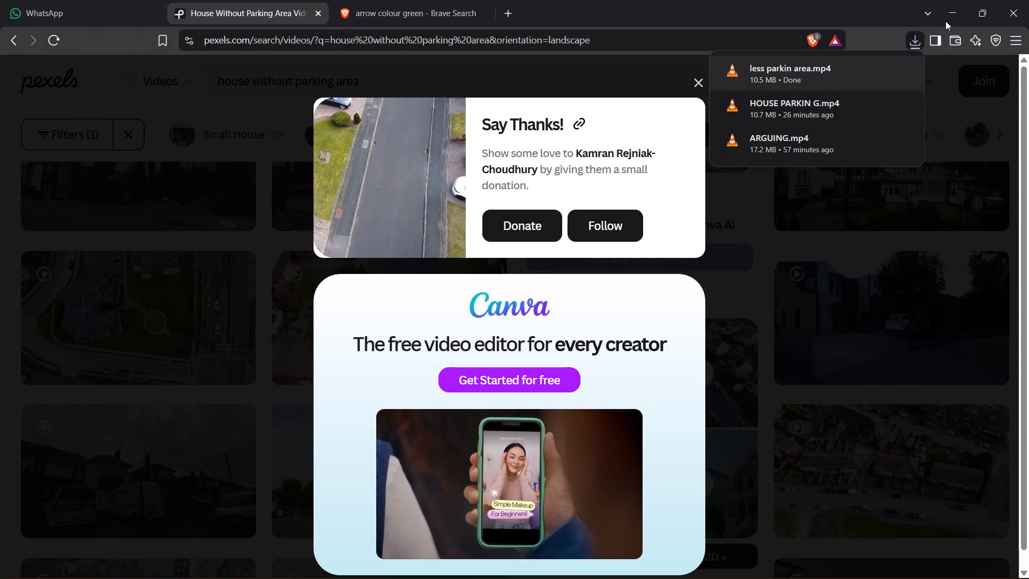
Back in CapCut, split the patterned background clip oving bg.mp4 at 00:01:29:40 and delete the part after the cut.
{"action": "left_click", "coordinate": [955, 8]}
{"action": "left_click_drag", "start_coordinate": [613, 393], "coordinate": [601, 395]}
{"action": "left_click_drag", "start_coordinate": [599, 388], "coordinate": [557, 399]}
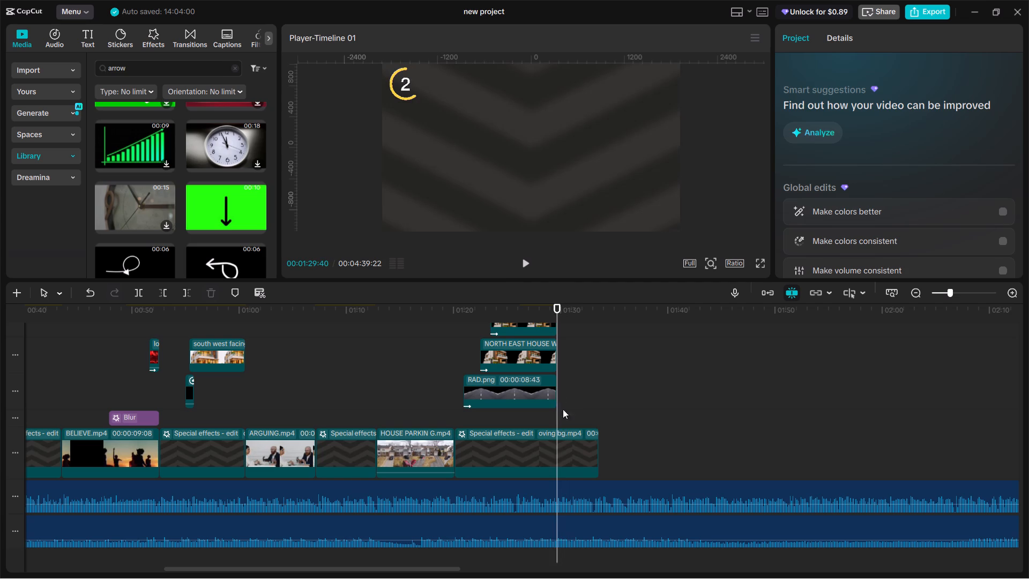
{"action": "left_click", "coordinate": [575, 439]}
{"action": "key", "text": "ctrl+b"}
{"action": "key", "text": "BackSpace"}
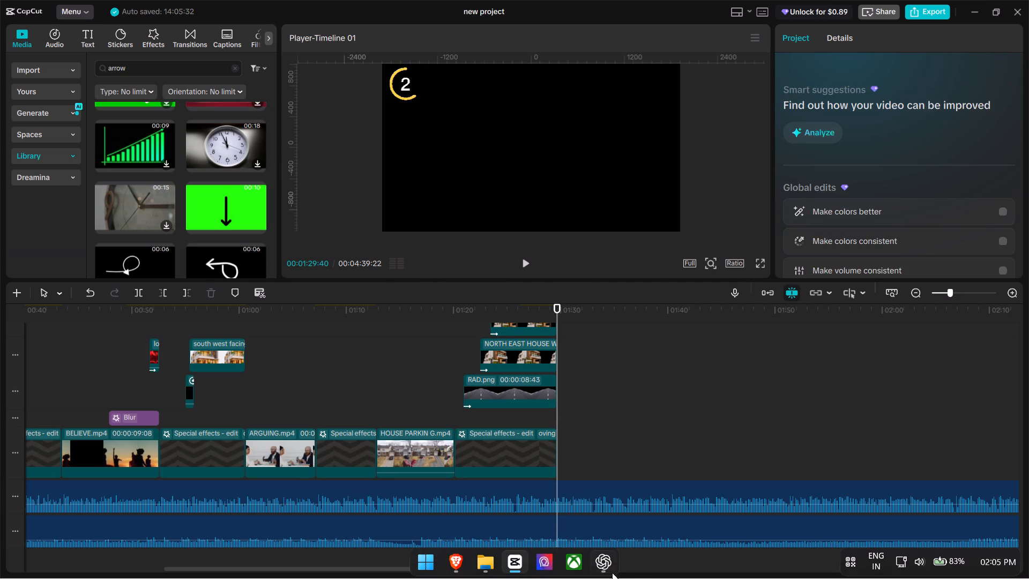
Add less parkin area.mp4 from the Desktop folder new proj to the main track directly after the patterned background clip.
{"action": "left_click", "coordinate": [494, 563]}
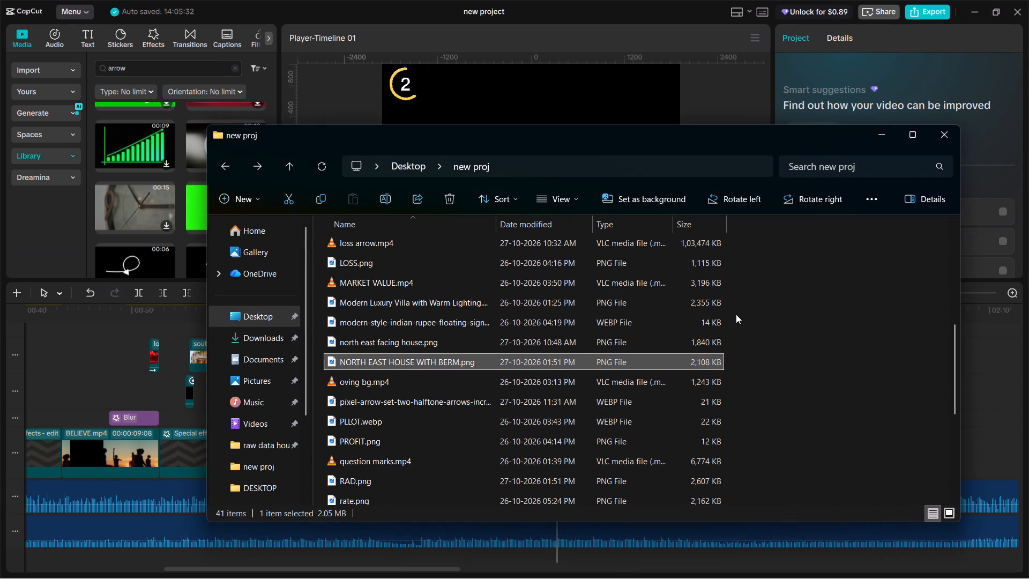
{"action": "scroll", "coordinate": [737, 315], "scroll_direction": "down", "scroll_amount": 7}
{"action": "left_click", "coordinate": [770, 433]}
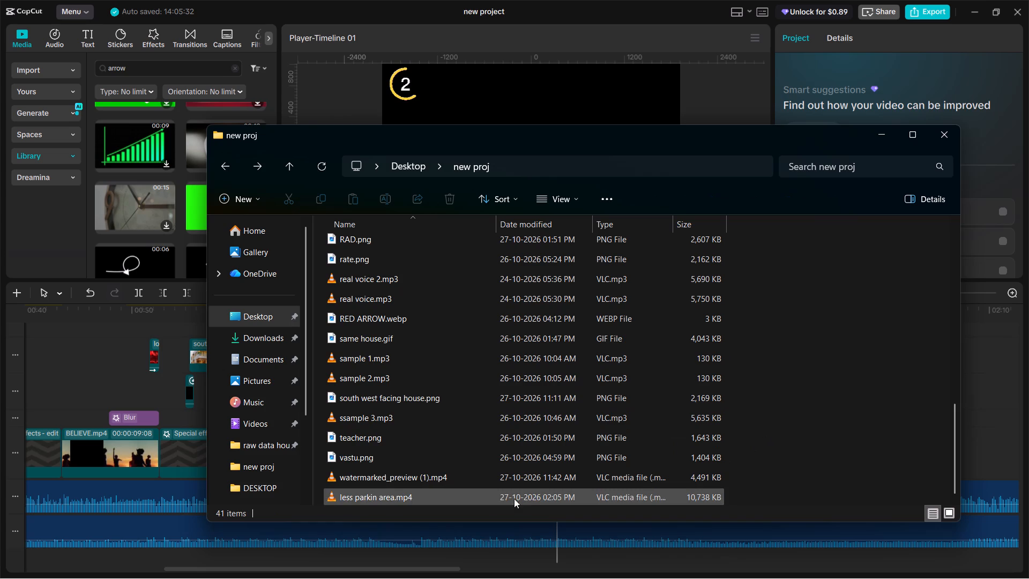
{"action": "left_click_drag", "start_coordinate": [473, 497], "coordinate": [498, 497]}
{"action": "left_click_drag", "start_coordinate": [474, 495], "coordinate": [748, 456]}
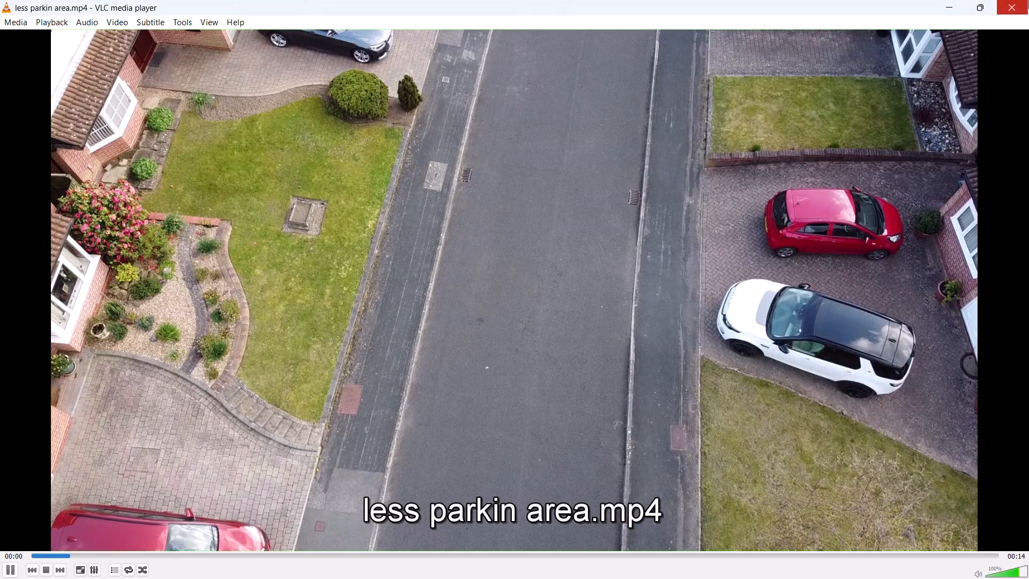
{"action": "left_click", "coordinate": [1028, 0]}
{"action": "left_click_drag", "start_coordinate": [436, 488], "coordinate": [553, 486]}
{"action": "left_click_drag", "start_coordinate": [437, 498], "coordinate": [493, 570]}
{"action": "left_click_drag", "start_coordinate": [448, 495], "coordinate": [520, 504]}
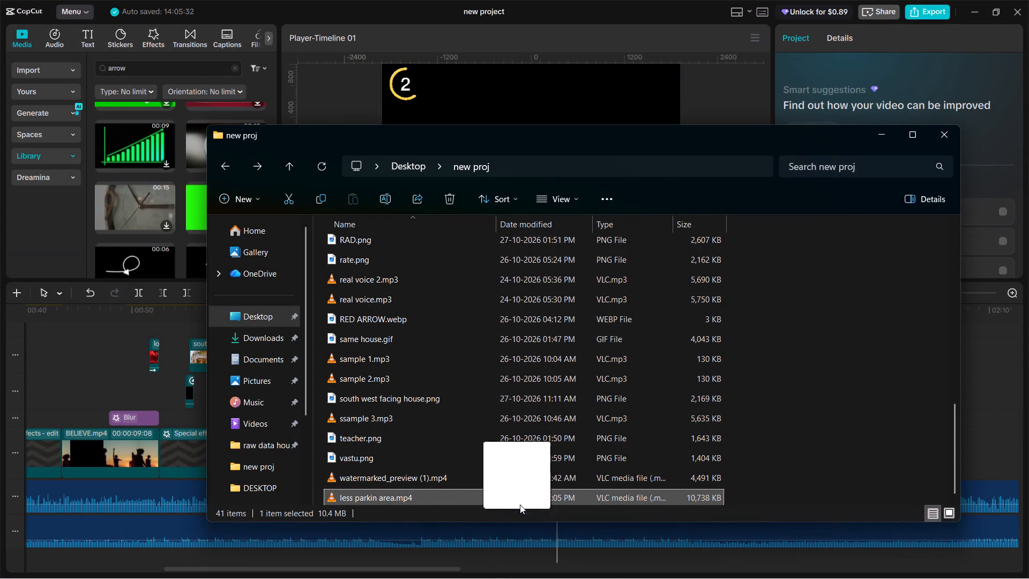
{"action": "left_click_drag", "start_coordinate": [520, 504], "coordinate": [592, 461]}
Split the less parkin area.mp4 clip at 00:01:30:43 and delete the short part before the cut.
{"action": "key", "text": "space"}
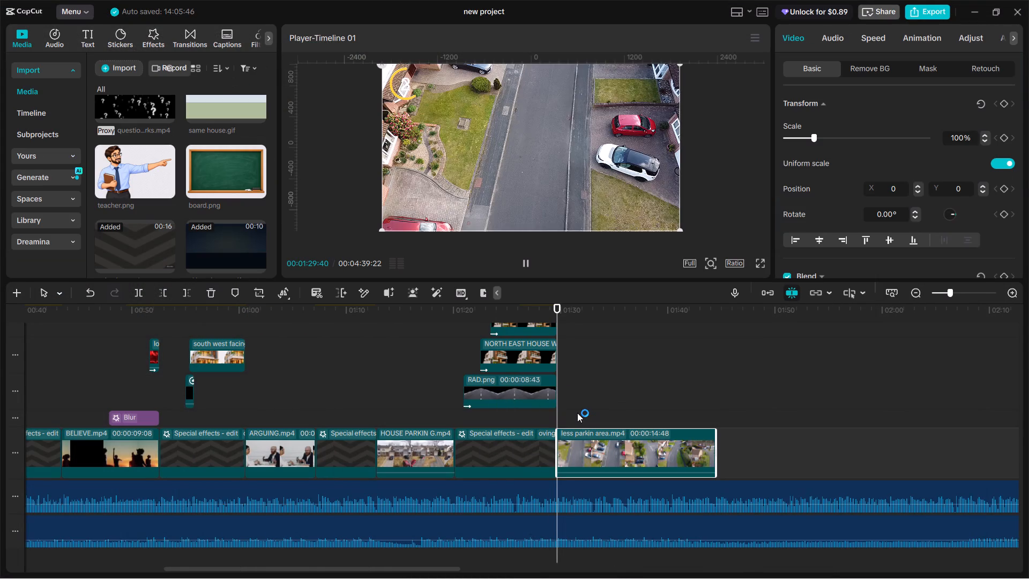
{"action": "key", "text": "space"}
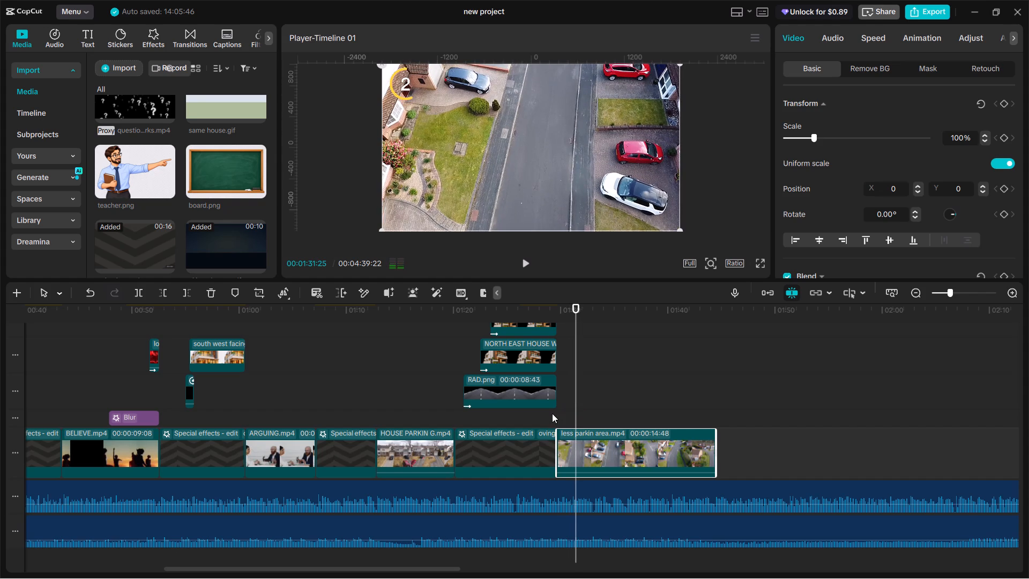
{"action": "double_click", "coordinate": [552, 413]}
{"action": "key", "text": "space"}
{"action": "key", "text": "space"}
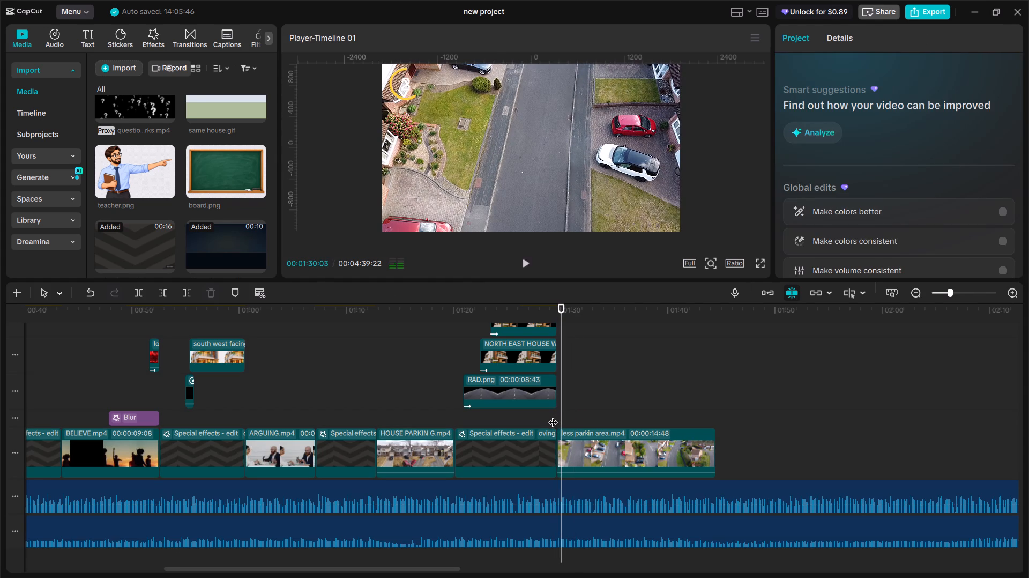
{"action": "key", "text": "space"}
{"action": "key", "text": "space"}
{"action": "key", "text": "space"}
{"action": "key", "text": "space"}
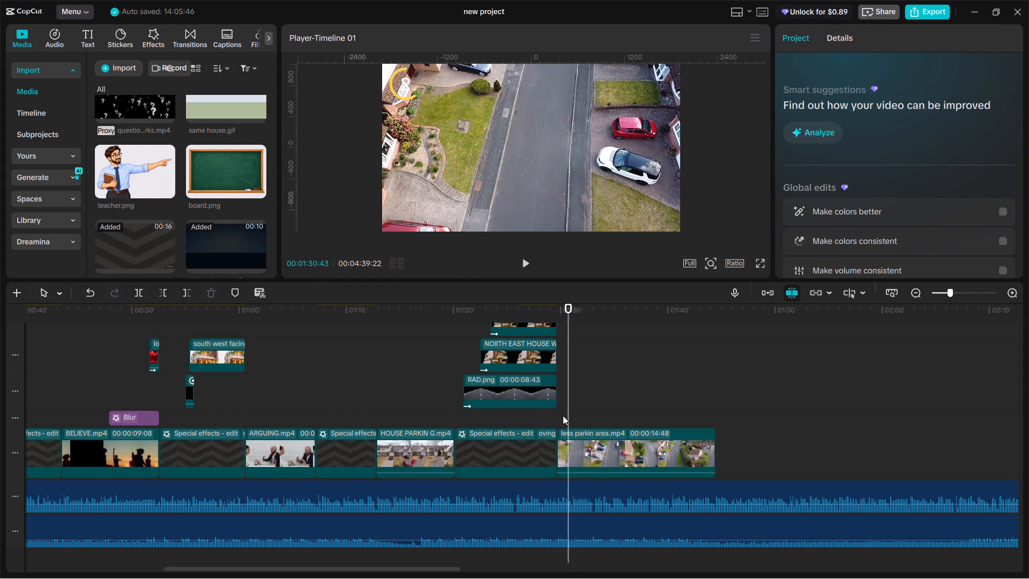
{"action": "left_click", "coordinate": [593, 452]}
{"action": "key", "text": "ctrl+b"}
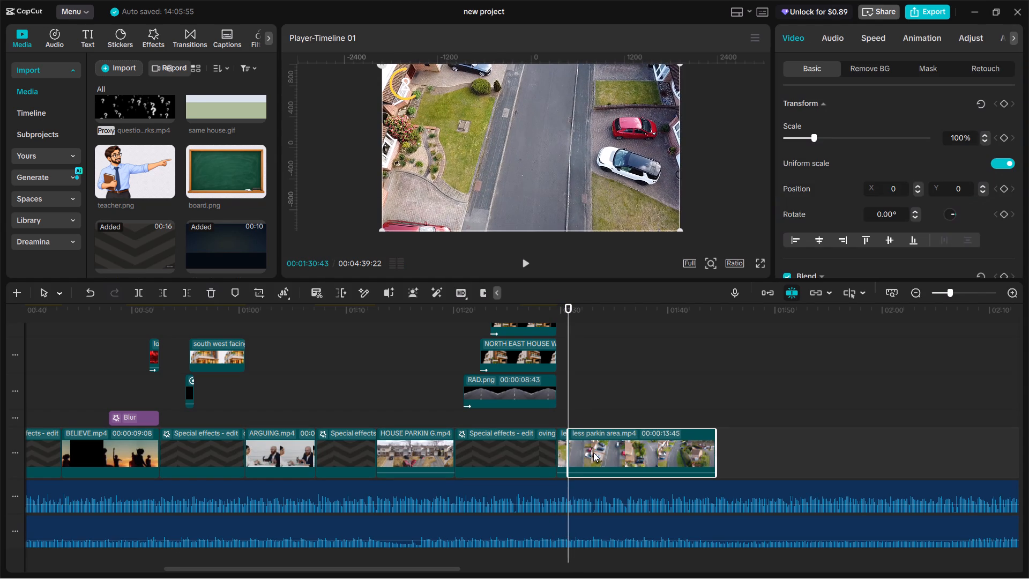
{"action": "left_click", "coordinate": [565, 448]}
{"action": "left_click", "coordinate": [564, 448]}
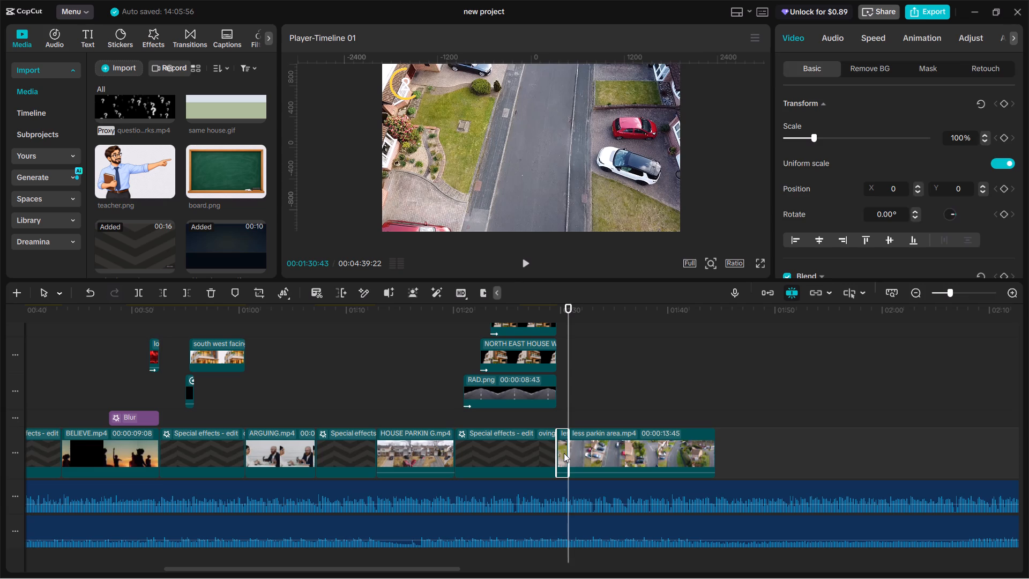
{"action": "key", "text": "BackSpace"}
{"action": "right_click", "coordinate": [564, 453]}
{"action": "left_click", "coordinate": [580, 461]}
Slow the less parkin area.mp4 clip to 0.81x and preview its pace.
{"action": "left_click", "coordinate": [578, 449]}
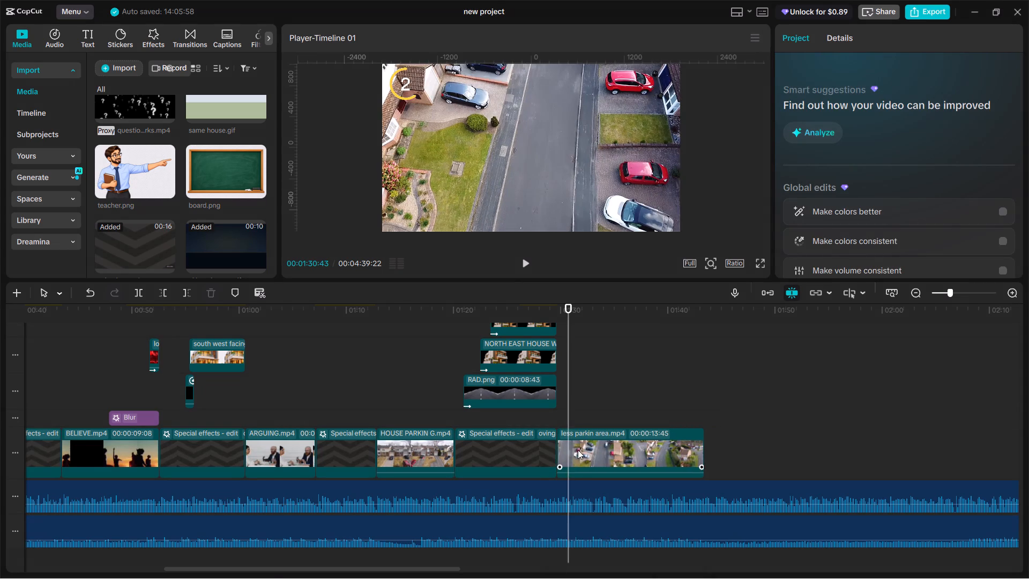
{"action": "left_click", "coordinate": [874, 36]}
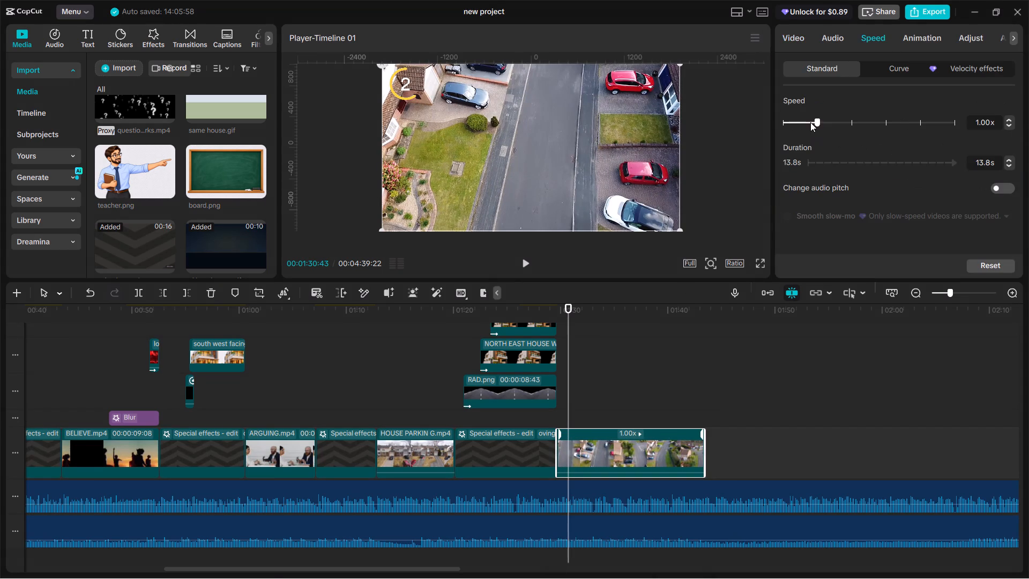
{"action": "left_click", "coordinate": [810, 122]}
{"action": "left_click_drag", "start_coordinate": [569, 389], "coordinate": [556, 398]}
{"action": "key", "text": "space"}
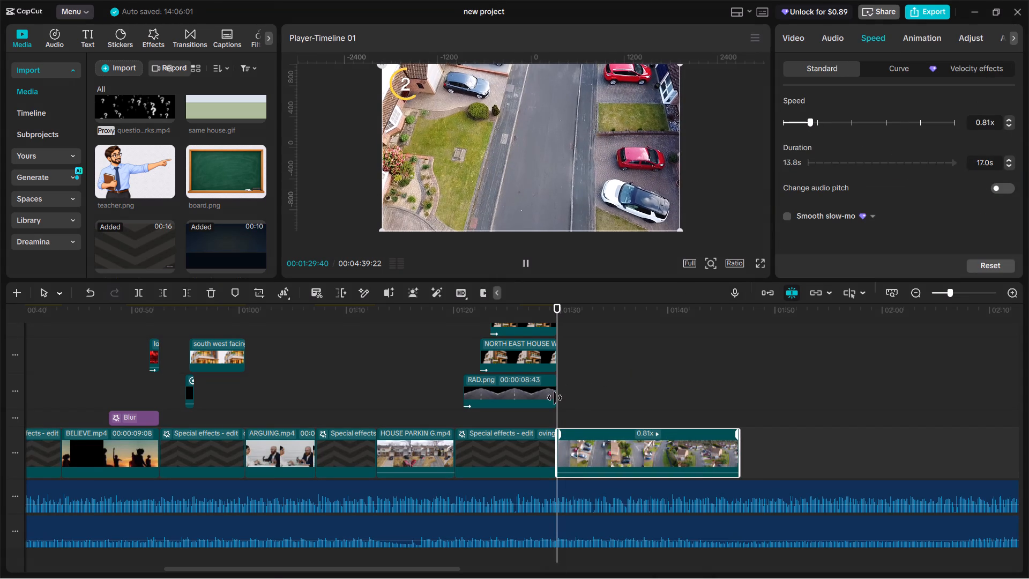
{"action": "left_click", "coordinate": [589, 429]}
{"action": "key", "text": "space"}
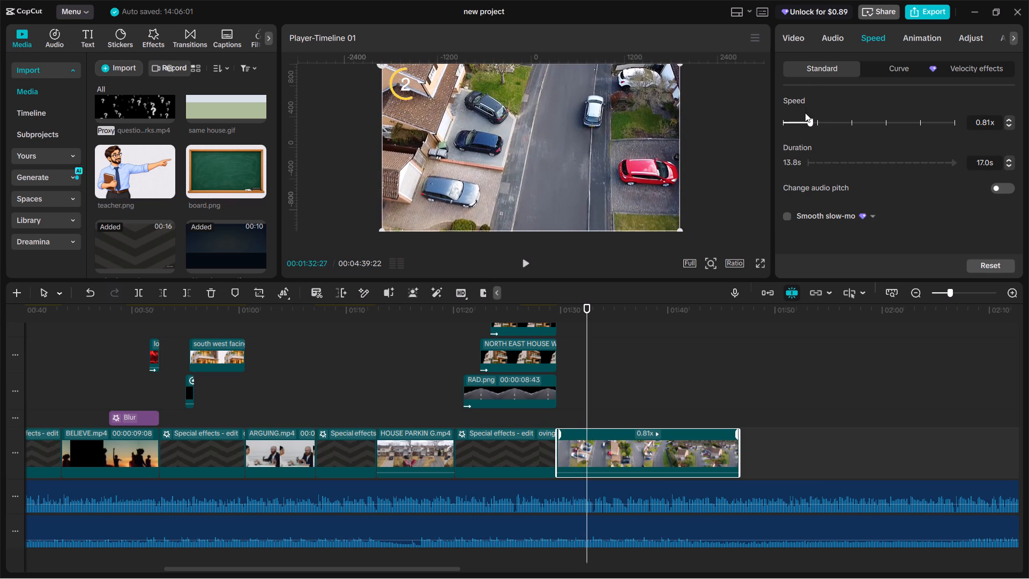
Set the parking clip's speed to 0.49x and apply Smooth slow-mo with the Optical flow method.
{"action": "left_click", "coordinate": [798, 121]}
{"action": "left_click", "coordinate": [790, 214]}
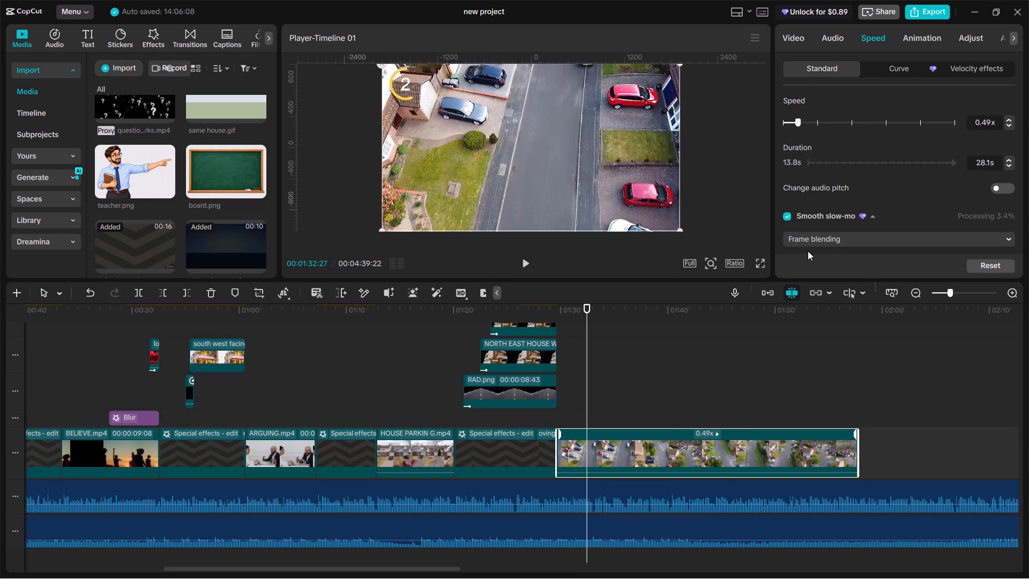
{"action": "left_click", "coordinate": [831, 244]}
{"action": "left_click", "coordinate": [825, 293]}
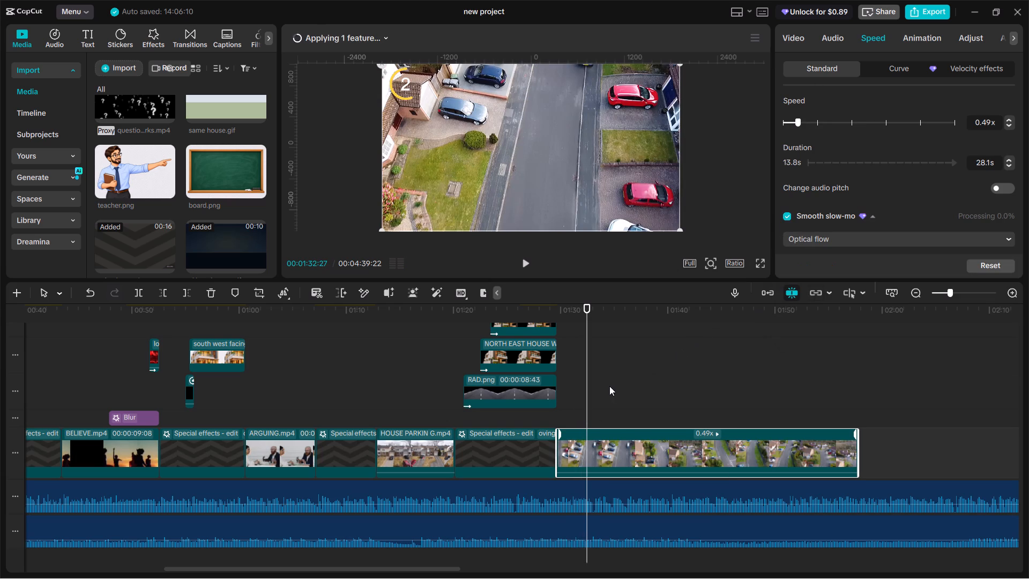
Play the slowed parking clip from its beginning against the narration to find where it should end.
{"action": "left_click", "coordinate": [582, 399]}
{"action": "left_click_drag", "start_coordinate": [582, 399], "coordinate": [561, 412]}
{"action": "key", "text": "space"}
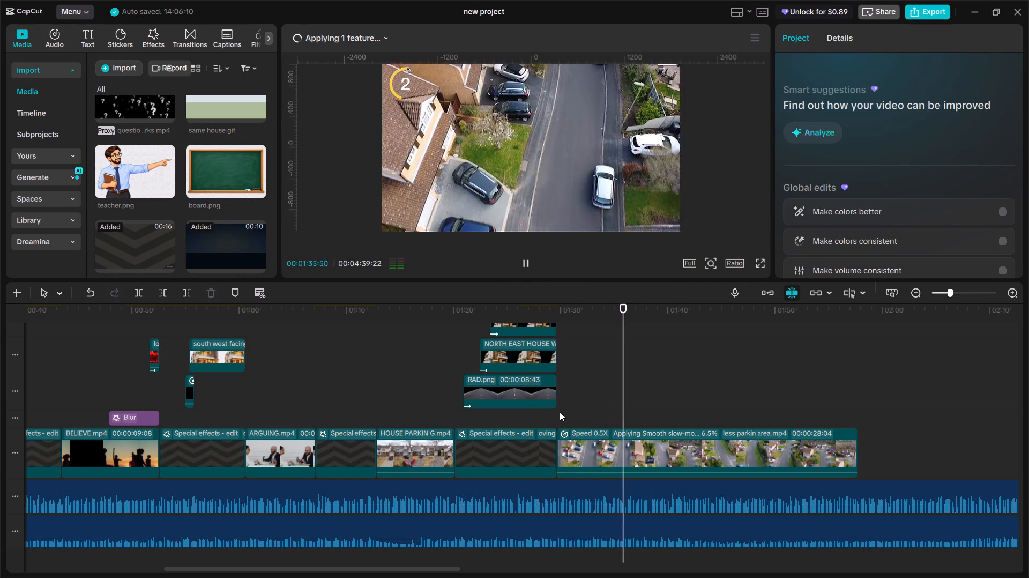
{"action": "key", "text": "space"}
{"action": "key", "text": "space"}
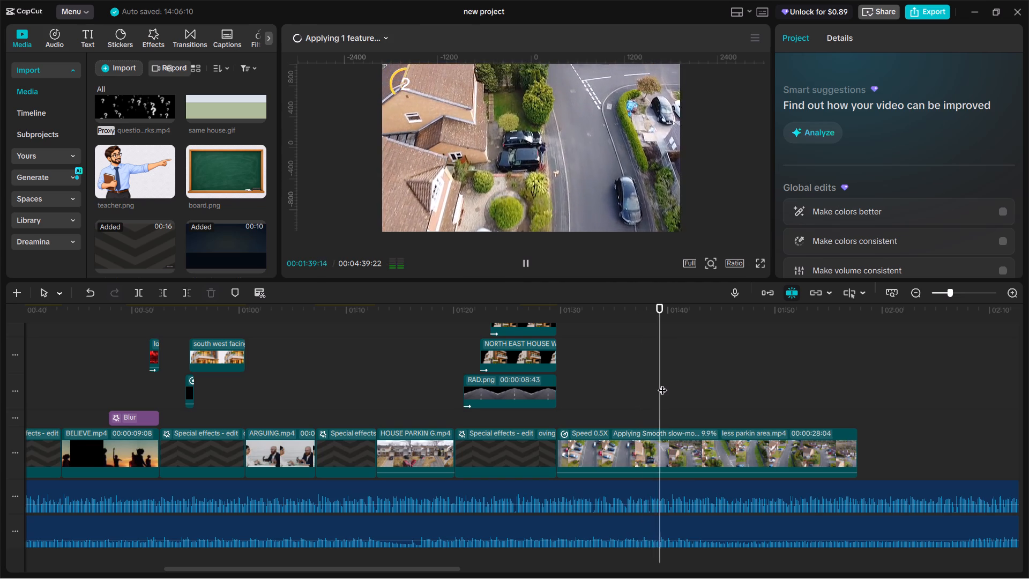
{"action": "key", "text": "space"}
{"action": "key", "text": "space"}
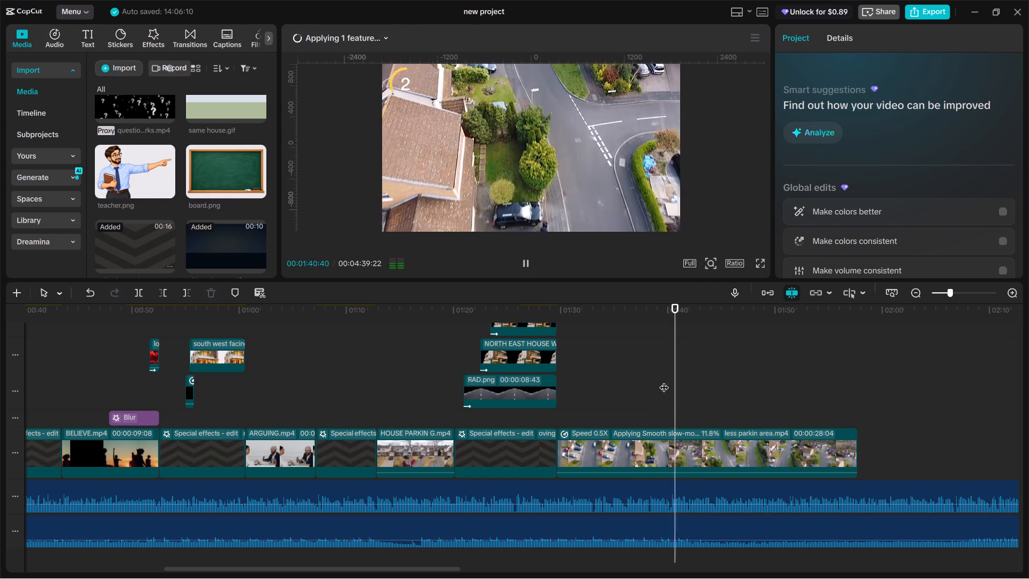
{"action": "key", "text": "space"}
Split the slowed parking clip at 00:01:36:04 and delete the part after the cut.
{"action": "left_click", "coordinate": [630, 388]}
{"action": "left_click_drag", "start_coordinate": [630, 388], "coordinate": [626, 392]}
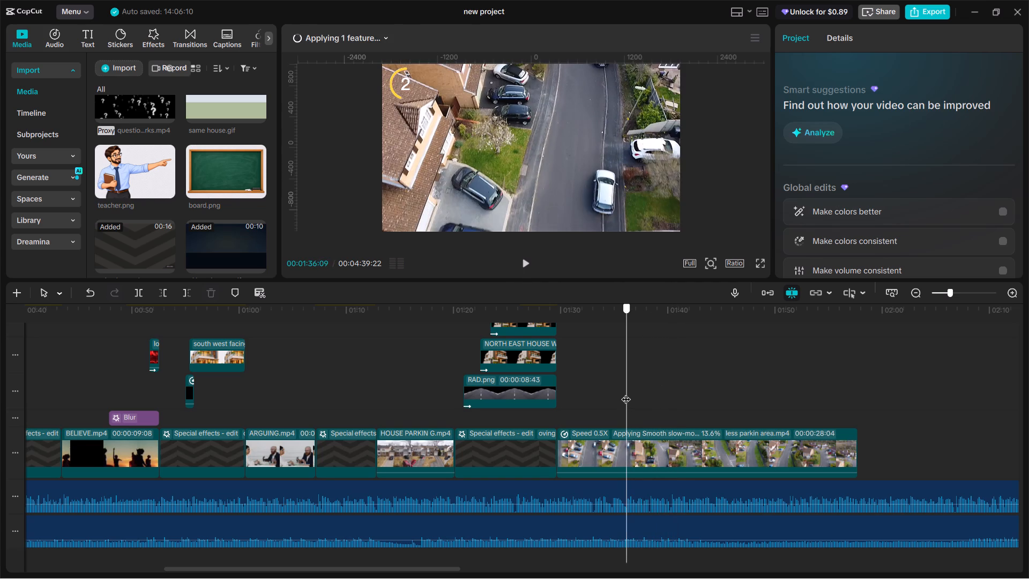
{"action": "left_click_drag", "start_coordinate": [626, 392], "coordinate": [624, 390]}
{"action": "left_click", "coordinate": [624, 390]}
{"action": "scroll", "coordinate": [633, 387], "scroll_direction": "down", "scroll_amount": 7, "text": "ctrl"}
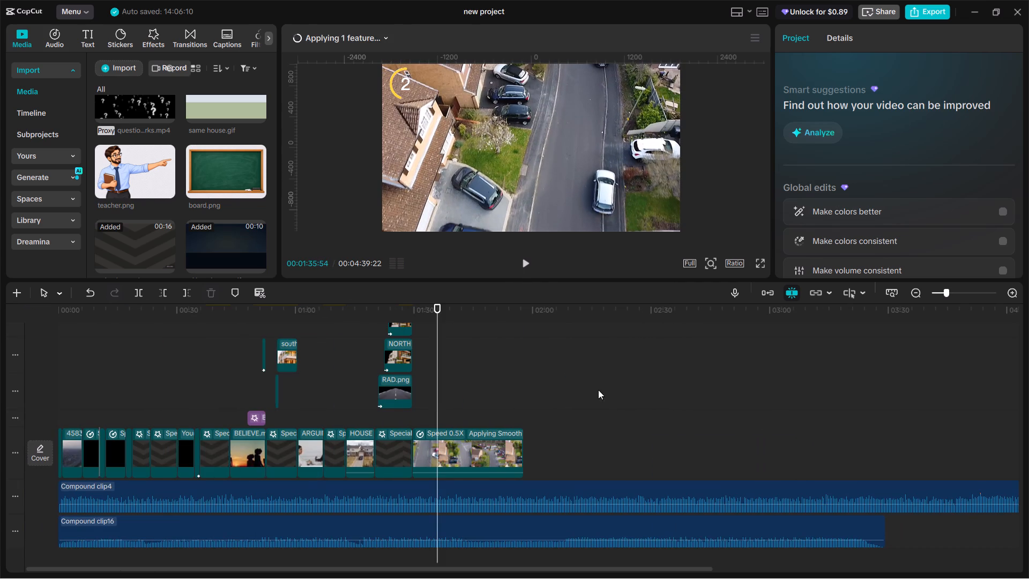
{"action": "scroll", "coordinate": [510, 386], "scroll_direction": "up", "scroll_amount": 8, "text": "ctrl"}
{"action": "key", "text": "space"}
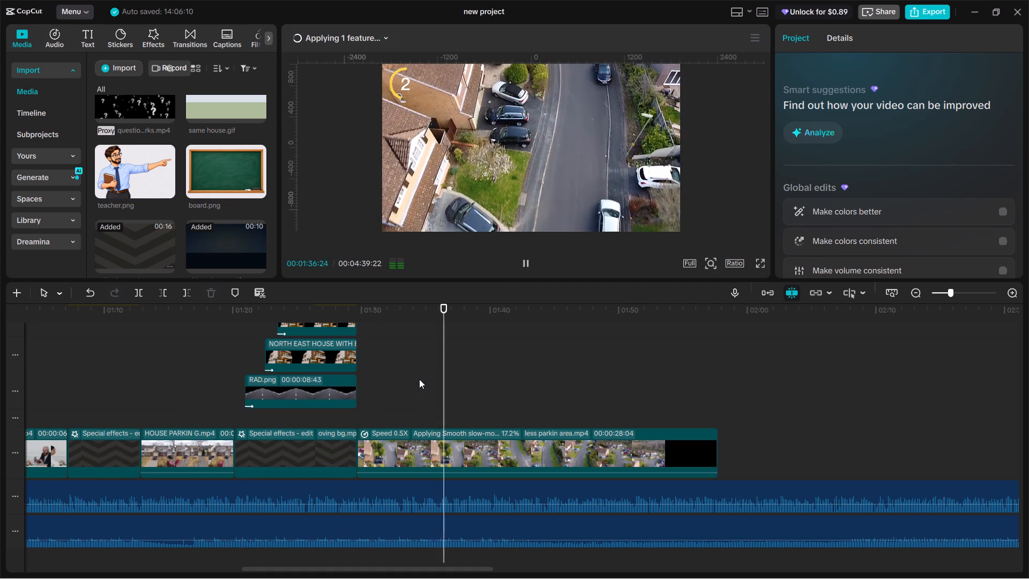
{"action": "double_click", "coordinate": [442, 390]}
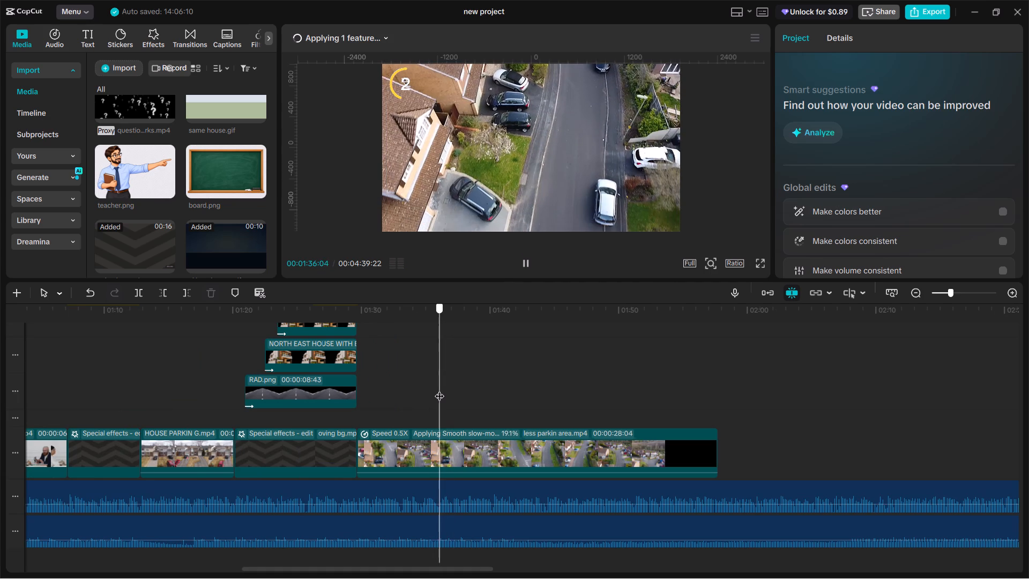
{"action": "key", "text": "space"}
{"action": "key", "text": "space"}
{"action": "left_click", "coordinate": [439, 388]}
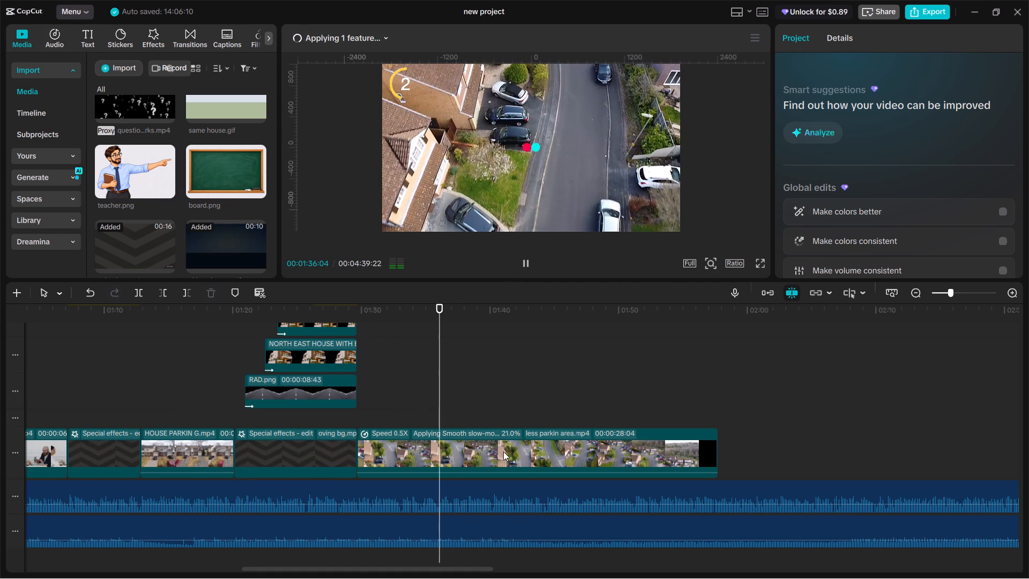
{"action": "left_click", "coordinate": [506, 454]}
{"action": "key", "text": "ctrl+b"}
{"action": "key", "text": "BackSpace"}
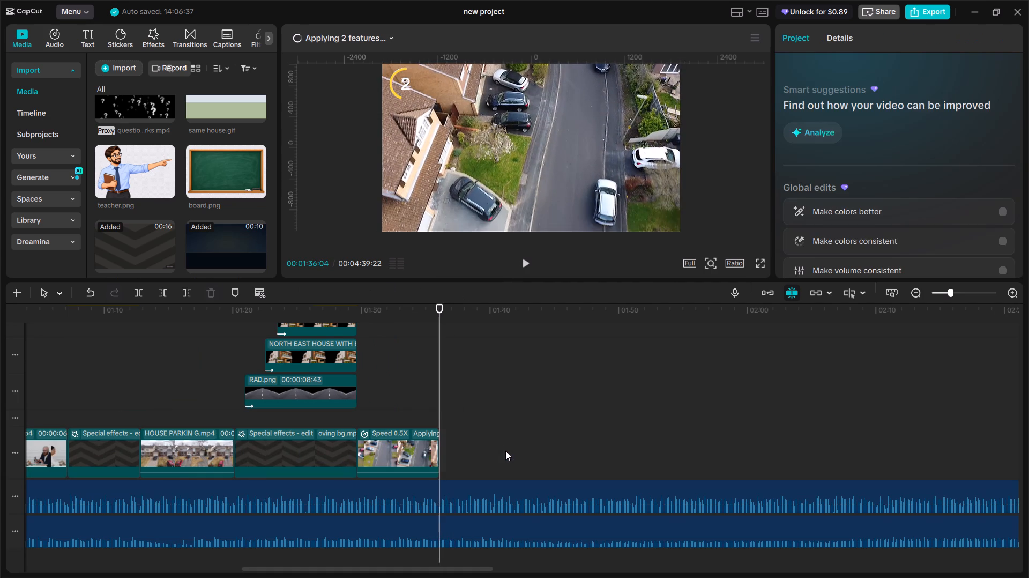
Play back the change from the road scene into the trimmed parking clip to check its timing with the narration.
{"action": "left_click", "coordinate": [430, 455]}
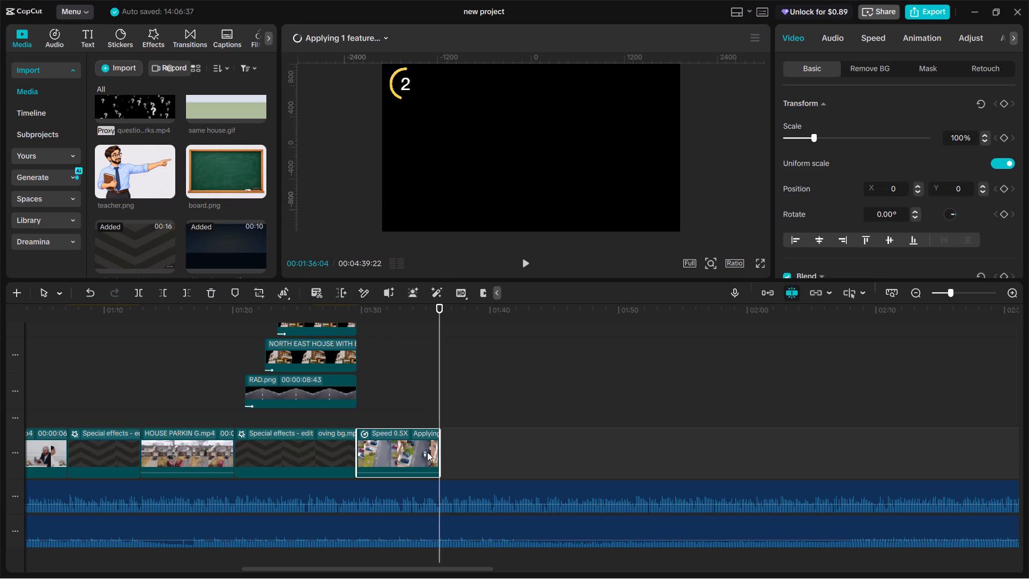
{"action": "left_click", "coordinate": [413, 409]}
{"action": "left_click_drag", "start_coordinate": [413, 409], "coordinate": [403, 395]}
{"action": "key", "text": "space"}
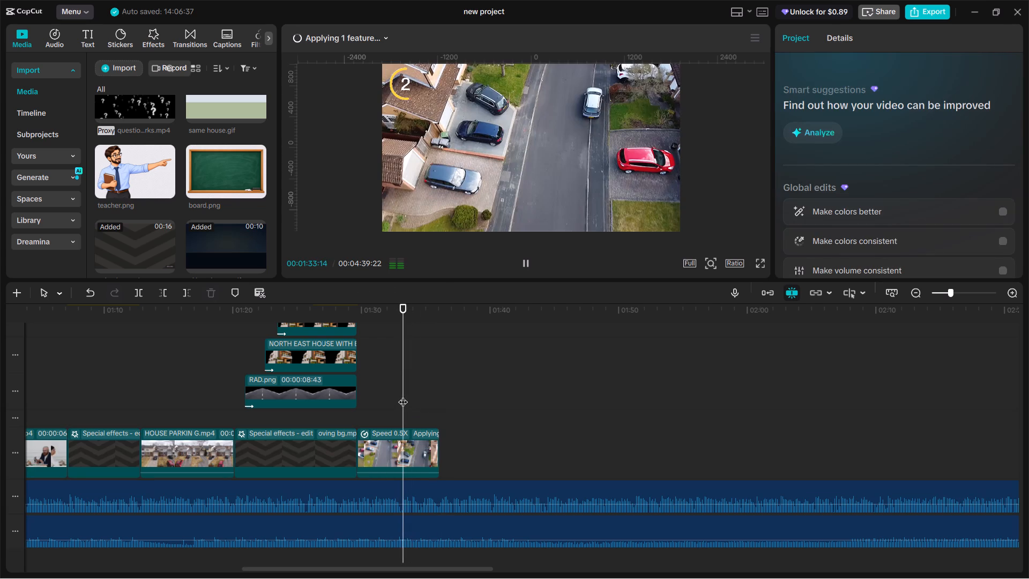
{"action": "left_click", "coordinate": [403, 395]}
{"action": "left_click", "coordinate": [310, 449]}
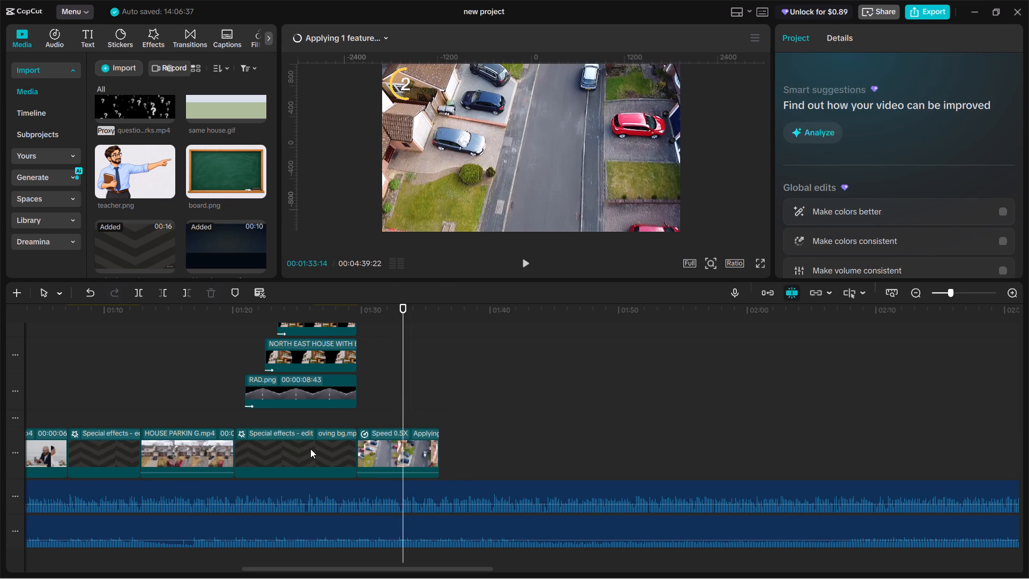
{"action": "left_click", "coordinate": [337, 408]}
{"action": "left_click", "coordinate": [340, 414]}
{"action": "key", "text": "space"}
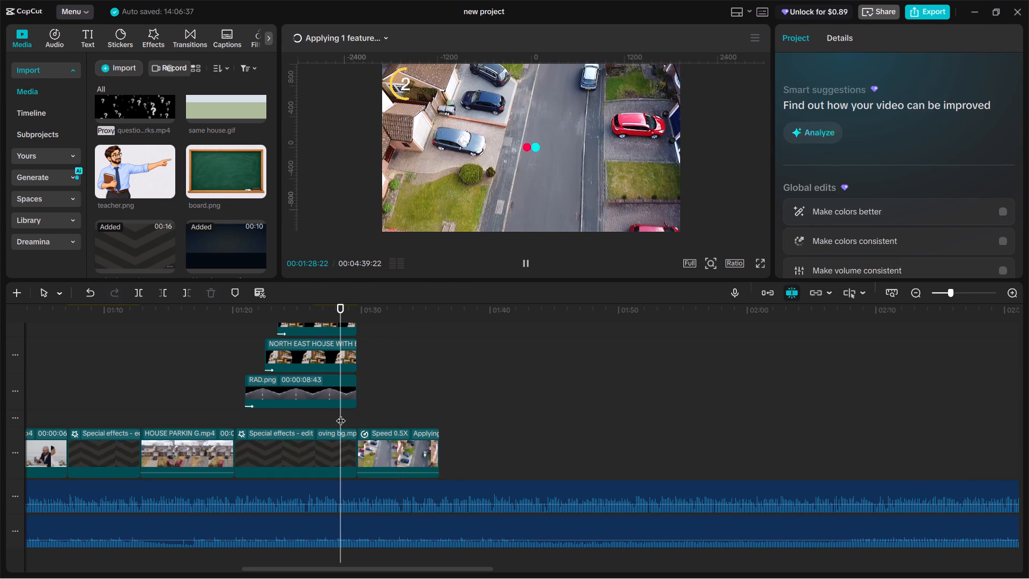
{"action": "key", "text": "space"}
{"action": "key", "text": "space"}
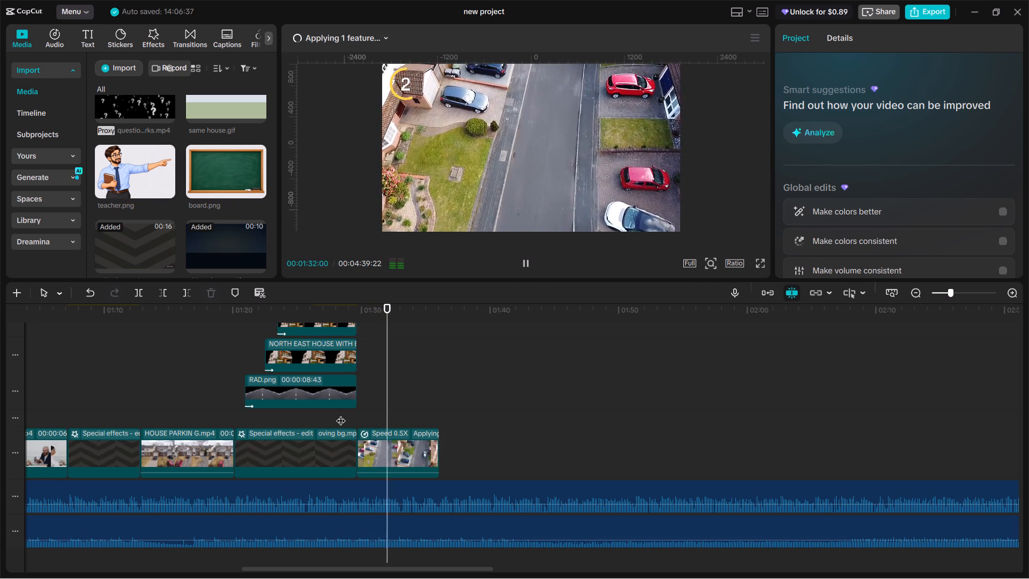
{"action": "key", "text": "space"}
{"action": "key", "text": "space"}
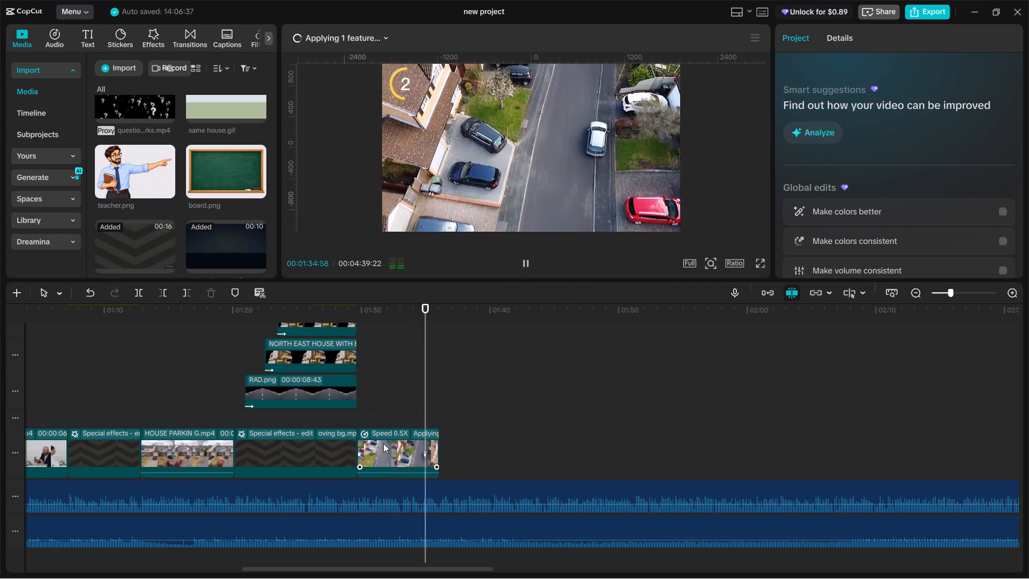
{"action": "left_click", "coordinate": [384, 410]}
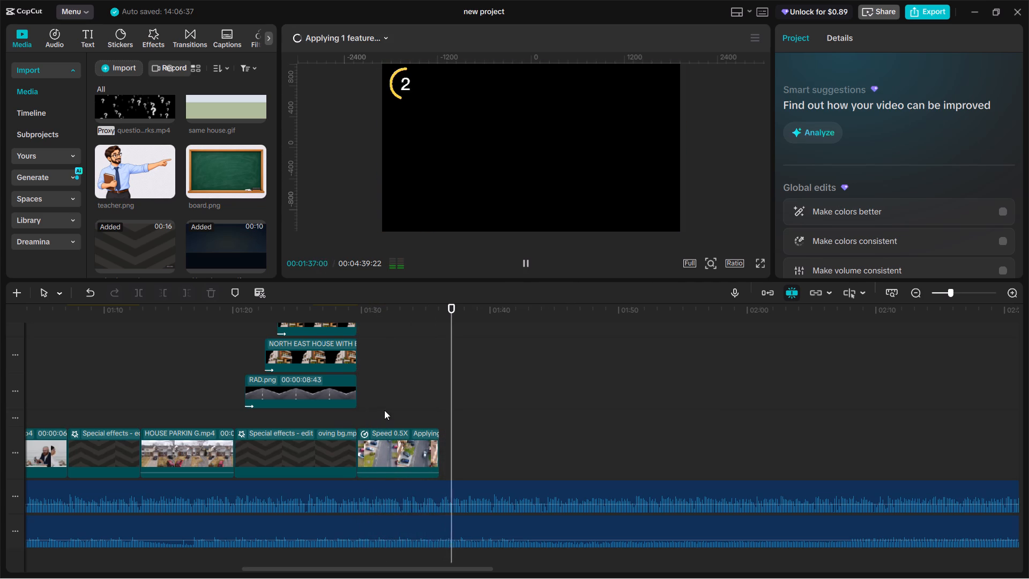
Examine the speed and smooth slow-mo settings of the trimmed parking clip.
{"action": "left_click", "coordinate": [385, 450]}
{"action": "scroll", "coordinate": [802, 200], "scroll_direction": "down", "scroll_amount": 4}
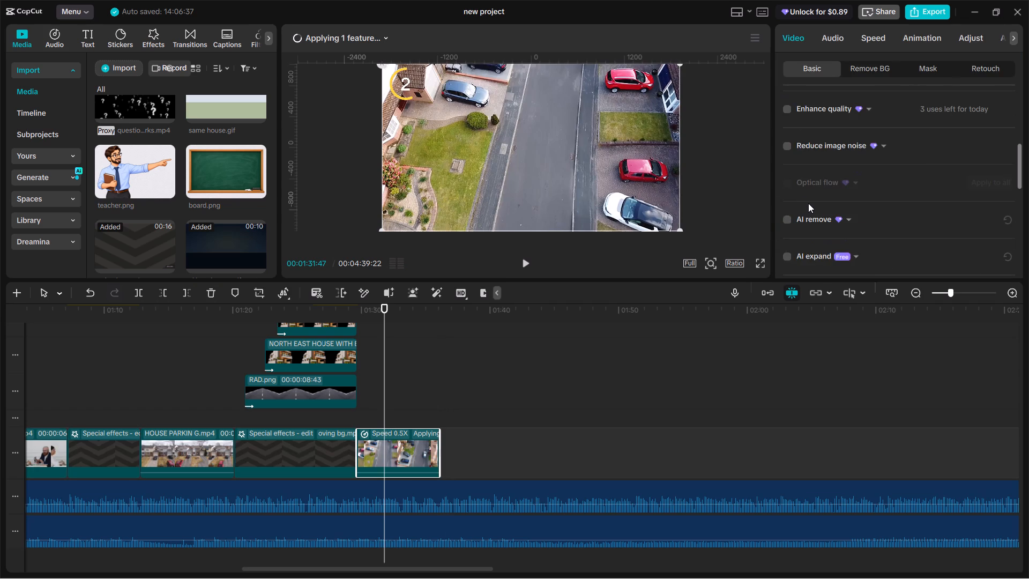
{"action": "scroll", "coordinate": [815, 206], "scroll_direction": "up", "scroll_amount": 4}
{"action": "left_click", "coordinate": [867, 32]}
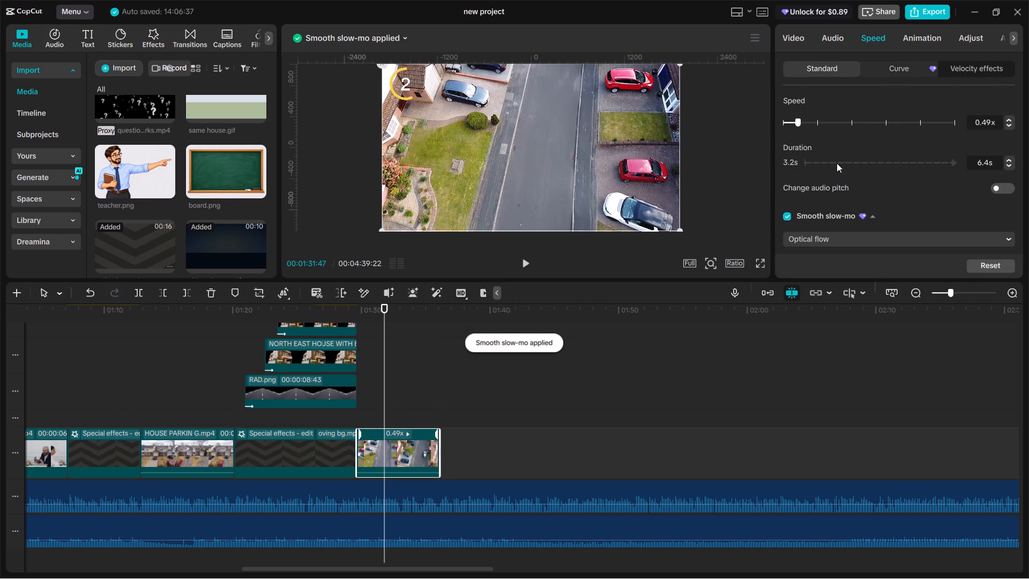
Play the slow-motion parking clip from its beginning to past its end, viewing part of it in full screen.
{"action": "left_click", "coordinate": [356, 391]}
{"action": "left_click", "coordinate": [362, 399]}
{"action": "left_click_drag", "start_coordinate": [363, 399], "coordinate": [357, 404]}
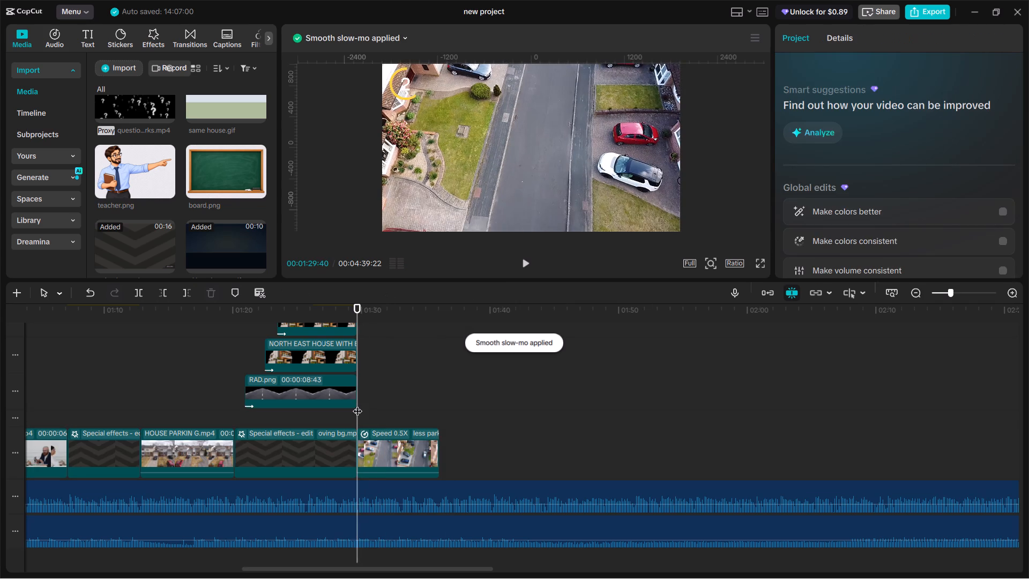
{"action": "key", "text": "space"}
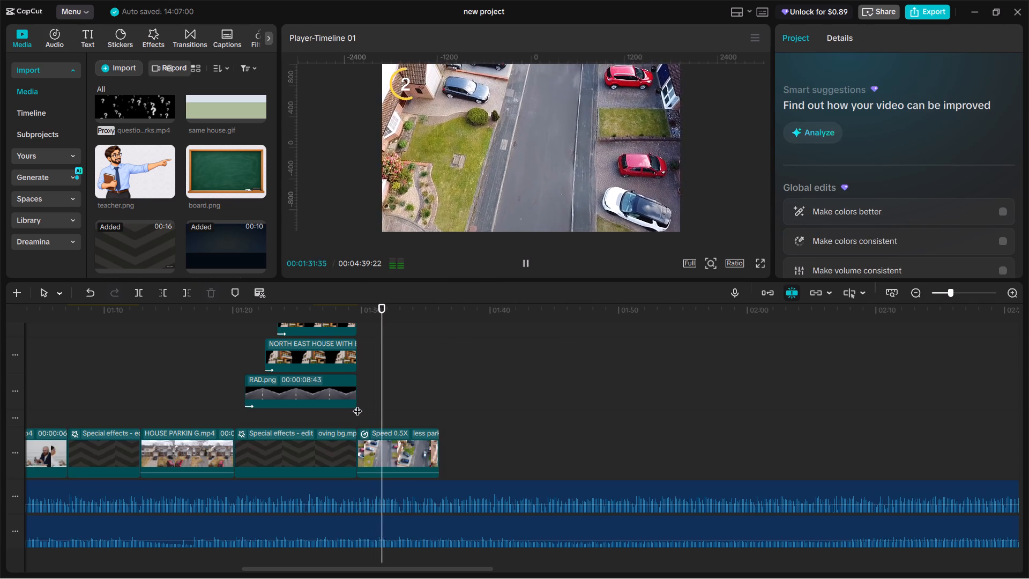
{"action": "left_click", "coordinate": [763, 264]}
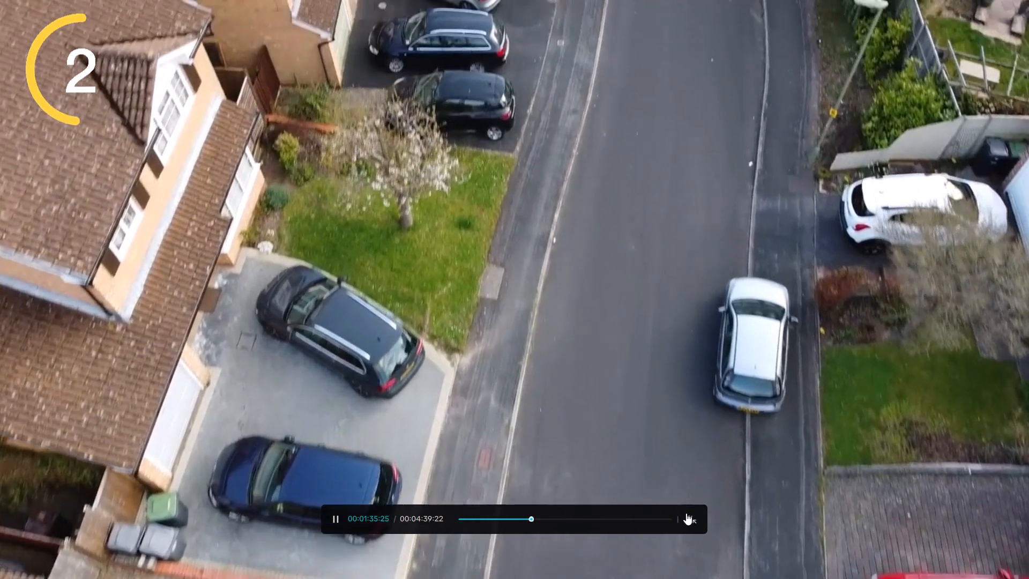
{"action": "left_click", "coordinate": [688, 516]}
{"action": "left_click", "coordinate": [390, 402]}
{"action": "left_click_drag", "start_coordinate": [390, 402], "coordinate": [457, 420]}
{"action": "key", "text": "space"}
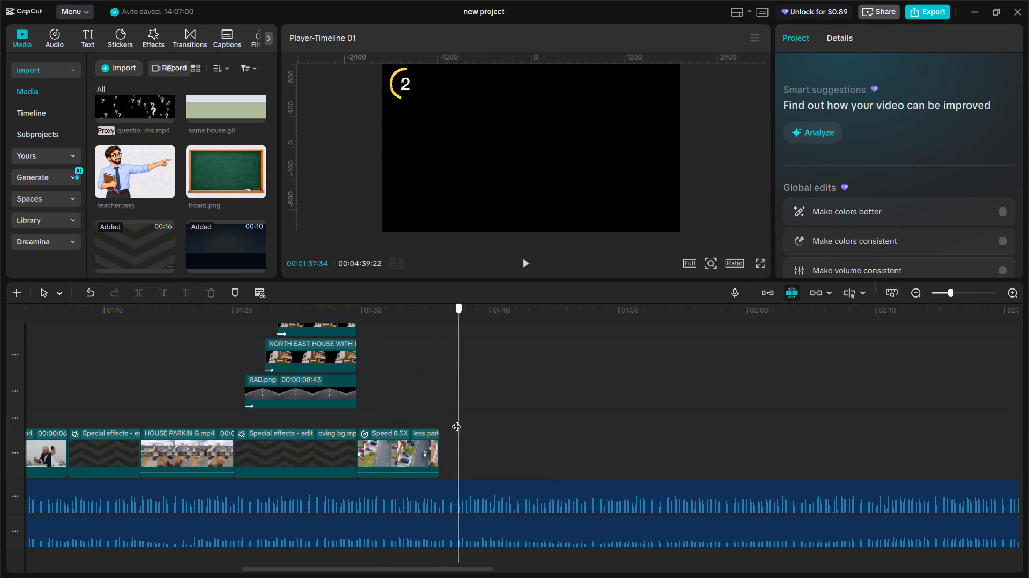
Play back from the house parking clip through the road scene into the slow-motion parking clip to judge how it fits.
{"action": "left_click_drag", "start_coordinate": [457, 420], "coordinate": [198, 404]}
{"action": "scroll", "coordinate": [229, 376], "scroll_direction": "down", "scroll_amount": 7, "text": "ctrl"}
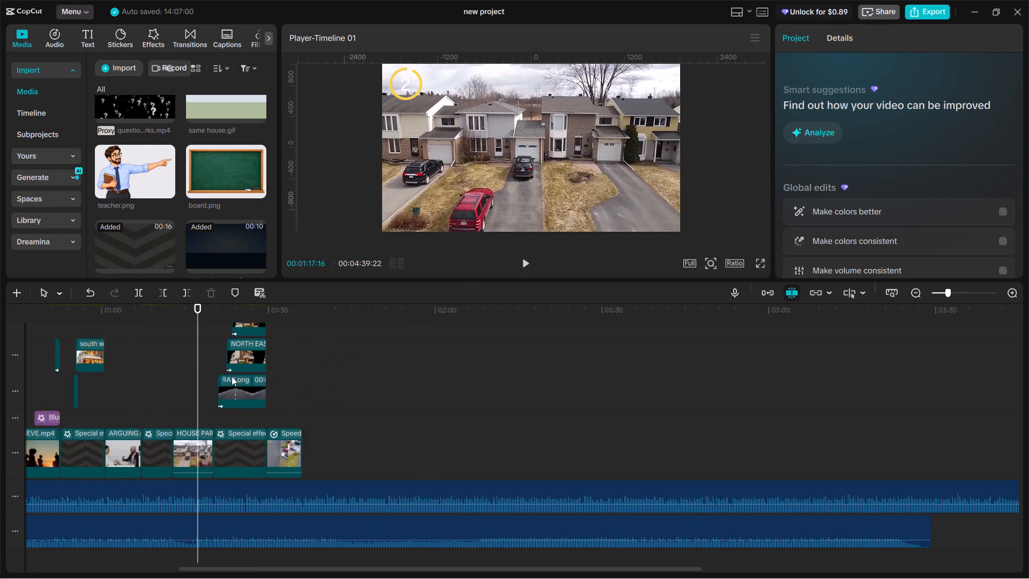
{"action": "scroll", "coordinate": [232, 376], "scroll_direction": "down", "scroll_amount": 1, "text": "ctrl"}
{"action": "key", "text": "space"}
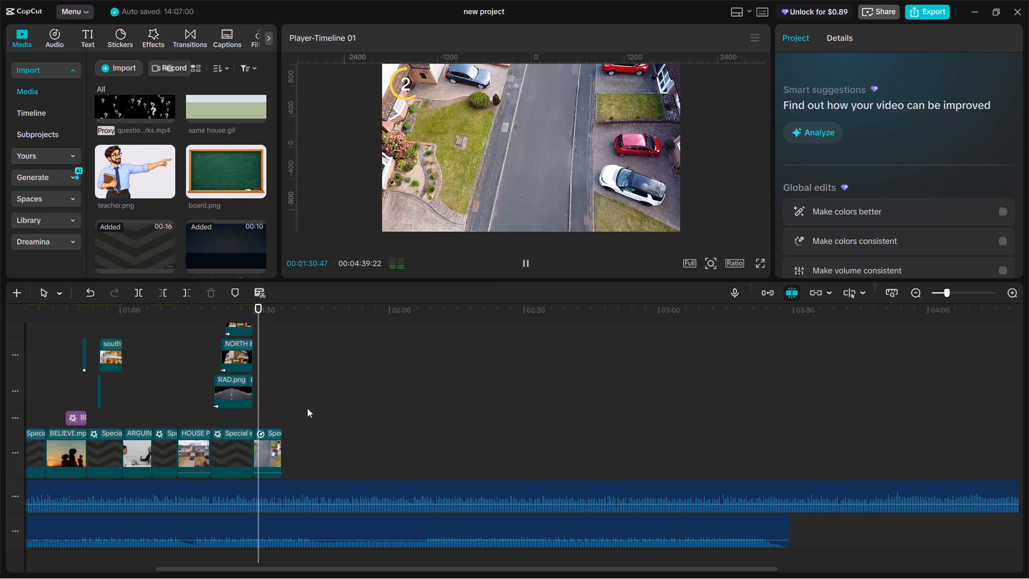
{"action": "key", "text": "space"}
Delete the slow-motion parking clip after the road scene and return the playhead to the road scene's end.
{"action": "left_click", "coordinate": [266, 440]}
{"action": "key", "text": "BackSpace"}
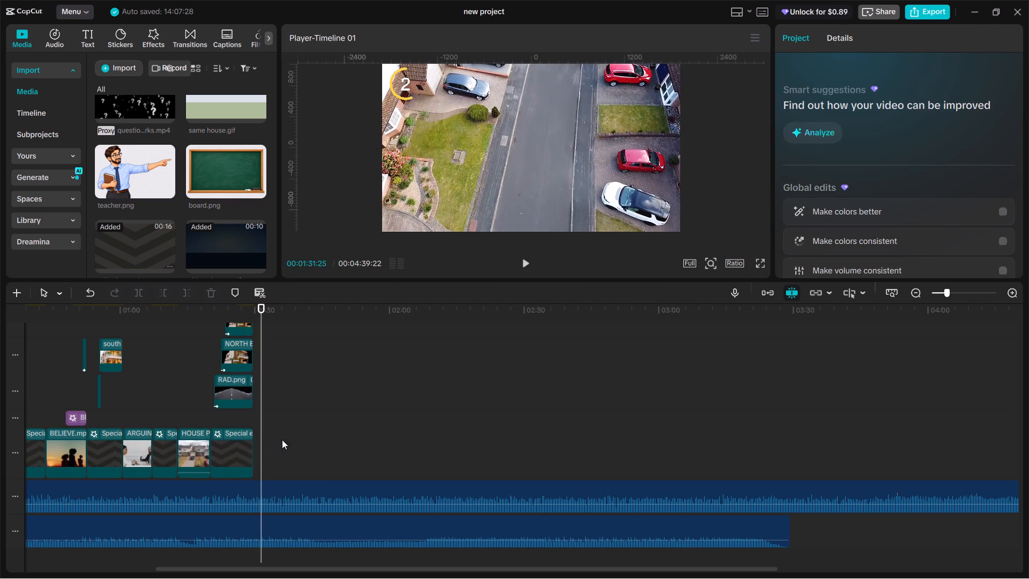
{"action": "left_click_drag", "start_coordinate": [259, 422], "coordinate": [252, 419]}
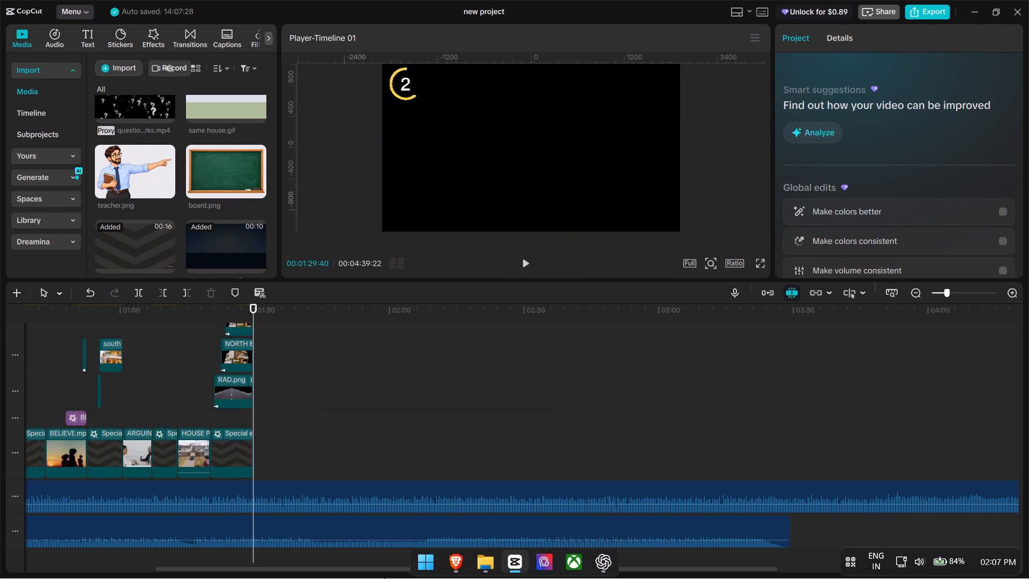
Switch to the Pexels page in Brave, dismiss the download pop-up and review the house without parking area videos.
{"action": "left_click", "coordinate": [463, 563]}
{"action": "left_click", "coordinate": [409, 486]}
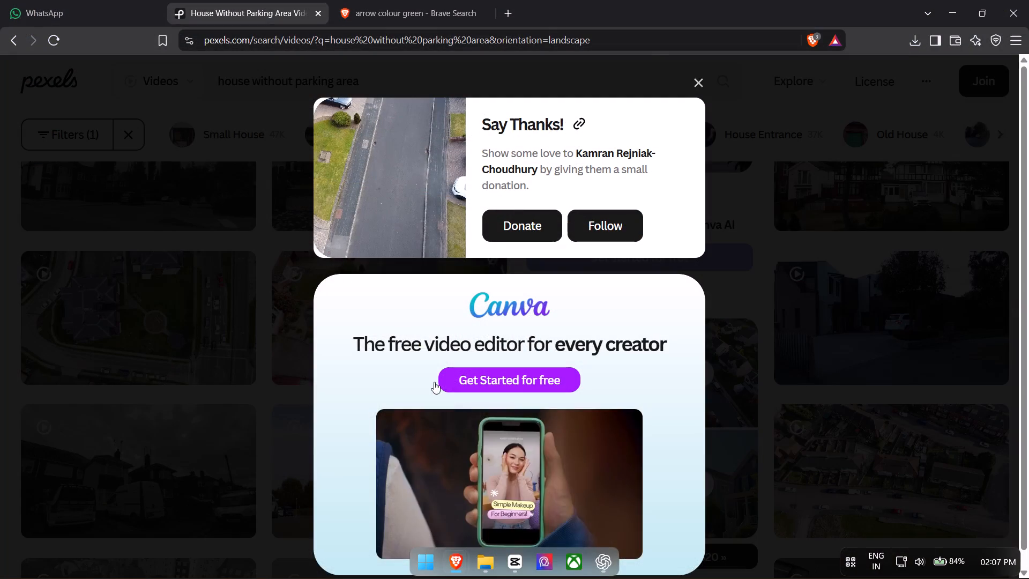
{"action": "left_click", "coordinate": [694, 78]}
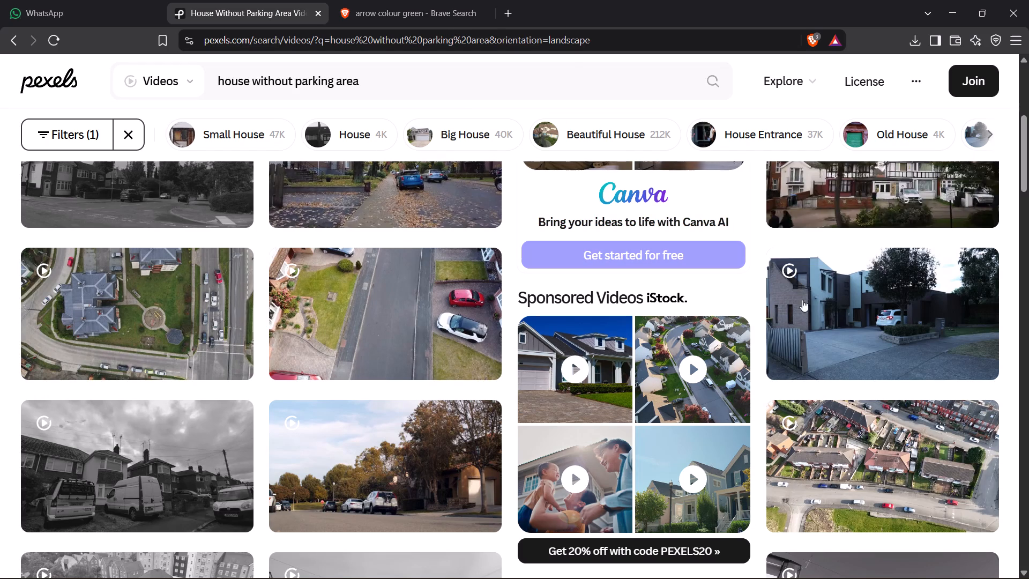
{"action": "scroll", "coordinate": [1026, 351], "scroll_direction": "up", "scroll_amount": 2}
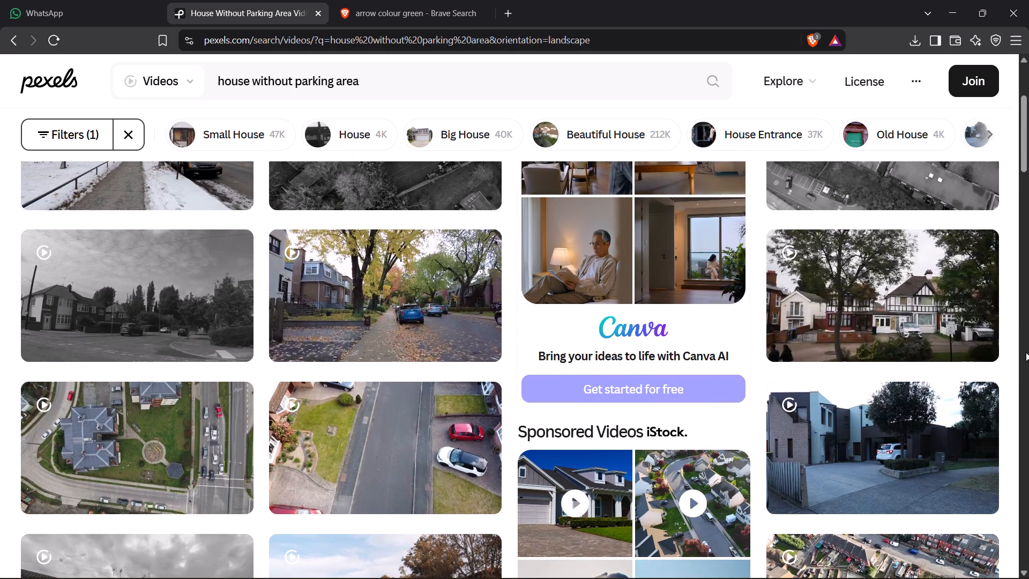
{"action": "scroll", "coordinate": [648, 397], "scroll_direction": "up", "scroll_amount": 3}
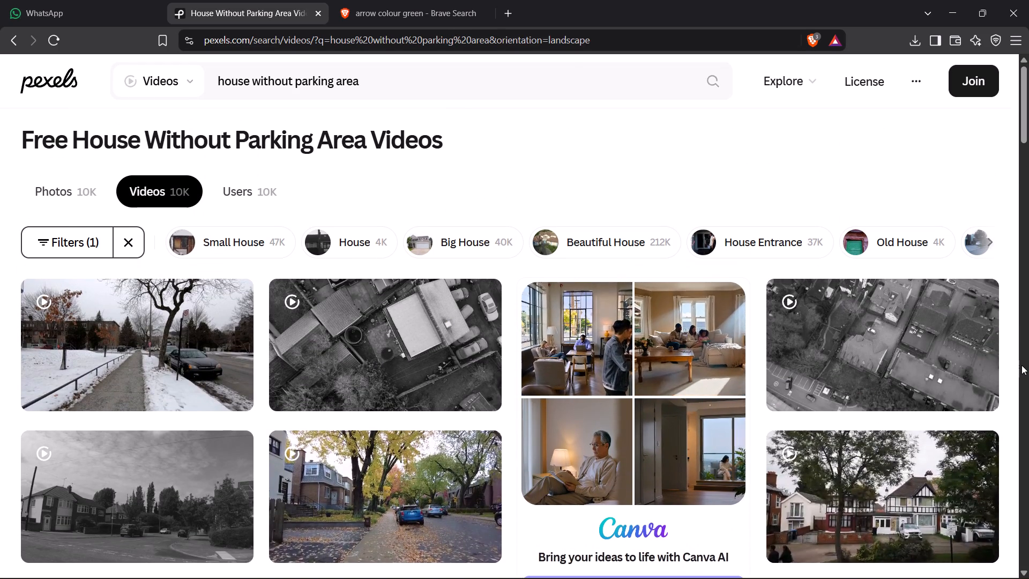
Open the suggested Small House video results and look through them for a replacement clip.
{"action": "left_click", "coordinate": [204, 242]}
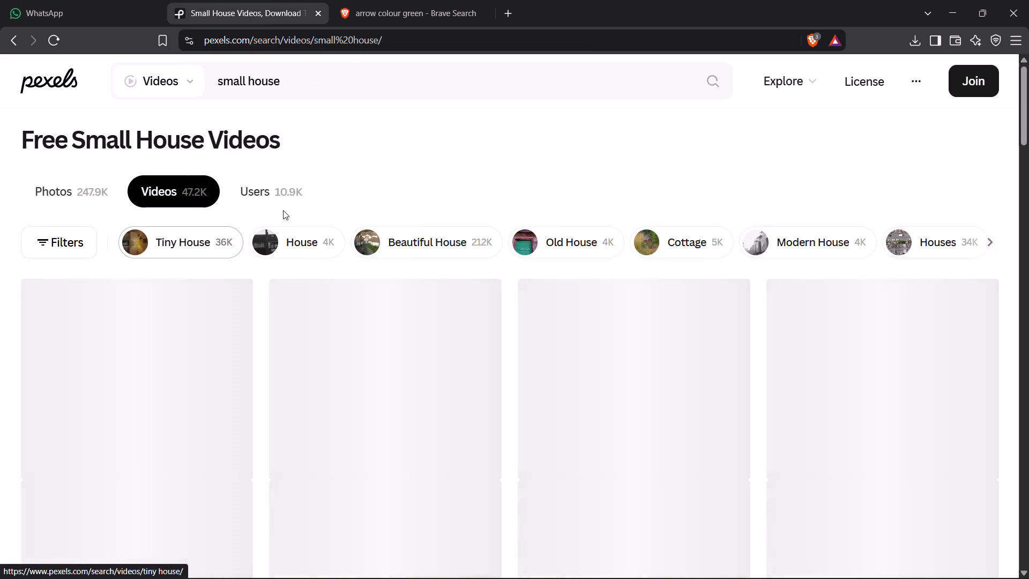
{"action": "scroll", "coordinate": [359, 167], "scroll_direction": "down", "scroll_amount": 3}
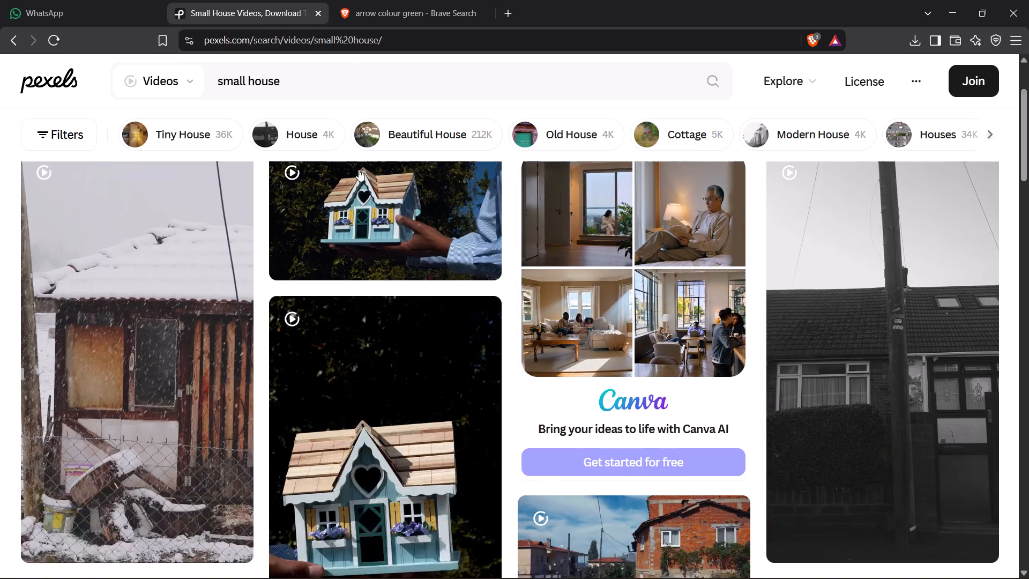
{"action": "scroll", "coordinate": [362, 169], "scroll_direction": "down", "scroll_amount": 9}
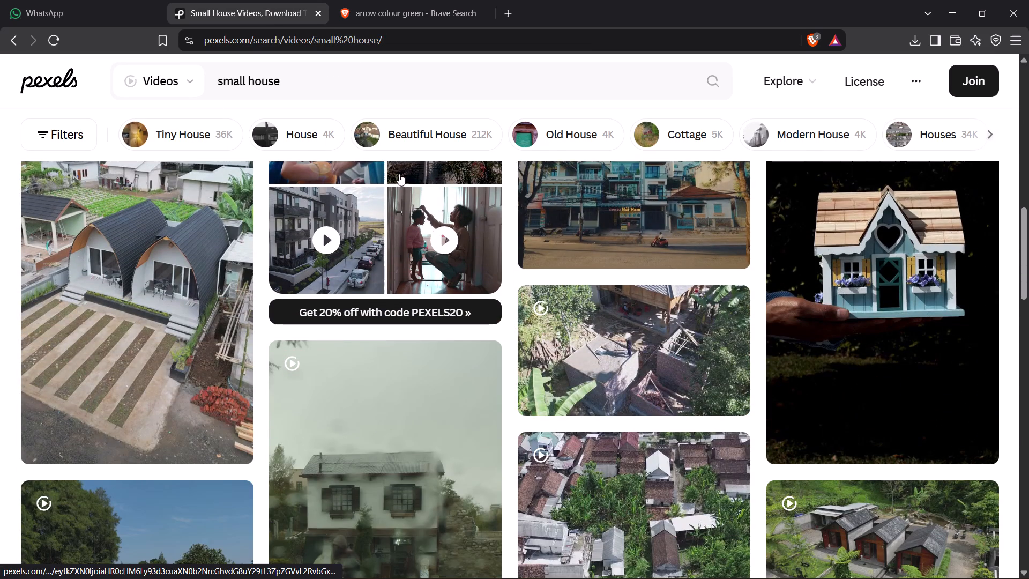
{"action": "scroll", "coordinate": [409, 168], "scroll_direction": "down", "scroll_amount": 6}
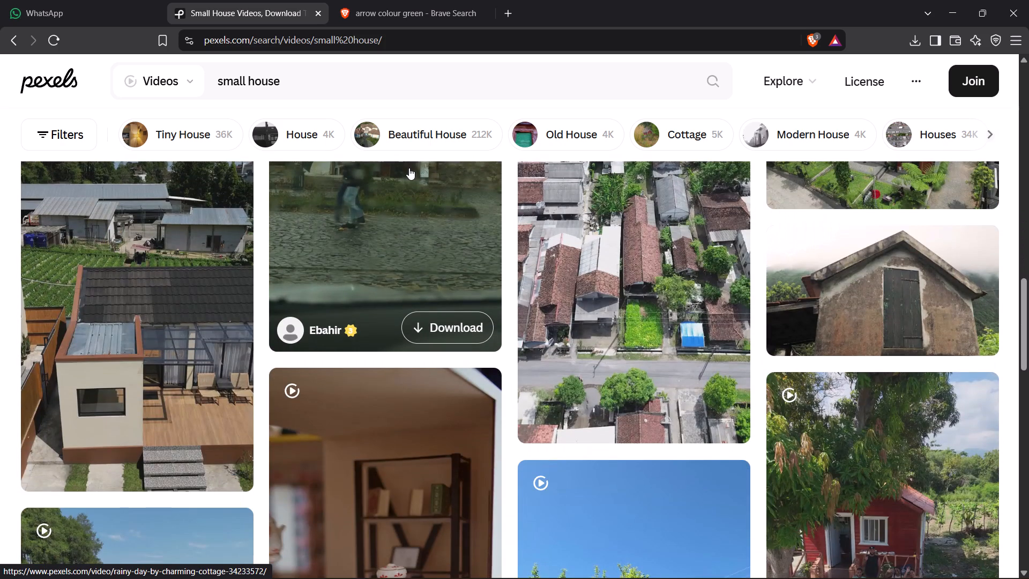
{"action": "scroll", "coordinate": [409, 168], "scroll_direction": "down", "scroll_amount": 6}
{"action": "scroll", "coordinate": [409, 169], "scroll_direction": "up", "scroll_amount": 15}
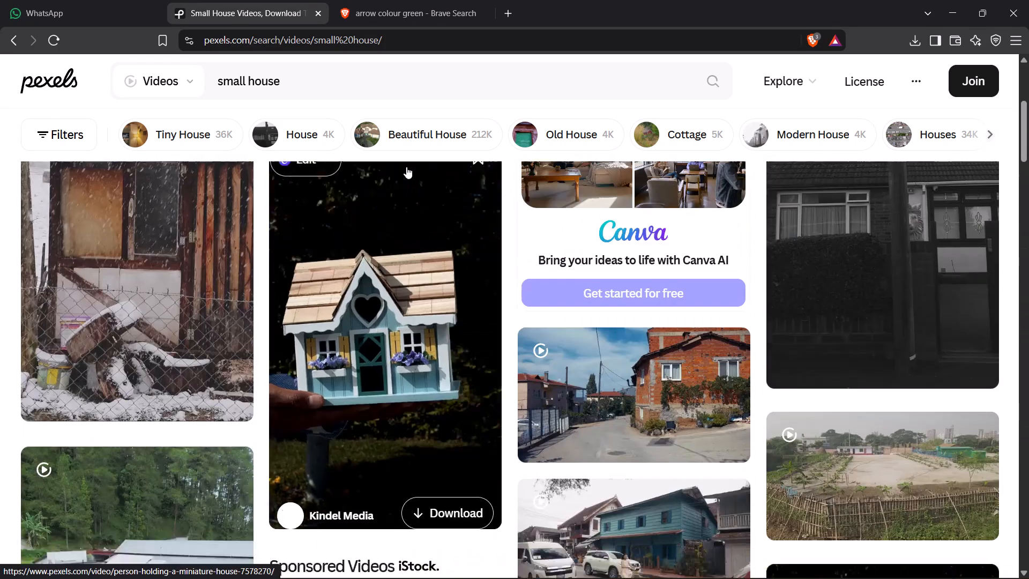
{"action": "scroll", "coordinate": [406, 167], "scroll_direction": "up", "scroll_amount": 6}
Search Pexels videos for "small road" and filter the results to horizontal orientation.
{"action": "left_click", "coordinate": [311, 78]}
{"action": "key", "text": "ctrl+z"}
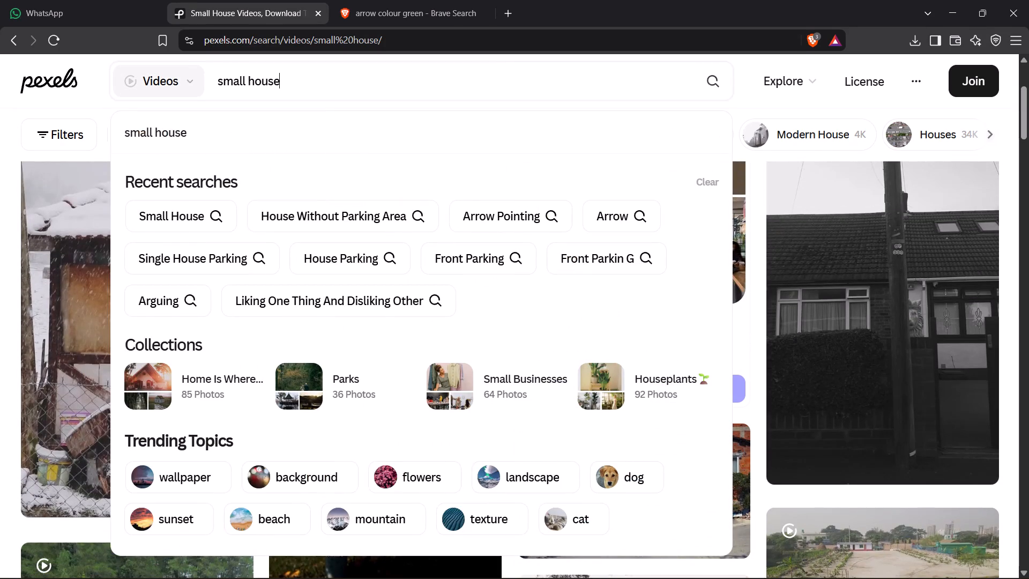
{"action": "key", "text": "ctrl+a"}
{"action": "type", "text": "small road"}
{"action": "key", "text": "Return"}
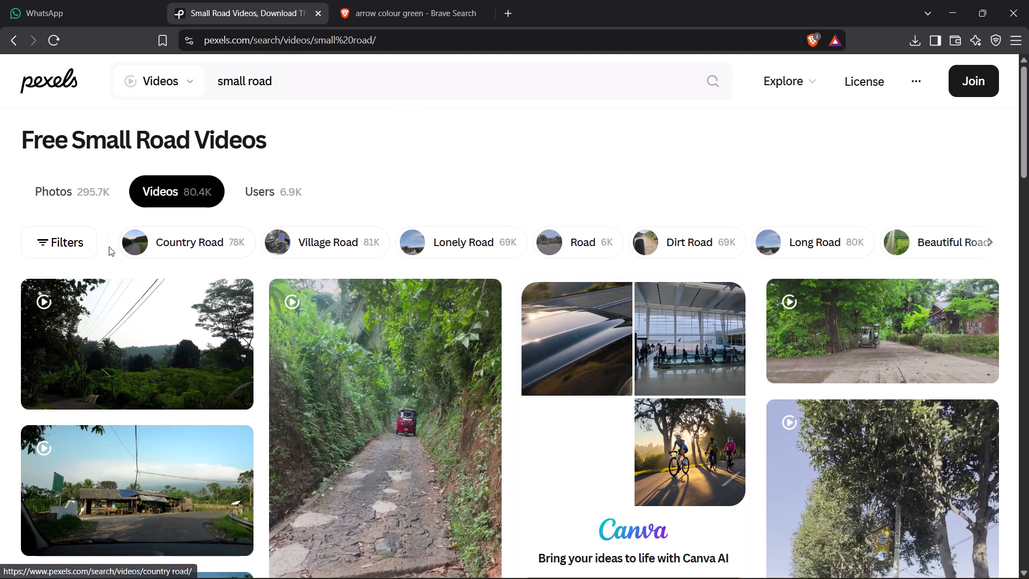
{"action": "left_click", "coordinate": [63, 242]}
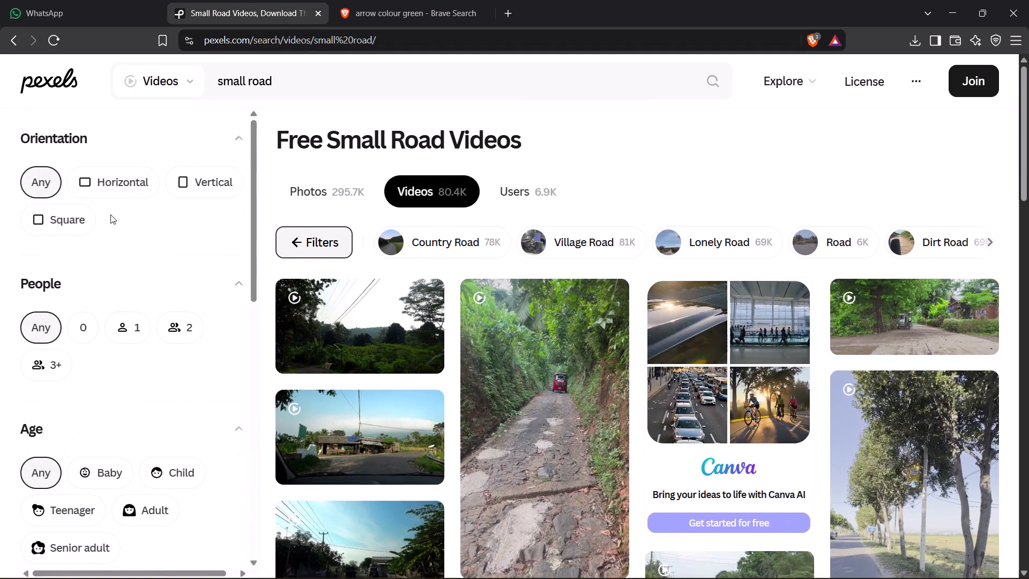
{"action": "left_click", "coordinate": [109, 175]}
{"action": "left_click", "coordinate": [290, 249]}
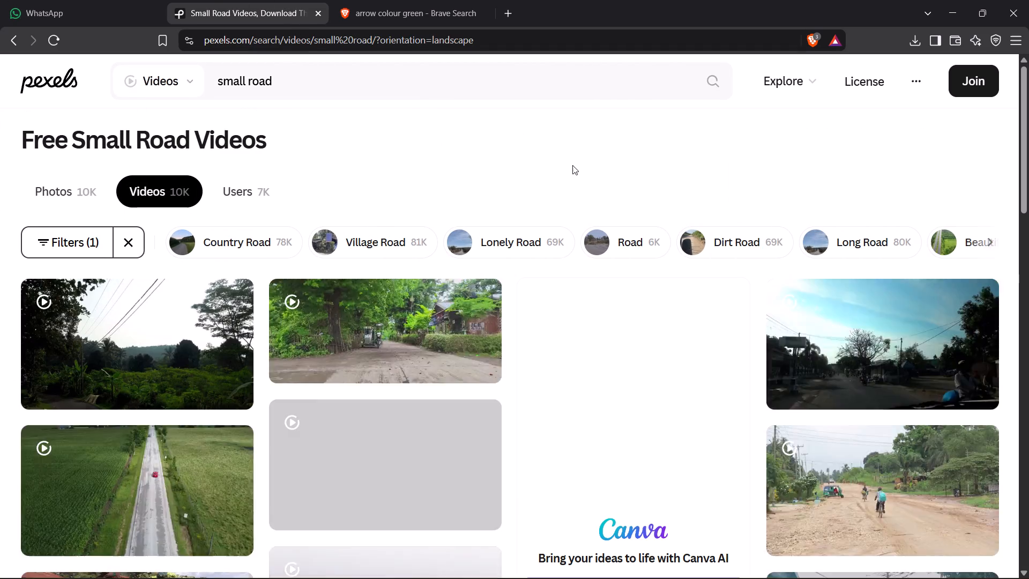
Look through the horizontal small road videos for a clip suited to the narration.
{"action": "scroll", "coordinate": [591, 180], "scroll_direction": "down", "scroll_amount": 4}
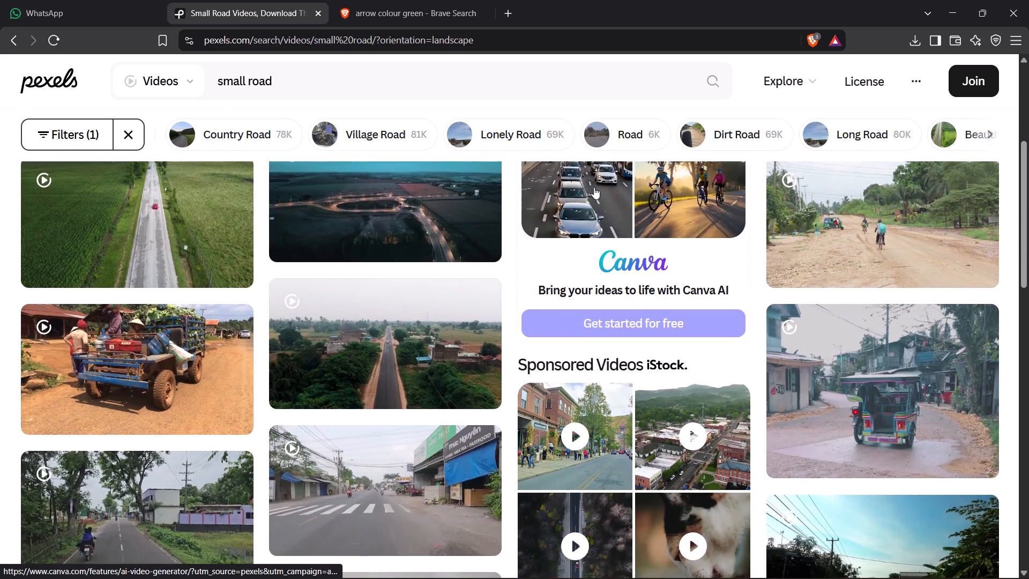
{"action": "scroll", "coordinate": [594, 187], "scroll_direction": "down", "scroll_amount": 7}
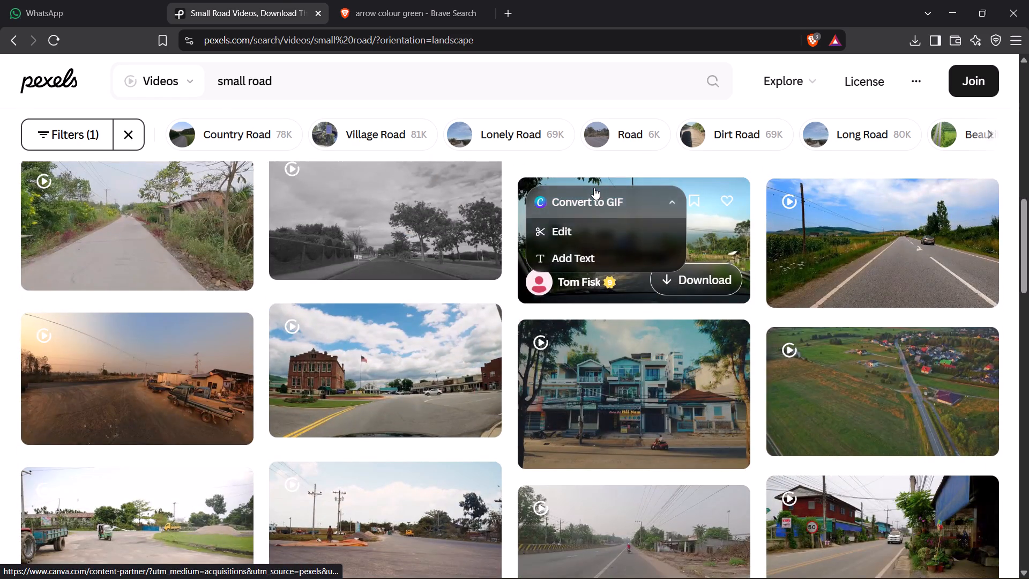
{"action": "scroll", "coordinate": [594, 188], "scroll_direction": "down", "scroll_amount": 10}
{"action": "scroll", "coordinate": [594, 188], "scroll_direction": "up", "scroll_amount": 4}
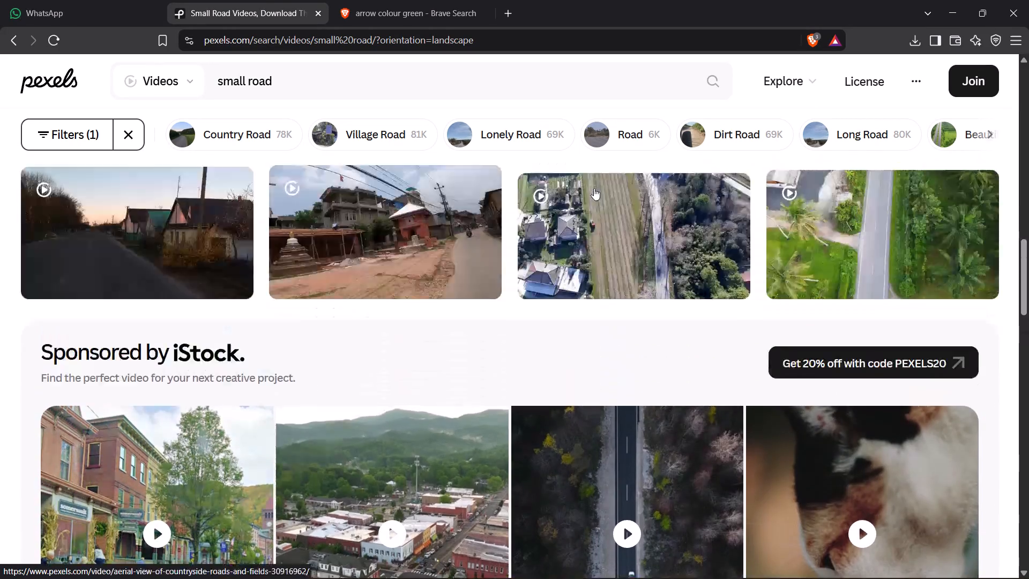
{"action": "scroll", "coordinate": [594, 188], "scroll_direction": "up", "scroll_amount": 12}
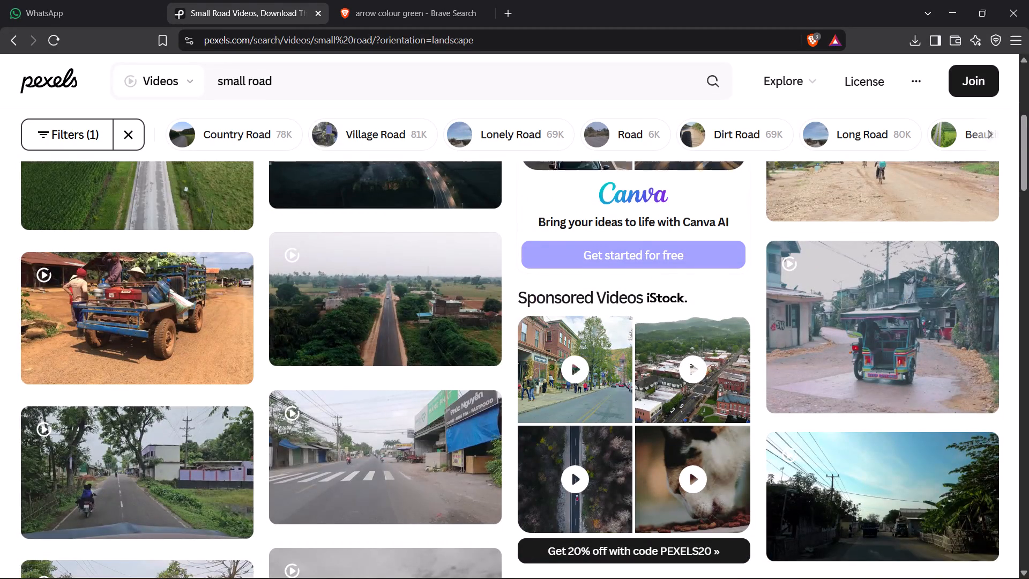
Change the Pexels video search to "small city road".
{"action": "left_click", "coordinate": [247, 79]}
{"action": "key", "text": "space"}
{"action": "type", "text": "city"}
{"action": "key", "text": "space"}
{"action": "key", "text": "BackSpace"}
{"action": "key", "text": "Return"}
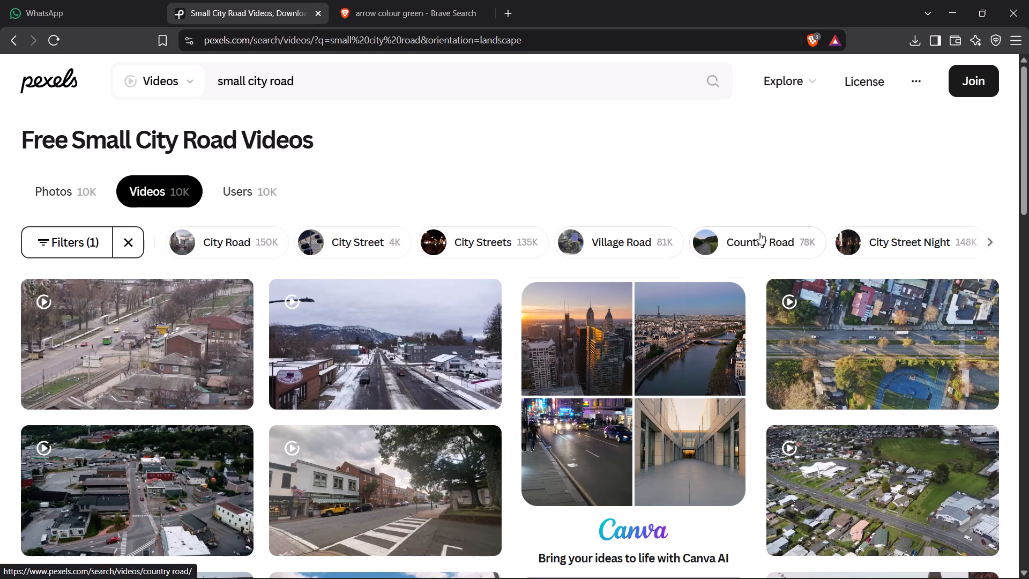
Look through the horizontal small city road videos for a street clip suited to the narration.
{"action": "scroll", "coordinate": [815, 245], "scroll_direction": "down", "scroll_amount": 3}
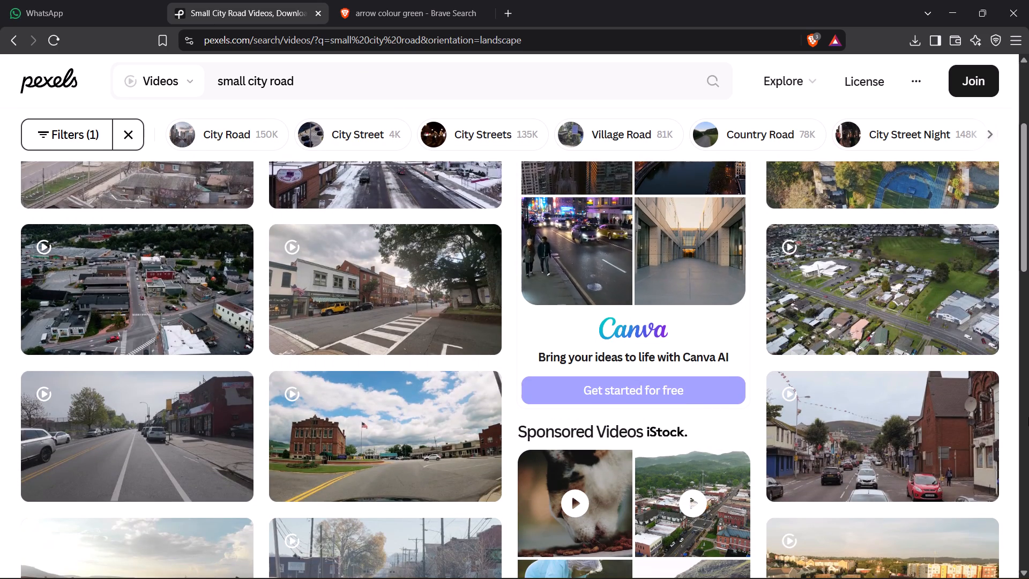
{"action": "scroll", "coordinate": [1028, 417], "scroll_direction": "down", "scroll_amount": 1}
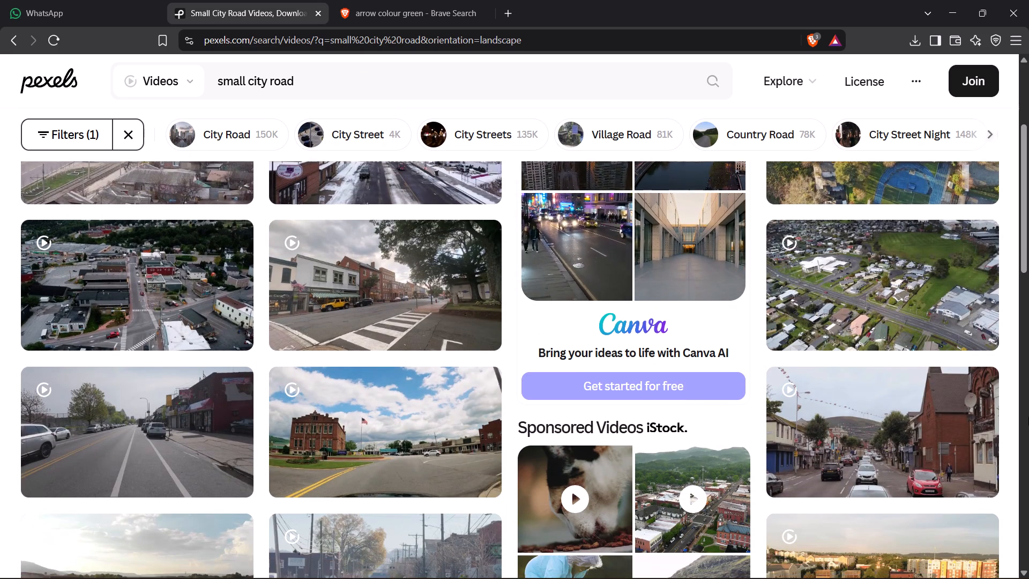
{"action": "scroll", "coordinate": [1028, 417], "scroll_direction": "down", "scroll_amount": 3}
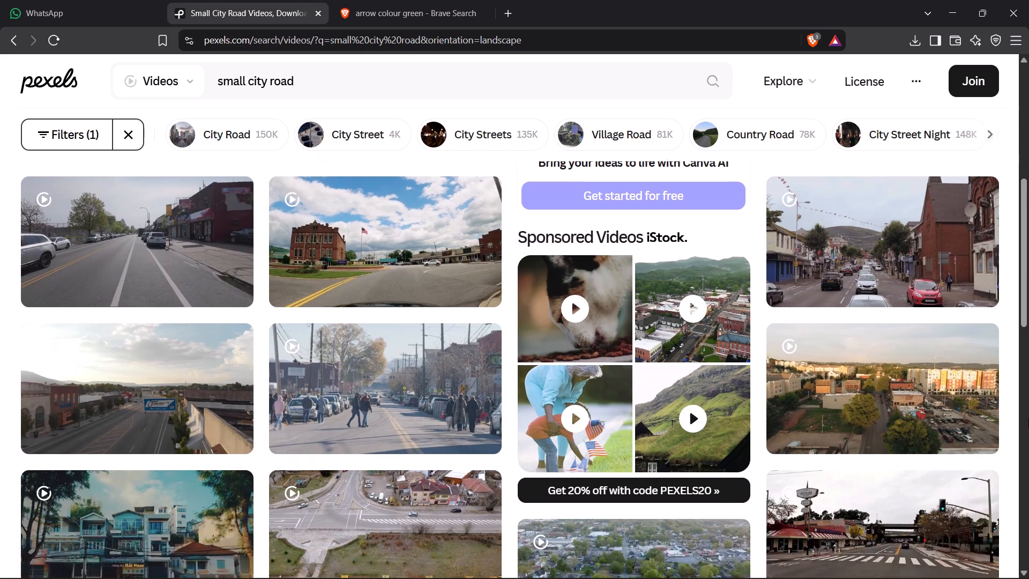
{"action": "scroll", "coordinate": [1028, 418], "scroll_direction": "down", "scroll_amount": 2}
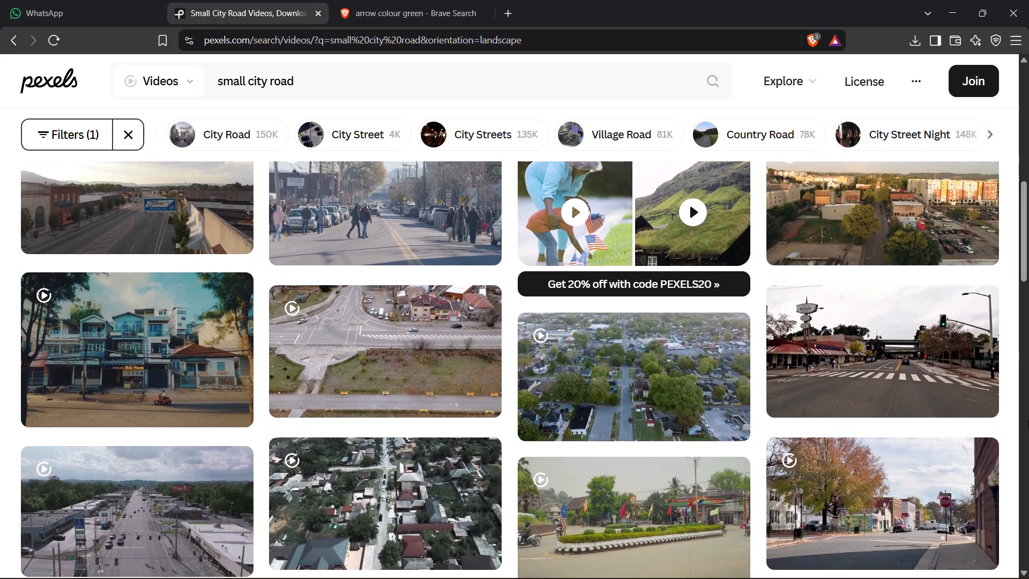
{"action": "scroll", "coordinate": [1028, 420], "scroll_direction": "down", "scroll_amount": 5}
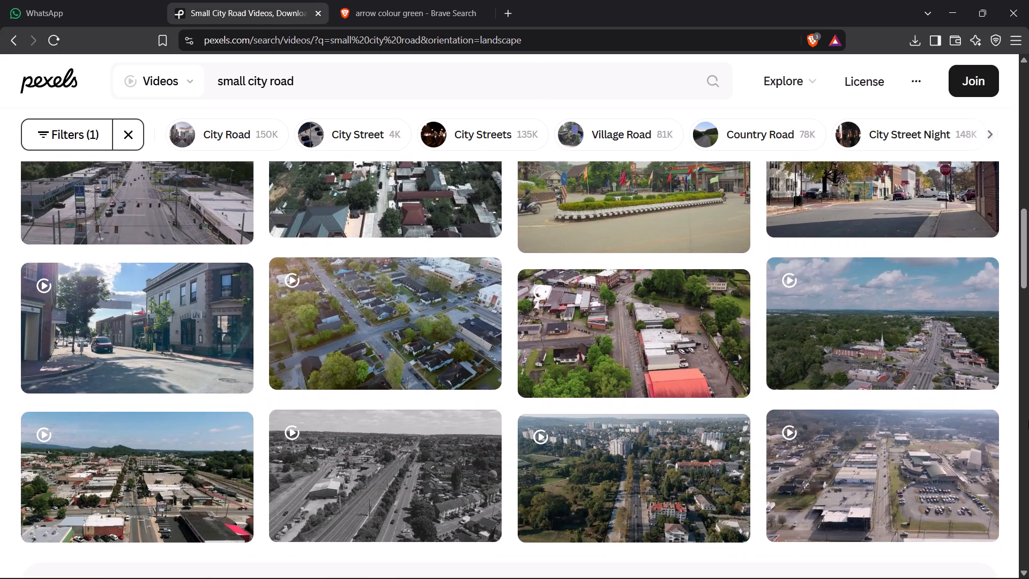
{"action": "scroll", "coordinate": [1028, 420], "scroll_direction": "down", "scroll_amount": 3}
{"action": "scroll", "coordinate": [1028, 420], "scroll_direction": "up", "scroll_amount": 1}
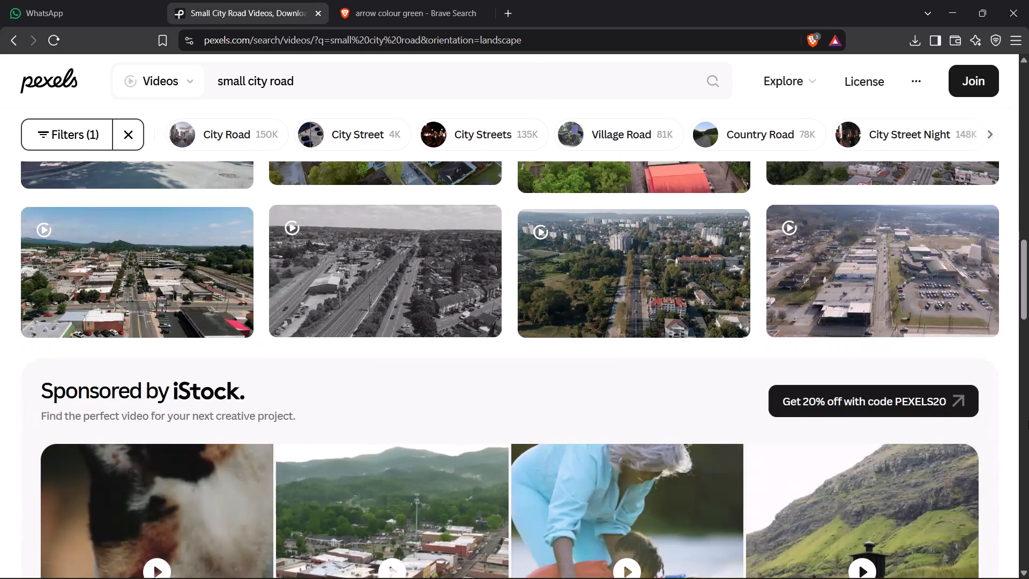
{"action": "scroll", "coordinate": [1028, 420], "scroll_direction": "up", "scroll_amount": 3}
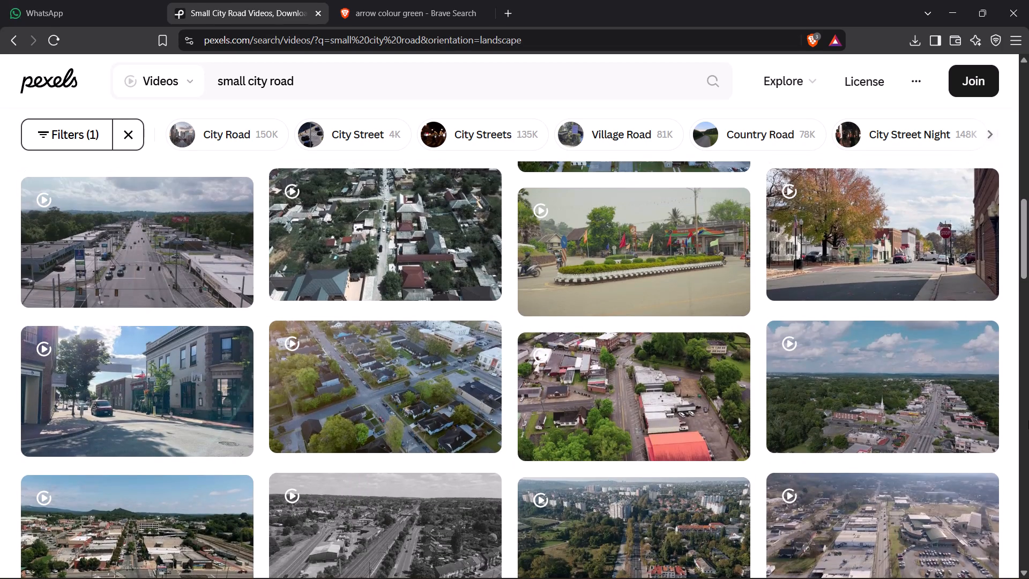
{"action": "scroll", "coordinate": [1028, 420], "scroll_direction": "up", "scroll_amount": 2}
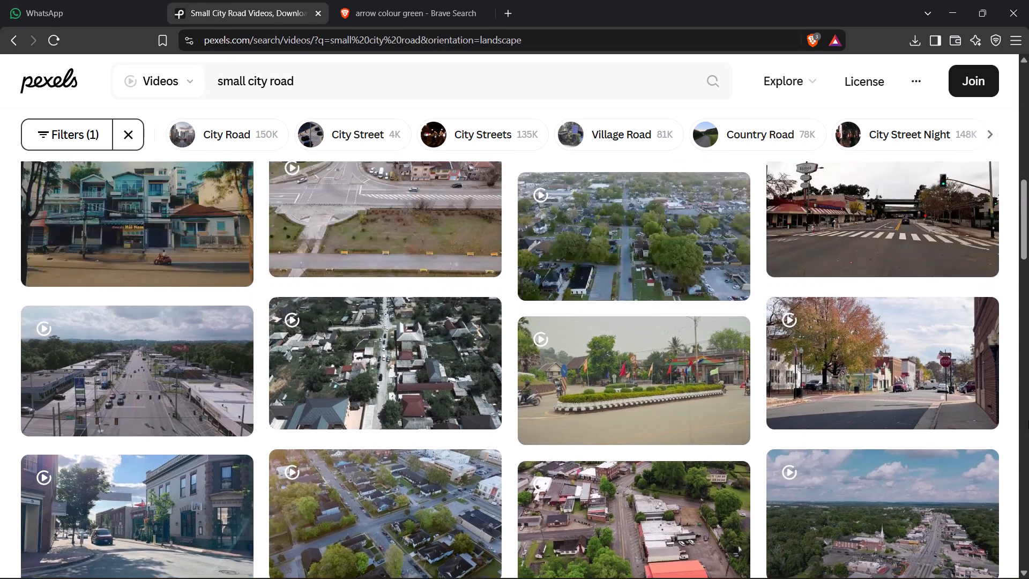
{"action": "scroll", "coordinate": [1028, 420], "scroll_direction": "up", "scroll_amount": 2}
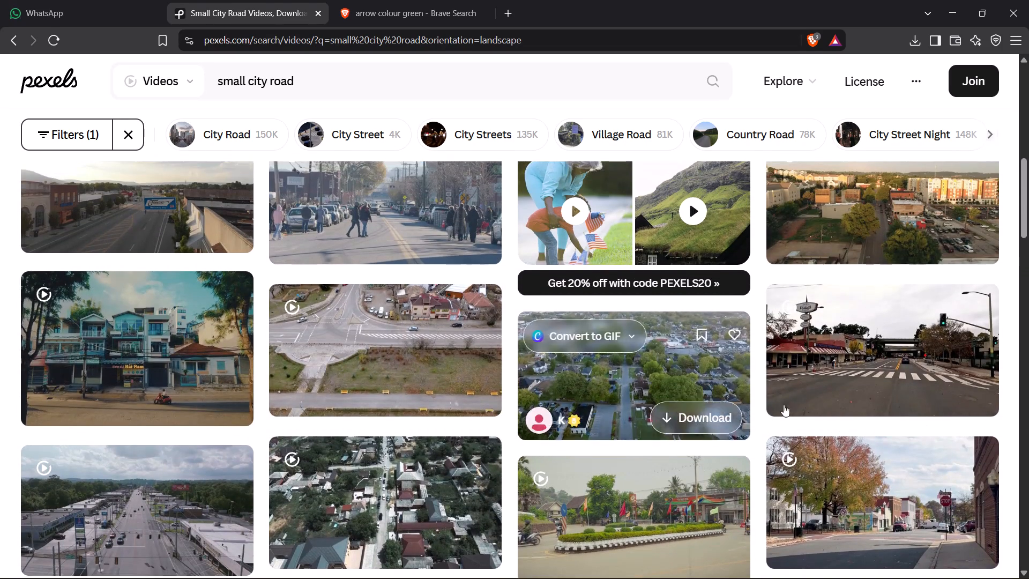
{"action": "scroll", "coordinate": [1028, 361], "scroll_direction": "up", "scroll_amount": 4}
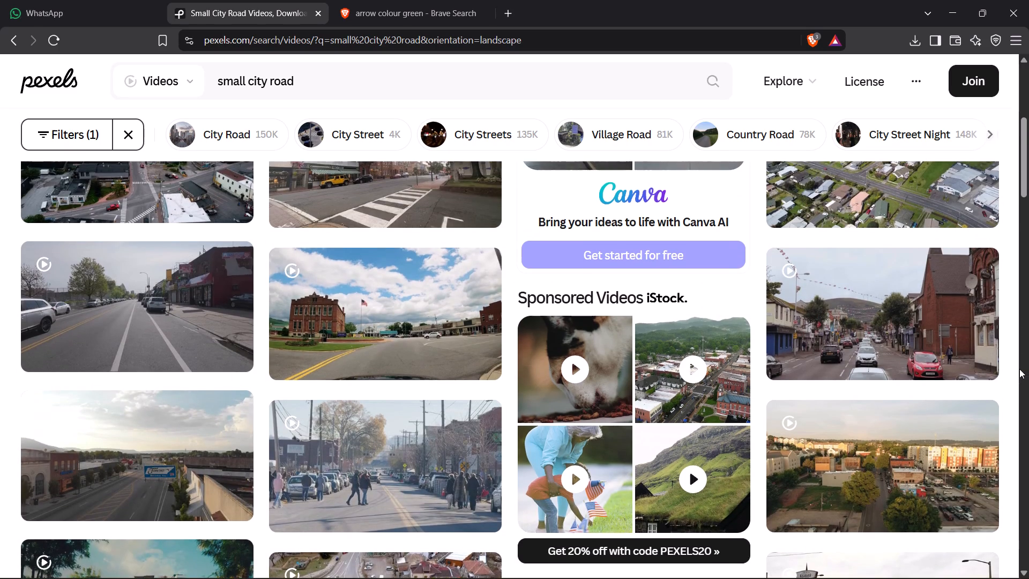
{"action": "scroll", "coordinate": [1019, 369], "scroll_direction": "up", "scroll_amount": 1}
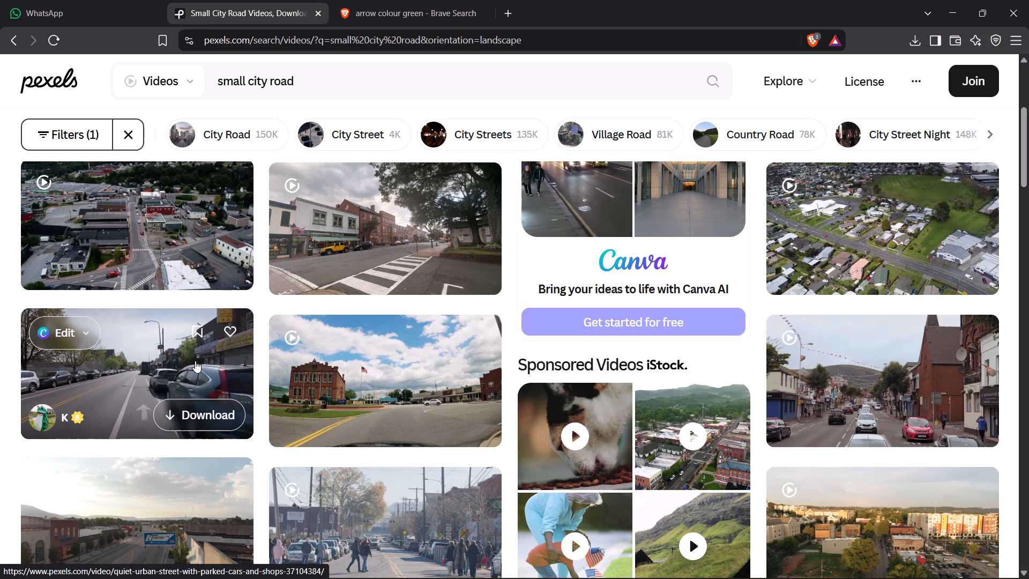
Download the quiet urban street video with parked cars and shops to the Desktop as "no parkinng".
{"action": "left_click", "coordinate": [214, 414]}
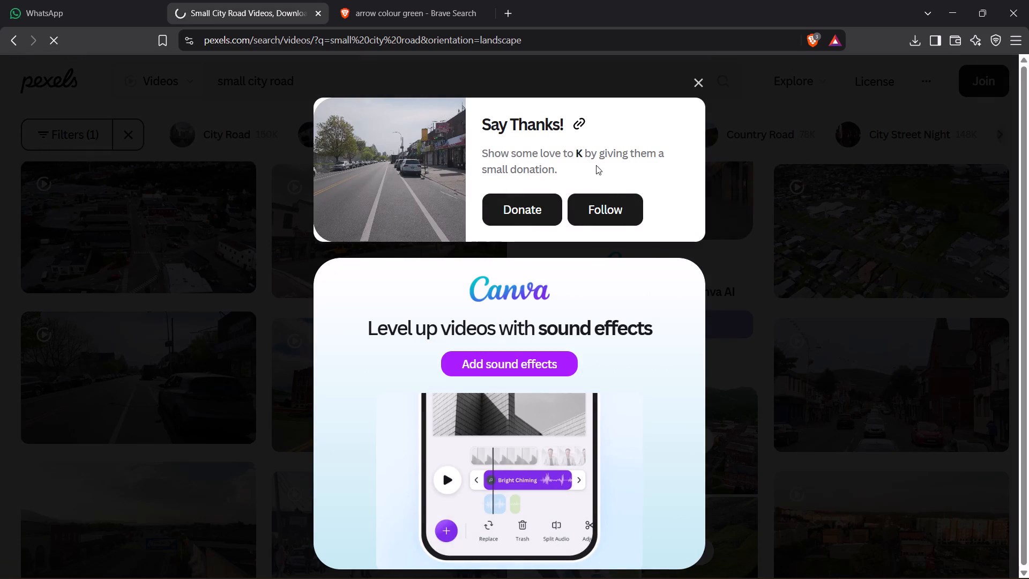
{"action": "left_click", "coordinate": [62, 174]}
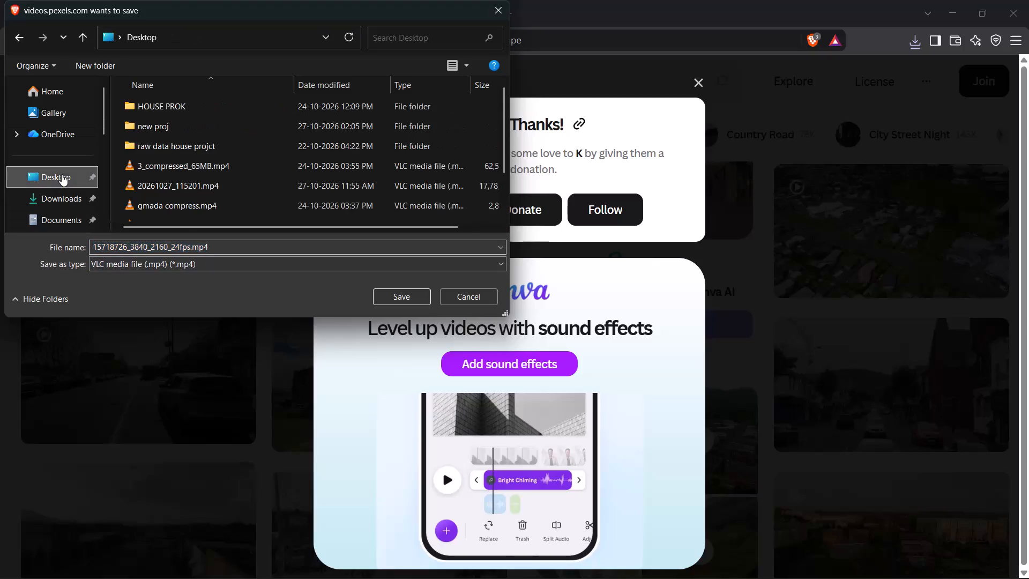
{"action": "left_click", "coordinate": [344, 246]}
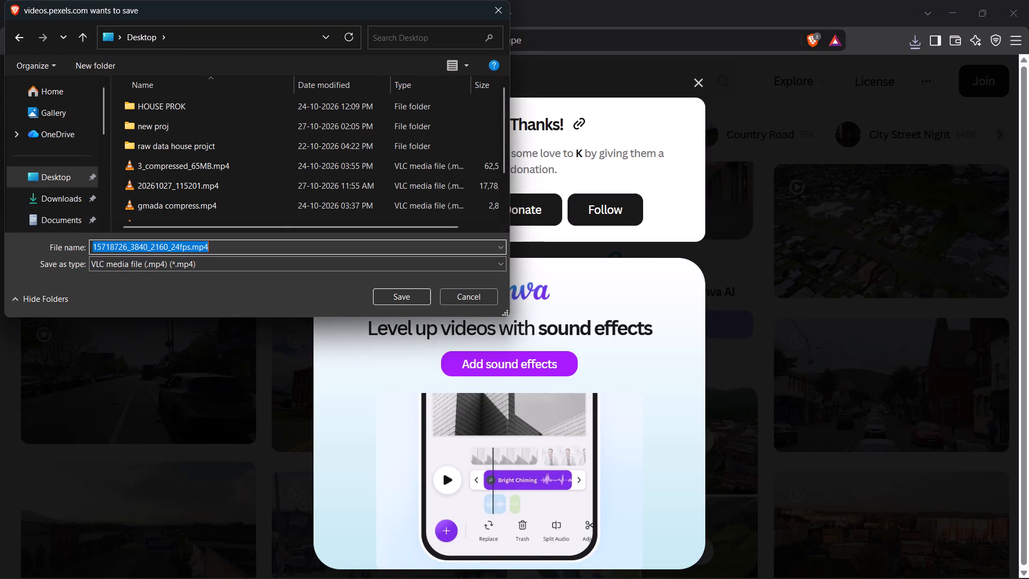
{"action": "type", "text": "no parkinng"}
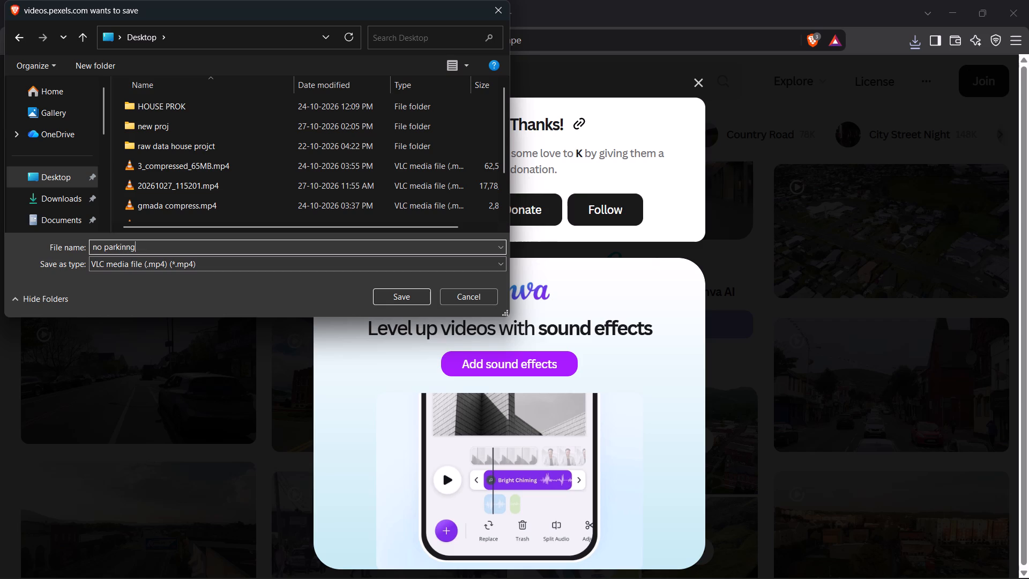
{"action": "key", "text": "Return"}
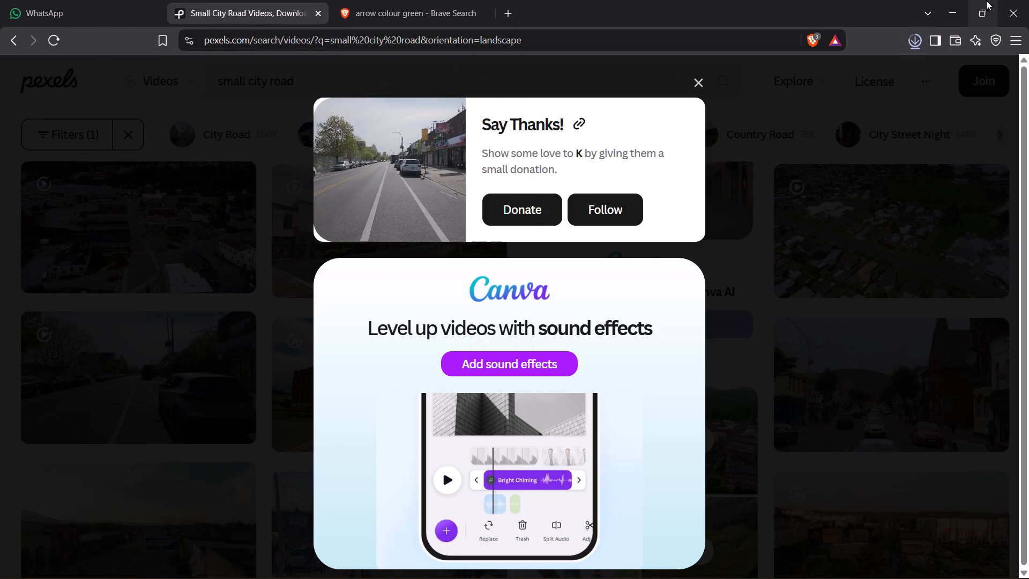
Look for the downloaded clip in the new proj folder, searching for "no par", and clear the search.
{"action": "left_click", "coordinate": [958, 6]}
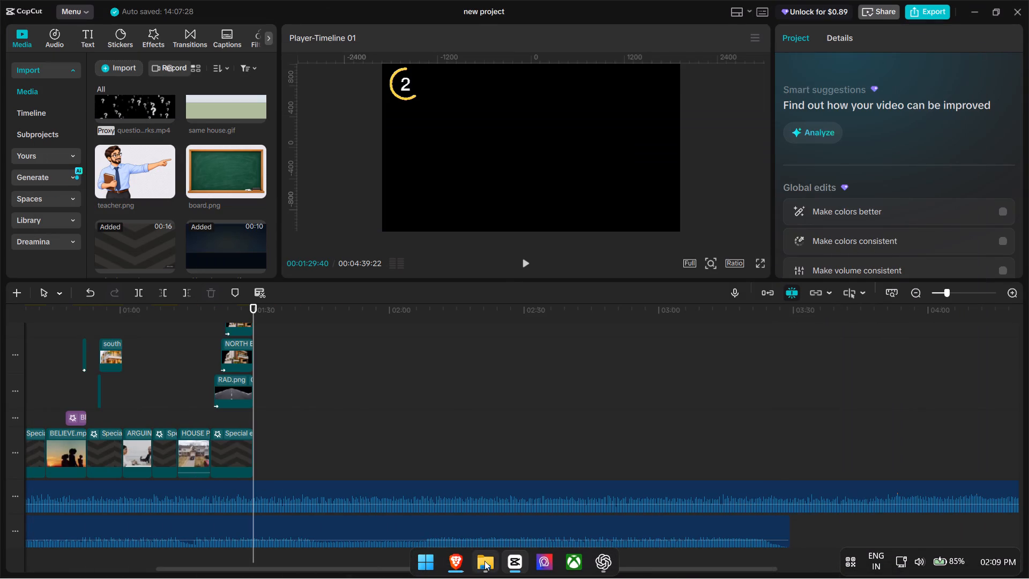
{"action": "left_click", "coordinate": [488, 560]}
{"action": "scroll", "coordinate": [731, 355], "scroll_direction": "down", "scroll_amount": 8}
{"action": "left_click", "coordinate": [798, 396]}
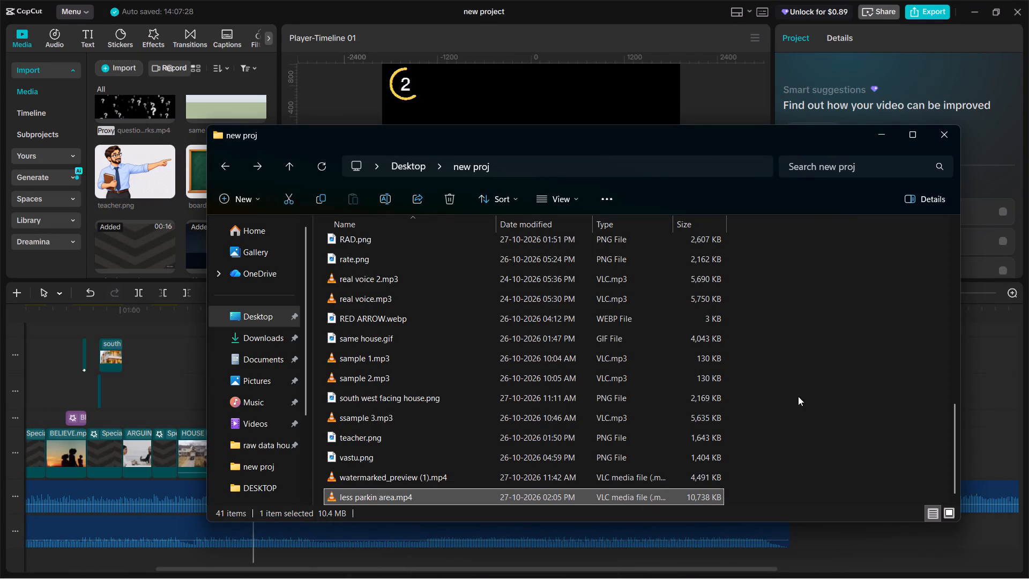
{"action": "scroll", "coordinate": [416, 419], "scroll_direction": "up", "scroll_amount": 8}
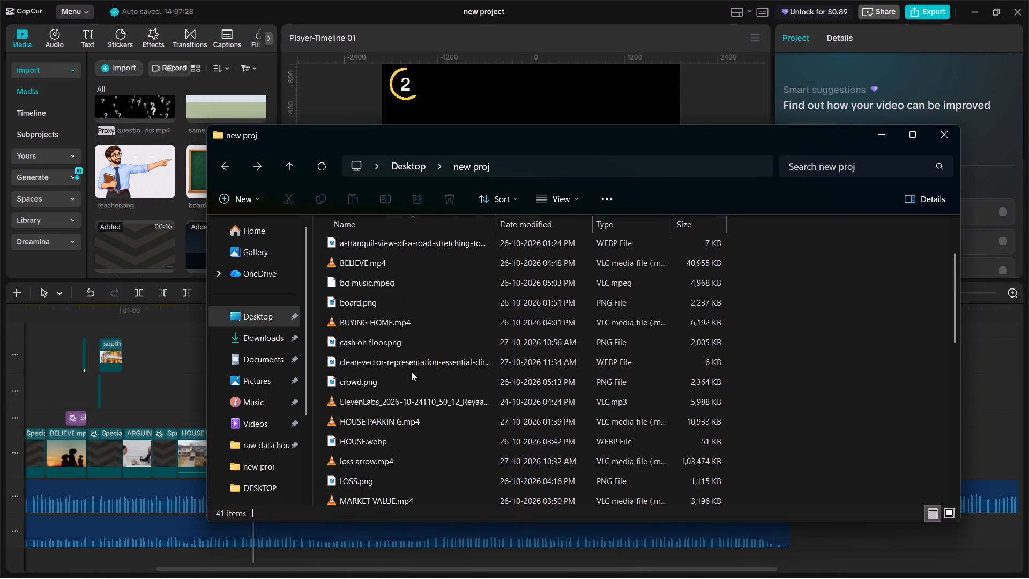
{"action": "scroll", "coordinate": [411, 372], "scroll_direction": "up", "scroll_amount": 8}
{"action": "left_click", "coordinate": [821, 163]}
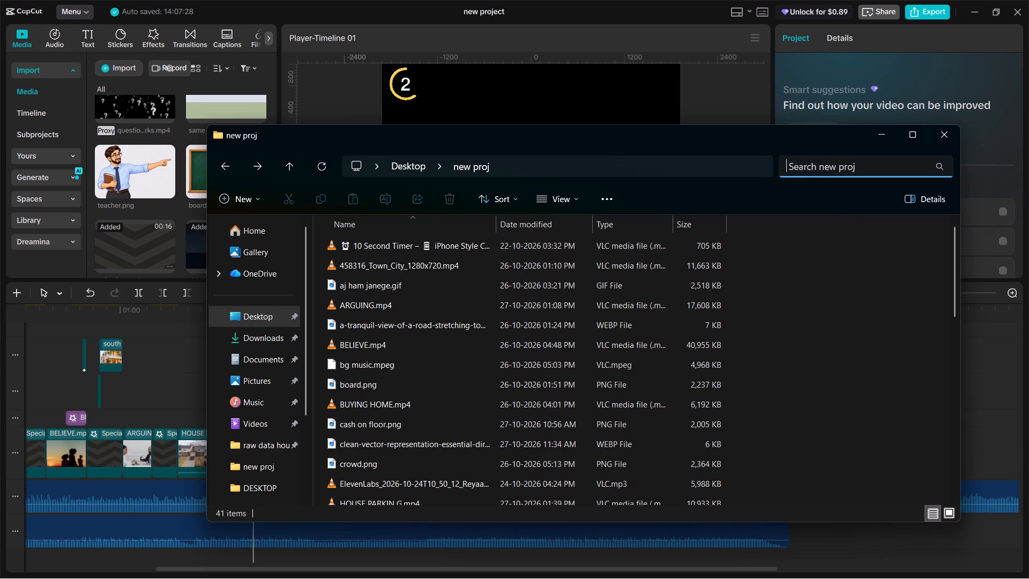
{"action": "key", "text": "n"}
{"action": "key", "text": "o"}
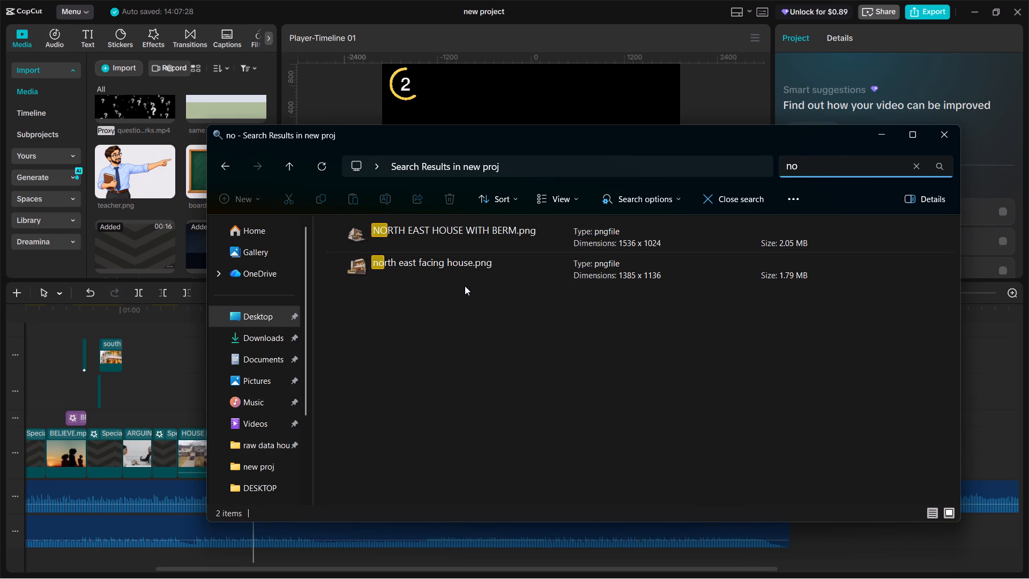
{"action": "key", "text": "ctrl+a"}
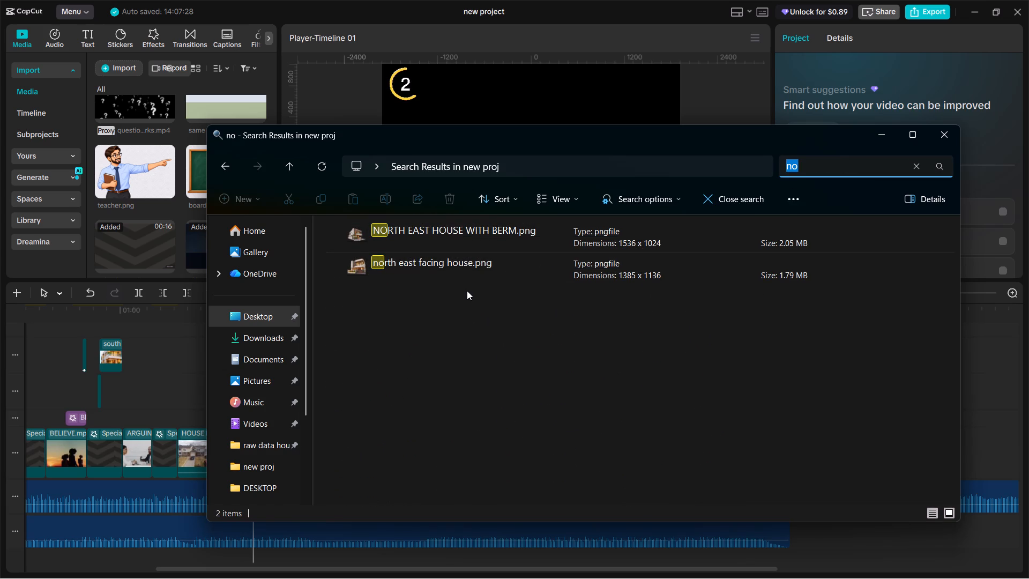
{"action": "left_click", "coordinate": [824, 161]}
{"action": "key", "text": "space"}
{"action": "key", "text": "p"}
{"action": "type", "text": "ar"}
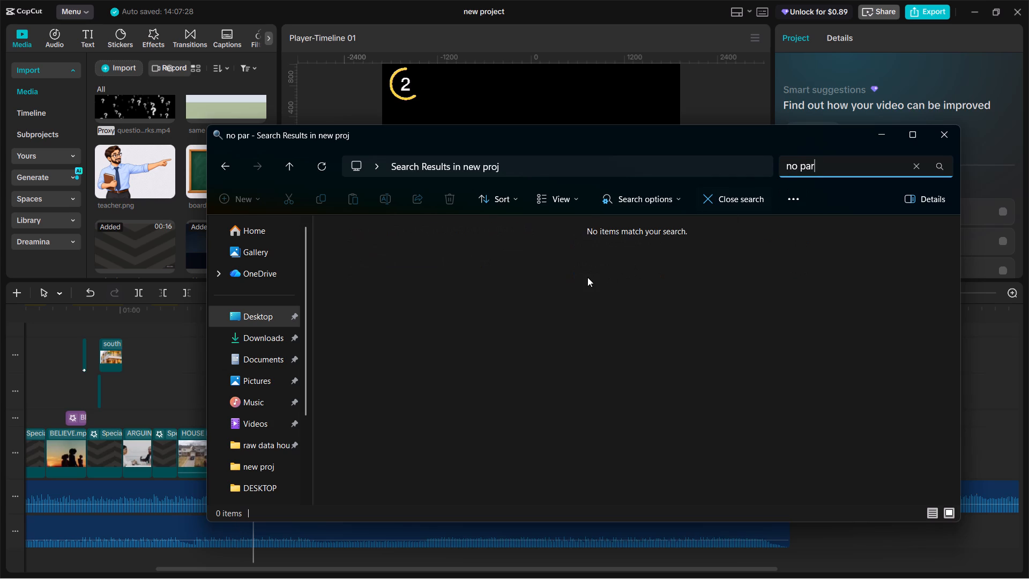
{"action": "key", "text": "ctrl+a"}
{"action": "key", "text": "BackSpace"}
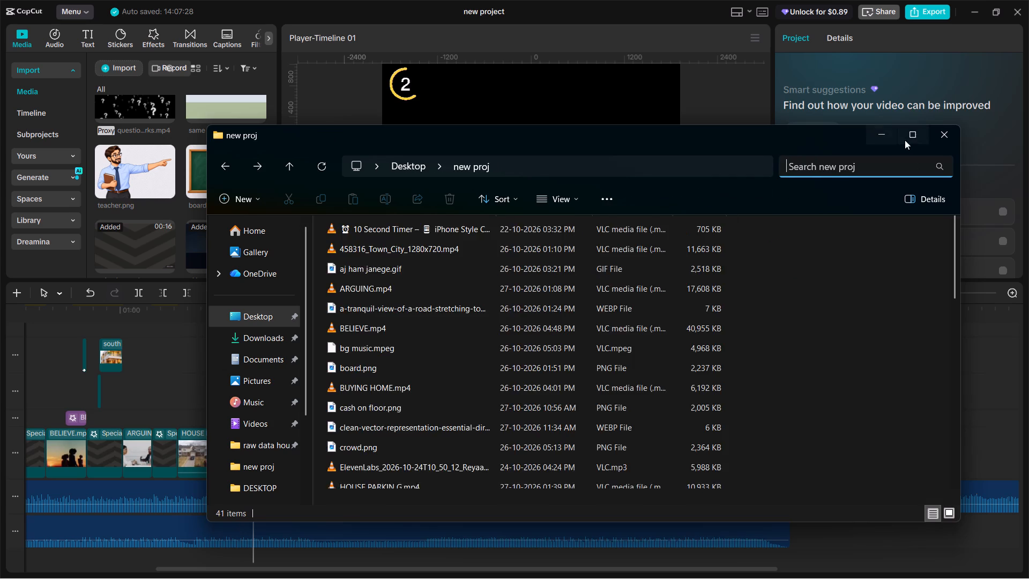
{"action": "left_click", "coordinate": [870, 135]}
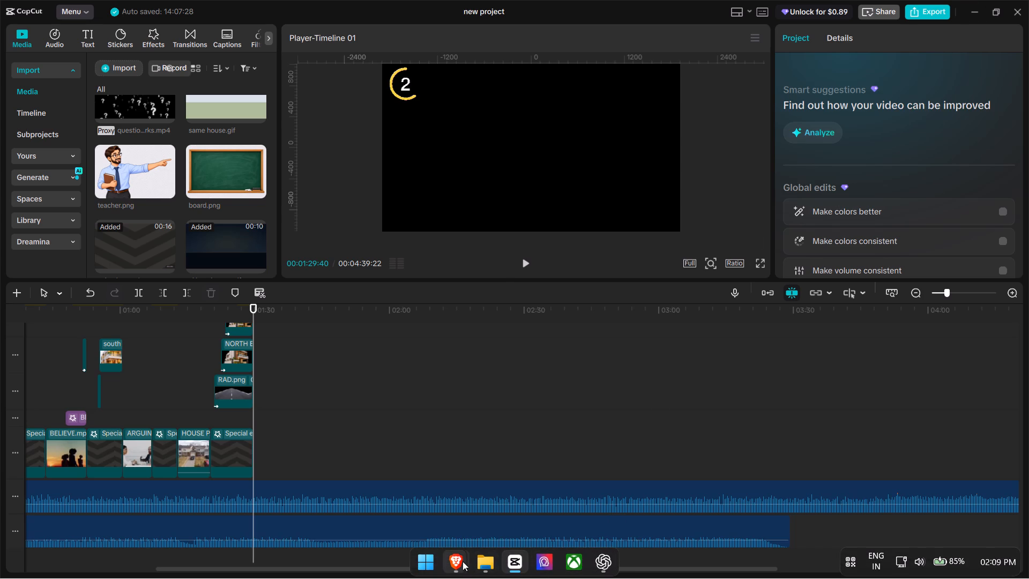
Transfer the downloaded no parkinng.mp4 from the browser's recent downloads into the new proj folder.
{"action": "left_click", "coordinate": [463, 561]}
{"action": "left_click", "coordinate": [430, 509]}
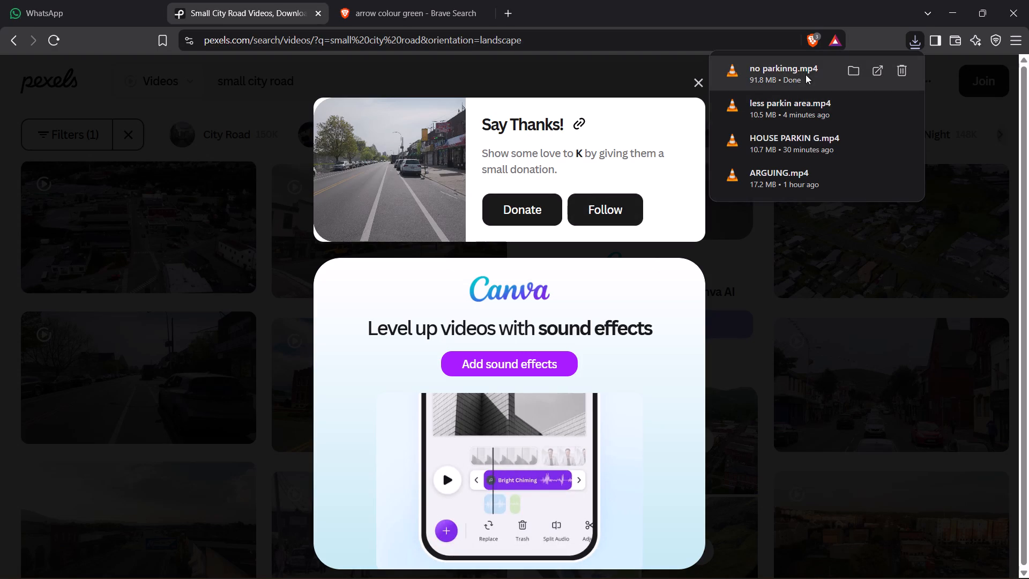
{"action": "left_click_drag", "start_coordinate": [801, 72], "coordinate": [633, 578]}
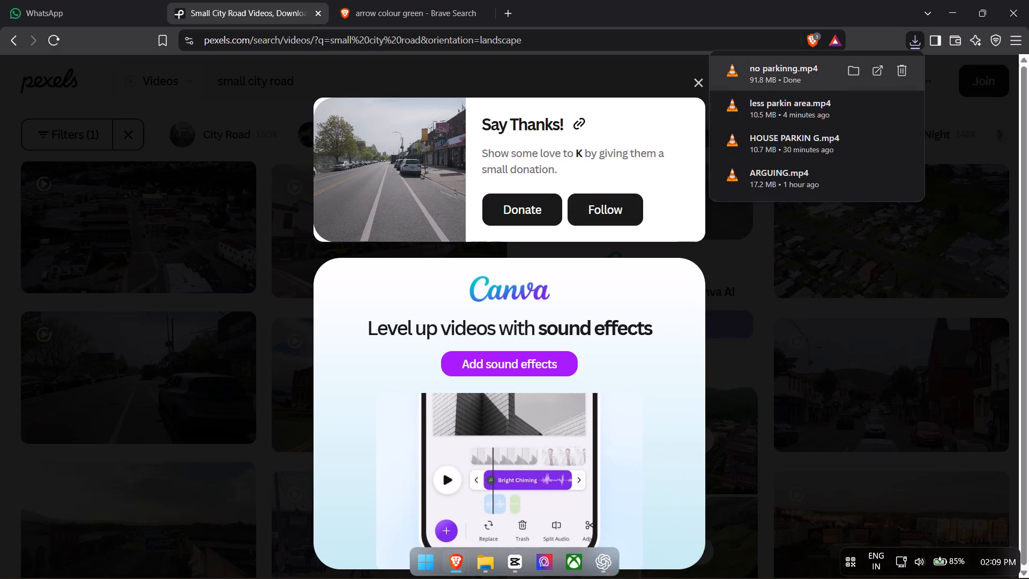
{"action": "left_click_drag", "start_coordinate": [633, 578], "coordinate": [531, 449]}
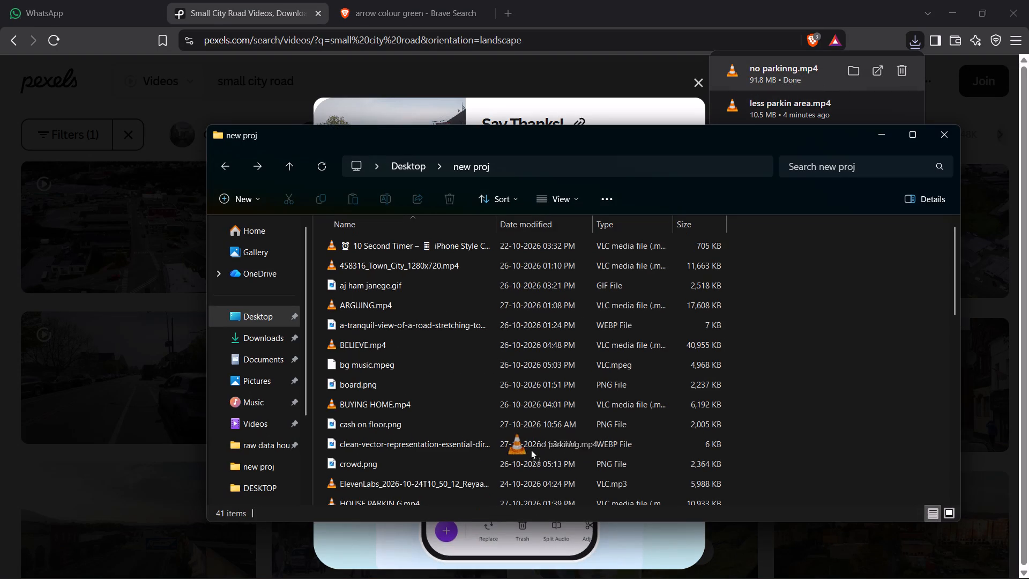
{"action": "left_click_drag", "start_coordinate": [531, 449], "coordinate": [474, 487]}
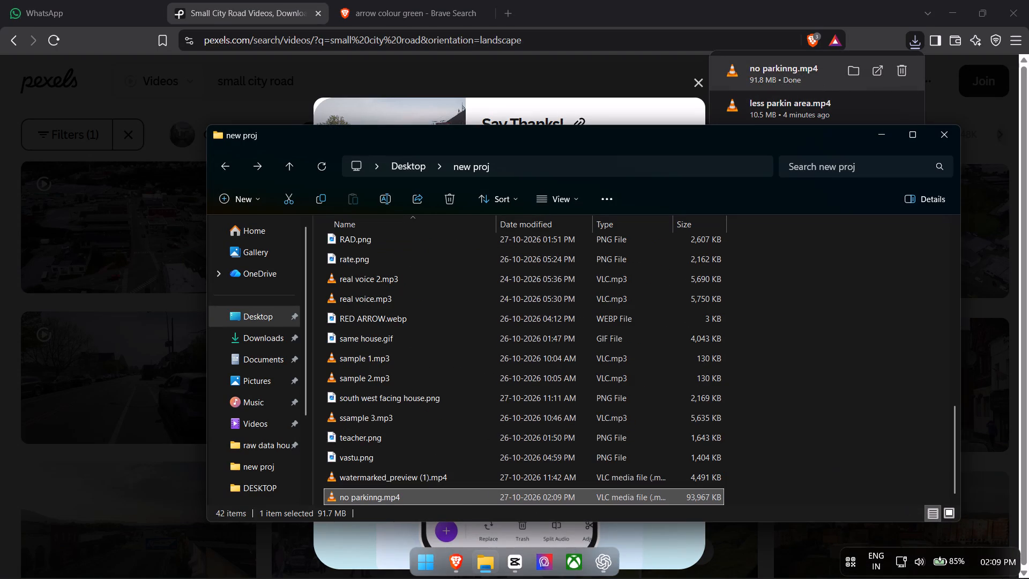
Add no parkinng.mp4 from the new proj folder to CapCut's main video track, directly after the parking-berm road scene.
{"action": "left_click_drag", "start_coordinate": [442, 495], "coordinate": [538, 578]}
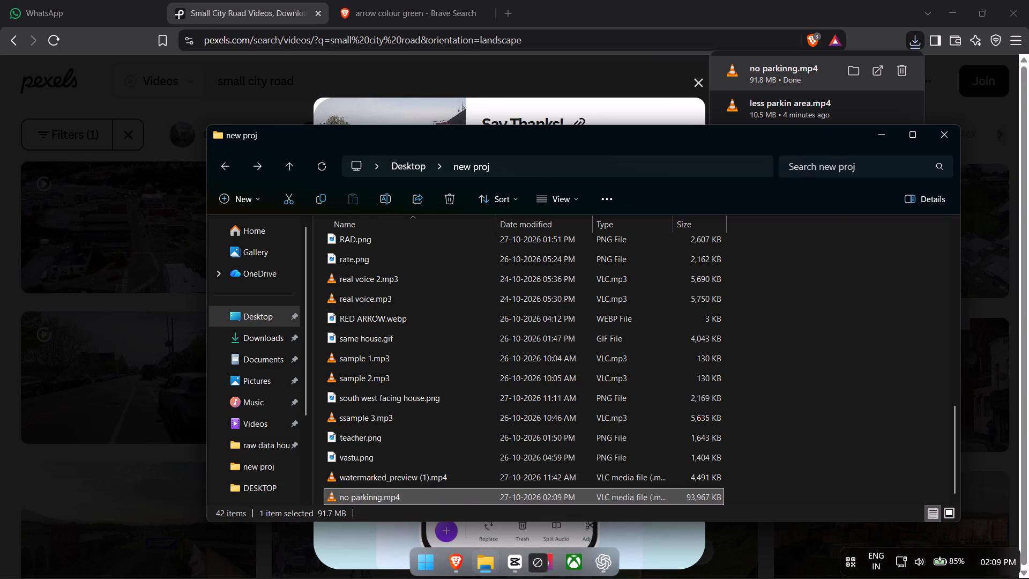
{"action": "left_click_drag", "start_coordinate": [538, 578], "coordinate": [273, 402]}
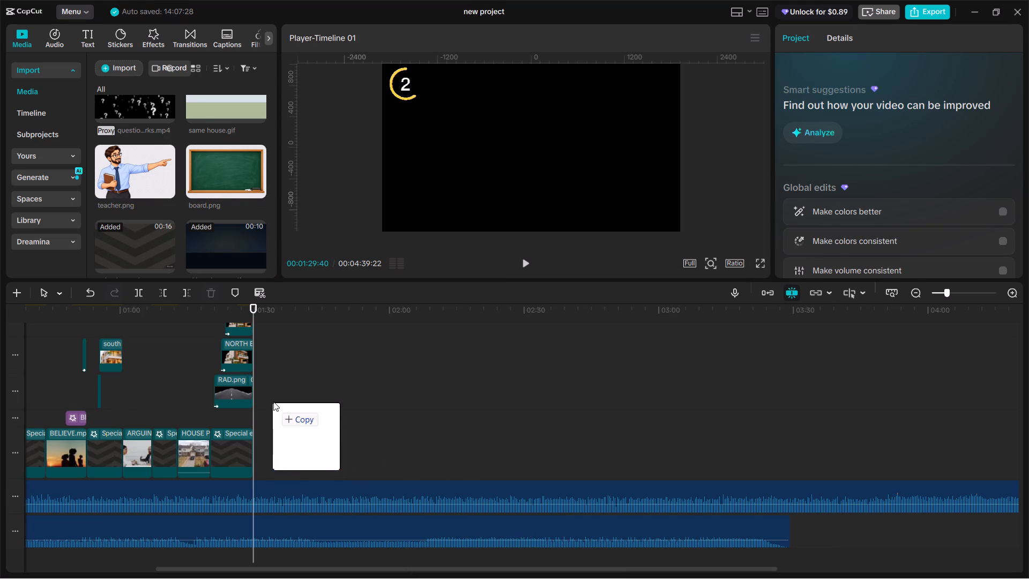
{"action": "left_click_drag", "start_coordinate": [273, 402], "coordinate": [270, 448]}
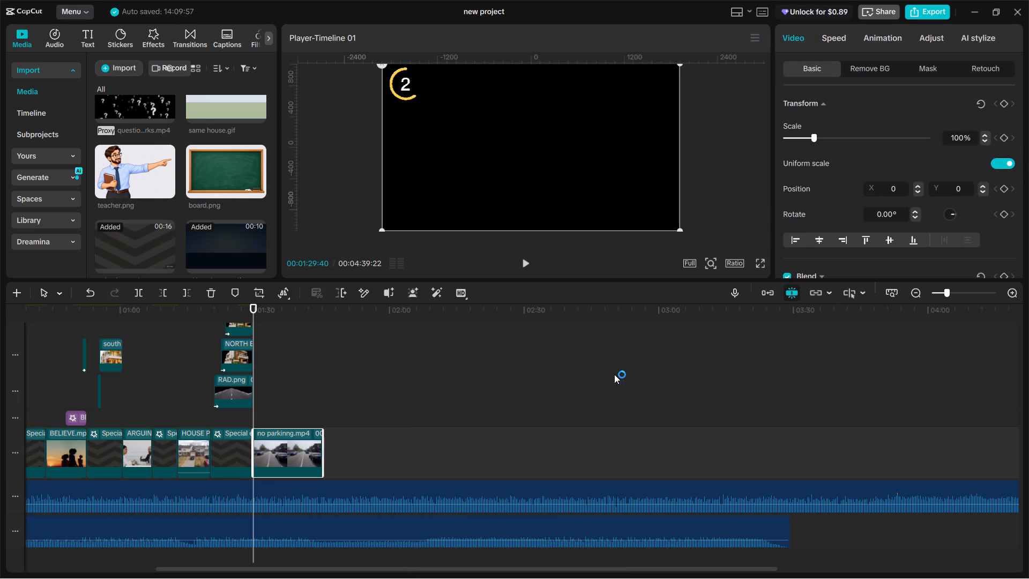
Listen for the narration cue over no parkinng.mp4, split the clip at 00:01:36:03 and delete the remainder.
{"action": "key", "text": "space"}
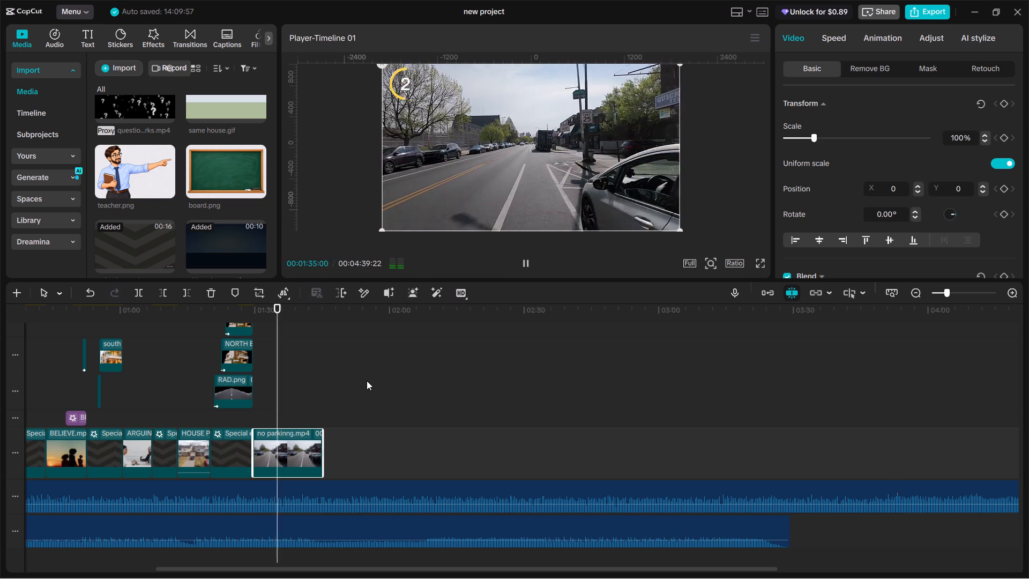
{"action": "key", "text": "space"}
{"action": "key", "text": "space"}
{"action": "key", "text": "space"}
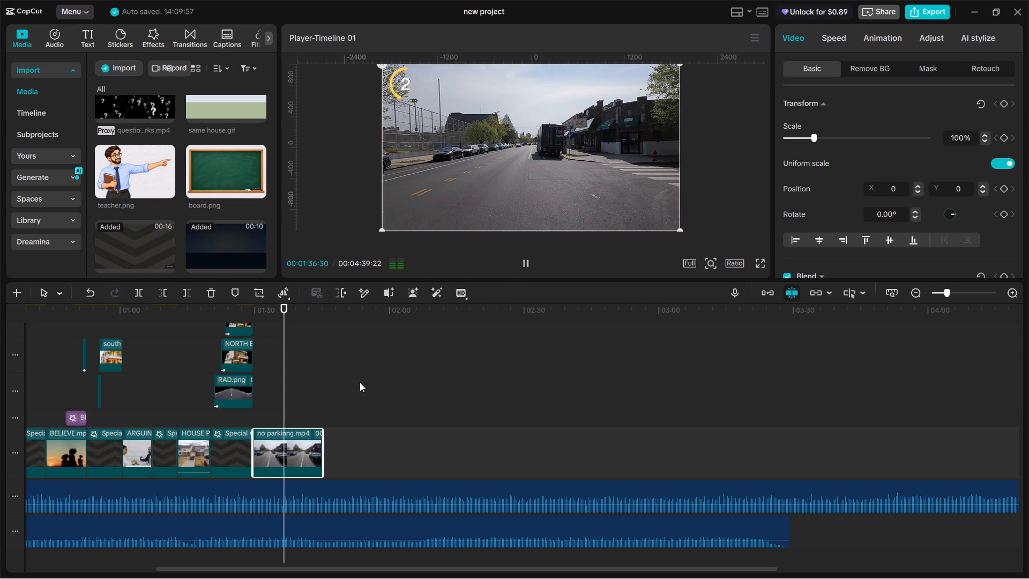
{"action": "scroll", "coordinate": [317, 394], "scroll_direction": "up", "scroll_amount": 20, "text": "ctrl"}
{"action": "scroll", "coordinate": [317, 394], "scroll_direction": "up", "scroll_amount": 1, "text": "ctrl"}
{"action": "left_click", "coordinate": [267, 382]}
{"action": "left_click_drag", "start_coordinate": [267, 382], "coordinate": [269, 387]}
{"action": "left_click", "coordinate": [269, 388]}
{"action": "key", "text": "space"}
{"action": "key", "text": "space"}
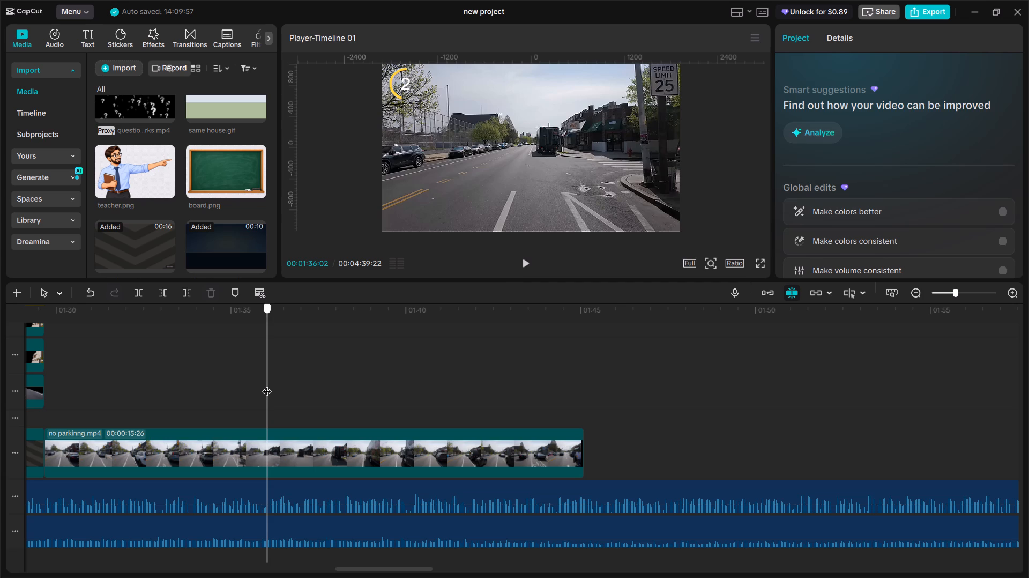
{"action": "left_click", "coordinate": [267, 384]}
{"action": "key", "text": "space"}
{"action": "left_click", "coordinate": [267, 384]}
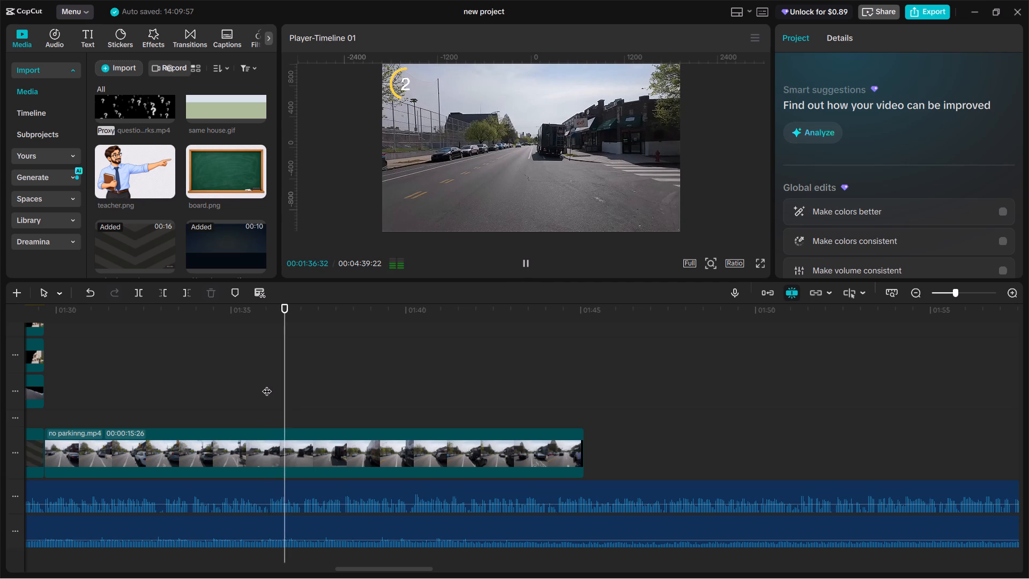
{"action": "left_click", "coordinate": [267, 384]}
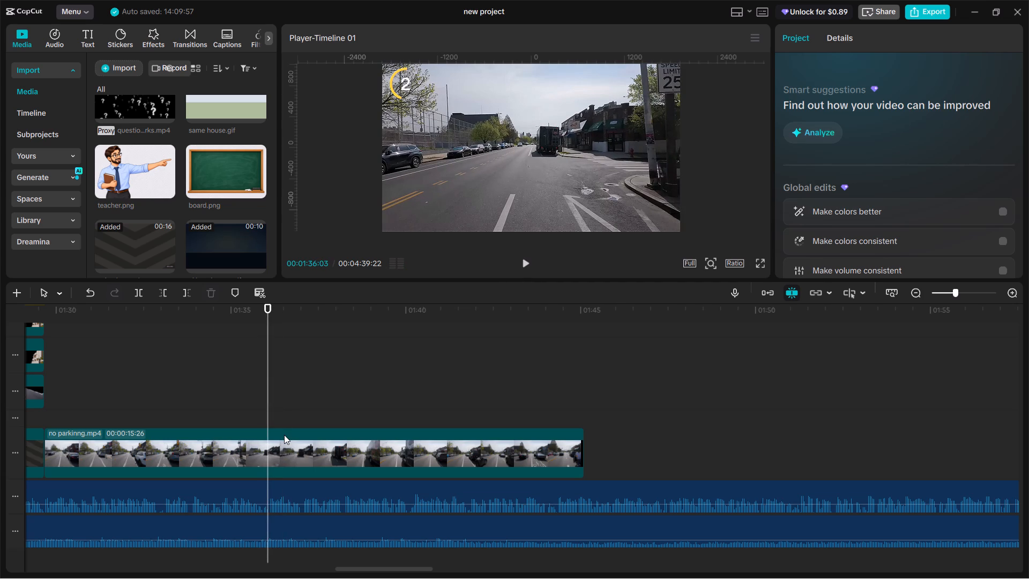
{"action": "left_click", "coordinate": [284, 435]}
{"action": "key", "text": "ctrl+b"}
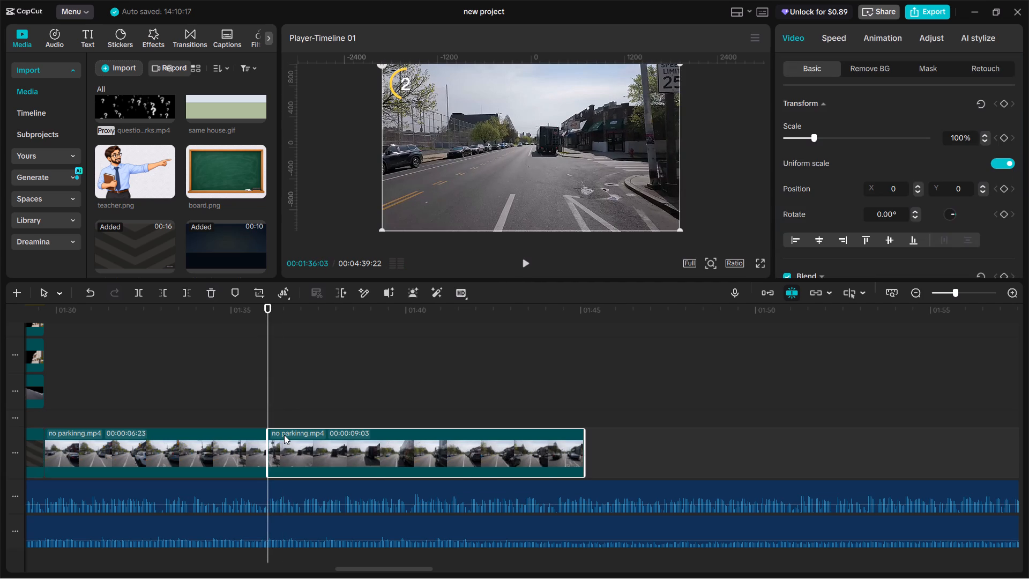
{"action": "key", "text": "BackSpace"}
Lower the dark-end point of the luma curve slightly on the 0.2X number-2 countdown clip, Compound clip25, and check it in full screen.
{"action": "scroll", "coordinate": [319, 420], "scroll_direction": "down", "scroll_amount": 10, "text": "ctrl"}
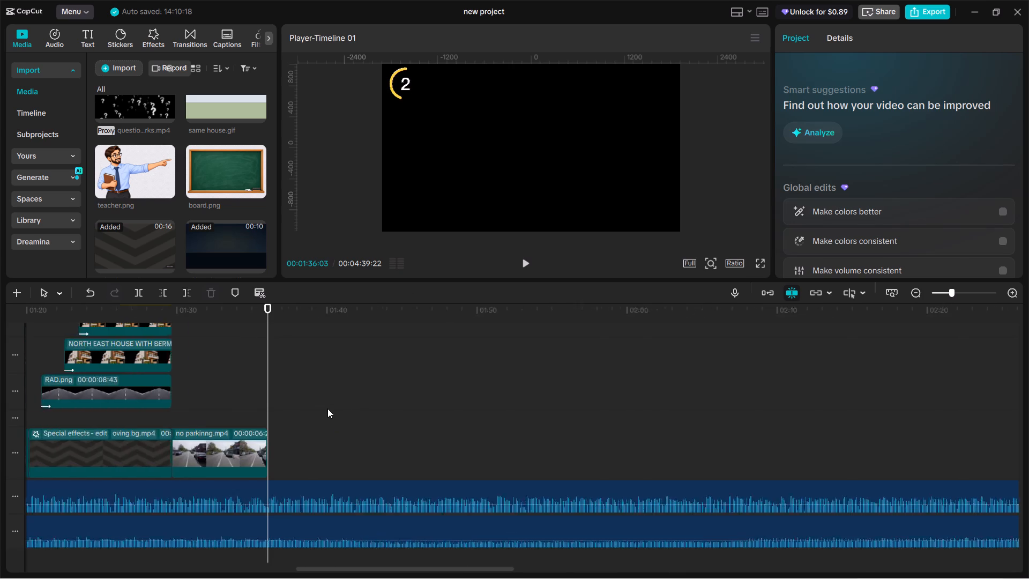
{"action": "scroll", "coordinate": [324, 401], "scroll_direction": "up", "scroll_amount": 1, "text": "ctrl"}
{"action": "scroll", "coordinate": [324, 401], "scroll_direction": "down", "scroll_amount": 7, "text": "ctrl"}
{"action": "scroll", "coordinate": [165, 402], "scroll_direction": "up", "scroll_amount": 5, "text": "alt"}
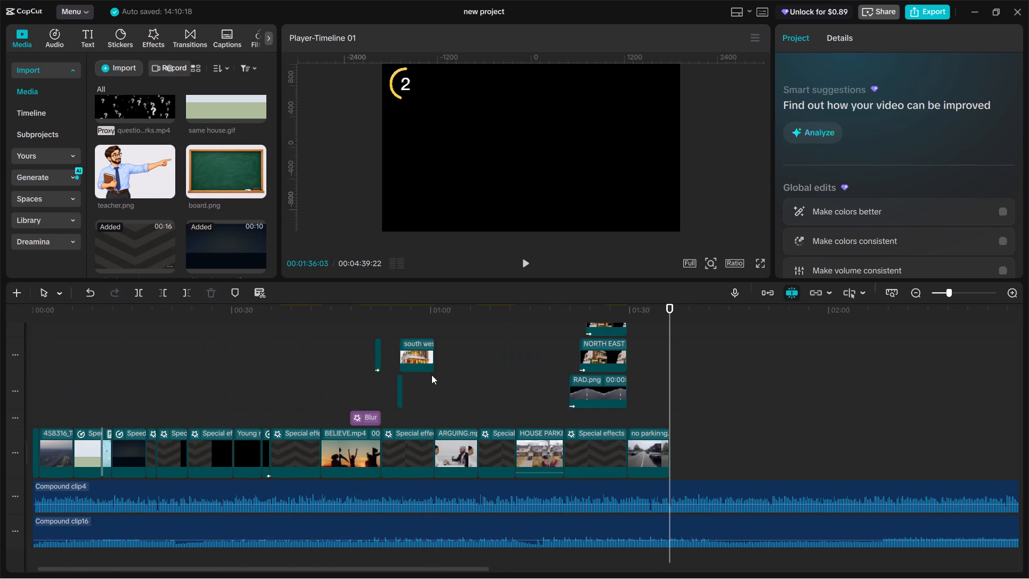
{"action": "scroll", "coordinate": [465, 387], "scroll_direction": "down", "scroll_amount": 2, "text": "alt"}
{"action": "scroll", "coordinate": [442, 399], "scroll_direction": "up", "scroll_amount": 8}
{"action": "left_click", "coordinate": [355, 433]}
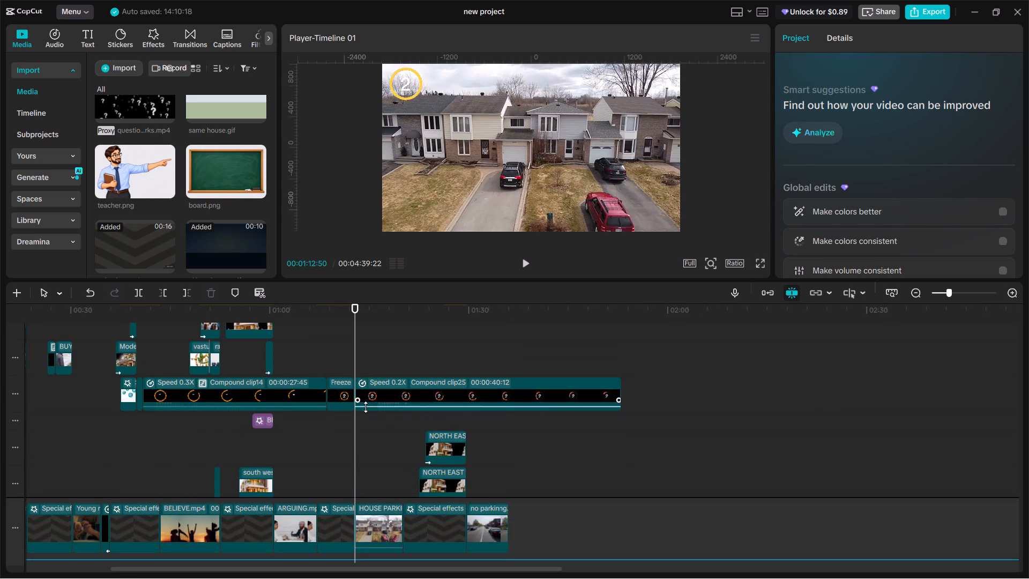
{"action": "left_click", "coordinate": [367, 400]}
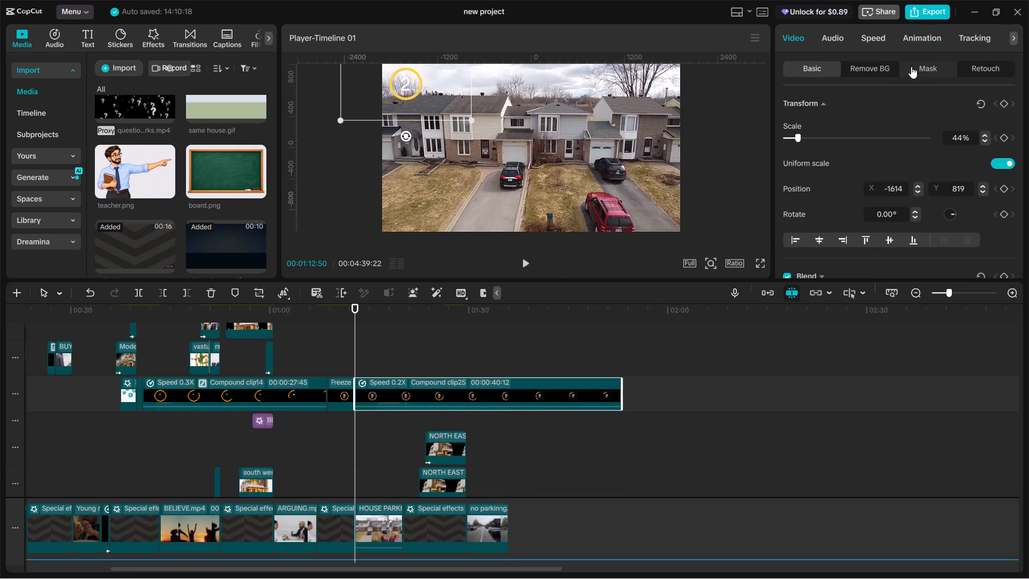
{"action": "left_click", "coordinate": [1013, 36]}
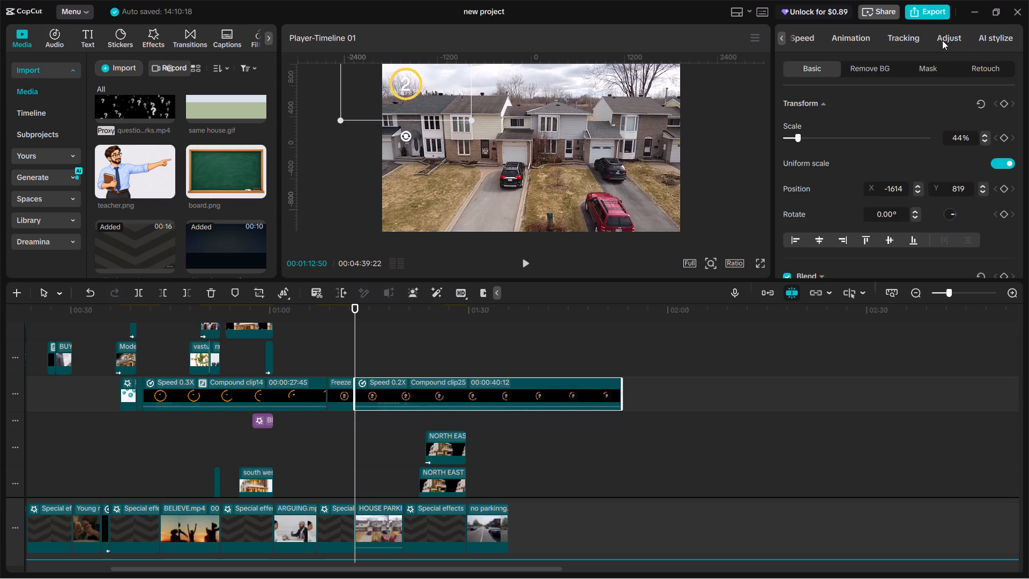
{"action": "left_click", "coordinate": [942, 40]}
{"action": "left_click", "coordinate": [854, 70]}
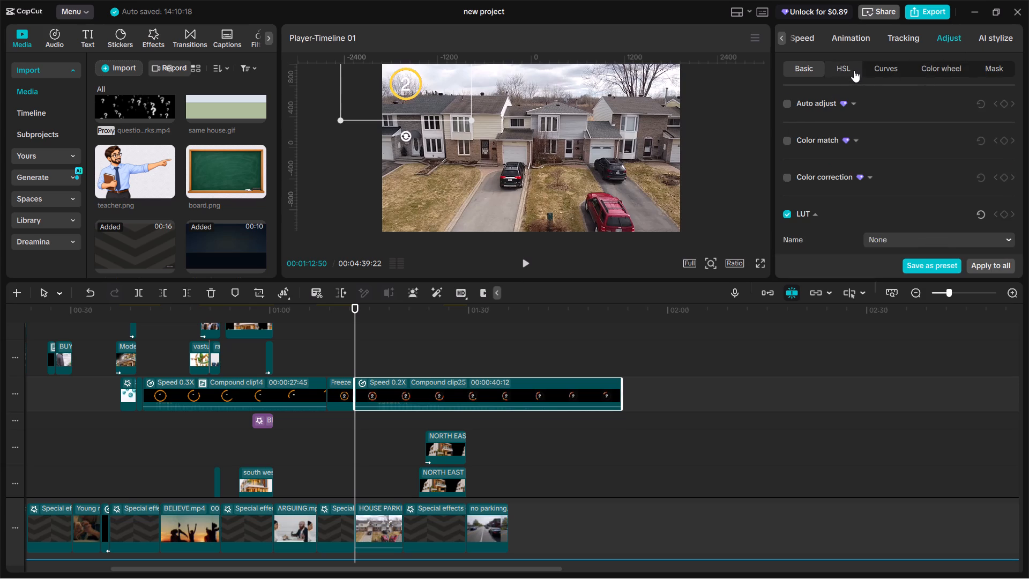
{"action": "left_click", "coordinate": [991, 72]}
{"action": "left_click", "coordinate": [930, 72]}
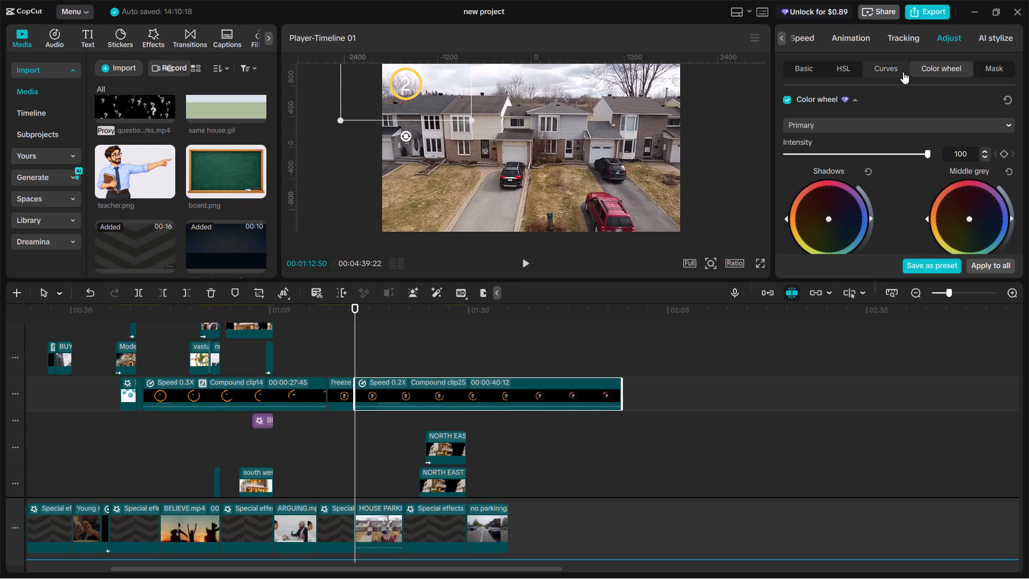
{"action": "left_click", "coordinate": [890, 71]}
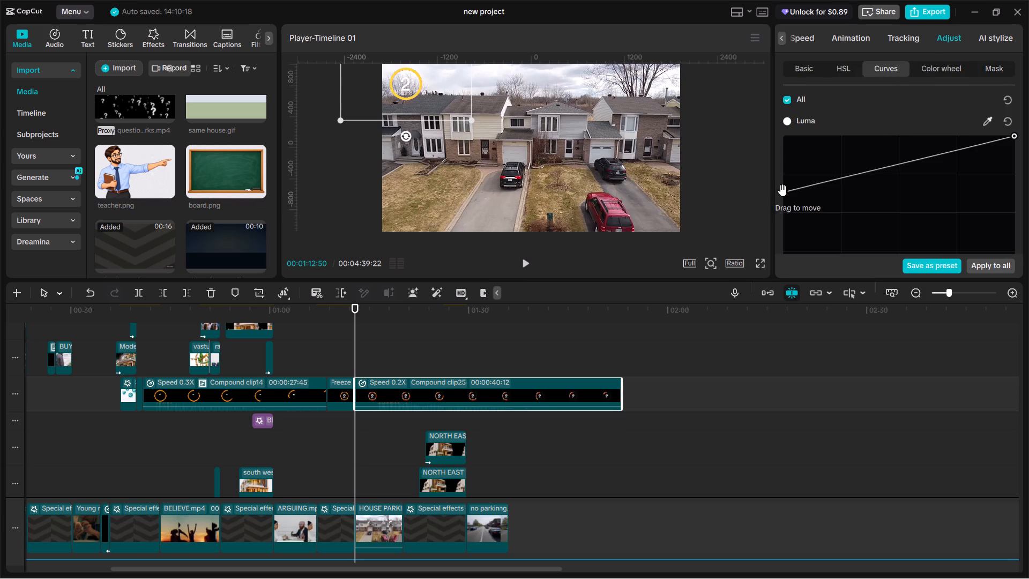
{"action": "left_click_drag", "start_coordinate": [783, 191], "coordinate": [782, 233]}
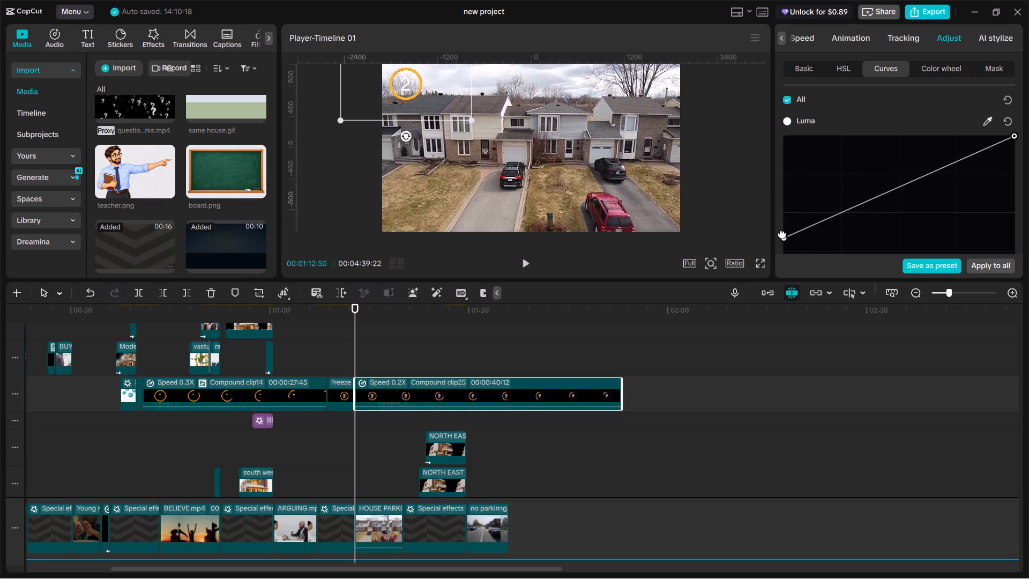
{"action": "left_click_drag", "start_coordinate": [782, 233], "coordinate": [791, 190]}
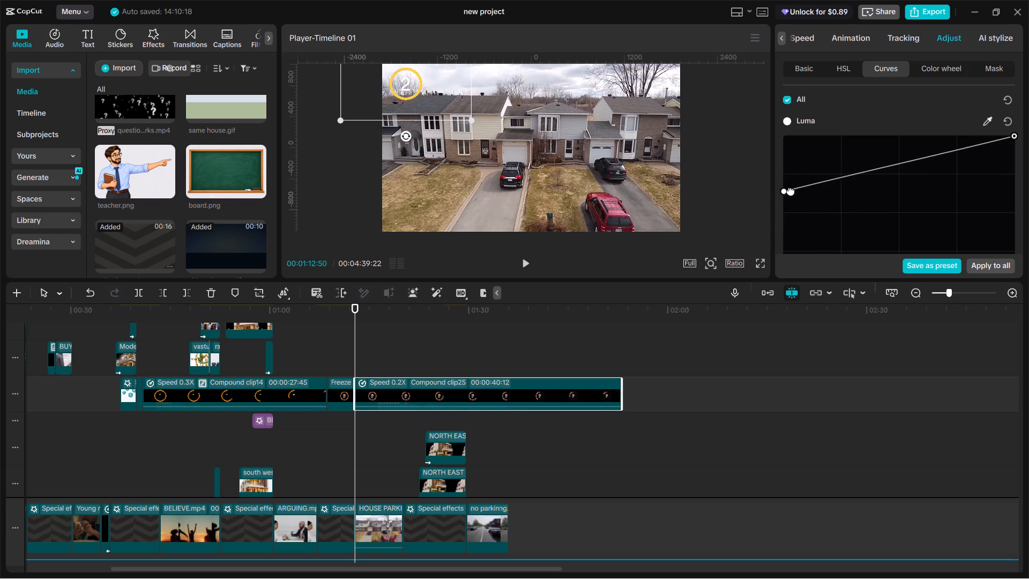
{"action": "left_click_drag", "start_coordinate": [791, 190], "coordinate": [792, 204]}
{"action": "left_click", "coordinate": [758, 261]}
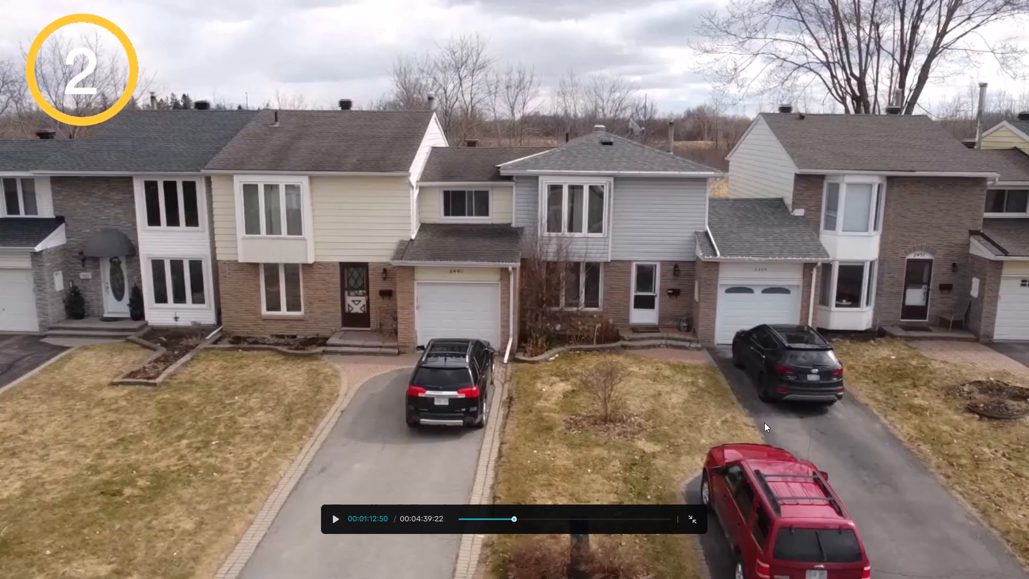
{"action": "left_click", "coordinate": [694, 516]}
Play back the house-parking and road scenes and the empty stretch after no parkinng.mp4 to review the narration up to about 1:44.
{"action": "scroll", "coordinate": [496, 409], "scroll_direction": "down", "scroll_amount": 5, "text": "ctrl"}
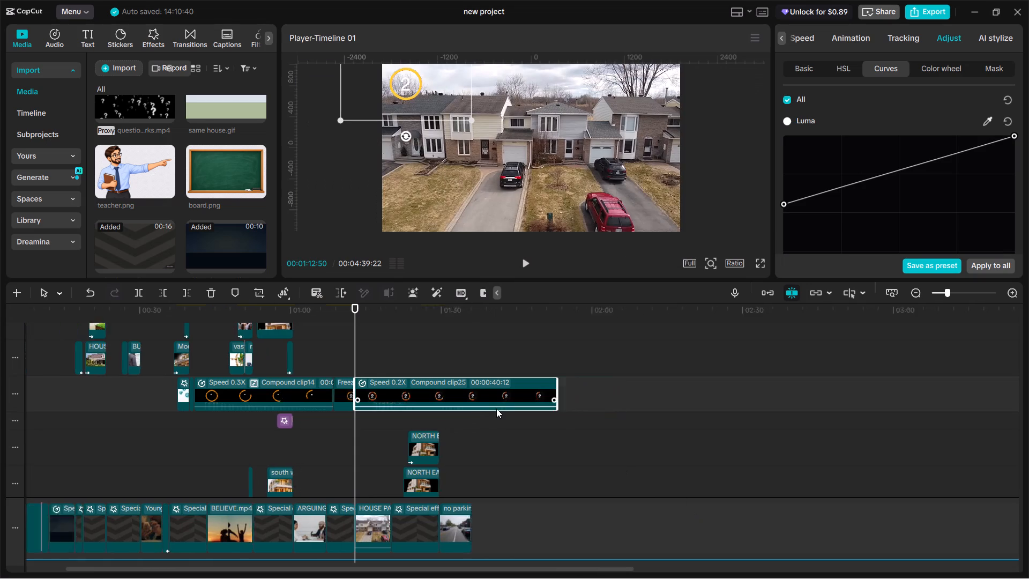
{"action": "scroll", "coordinate": [496, 409], "scroll_direction": "down", "scroll_amount": 2, "text": "ctrl"}
{"action": "scroll", "coordinate": [496, 409], "scroll_direction": "down", "scroll_amount": 1}
{"action": "left_click", "coordinate": [296, 400]}
{"action": "key", "text": "space"}
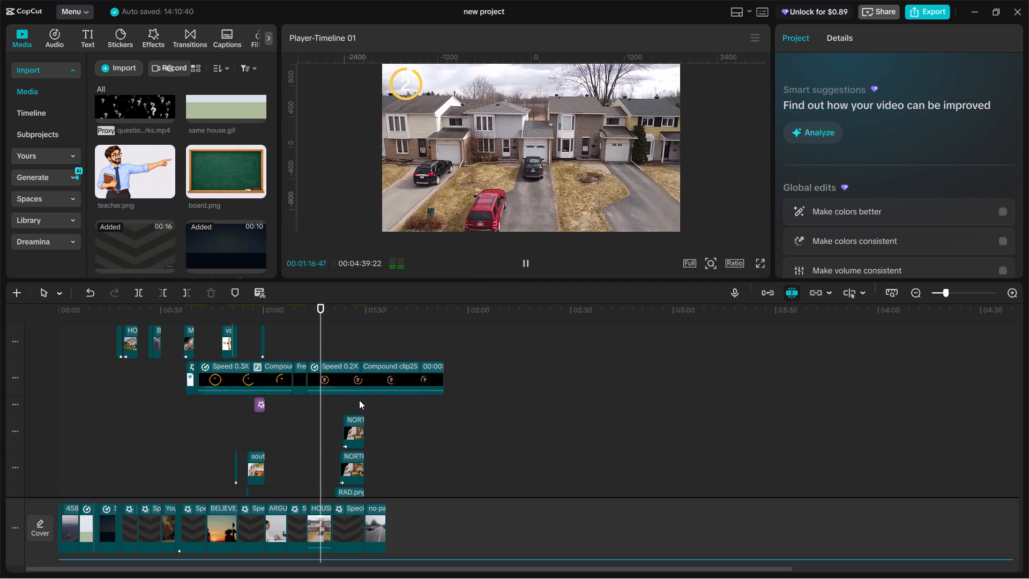
{"action": "left_click", "coordinate": [345, 403]}
{"action": "key", "text": "space"}
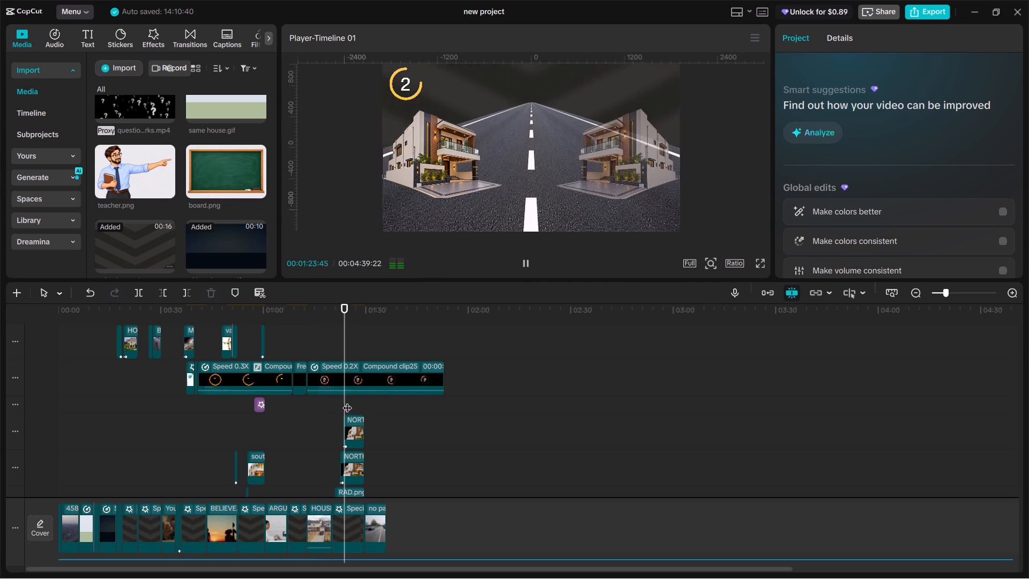
{"action": "left_click", "coordinate": [391, 440]}
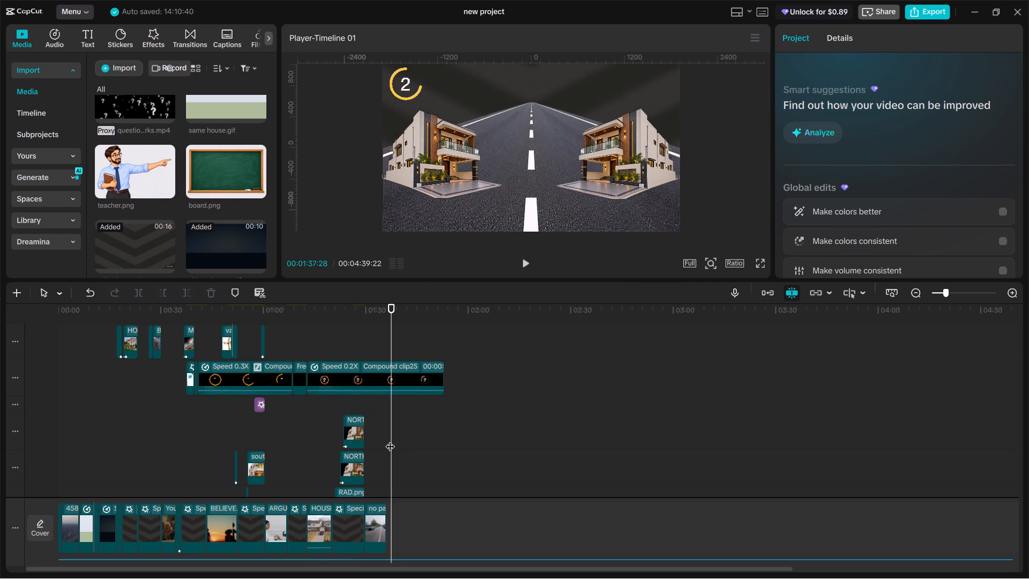
{"action": "left_click", "coordinate": [390, 440]}
{"action": "key", "text": "space"}
{"action": "double_click", "coordinate": [380, 439]}
{"action": "left_click", "coordinate": [374, 437]}
{"action": "key", "text": "space"}
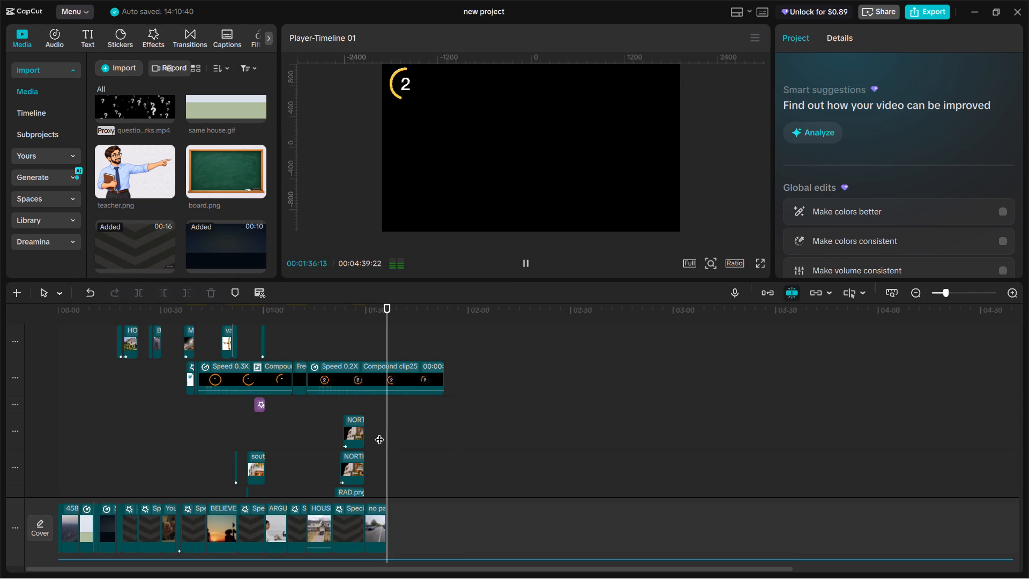
{"action": "key", "text": "space"}
{"action": "key", "text": "space"}
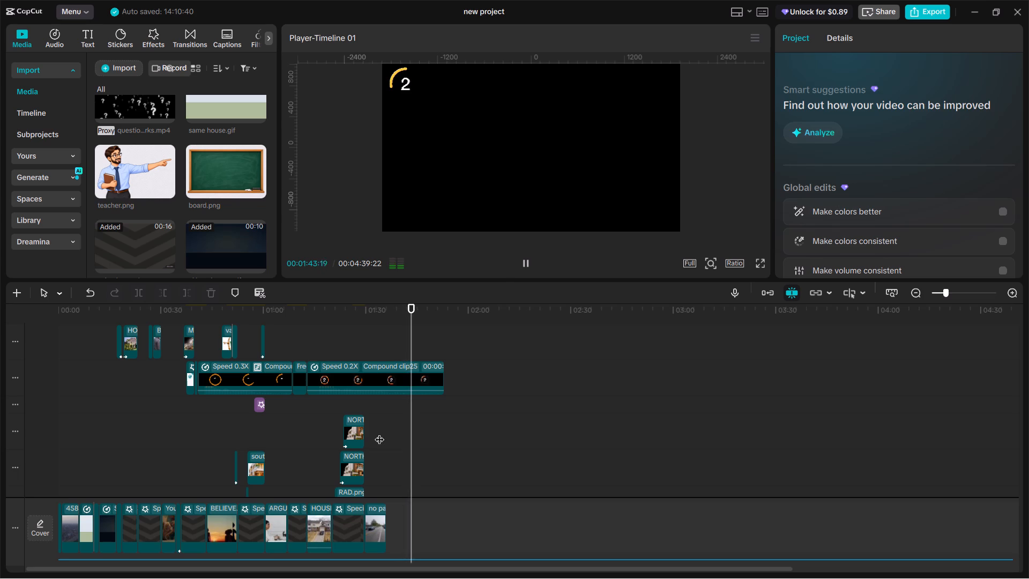
{"action": "key", "text": "space"}
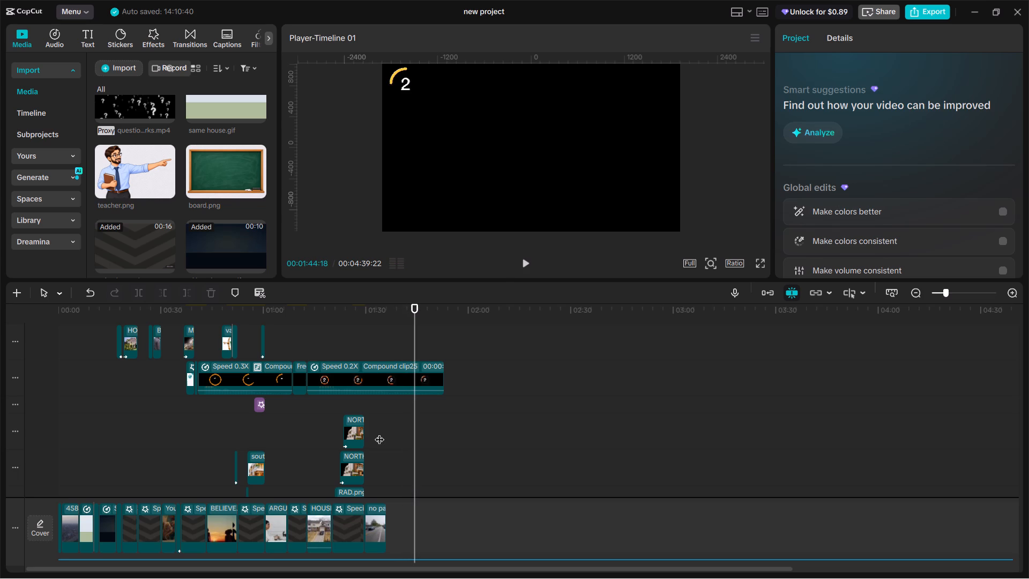
{"action": "left_click", "coordinate": [392, 471]}
{"action": "left_click", "coordinate": [389, 469]}
{"action": "key", "text": "space"}
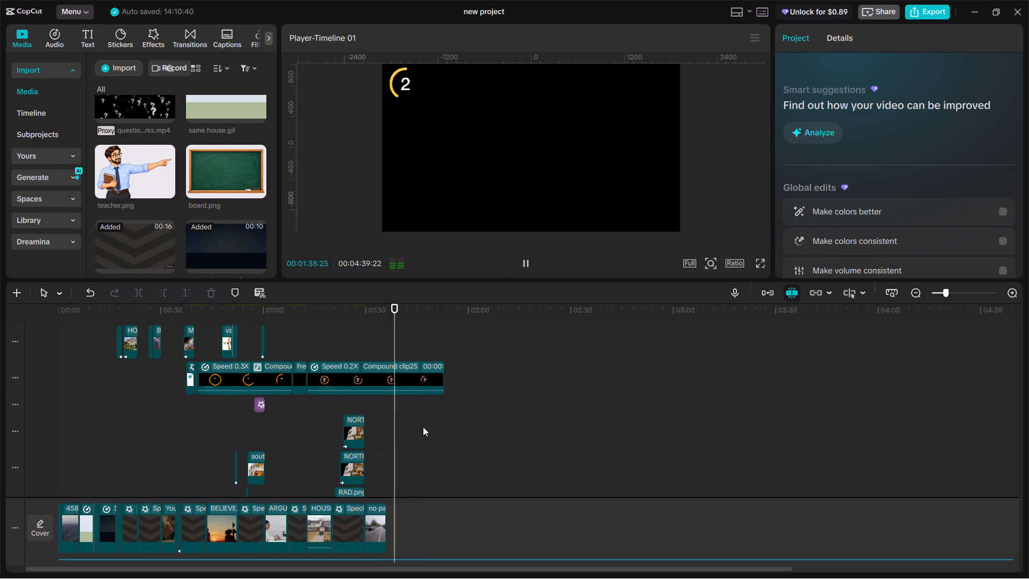
{"action": "left_click", "coordinate": [387, 446]}
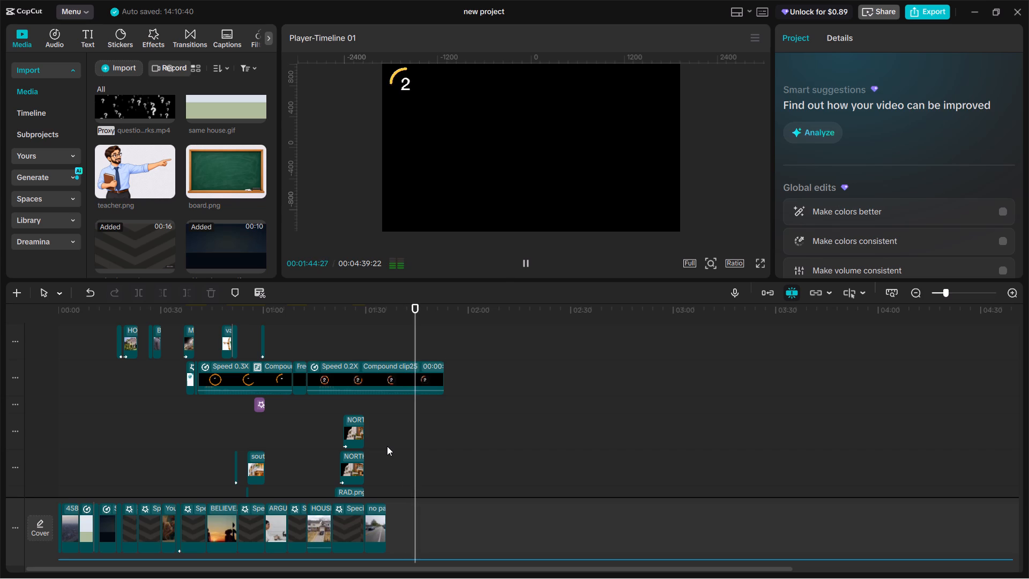
Add the HOUSE PARKING video from the project media to the main track, directly after no parkinng.mp4.
{"action": "scroll", "coordinate": [282, 417], "scroll_direction": "up", "scroll_amount": 8}
{"action": "scroll", "coordinate": [286, 416], "scroll_direction": "down", "scroll_amount": 9}
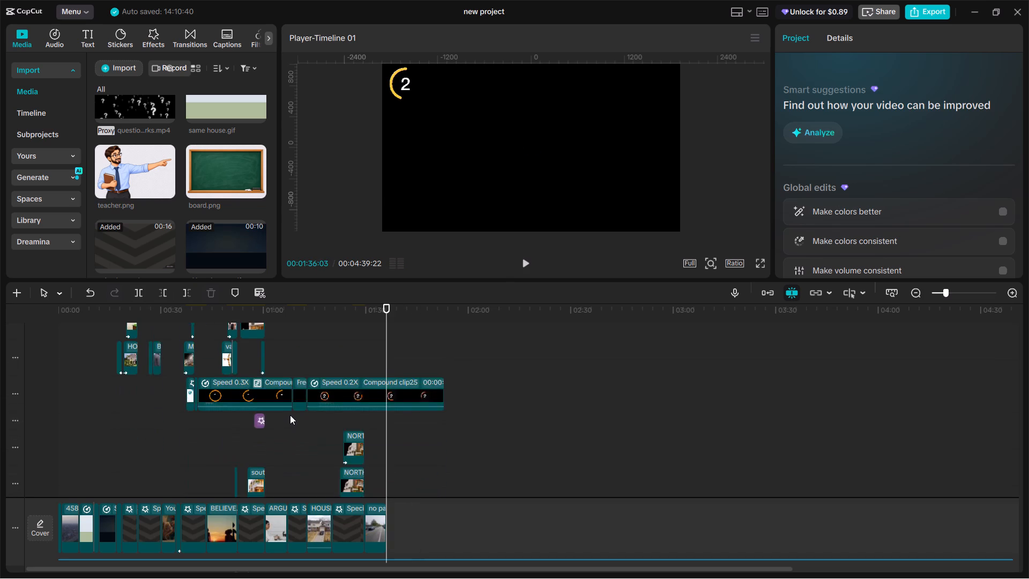
{"action": "scroll", "coordinate": [290, 415], "scroll_direction": "down", "scroll_amount": 5}
{"action": "scroll", "coordinate": [198, 113], "scroll_direction": "down", "scroll_amount": 16}
{"action": "scroll", "coordinate": [204, 143], "scroll_direction": "down", "scroll_amount": 7}
{"action": "scroll", "coordinate": [204, 225], "scroll_direction": "up", "scroll_amount": 1}
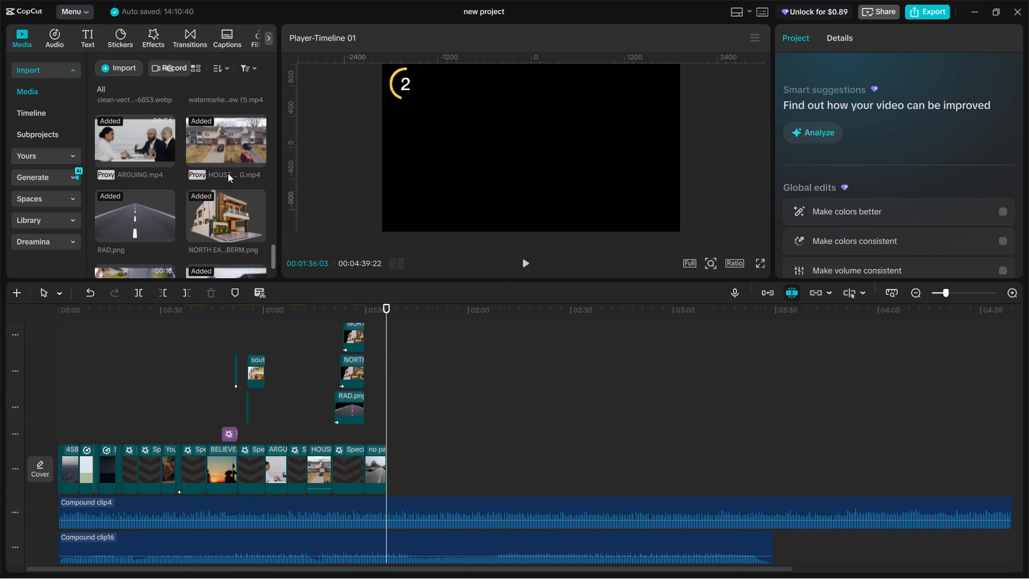
{"action": "left_click_drag", "start_coordinate": [226, 147], "coordinate": [383, 464]}
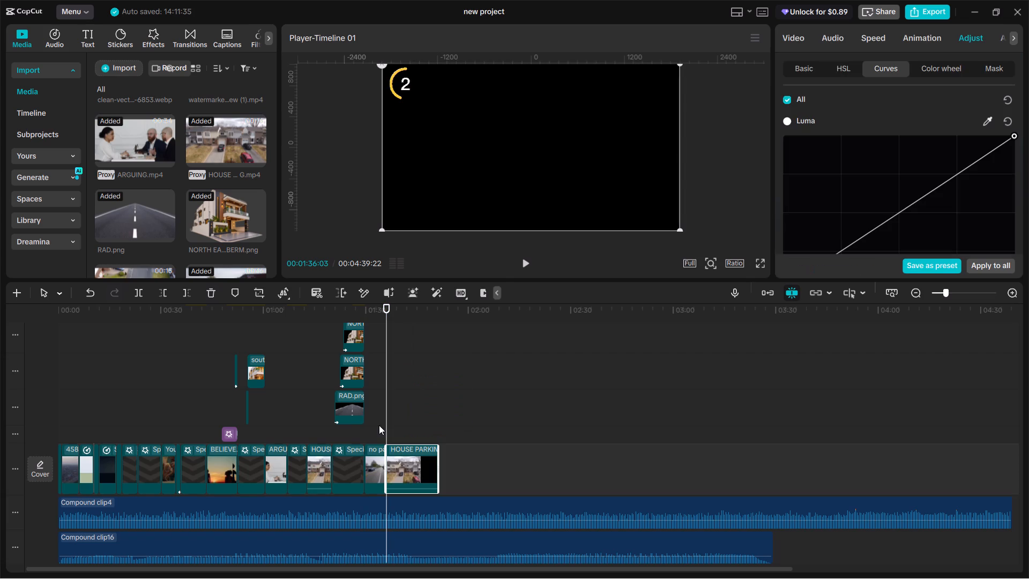
Play back from no parkinng.mp4 into the newly added HOUSE PARKING clip, checking the narration timing up to about 1:44.
{"action": "key", "text": "space"}
{"action": "left_click", "coordinate": [372, 421]}
{"action": "left_click", "coordinate": [373, 421]}
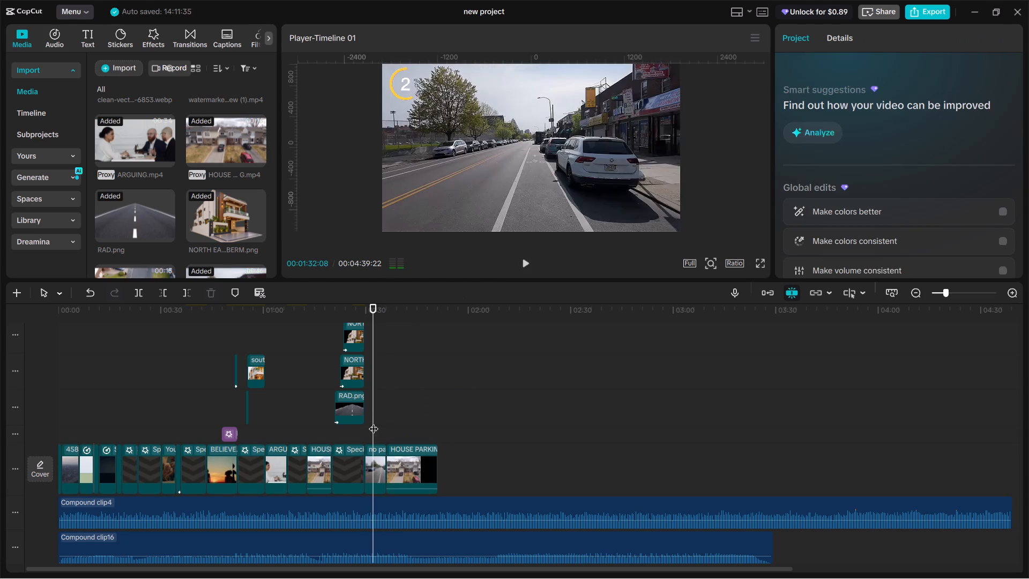
{"action": "key", "text": "space"}
{"action": "left_click", "coordinate": [384, 427]}
{"action": "key", "text": "space"}
{"action": "left_click", "coordinate": [383, 427]}
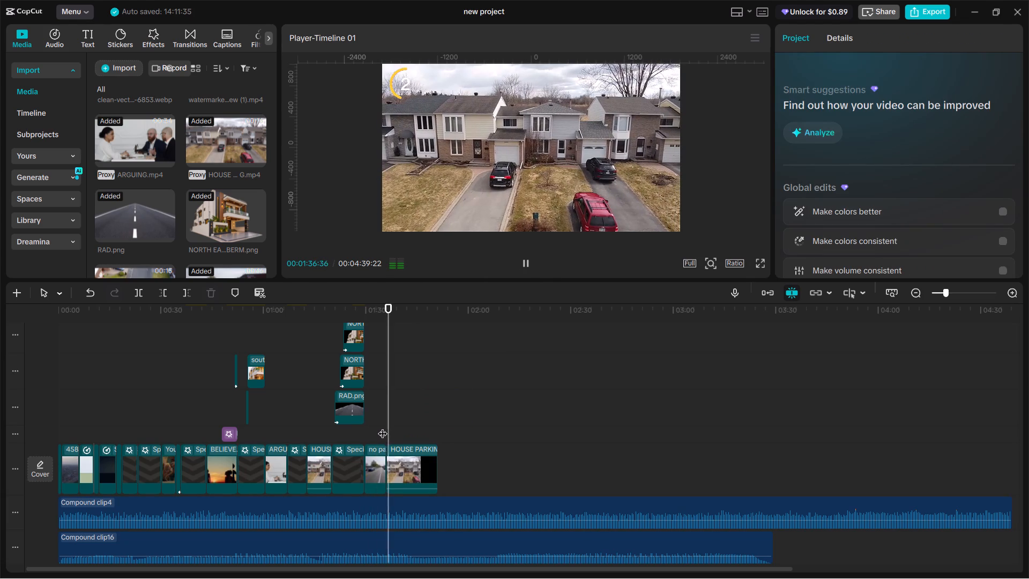
{"action": "key", "text": "space"}
{"action": "left_click", "coordinate": [383, 427]}
{"action": "key", "text": "space"}
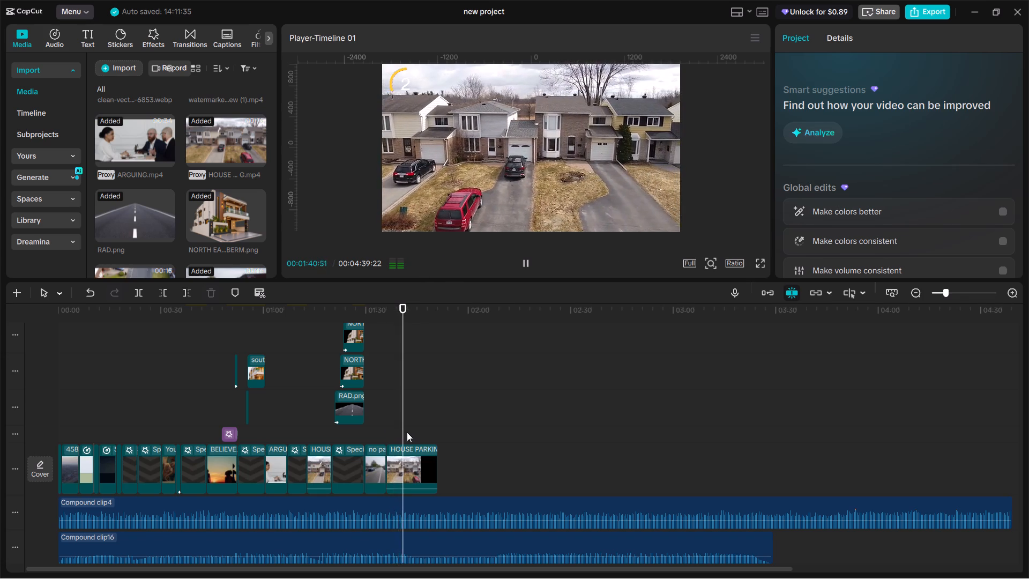
{"action": "key", "text": "space"}
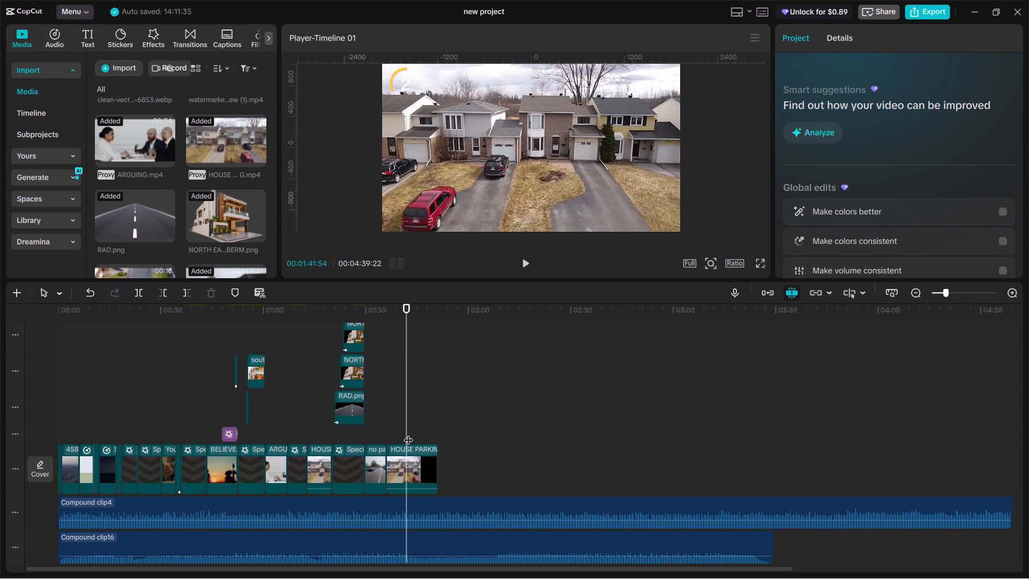
{"action": "key", "text": "space"}
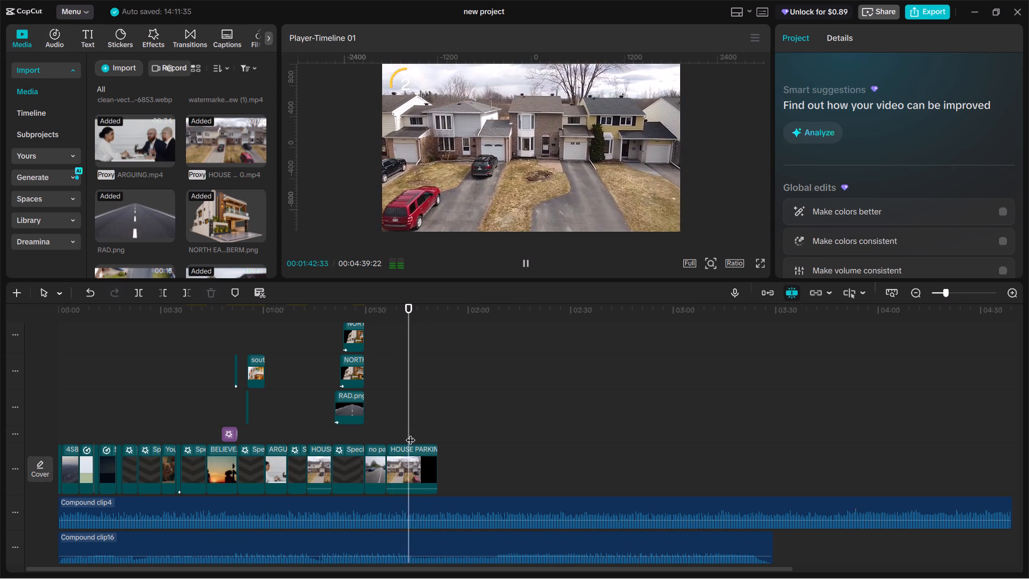
{"action": "key", "text": "space"}
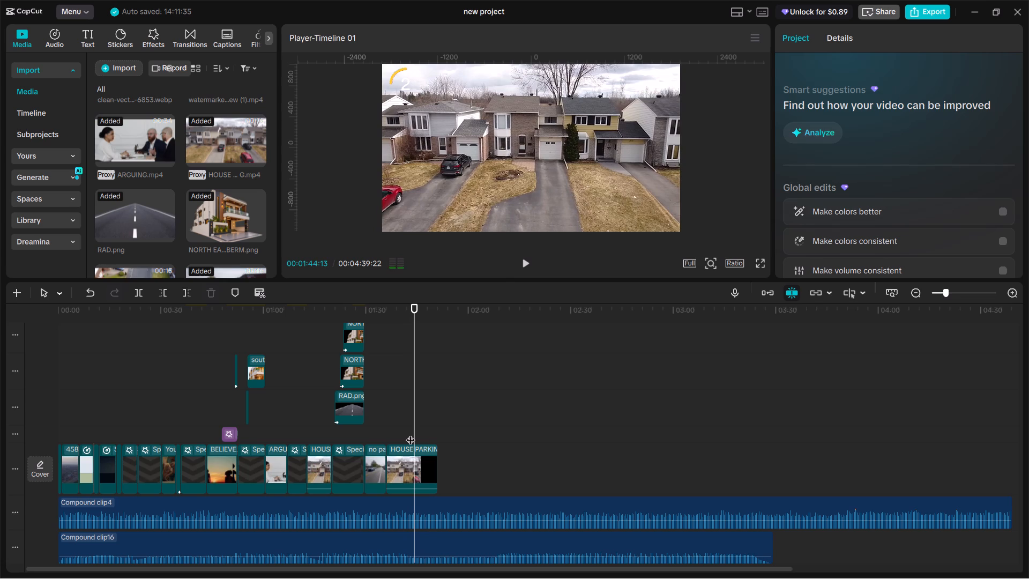
Replay the HOUSE PARKING clip around 1:41 to pinpoint the moment in the narration where an on-screen text should start.
{"action": "double_click", "coordinate": [404, 427]}
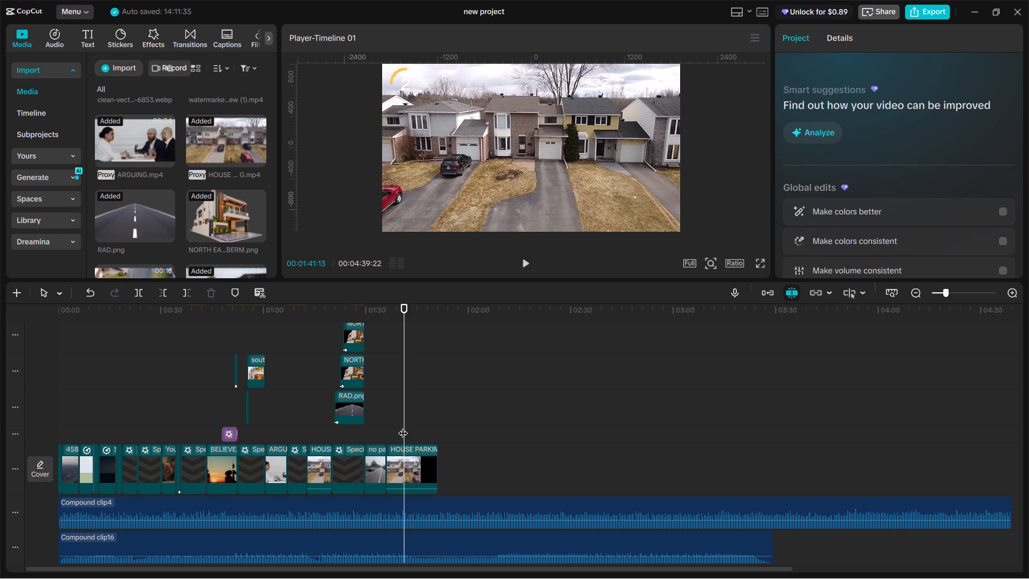
{"action": "key", "text": "space"}
{"action": "key", "text": "space"}
{"action": "key", "text": "space"}
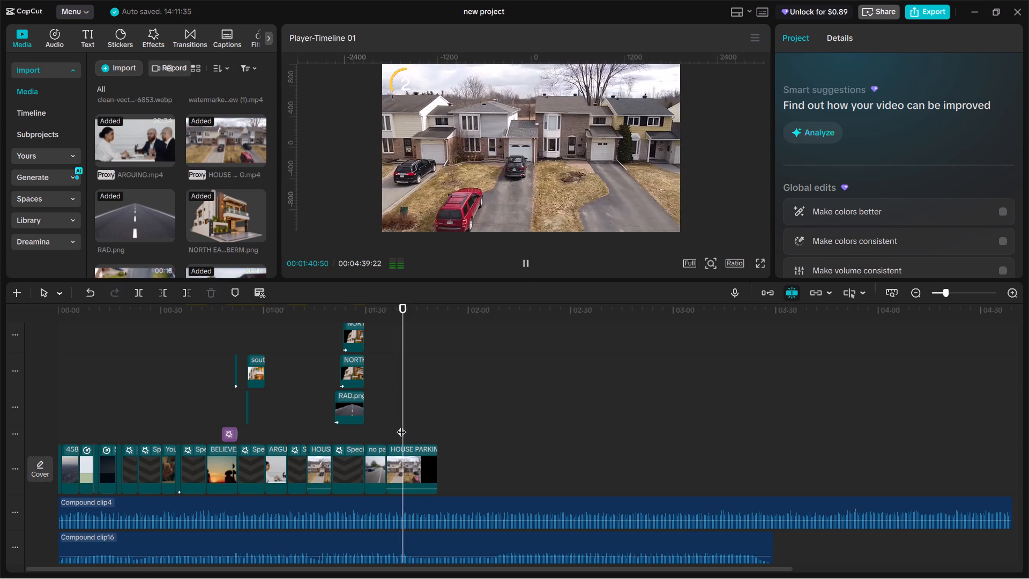
{"action": "key", "text": "space"}
{"action": "scroll", "coordinate": [406, 435], "scroll_direction": "up", "scroll_amount": 5, "text": "ctrl"}
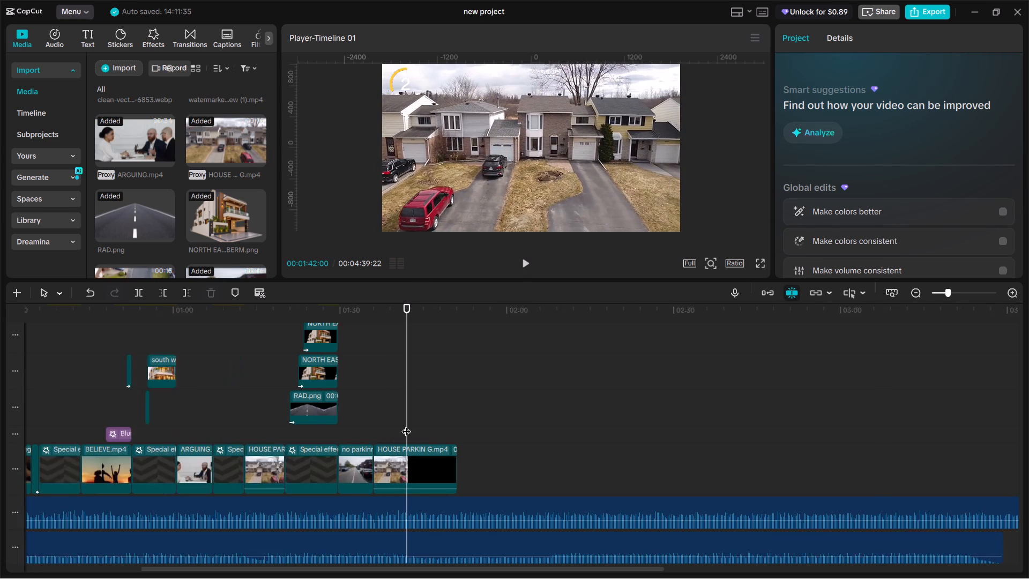
{"action": "scroll", "coordinate": [406, 425], "scroll_direction": "up", "scroll_amount": 20, "text": "ctrl"}
{"action": "scroll", "coordinate": [406, 425], "scroll_direction": "up", "scroll_amount": 8, "text": "ctrl"}
{"action": "left_click_drag", "start_coordinate": [407, 416], "coordinate": [392, 416]}
{"action": "key", "text": "space"}
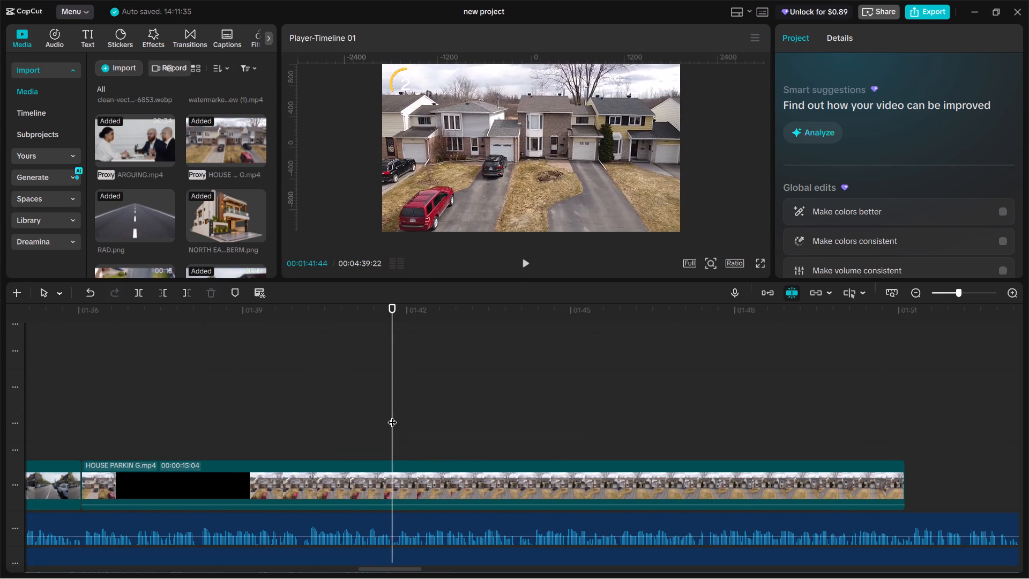
{"action": "key", "text": "space"}
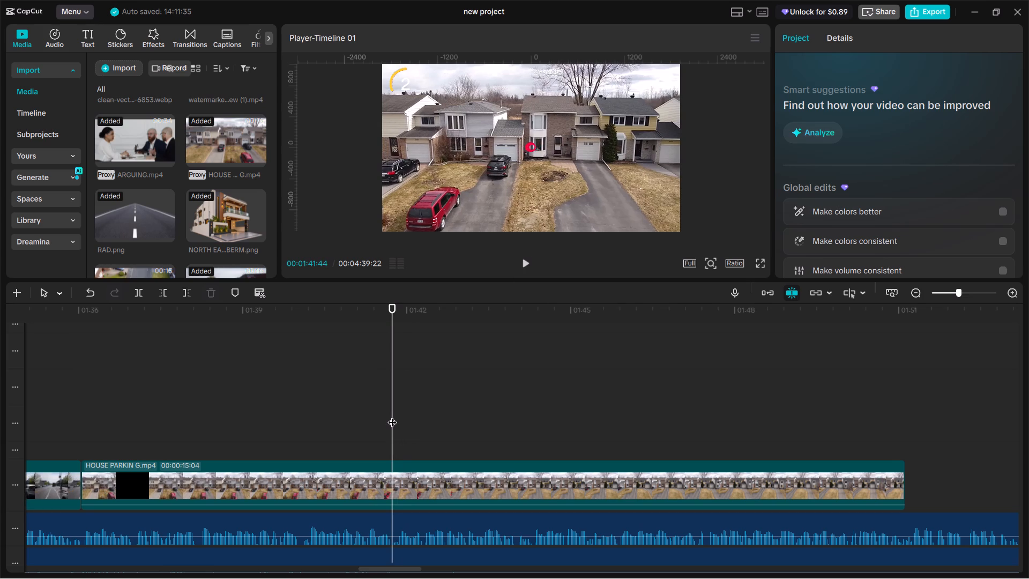
{"action": "left_click", "coordinate": [393, 415]}
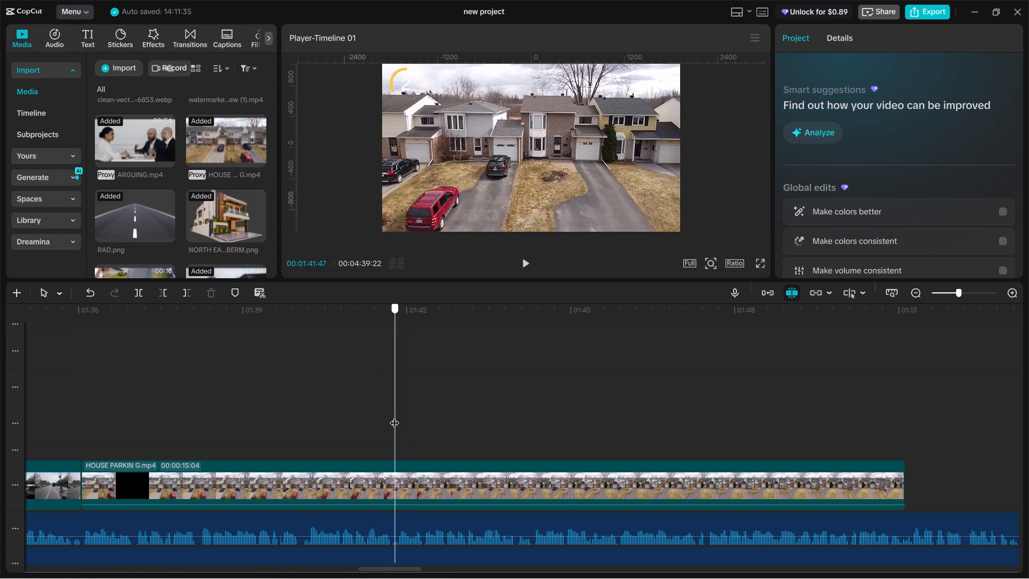
{"action": "left_click", "coordinate": [394, 416]}
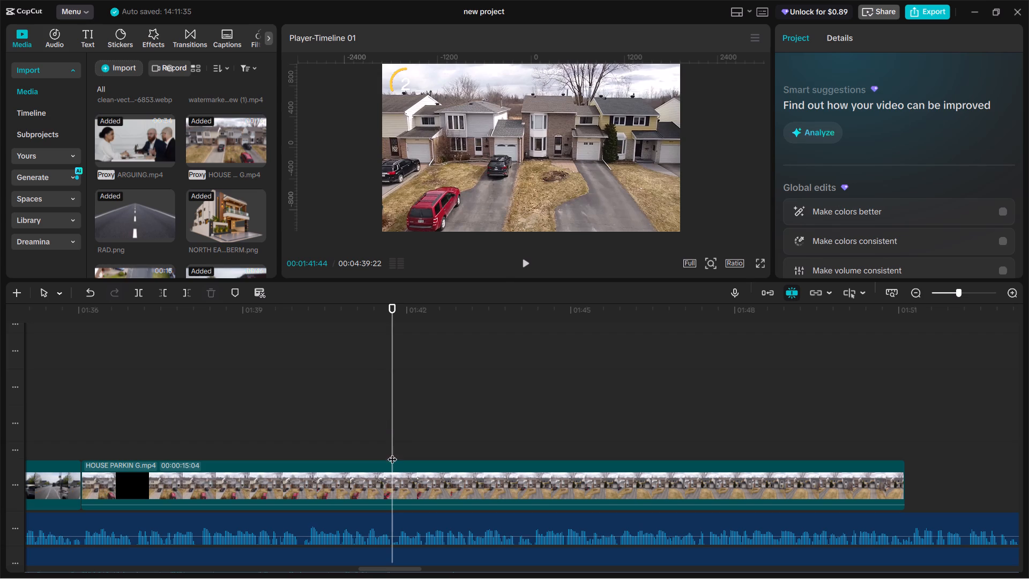
{"action": "key", "text": "space"}
{"action": "double_click", "coordinate": [391, 442]}
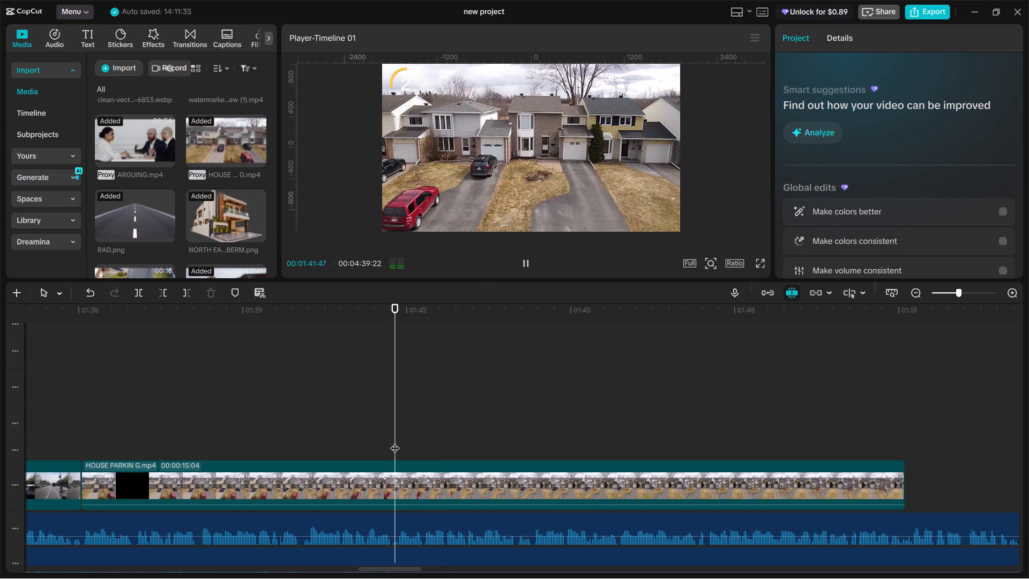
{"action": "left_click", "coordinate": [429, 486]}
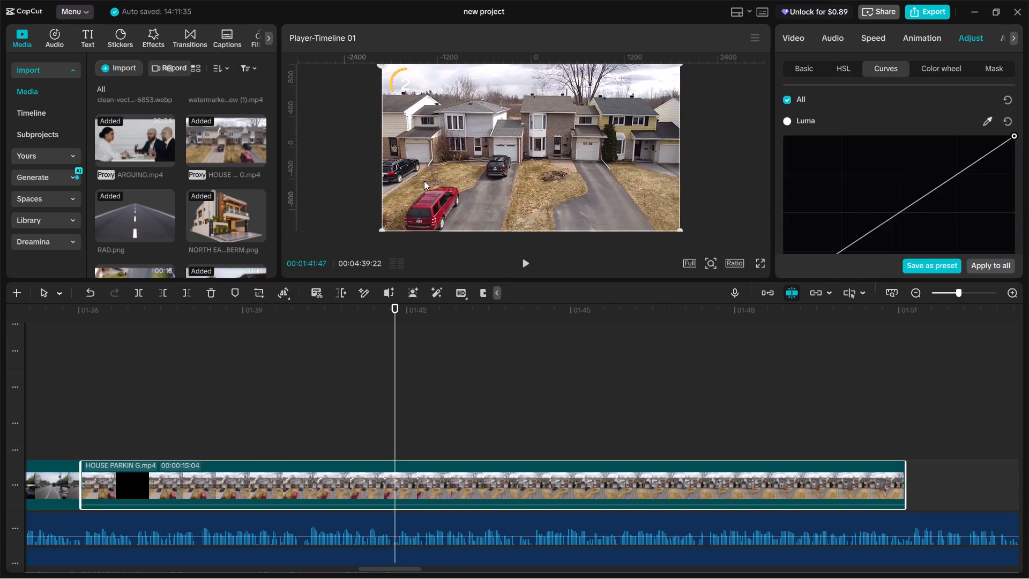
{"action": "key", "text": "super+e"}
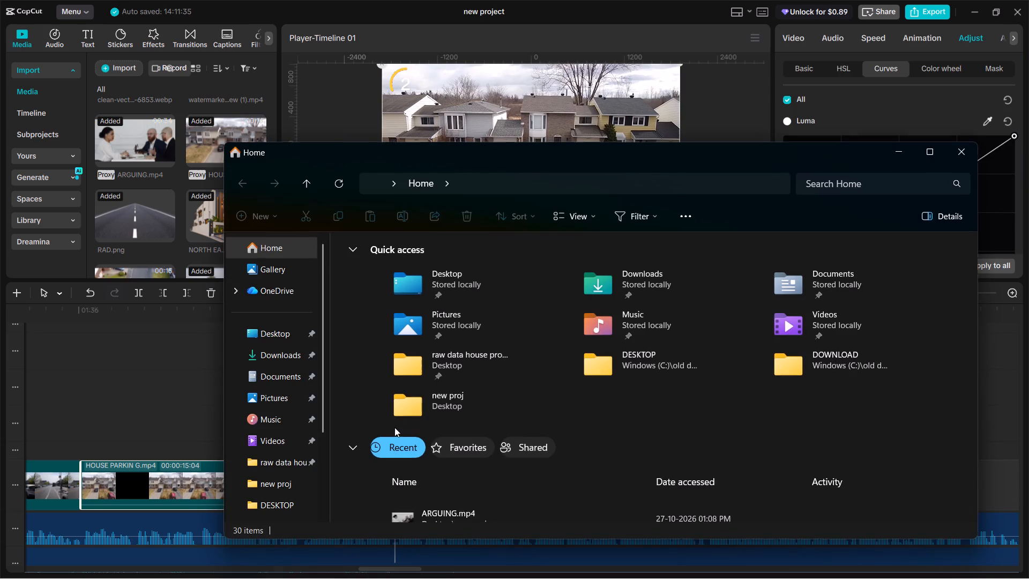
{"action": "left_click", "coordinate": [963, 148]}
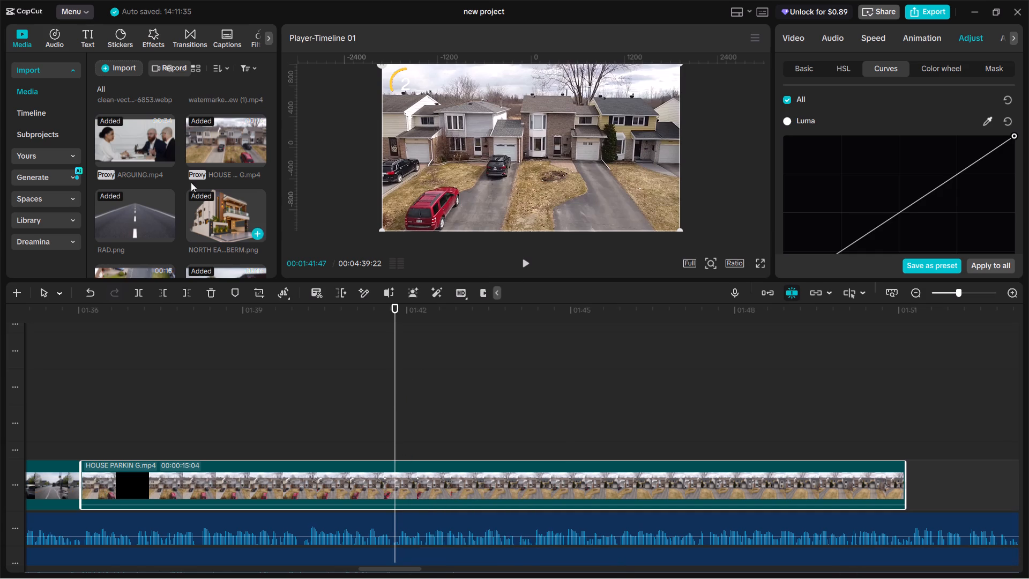
Add a default text over the HOUSE PARKING clip at 00:01:41:47 and change its wording to 10-15.
{"action": "left_click", "coordinate": [96, 34]}
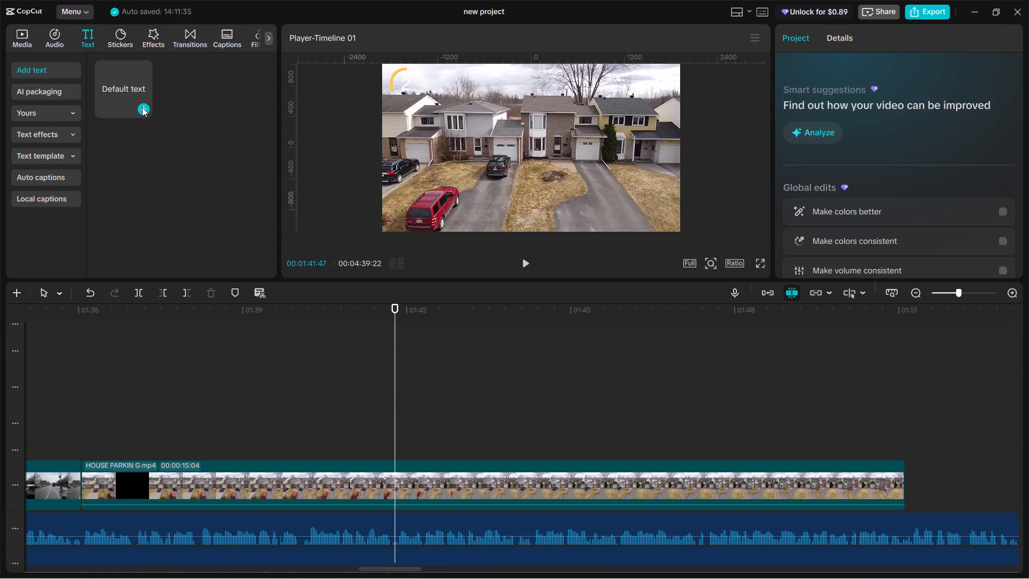
{"action": "left_click", "coordinate": [142, 107]}
{"action": "left_click", "coordinate": [847, 103]}
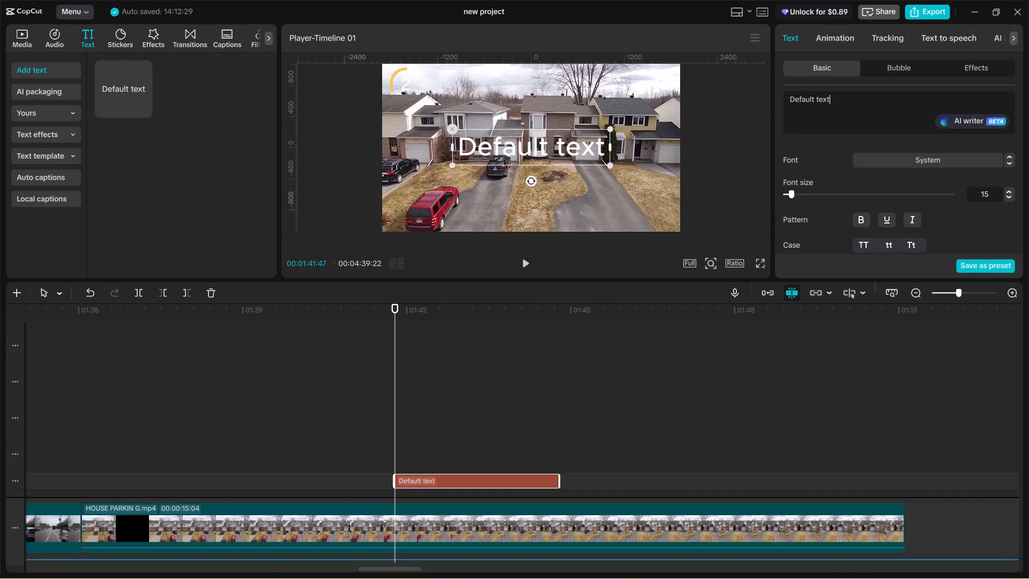
{"action": "key", "text": "ctrl+a"}
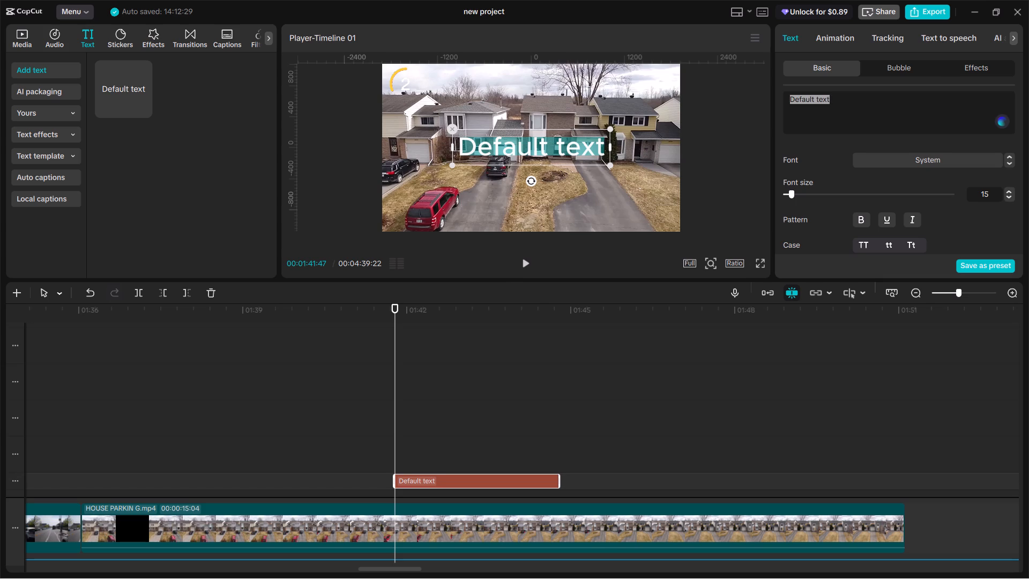
{"action": "type", "text": "10"}
{"action": "key", "text": "minus"}
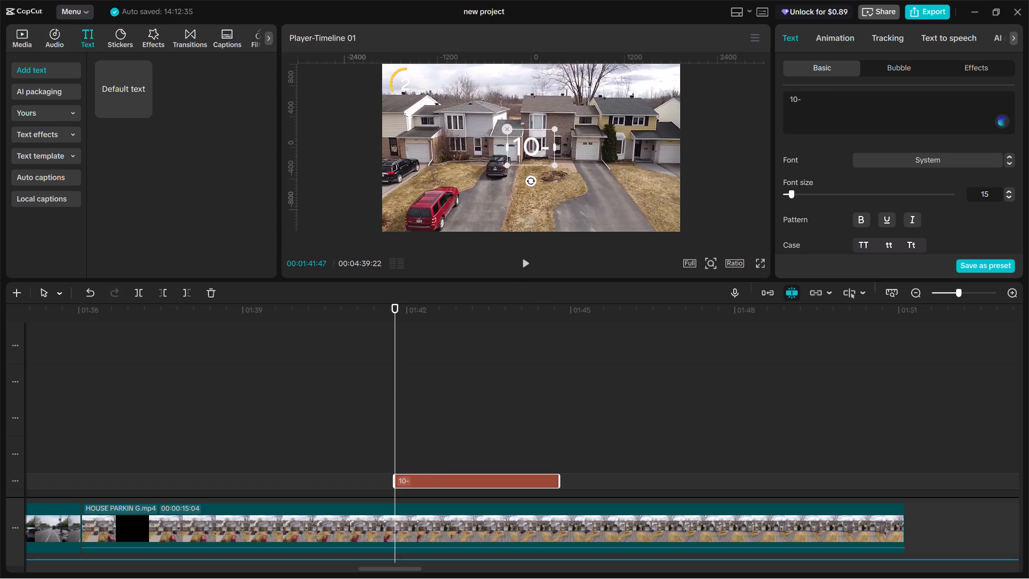
{"action": "type", "text": "15"}
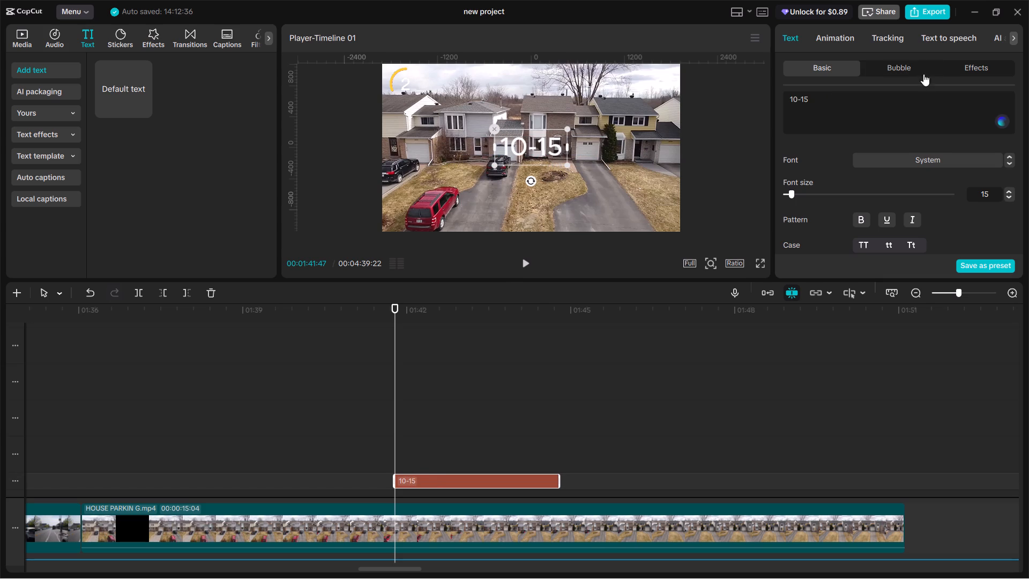
Style the 10-15 text in bold BebasNeue with the red, white-outlined preset, and set its colour to dark red B61B1C.
{"action": "left_click", "coordinate": [895, 167]}
{"action": "left_click", "coordinate": [901, 185]}
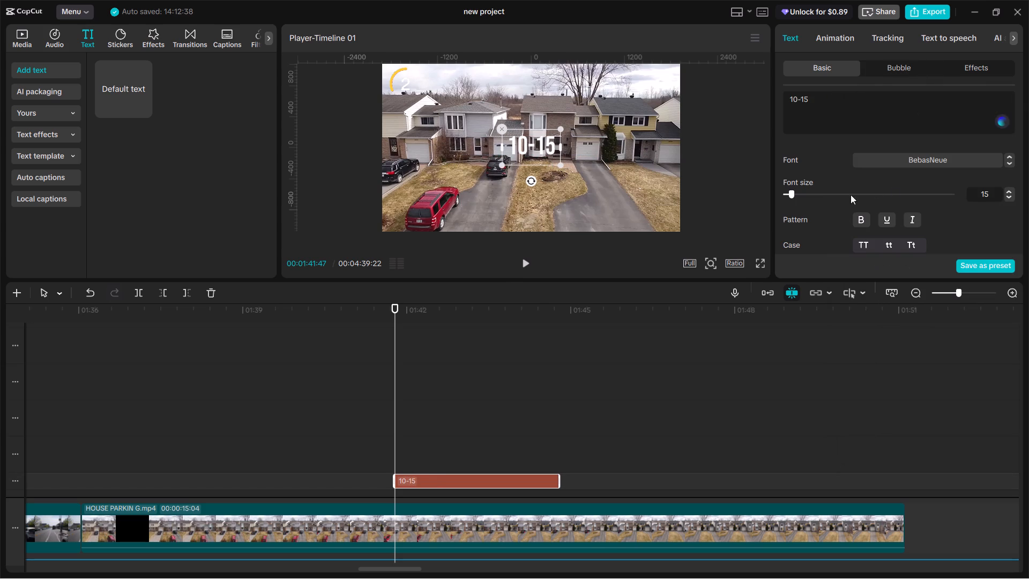
{"action": "left_click", "coordinate": [859, 220]}
{"action": "scroll", "coordinate": [985, 217], "scroll_direction": "down", "scroll_amount": 2}
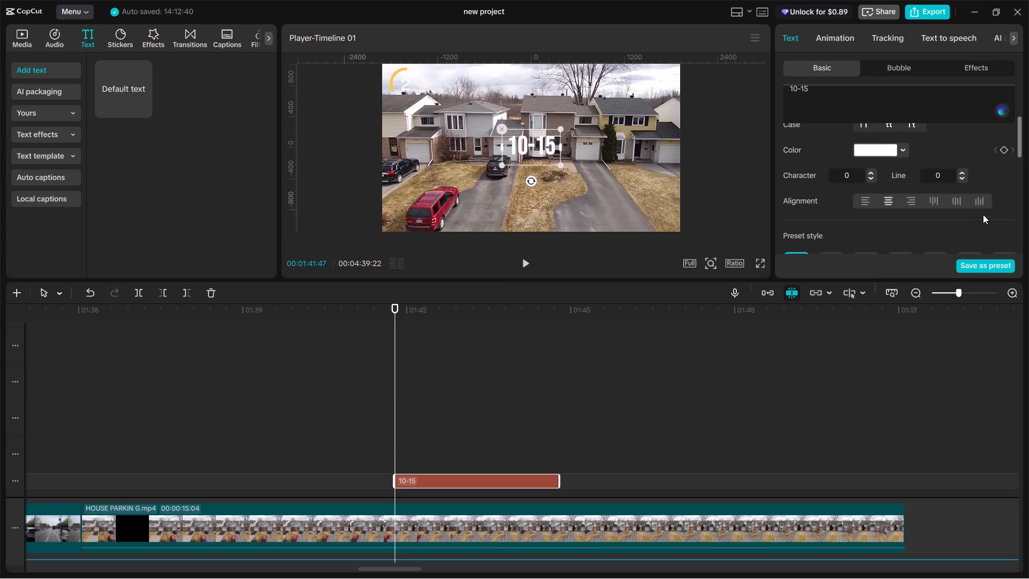
{"action": "scroll", "coordinate": [965, 220], "scroll_direction": "down", "scroll_amount": 2}
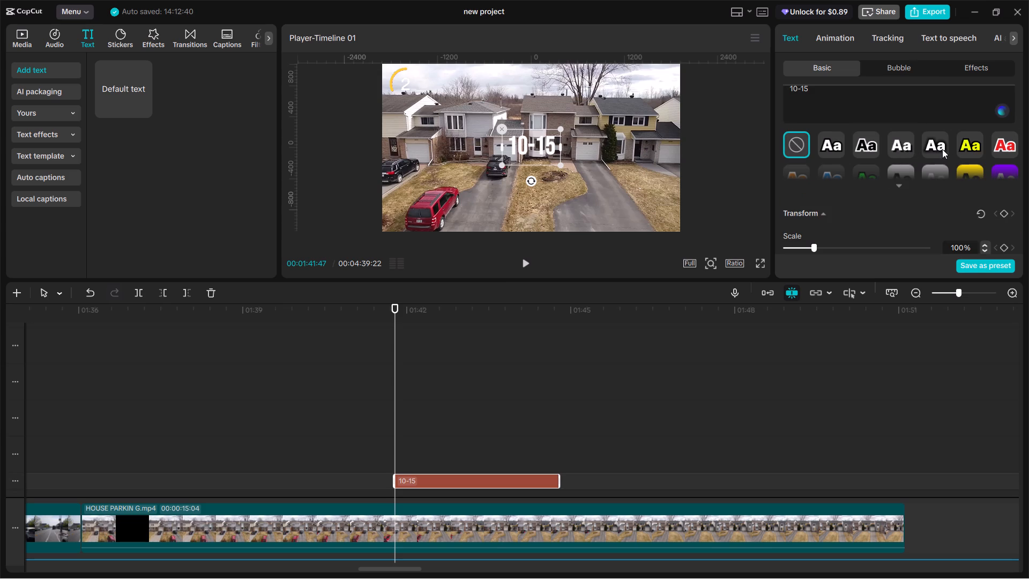
{"action": "left_click", "coordinate": [1005, 144]}
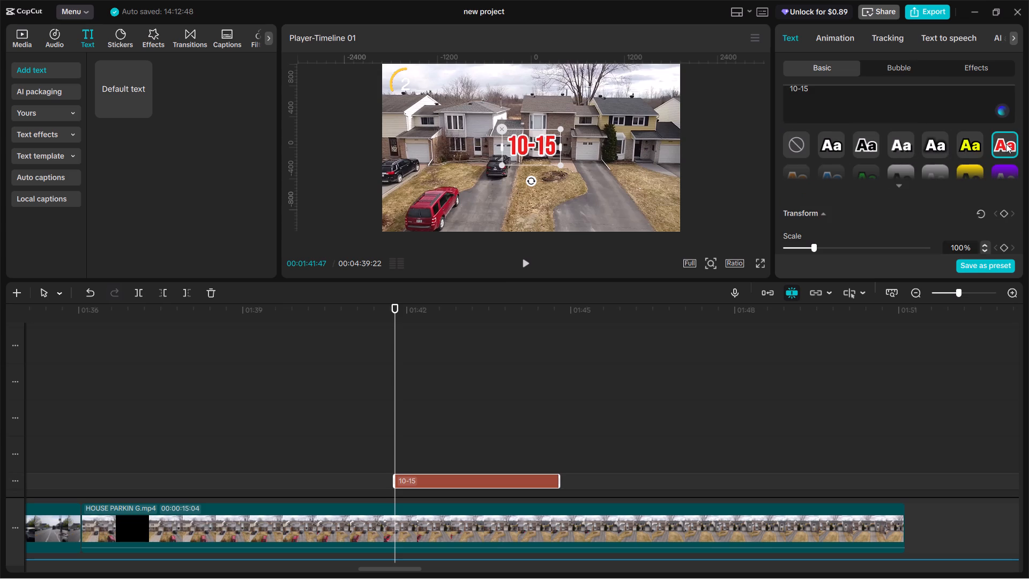
{"action": "scroll", "coordinate": [463, 407], "scroll_direction": "up", "scroll_amount": 7}
{"action": "scroll", "coordinate": [664, 350], "scroll_direction": "down", "scroll_amount": 4}
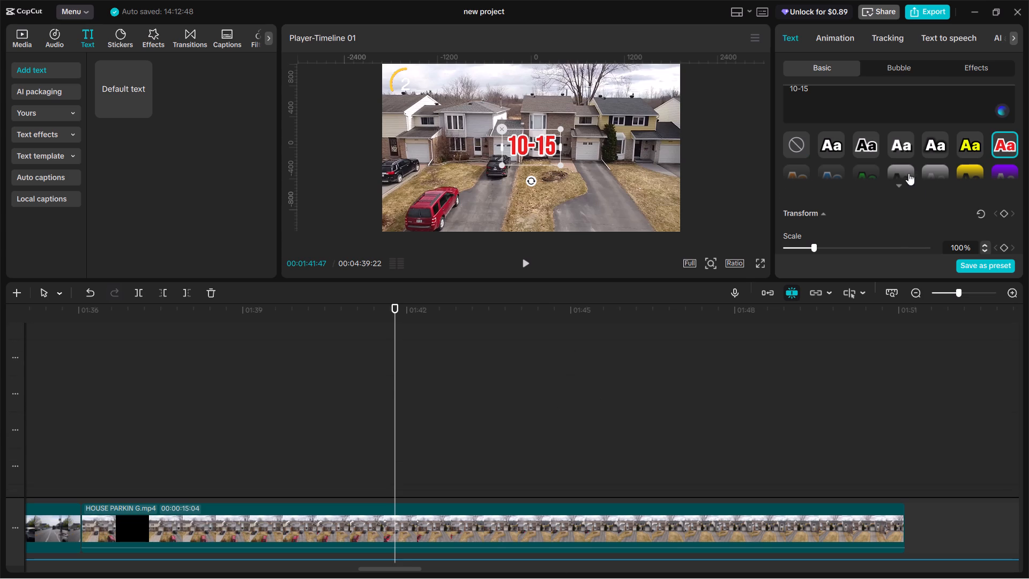
{"action": "scroll", "coordinate": [907, 171], "scroll_direction": "up", "scroll_amount": 3}
{"action": "left_click", "coordinate": [868, 210]}
{"action": "left_click", "coordinate": [888, 431]}
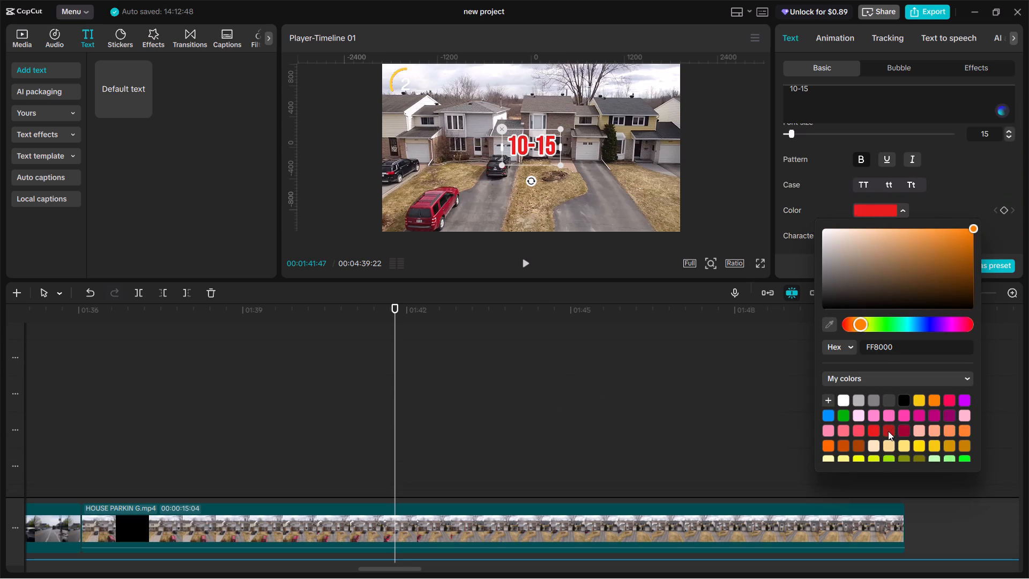
Play back from just before the 10-15 text, around 1:41, to check its start against the narration.
{"action": "scroll", "coordinate": [473, 346], "scroll_direction": "down", "scroll_amount": 8}
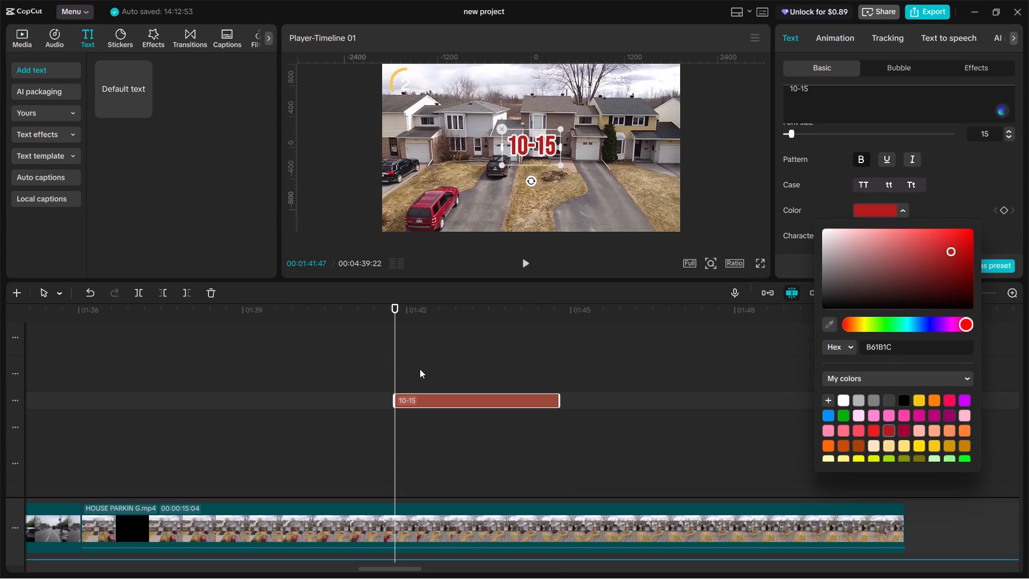
{"action": "left_click", "coordinate": [382, 351]}
{"action": "key", "text": "space"}
{"action": "key", "text": "space"}
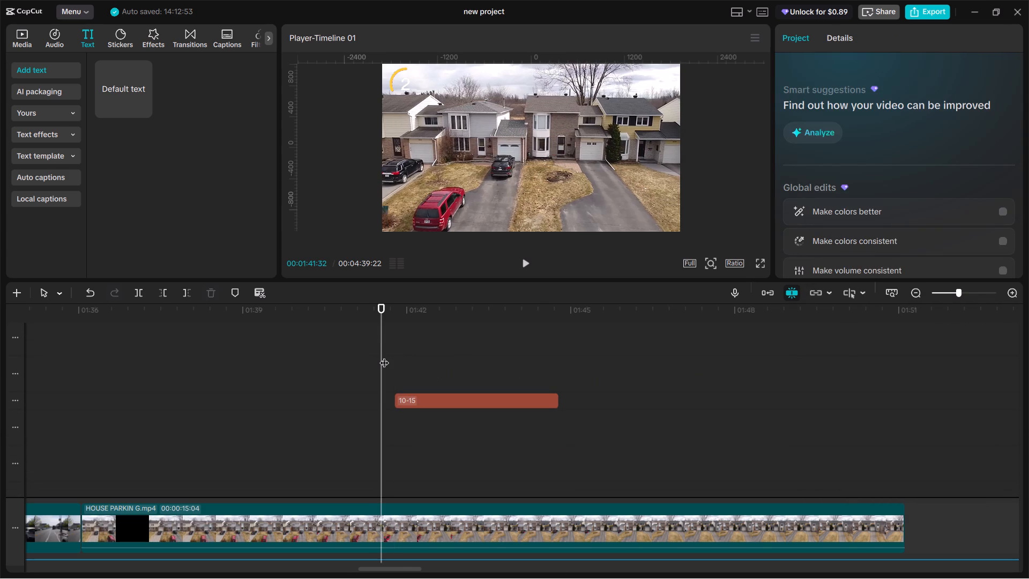
{"action": "left_click", "coordinate": [384, 356]}
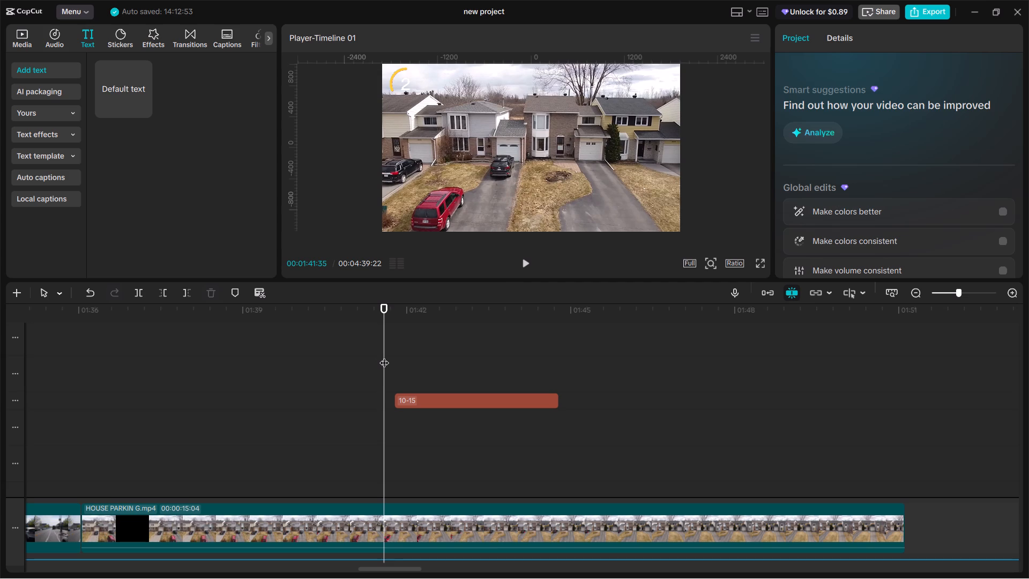
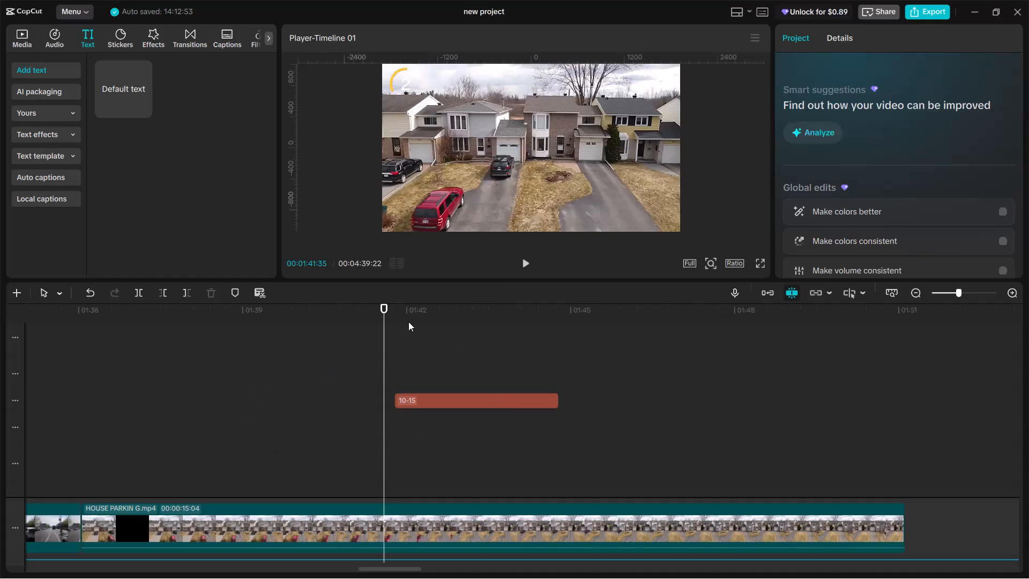
Replay the opening of the 10-15 text from around 00:01:41:47 to check its timing against the narration.
{"action": "key", "text": "space"}
{"action": "left_click", "coordinate": [399, 369]}
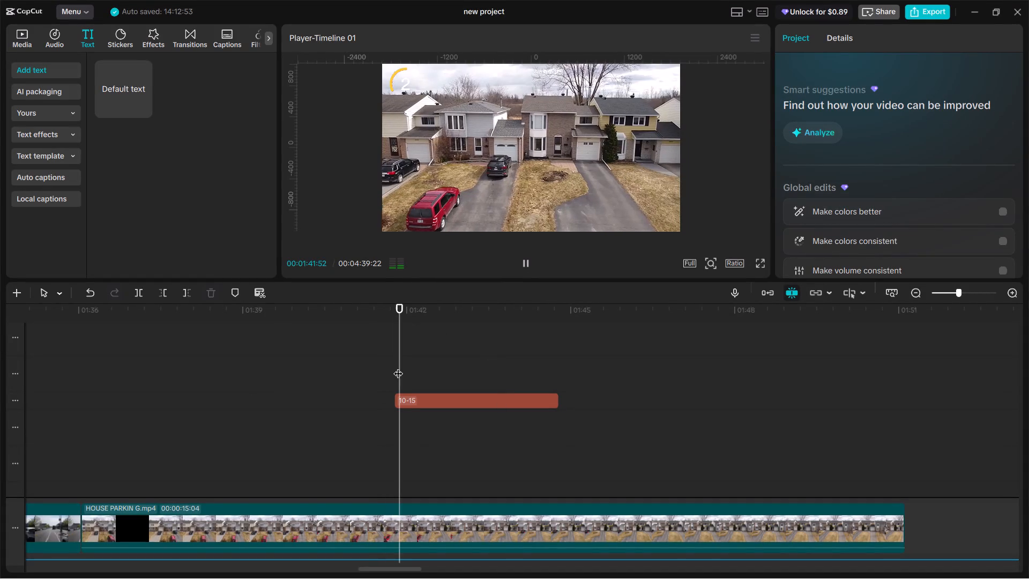
{"action": "double_click", "coordinate": [398, 367]}
{"action": "left_click", "coordinate": [391, 364]}
{"action": "left_click", "coordinate": [391, 364]}
{"action": "left_click", "coordinate": [390, 364]}
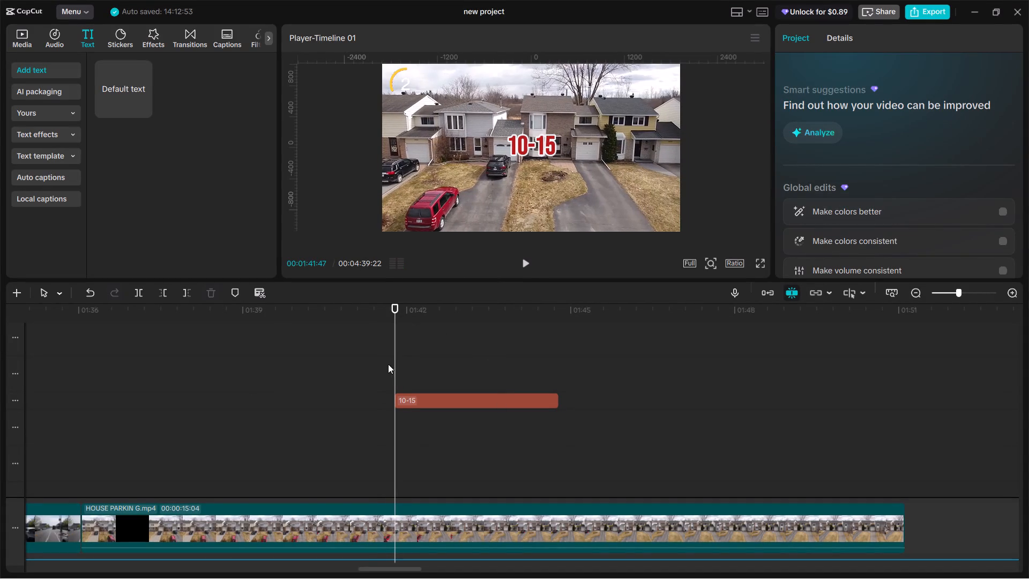
{"action": "left_click", "coordinate": [388, 364]}
{"action": "key", "text": "space"}
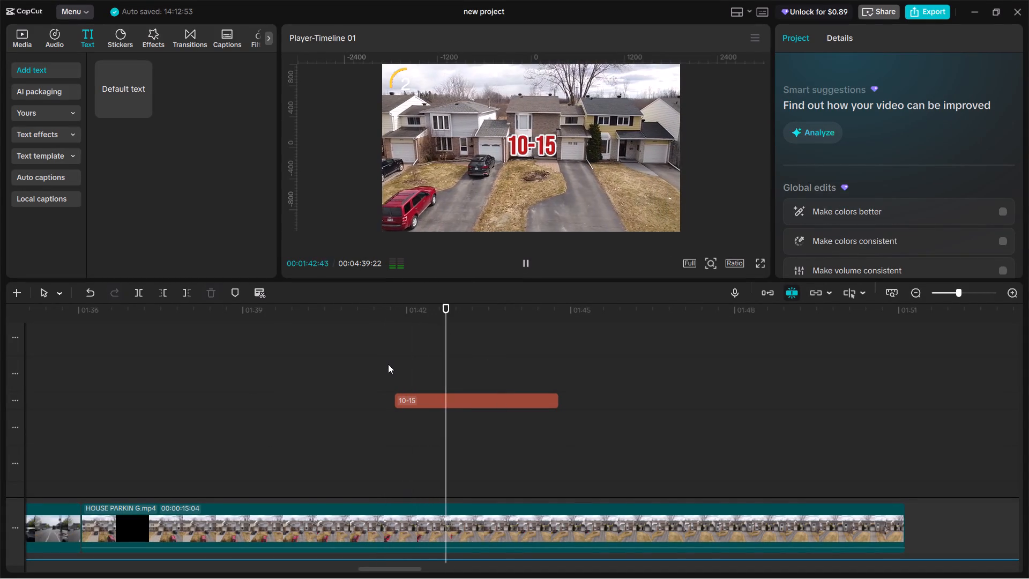
{"action": "double_click", "coordinate": [392, 364]}
{"action": "key", "text": "space"}
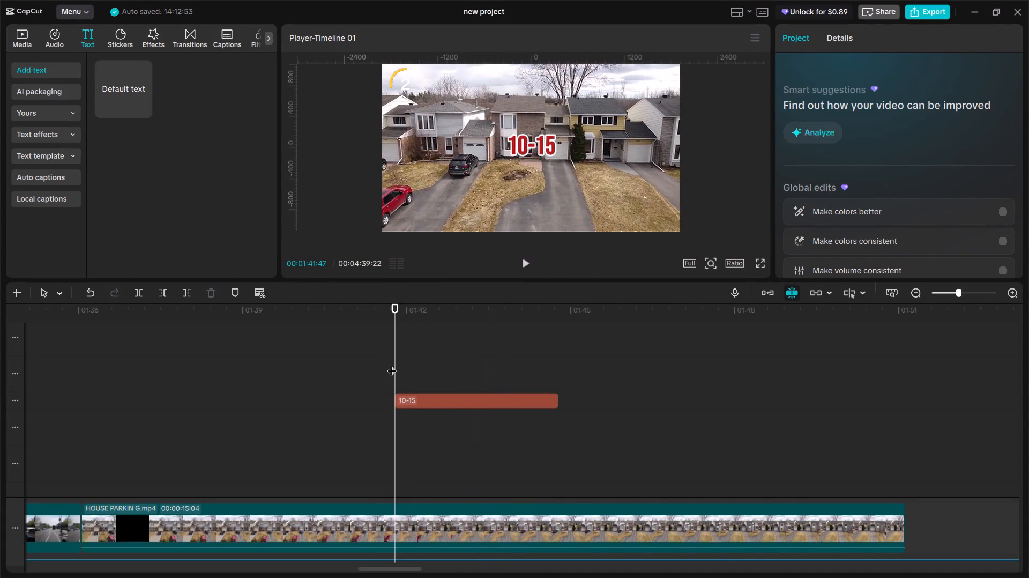
{"action": "key", "text": "space"}
{"action": "key", "text": "space"}
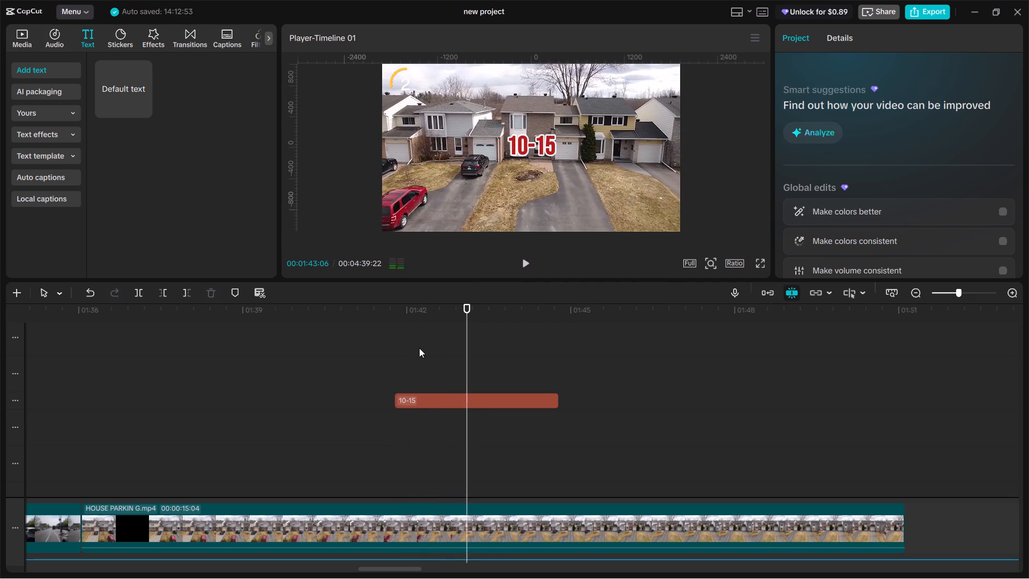
{"action": "key", "text": "space"}
{"action": "key", "text": "space"}
{"action": "key", "text": "space"}
{"action": "key", "text": "space"}
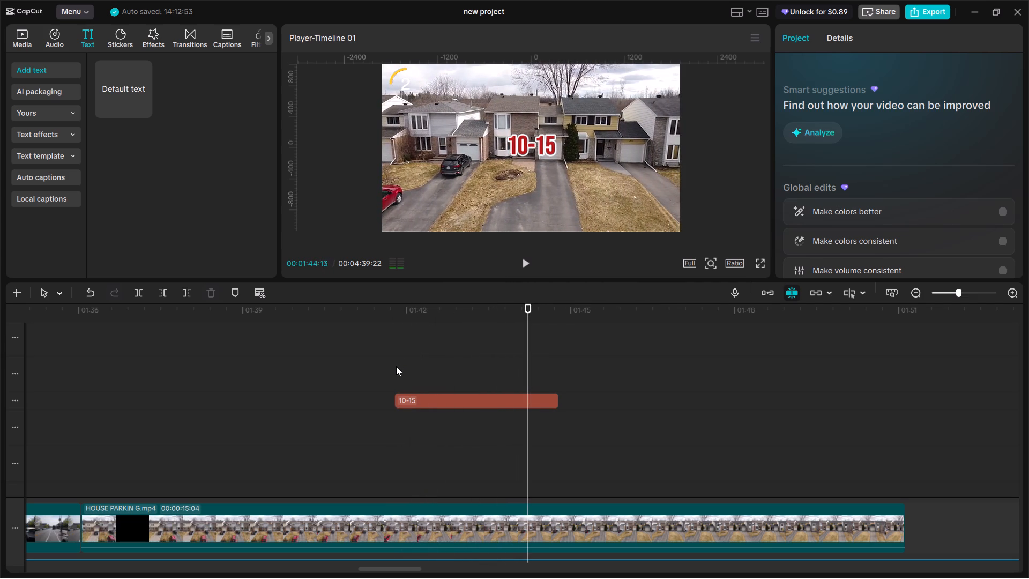
{"action": "left_click", "coordinate": [392, 365]}
Move the 10-15 text straight up in the frame so it sits above the centre of the picture.
{"action": "left_click", "coordinate": [429, 400]}
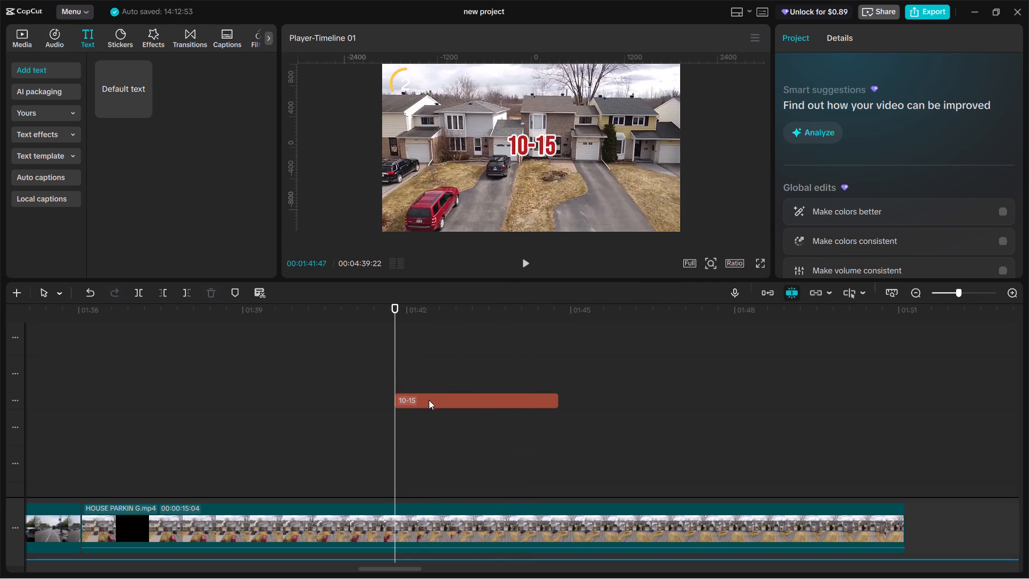
{"action": "left_click_drag", "start_coordinate": [522, 144], "coordinate": [522, 117]}
{"action": "left_click_drag", "start_coordinate": [526, 146], "coordinate": [527, 121]}
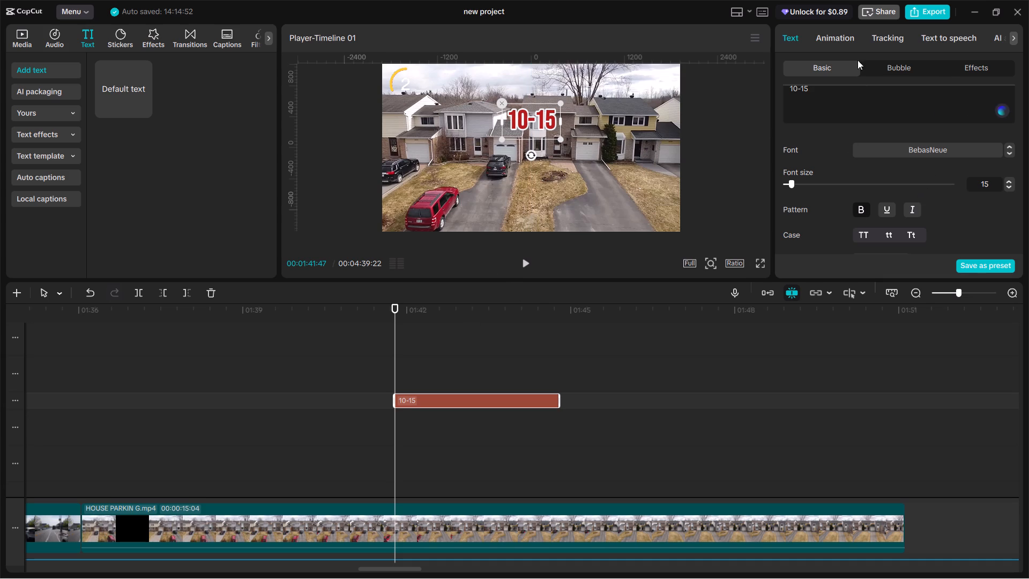
Apply the Fade In entrance animation to the 10-15 text and lengthen its duration to about 1 s.
{"action": "left_click", "coordinate": [831, 45]}
{"action": "left_click", "coordinate": [855, 148]}
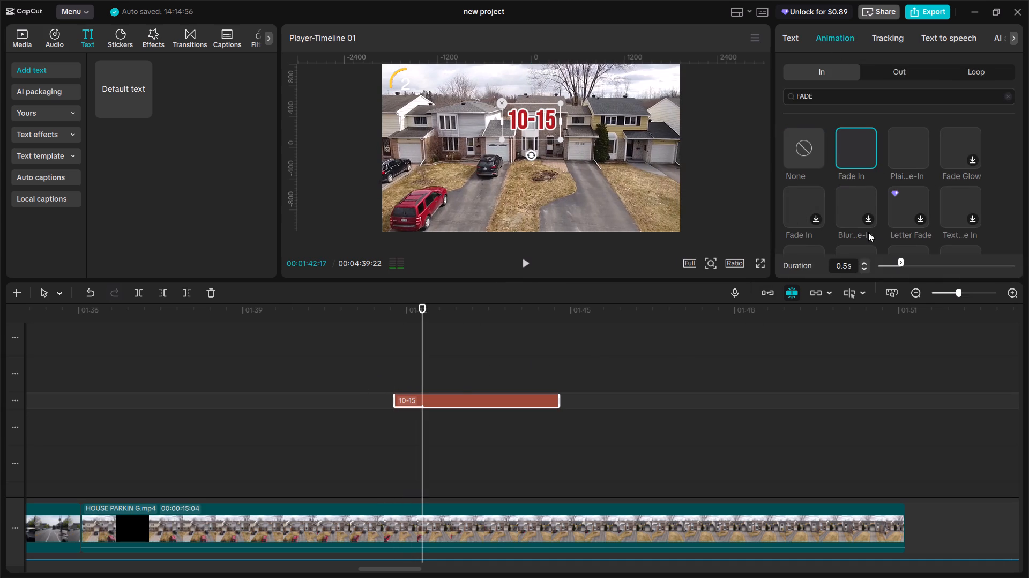
{"action": "triple_click", "coordinate": [864, 262]}
{"action": "double_click", "coordinate": [864, 262]}
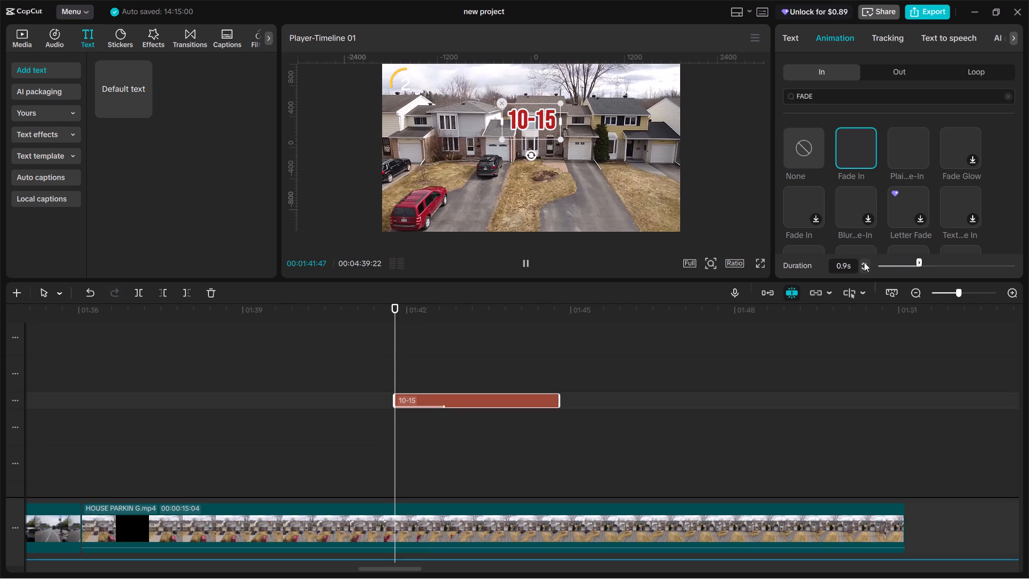
Play back from just before the 10-15 text, around 1:41, to check its fade-in against the narration.
{"action": "left_click", "coordinate": [387, 373]}
{"action": "left_click", "coordinate": [387, 373]}
{"action": "left_click", "coordinate": [386, 373]}
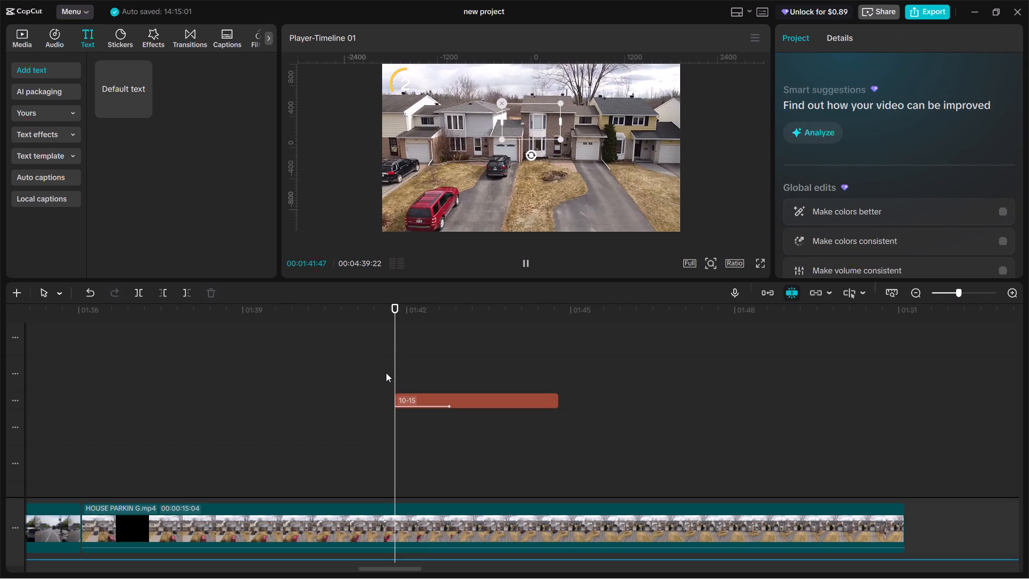
{"action": "left_click", "coordinate": [383, 388]}
{"action": "left_click", "coordinate": [380, 406]}
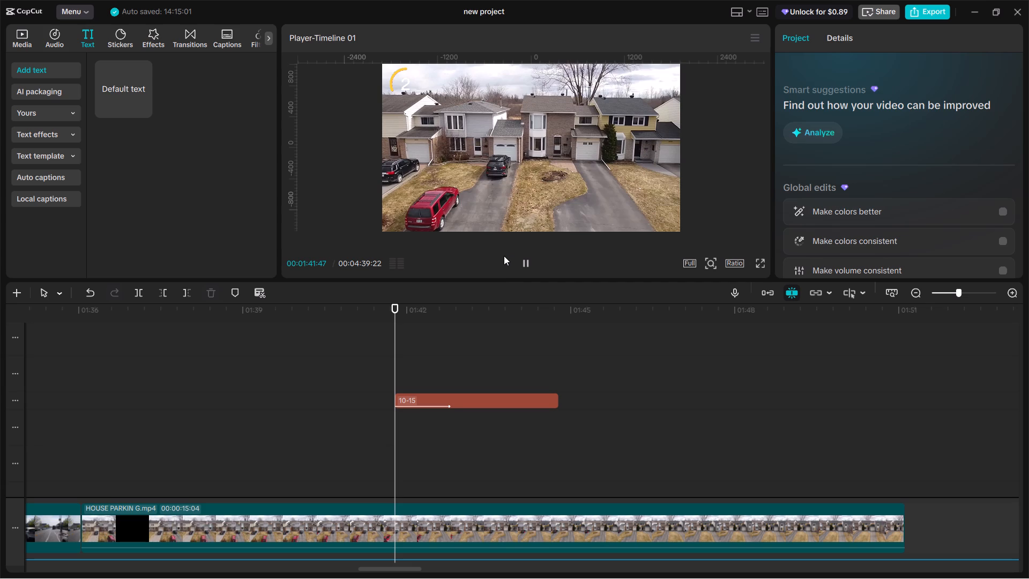
{"action": "left_click", "coordinate": [393, 367]}
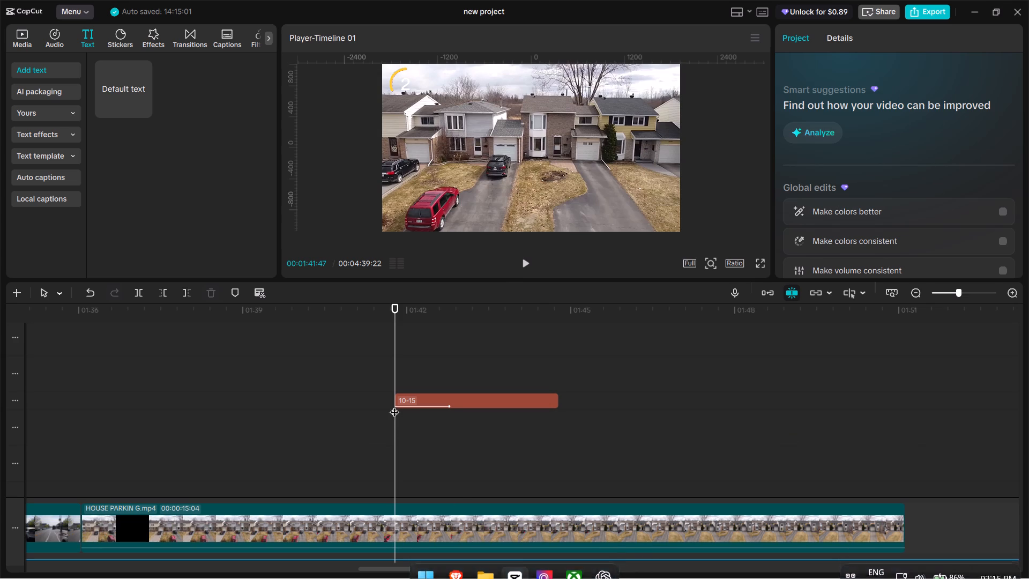
{"action": "double_click", "coordinate": [383, 424]}
{"action": "key", "text": "space"}
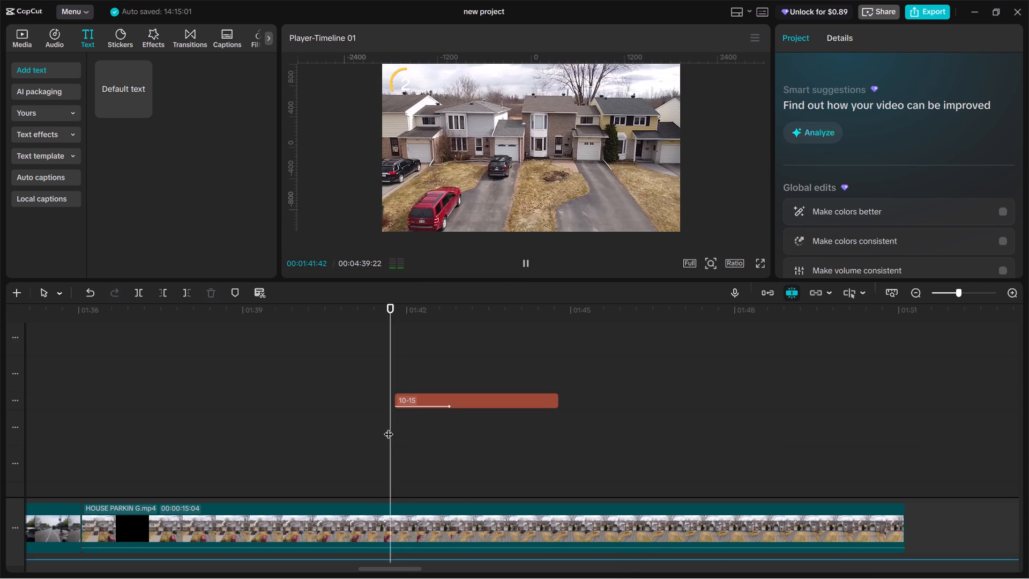
{"action": "left_click", "coordinate": [372, 427]}
{"action": "key", "text": "space"}
{"action": "key", "text": "space"}
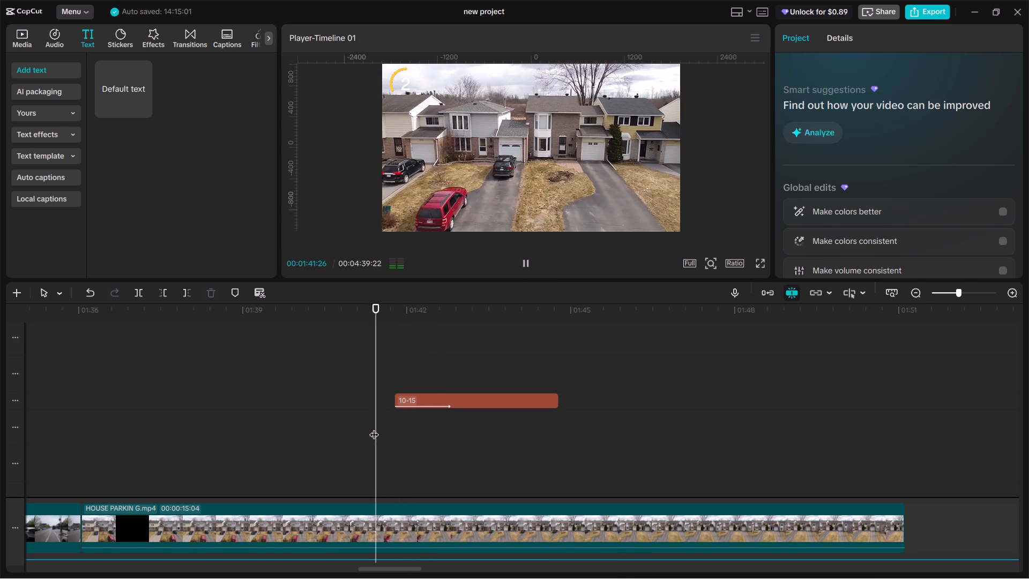
{"action": "key", "text": "space"}
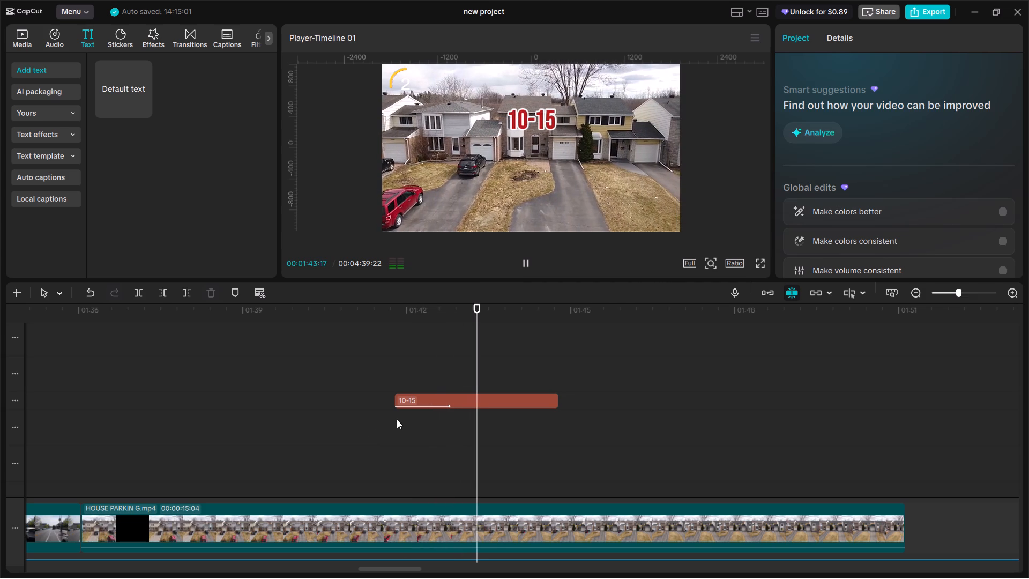
{"action": "left_click", "coordinate": [397, 376]}
{"action": "left_click", "coordinate": [396, 376]}
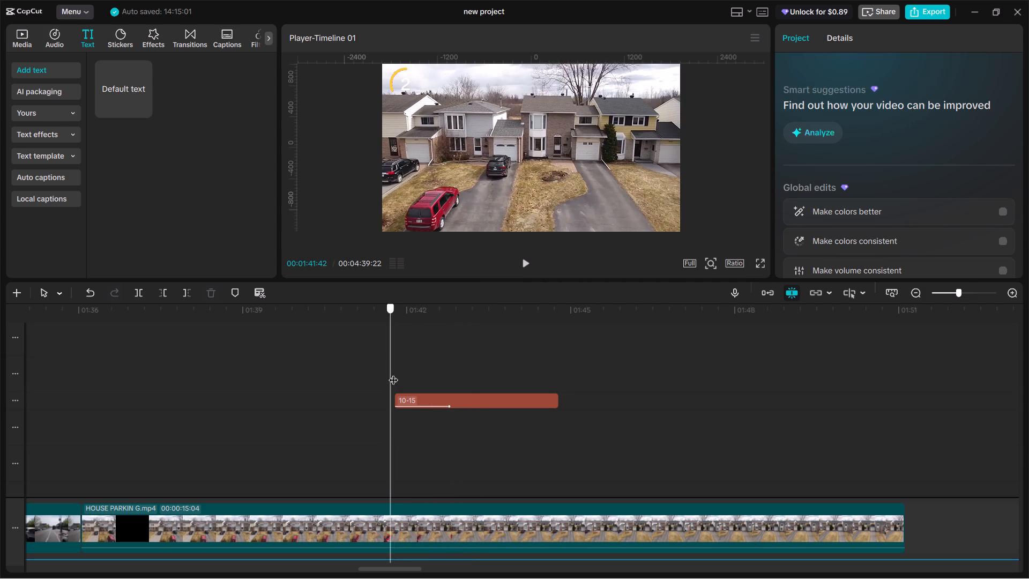
Search the video effects for blur and add the Blur effect beneath the 10-15 text, starting at 00:01:41:47.
{"action": "left_click", "coordinate": [403, 525]}
{"action": "scroll", "coordinate": [400, 480], "scroll_direction": "down", "scroll_amount": 7}
{"action": "scroll", "coordinate": [399, 480], "scroll_direction": "up", "scroll_amount": 8}
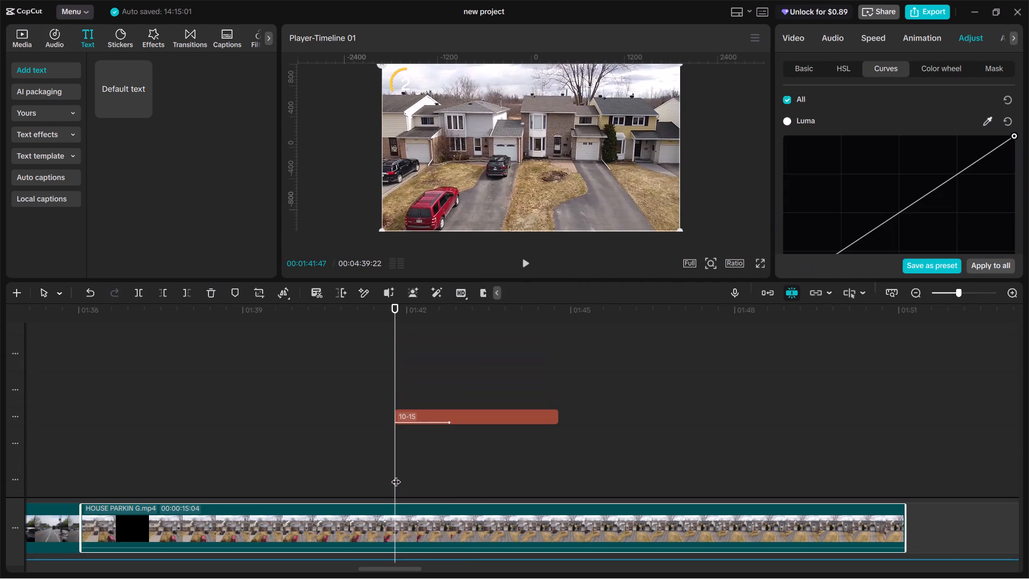
{"action": "left_click", "coordinate": [150, 38]}
{"action": "left_click", "coordinate": [132, 67]}
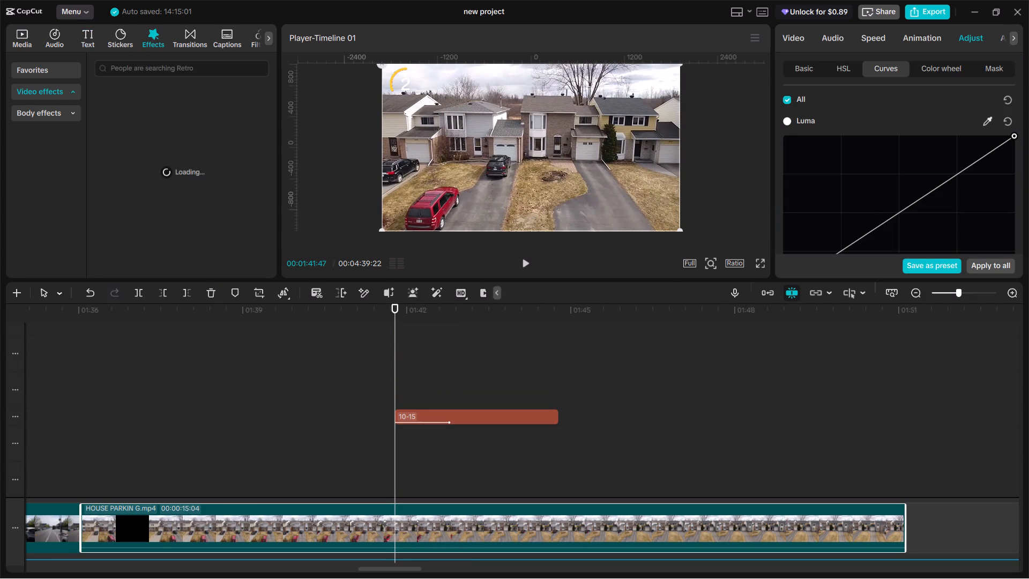
{"action": "type", "text": "blur"}
{"action": "key", "text": "Return"}
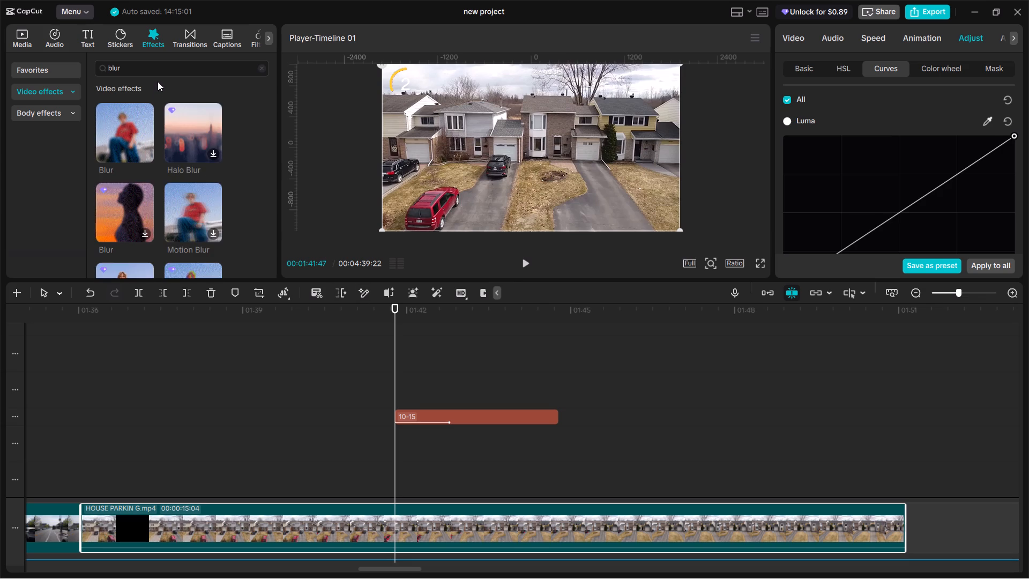
{"action": "left_click_drag", "start_coordinate": [136, 128], "coordinate": [340, 410]}
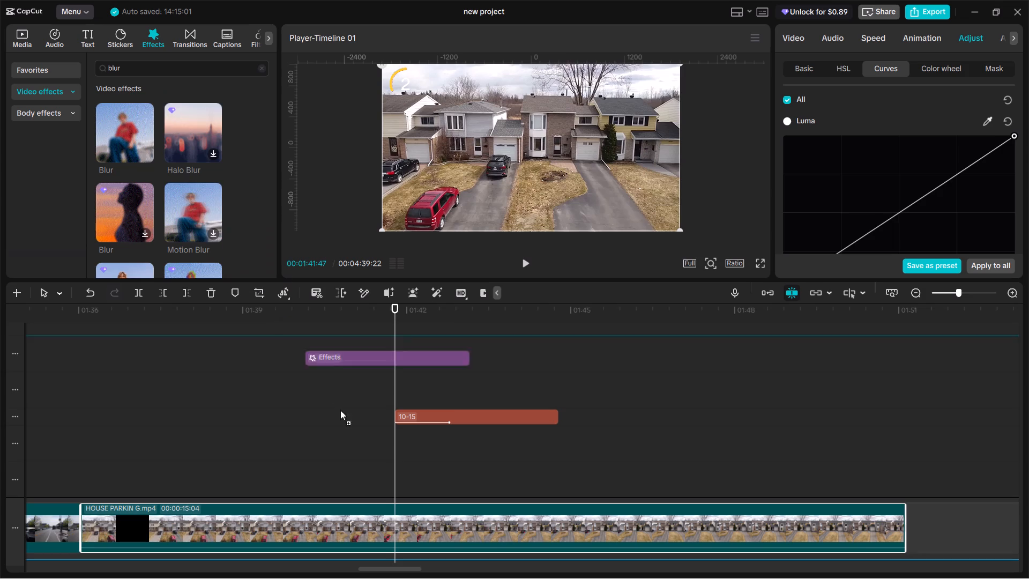
{"action": "left_click_drag", "start_coordinate": [340, 410], "coordinate": [393, 482]}
{"action": "left_click", "coordinate": [393, 482]}
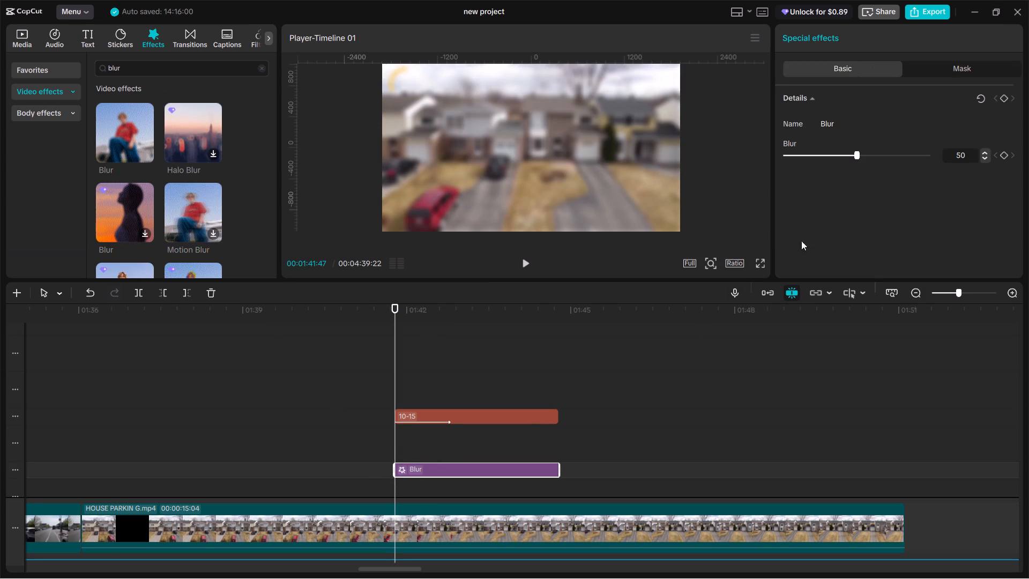
Keyframe the Blur effect's strength from 0 at its start, 00:01:41:47, to 41 at 00:01:42:11.
{"action": "left_click", "coordinate": [1006, 152]}
{"action": "left_click_drag", "start_coordinate": [859, 154], "coordinate": [766, 174]}
{"action": "key", "text": "space"}
{"action": "key", "text": "space"}
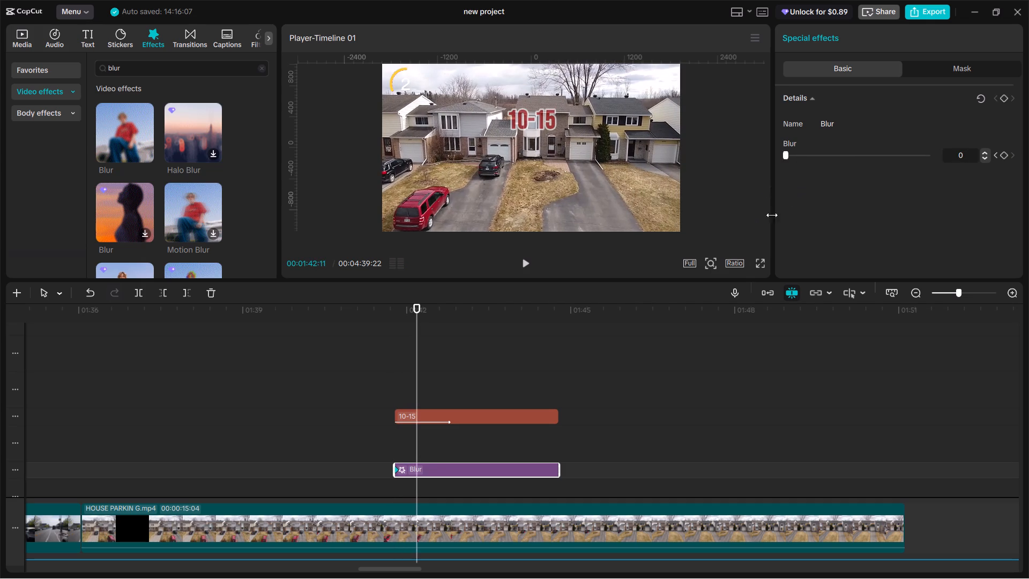
{"action": "left_click_drag", "start_coordinate": [787, 155], "coordinate": [842, 158]}
{"action": "left_click_drag", "start_coordinate": [842, 158], "coordinate": [841, 158]}
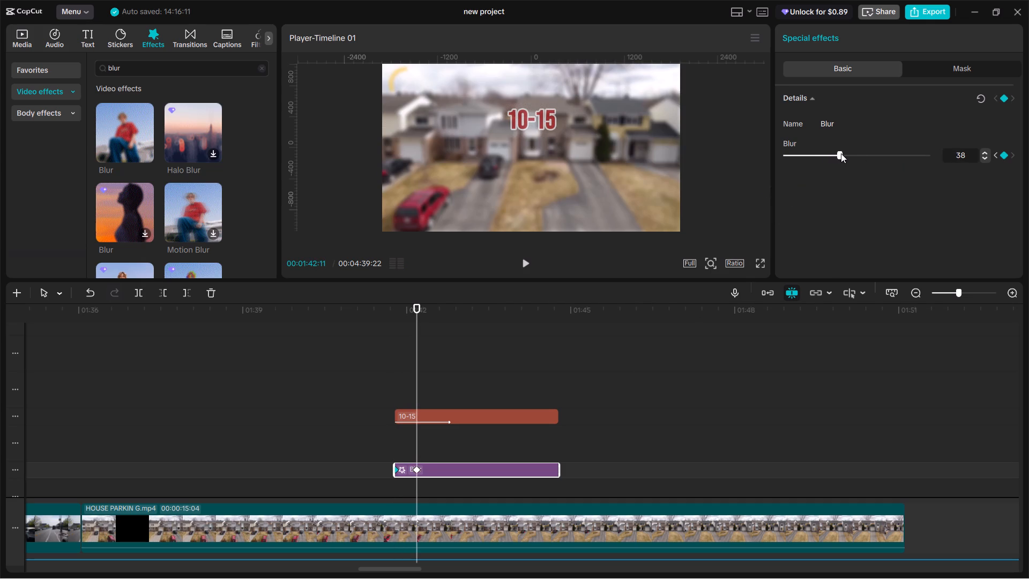
{"action": "left_click", "coordinate": [841, 153]}
Play back from about 00:01:41:27 to check the blur ramping up together with the 10-15 text.
{"action": "left_click", "coordinate": [376, 375]}
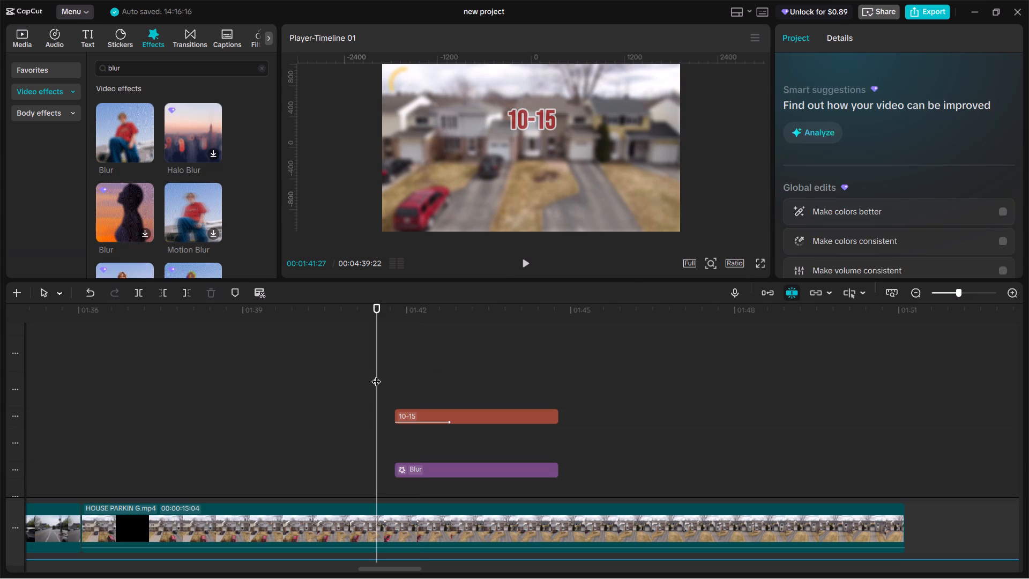
{"action": "key", "text": "space"}
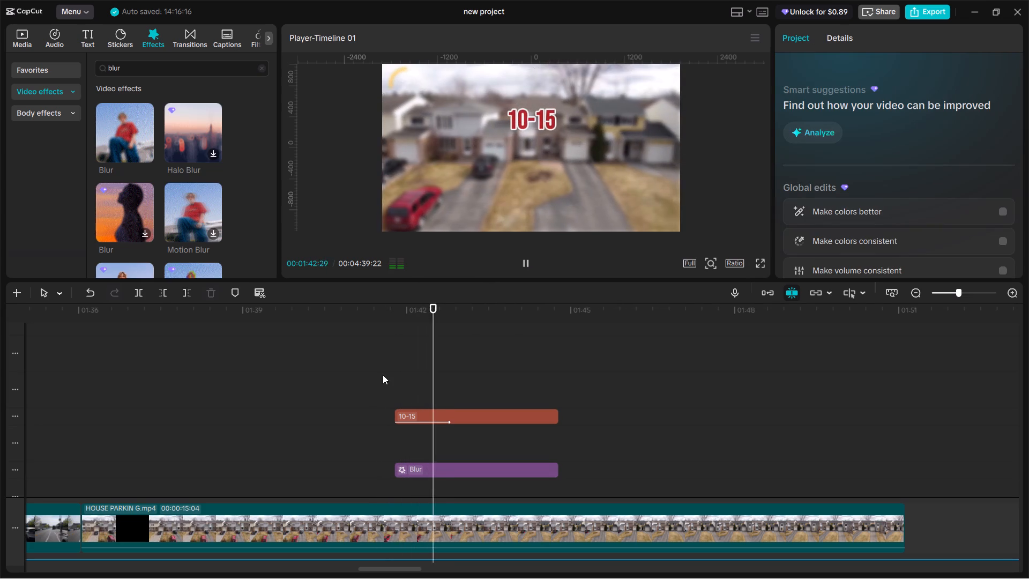
{"action": "key", "text": "space"}
Look through the project's imported media for material to use with the blurred 10-15 section.
{"action": "scroll", "coordinate": [541, 578], "scroll_direction": "down", "scroll_amount": 19}
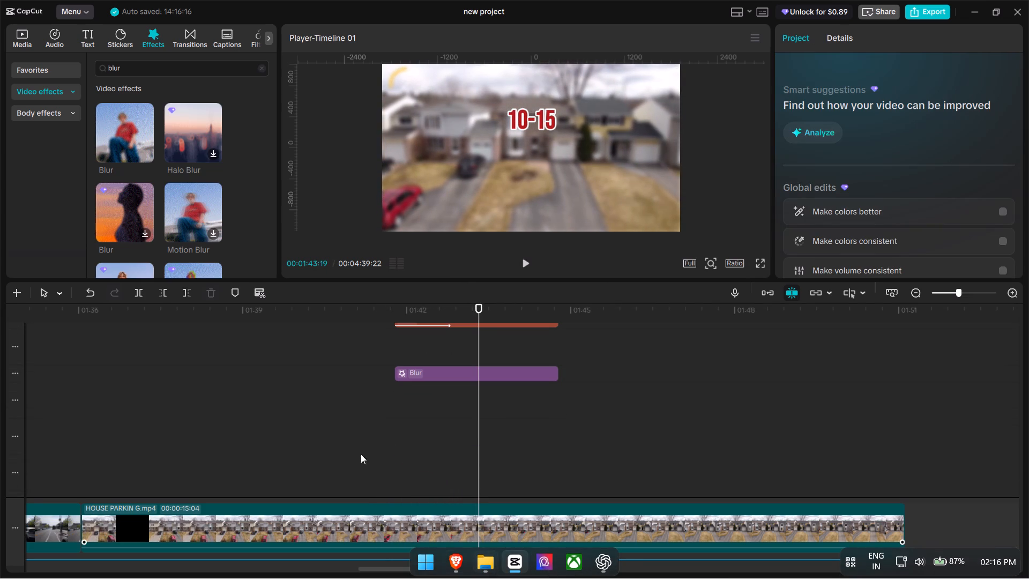
{"action": "scroll", "coordinate": [201, 213], "scroll_direction": "up", "scroll_amount": 6}
{"action": "left_click", "coordinate": [20, 36]}
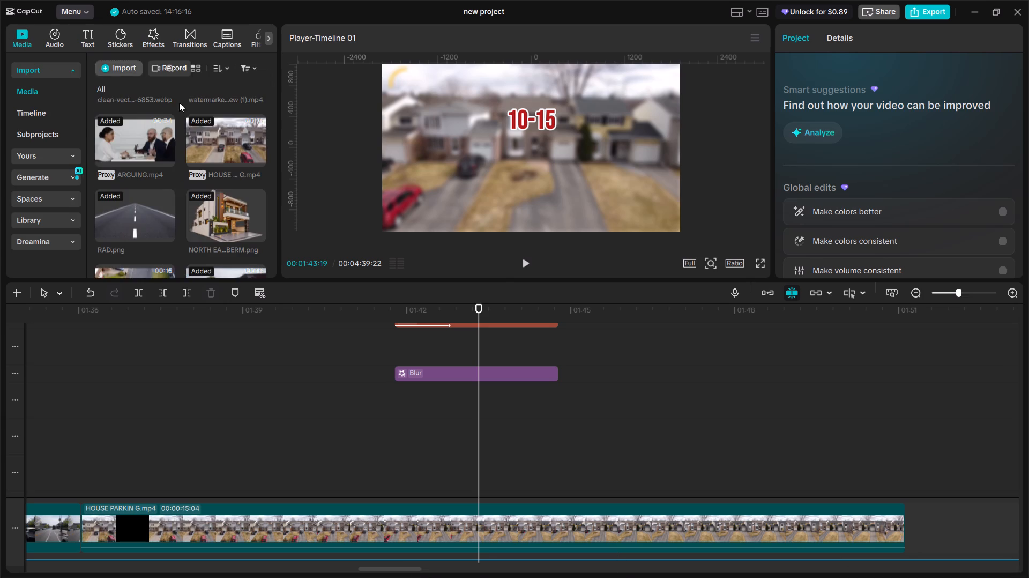
{"action": "scroll", "coordinate": [187, 151], "scroll_direction": "down", "scroll_amount": 2}
{"action": "scroll", "coordinate": [187, 152], "scroll_direction": "up", "scroll_amount": 5}
{"action": "scroll", "coordinate": [190, 153], "scroll_direction": "down", "scroll_amount": 4}
{"action": "scroll", "coordinate": [191, 155], "scroll_direction": "up", "scroll_amount": 8}
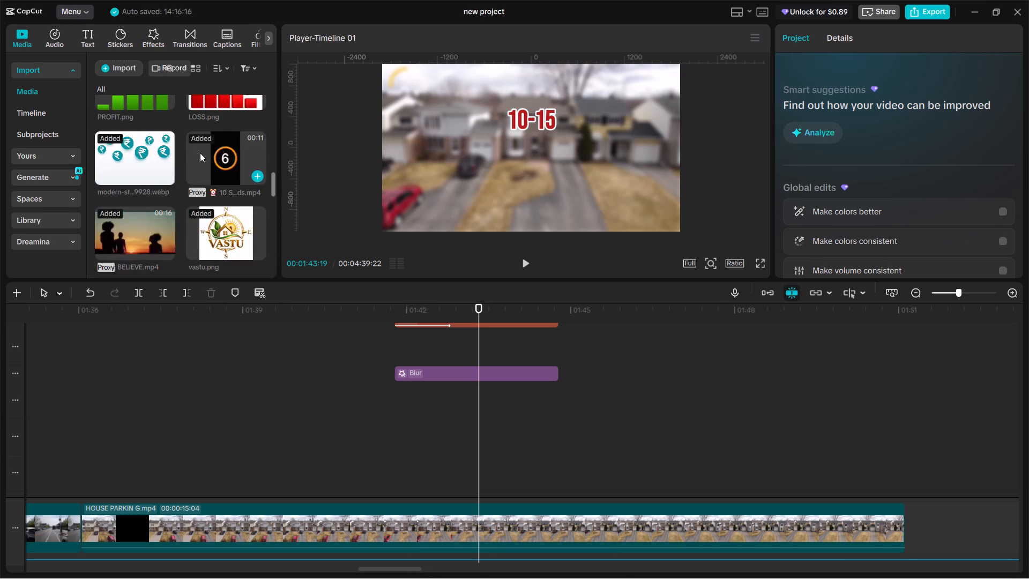
{"action": "scroll", "coordinate": [200, 153], "scroll_direction": "up", "scroll_amount": 3}
{"action": "left_click", "coordinate": [132, 201]}
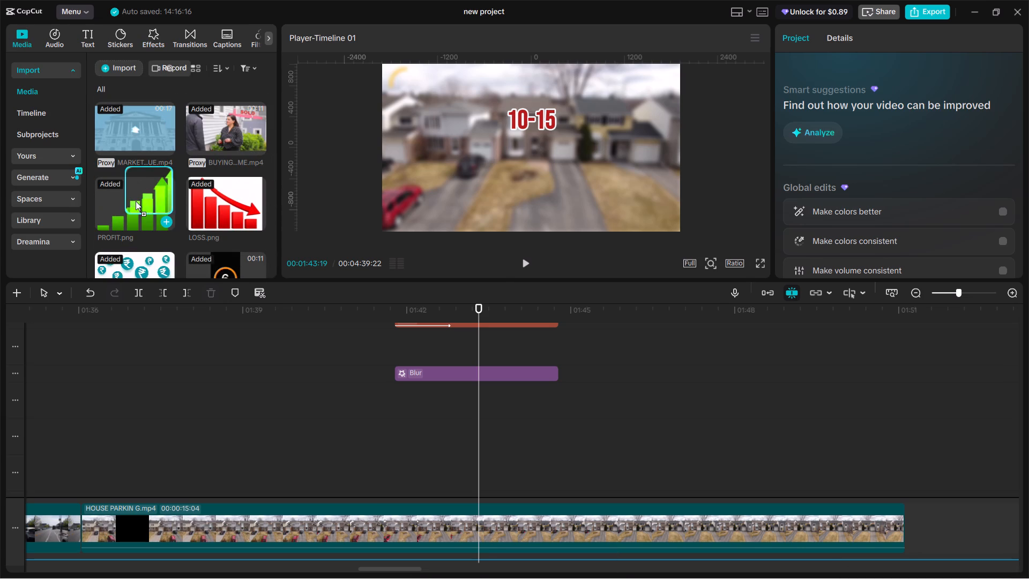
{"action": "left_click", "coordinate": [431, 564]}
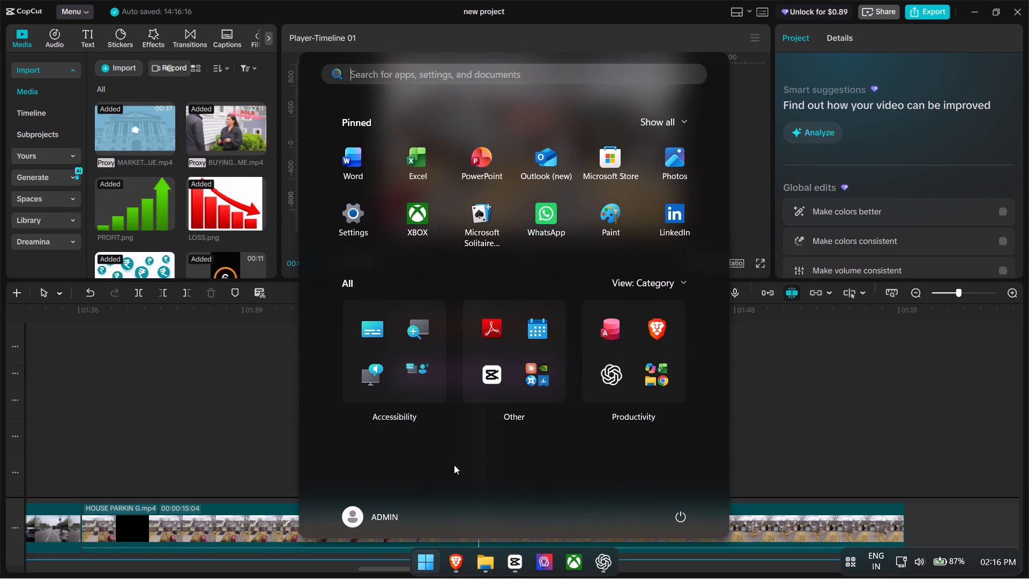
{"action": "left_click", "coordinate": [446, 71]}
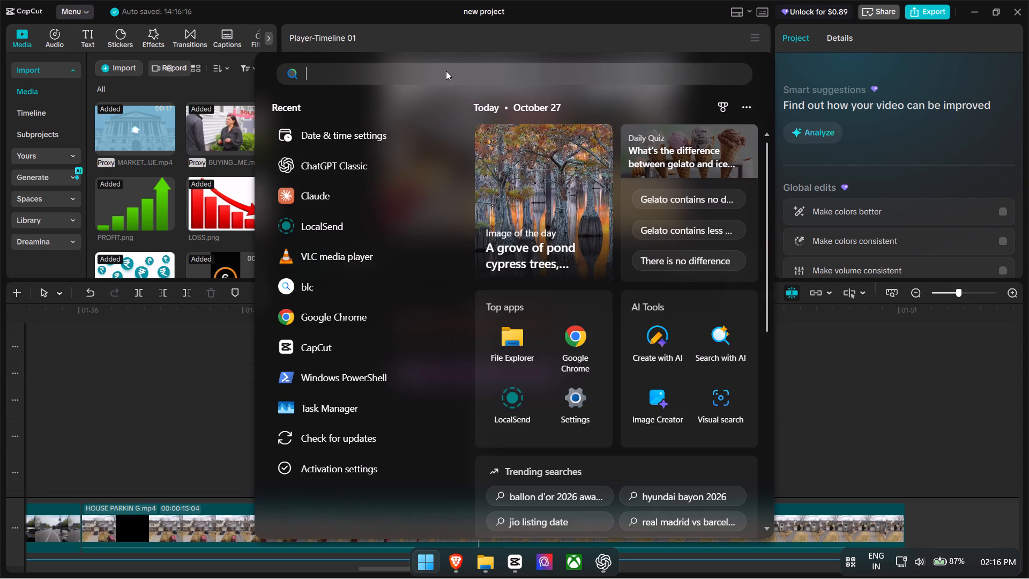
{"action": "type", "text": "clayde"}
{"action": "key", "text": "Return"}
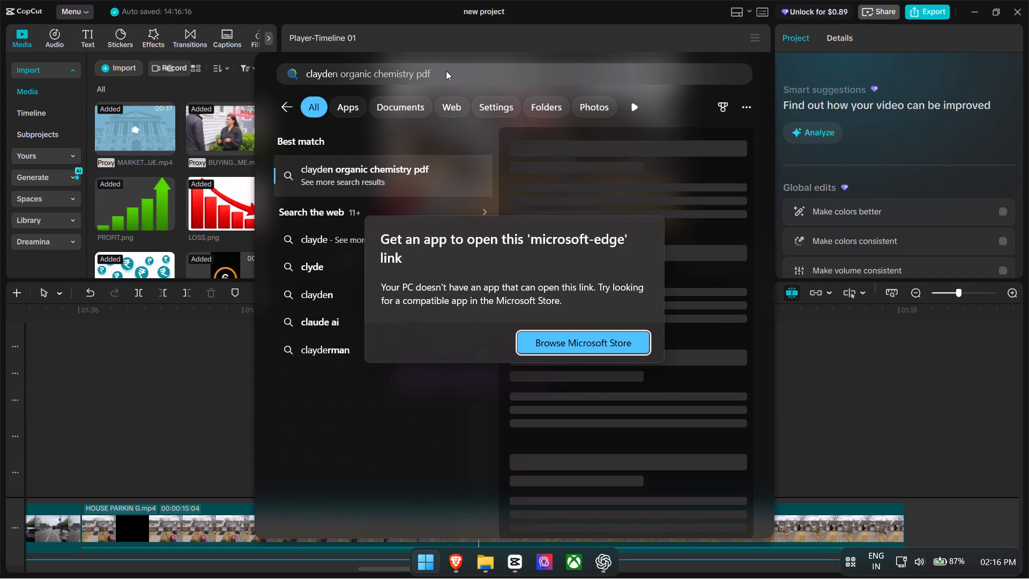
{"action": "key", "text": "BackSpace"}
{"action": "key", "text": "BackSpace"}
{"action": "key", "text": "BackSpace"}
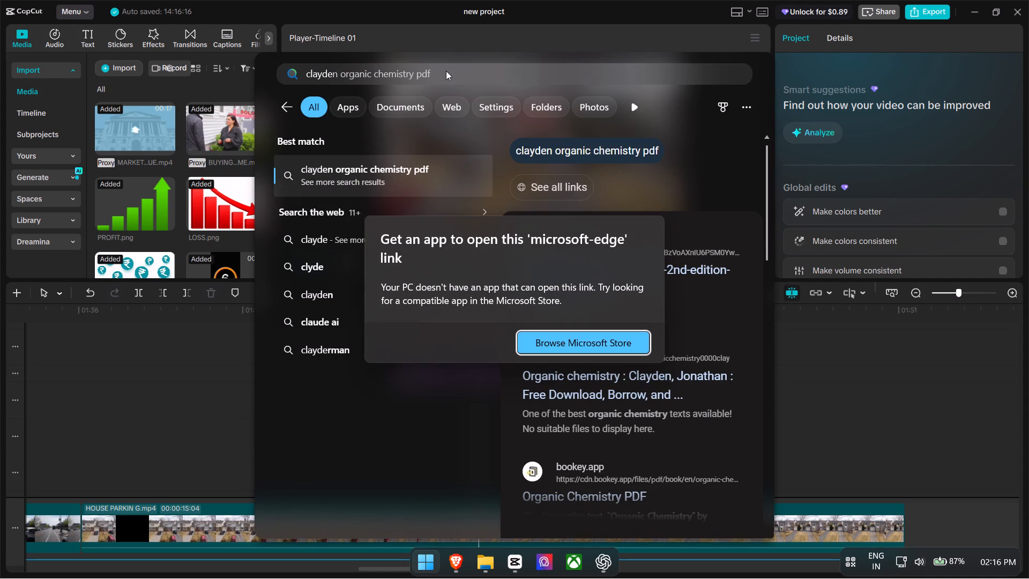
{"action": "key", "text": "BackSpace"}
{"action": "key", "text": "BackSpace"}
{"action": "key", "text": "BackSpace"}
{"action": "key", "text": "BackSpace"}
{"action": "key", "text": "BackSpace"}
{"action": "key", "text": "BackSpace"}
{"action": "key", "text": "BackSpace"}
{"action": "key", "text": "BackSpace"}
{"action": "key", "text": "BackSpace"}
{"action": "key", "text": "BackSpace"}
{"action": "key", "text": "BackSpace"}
{"action": "left_click", "coordinate": [468, 68]}
{"action": "key", "text": "ctrl+a"}
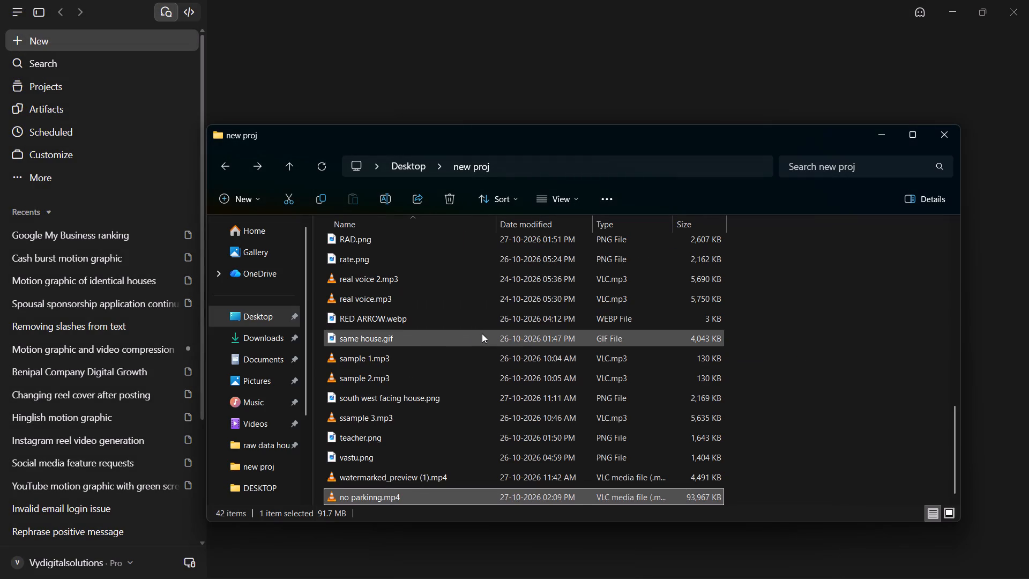
{"action": "scroll", "coordinate": [482, 333], "scroll_direction": "down", "scroll_amount": 5}
{"action": "scroll", "coordinate": [444, 418], "scroll_direction": "down", "scroll_amount": 3}
{"action": "scroll", "coordinate": [444, 417], "scroll_direction": "up", "scroll_amount": 3}
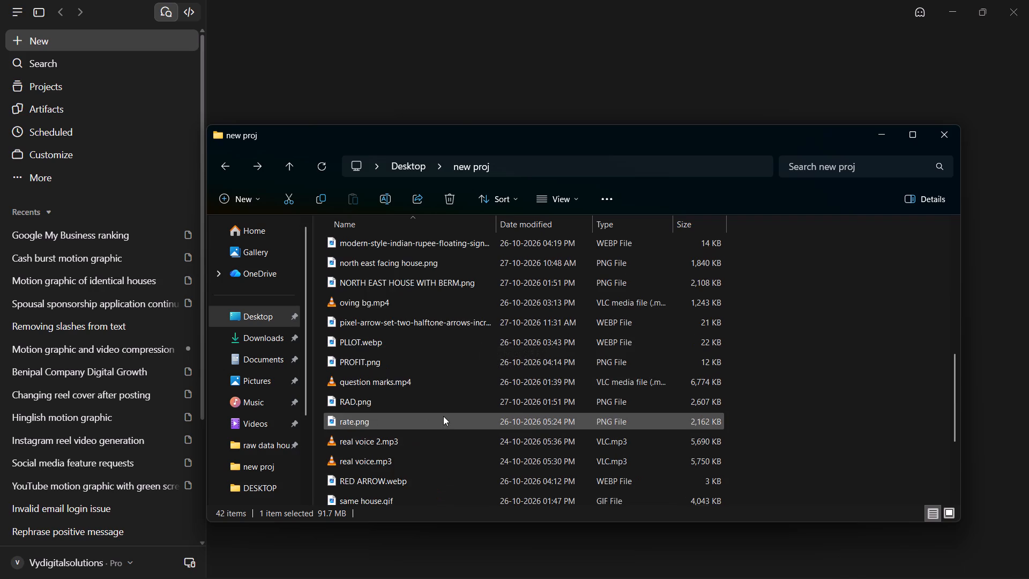
{"action": "scroll", "coordinate": [443, 416], "scroll_direction": "up", "scroll_amount": 12}
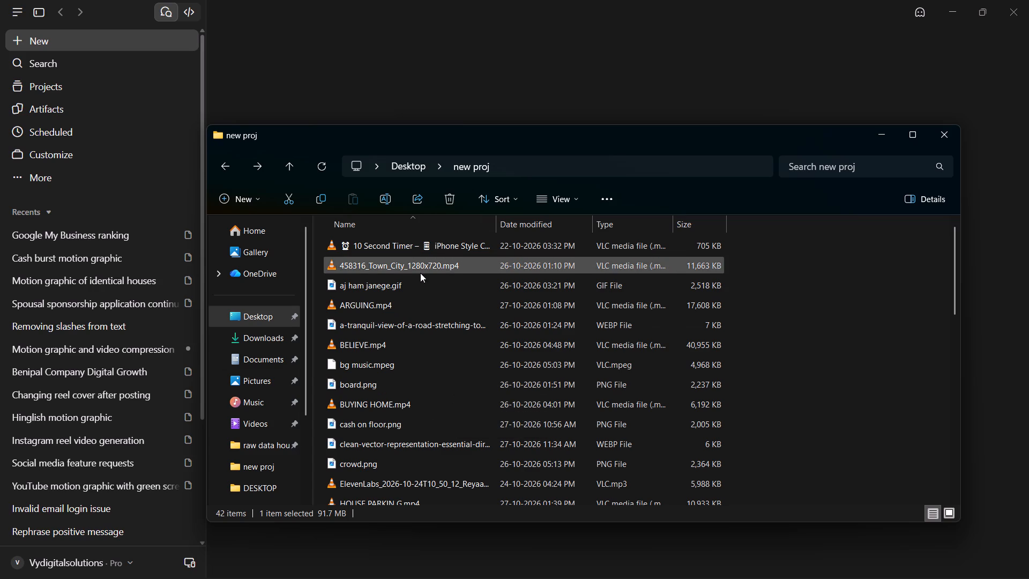
{"action": "scroll", "coordinate": [438, 349], "scroll_direction": "down", "scroll_amount": 3}
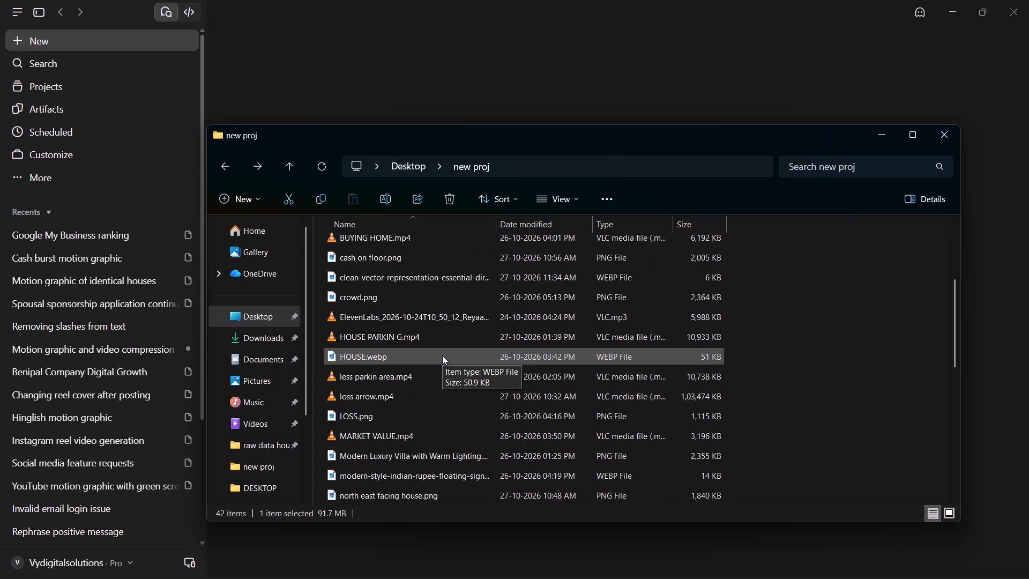
{"action": "scroll", "coordinate": [443, 355], "scroll_direction": "down", "scroll_amount": 2}
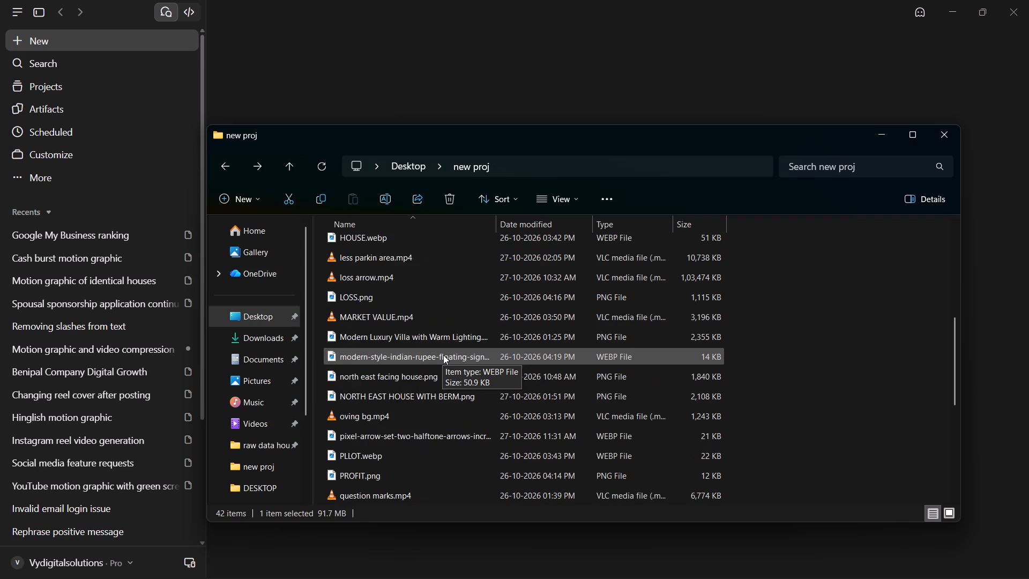
{"action": "scroll", "coordinate": [443, 355], "scroll_direction": "down", "scroll_amount": 3}
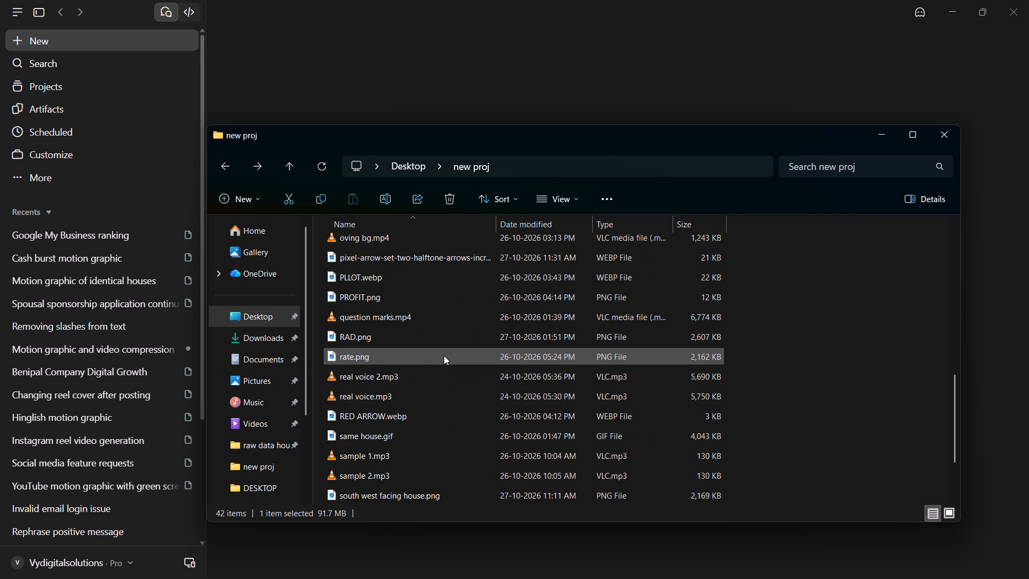
{"action": "scroll", "coordinate": [444, 355], "scroll_direction": "down", "scroll_amount": 2}
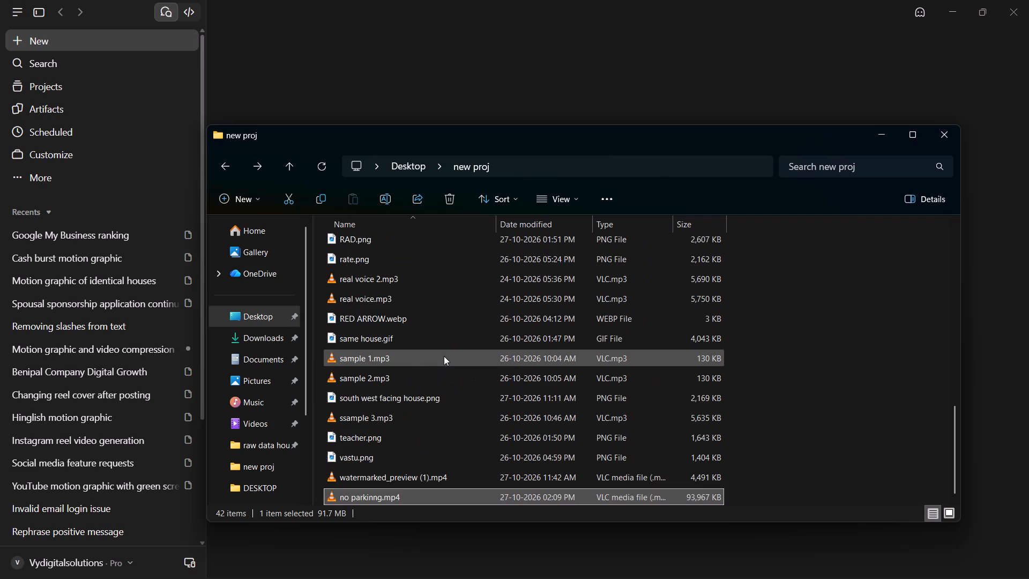
{"action": "scroll", "coordinate": [444, 356], "scroll_direction": "down", "scroll_amount": 4}
{"action": "scroll", "coordinate": [535, 309], "scroll_direction": "up", "scroll_amount": 9}
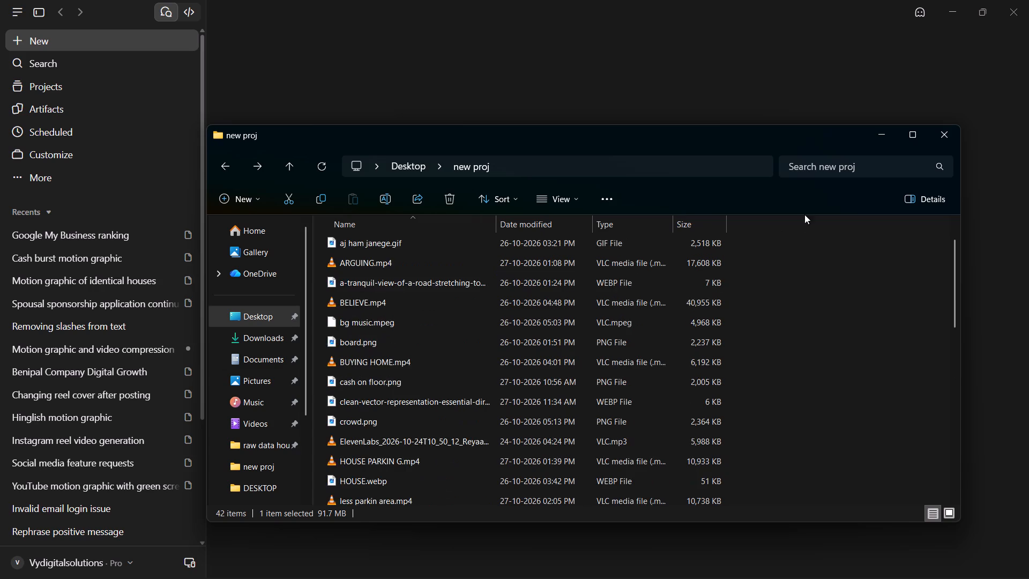
{"action": "scroll", "coordinate": [800, 236], "scroll_direction": "up", "scroll_amount": 16}
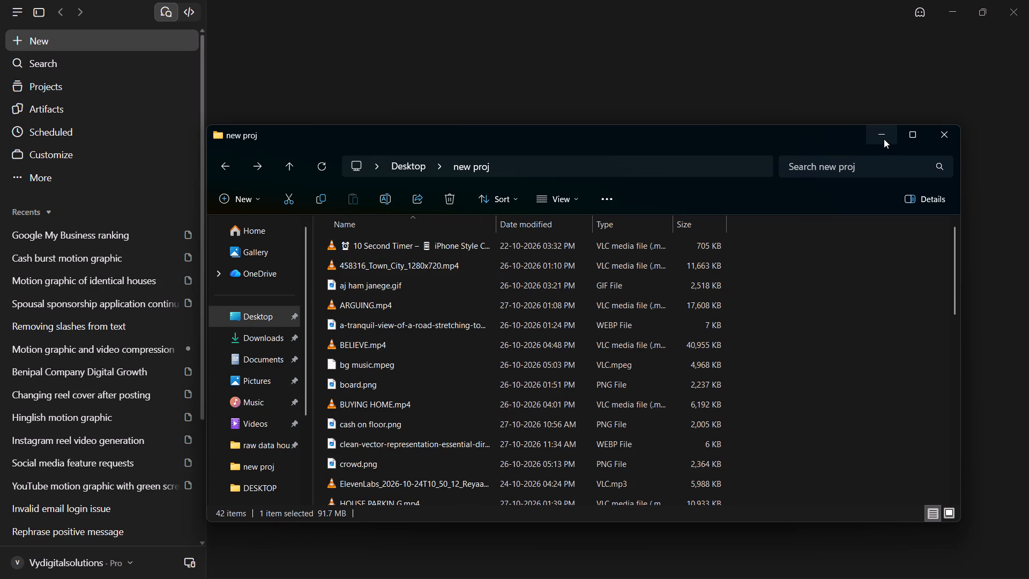
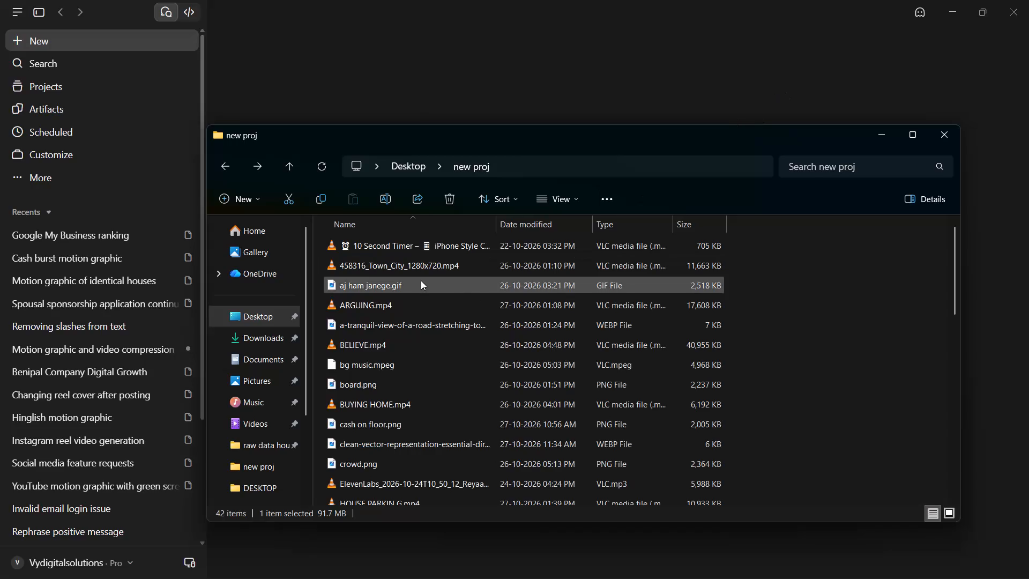
Search the new proj folder for profit.
{"action": "left_click", "coordinate": [841, 172]}
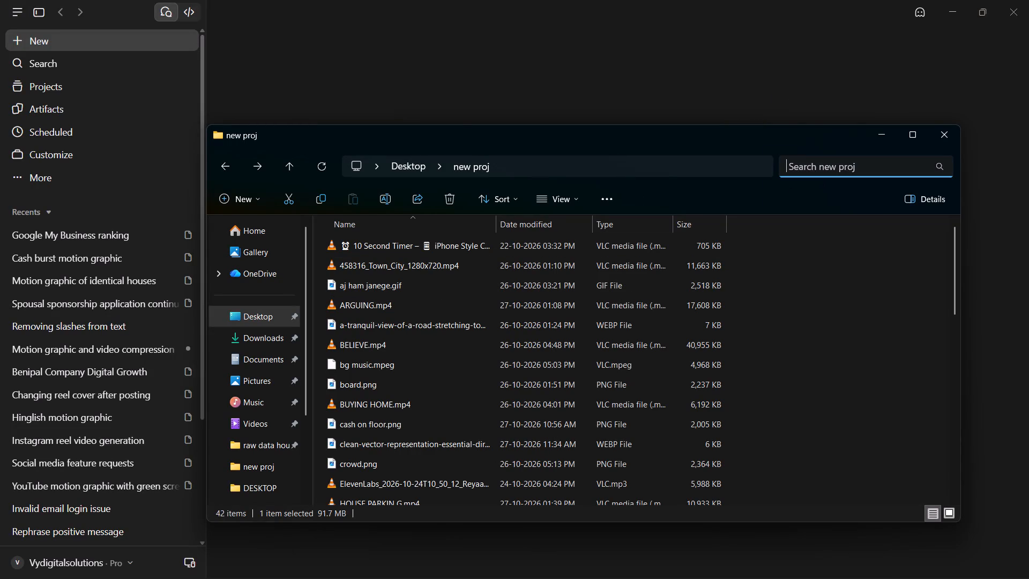
{"action": "type", "text": "ao"}
{"action": "key", "text": "w"}
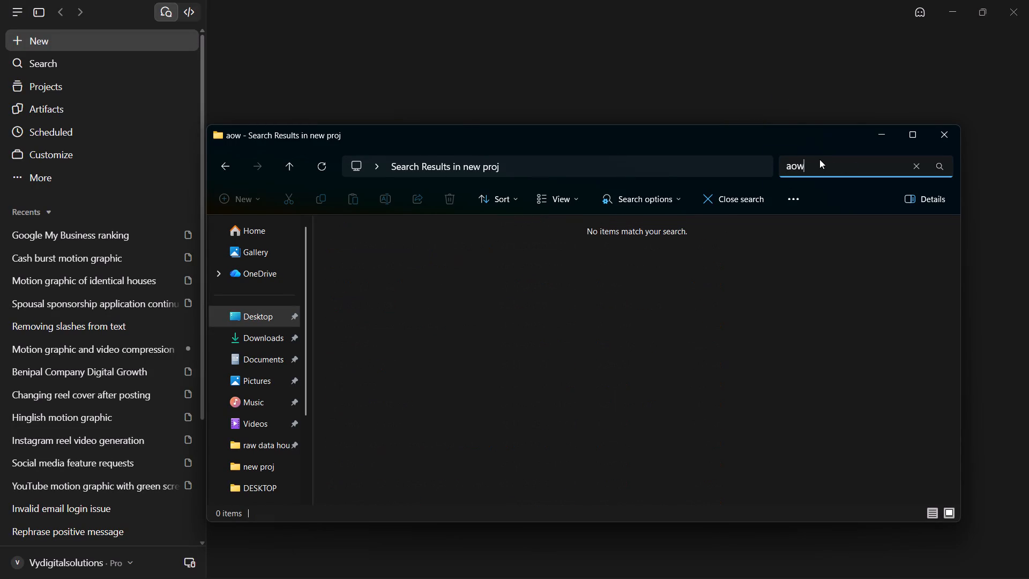
{"action": "key", "text": "BackSpace"}
{"action": "key", "text": "BackSpace"}
{"action": "type", "text": "row"}
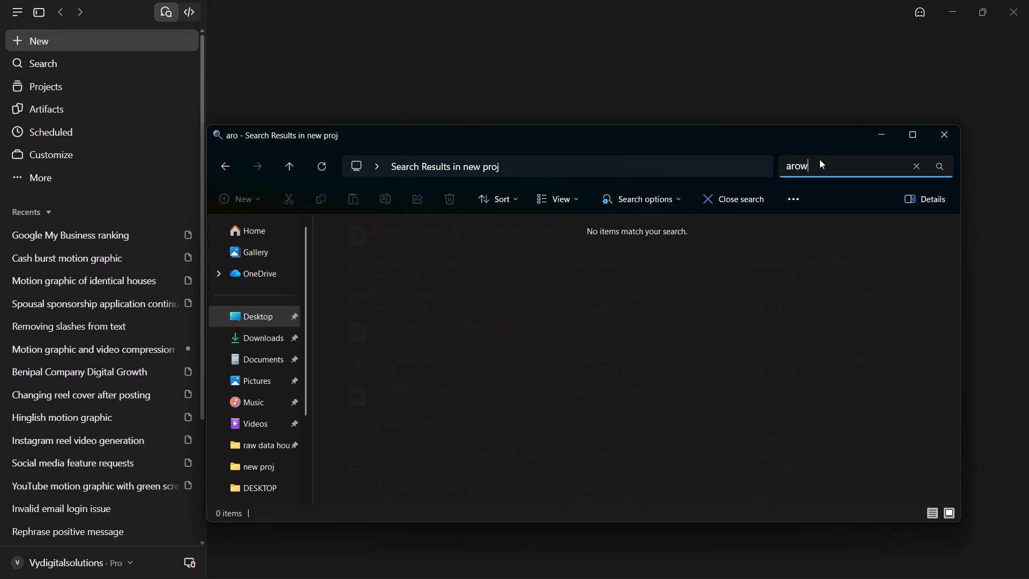
{"action": "key", "text": "BackSpace"}
{"action": "key", "text": "BackSpace"}
{"action": "key", "text": "BackSpace"}
{"action": "key", "text": "BackSpace"}
{"action": "key", "text": "BackSpace"}
{"action": "type", "text": "profit"}
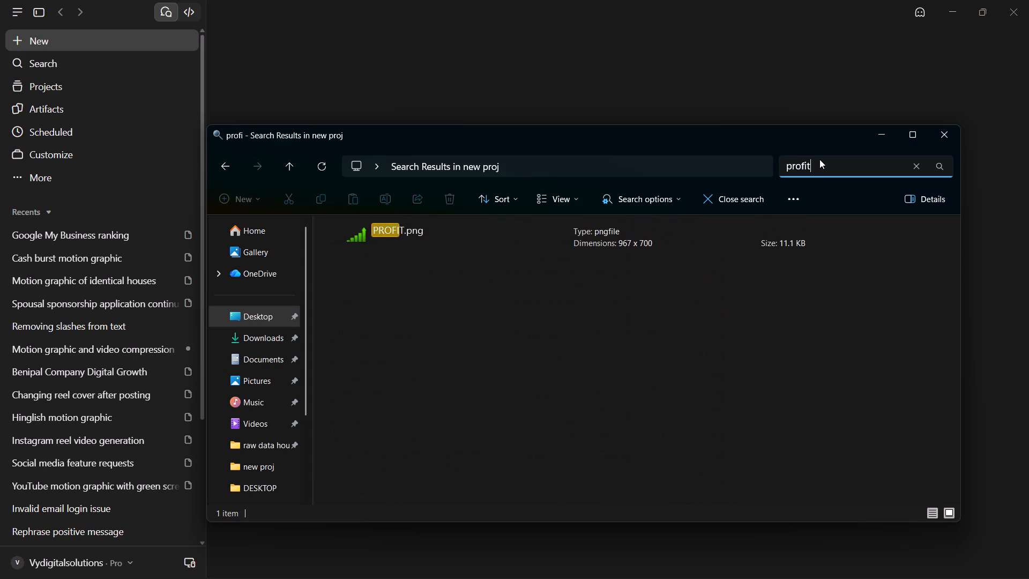
{"action": "left_click_drag", "start_coordinate": [461, 232], "coordinate": [480, 249]}
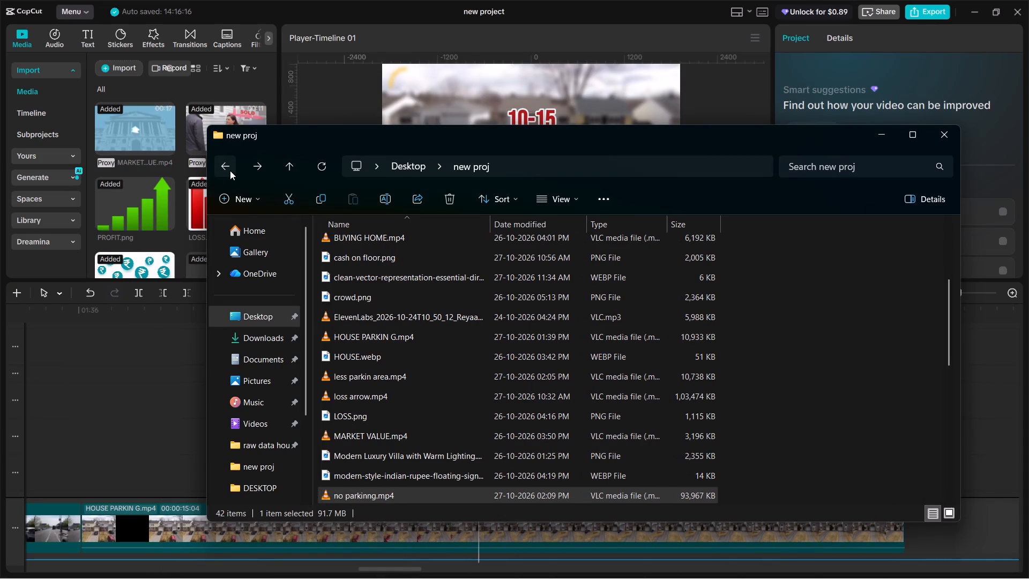
{"action": "left_click", "coordinate": [881, 134]}
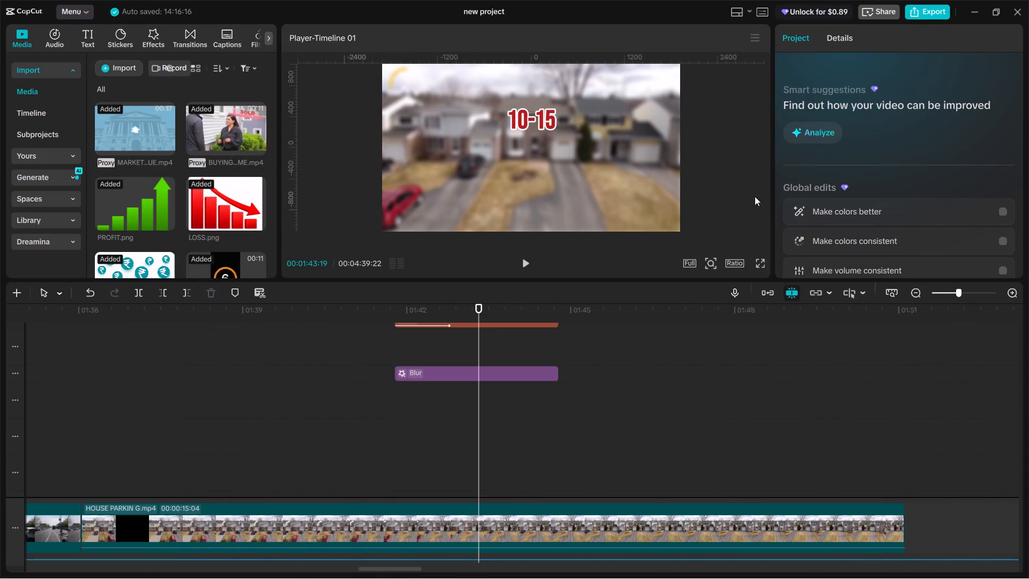
Play through the second half of the blurred 10-15 section to examine how the blur ends.
{"action": "left_click", "coordinate": [371, 346]}
{"action": "left_click_drag", "start_coordinate": [374, 346], "coordinate": [391, 358]}
{"action": "key", "text": "space"}
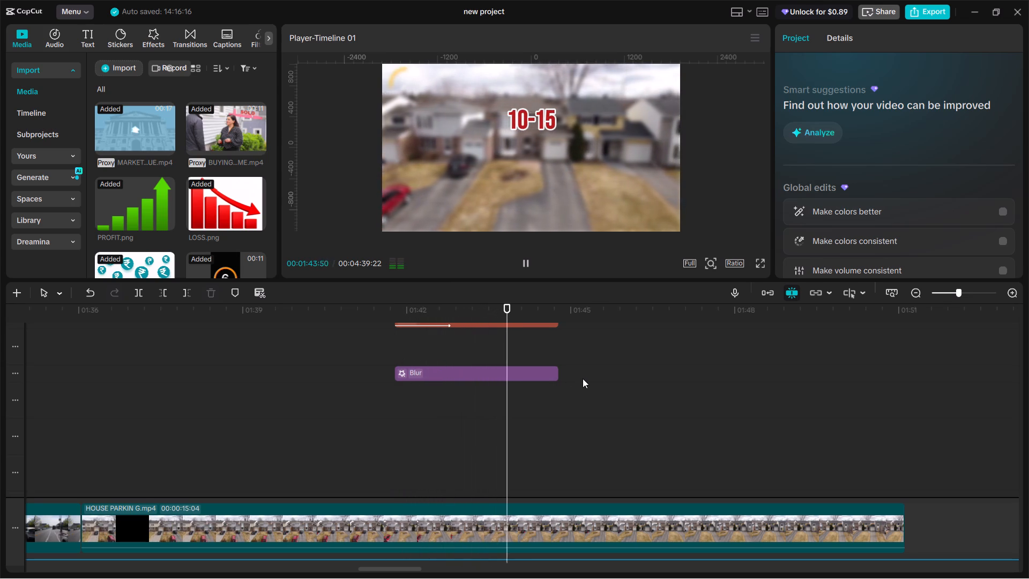
{"action": "key", "text": "space"}
{"action": "double_click", "coordinate": [537, 348]}
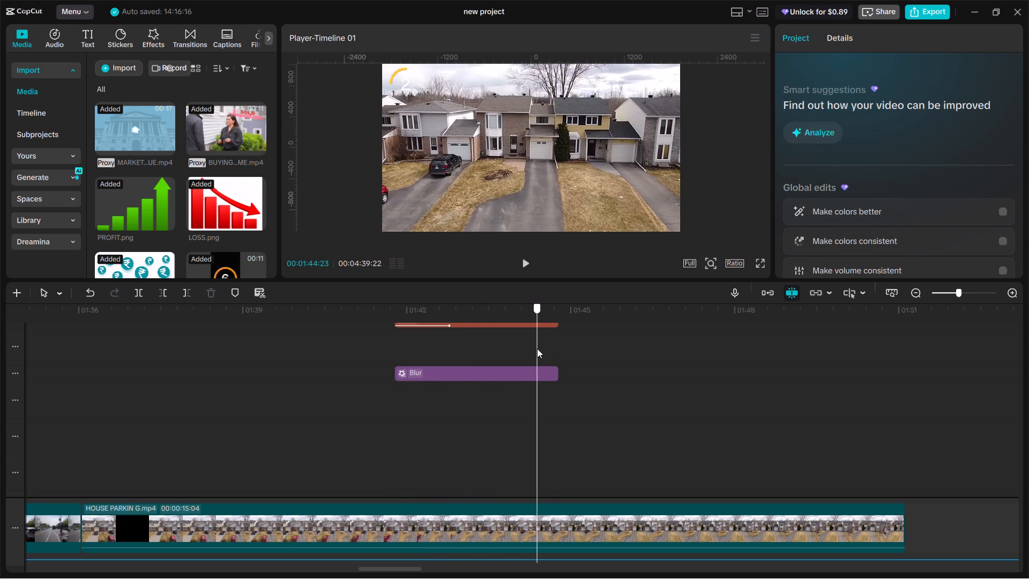
{"action": "key", "text": "space"}
{"action": "left_click", "coordinate": [522, 344]}
{"action": "left_click_drag", "start_coordinate": [522, 344], "coordinate": [527, 347]}
{"action": "key", "text": "space"}
{"action": "key", "text": "space"}
{"action": "key", "text": "space"}
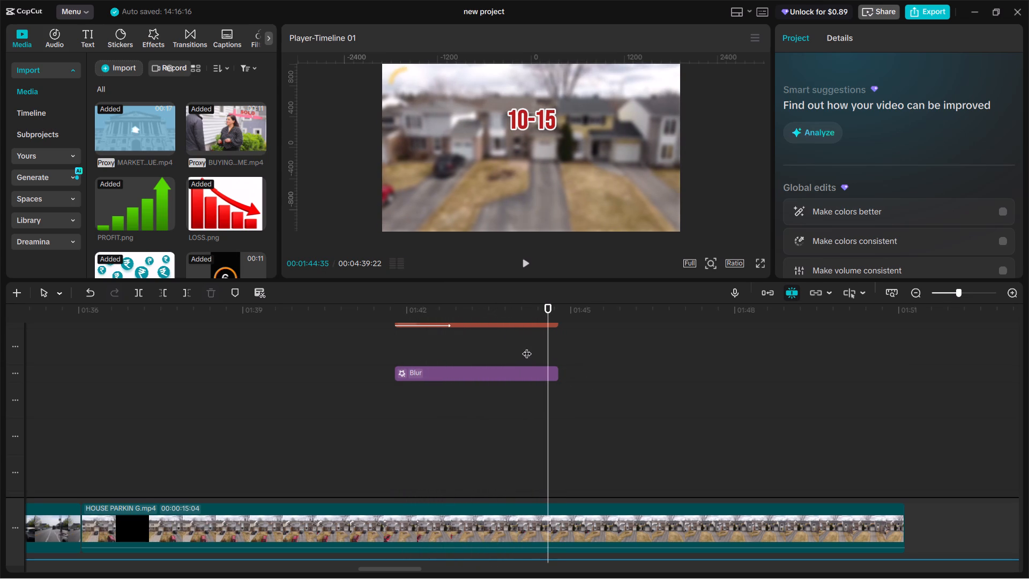
{"action": "key", "text": "space"}
{"action": "double_click", "coordinate": [544, 347]}
{"action": "key", "text": "space"}
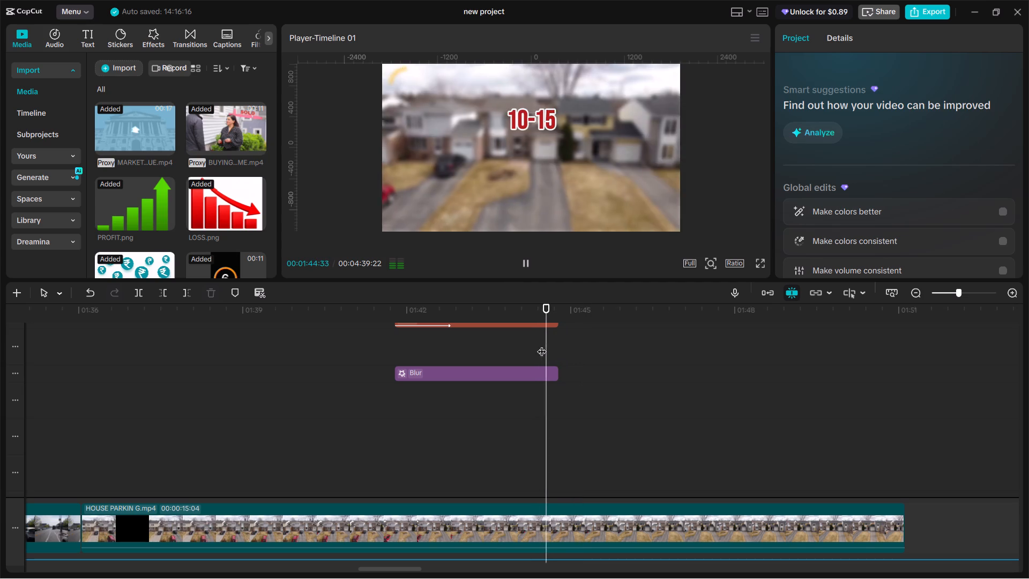
{"action": "key", "text": "space"}
{"action": "left_click", "coordinate": [560, 349]}
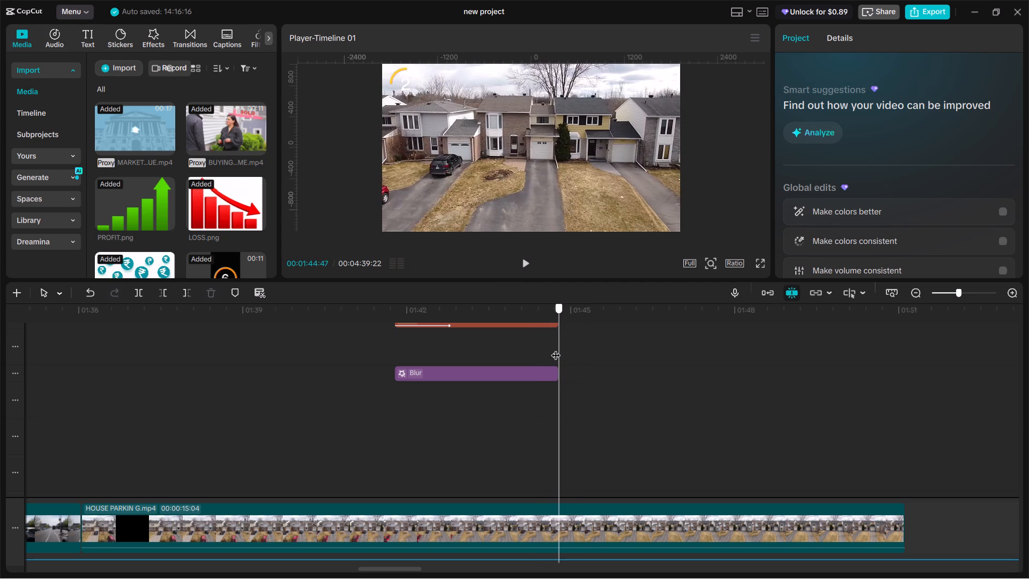
Fade the Blur effect out: add a keyframe at about 00:01:44:29 and set the blur to 0 at the clip's end.
{"action": "left_click", "coordinate": [548, 370]}
{"action": "left_click", "coordinate": [533, 352]}
{"action": "left_click_drag", "start_coordinate": [534, 352], "coordinate": [542, 355]}
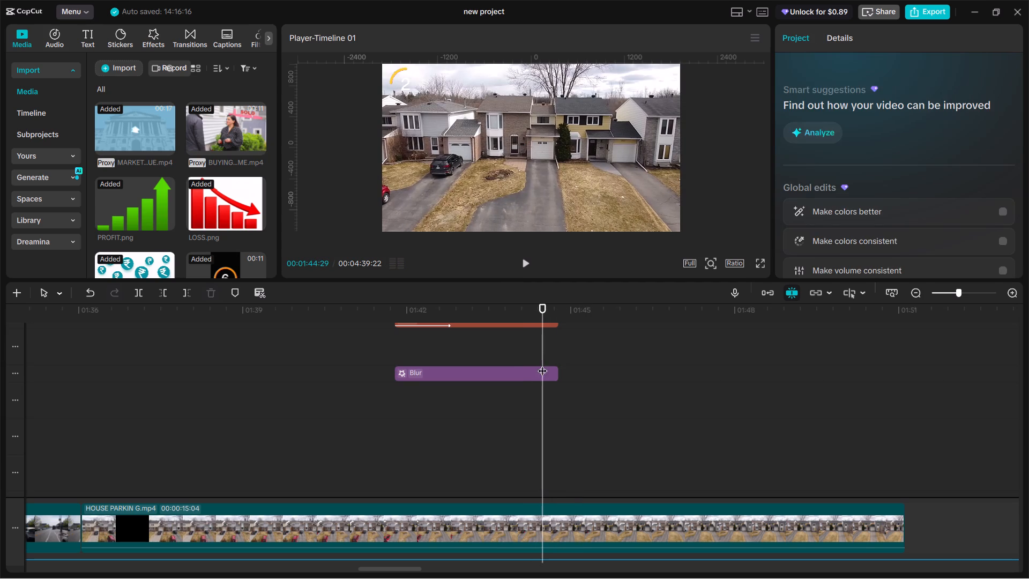
{"action": "left_click", "coordinate": [539, 378]}
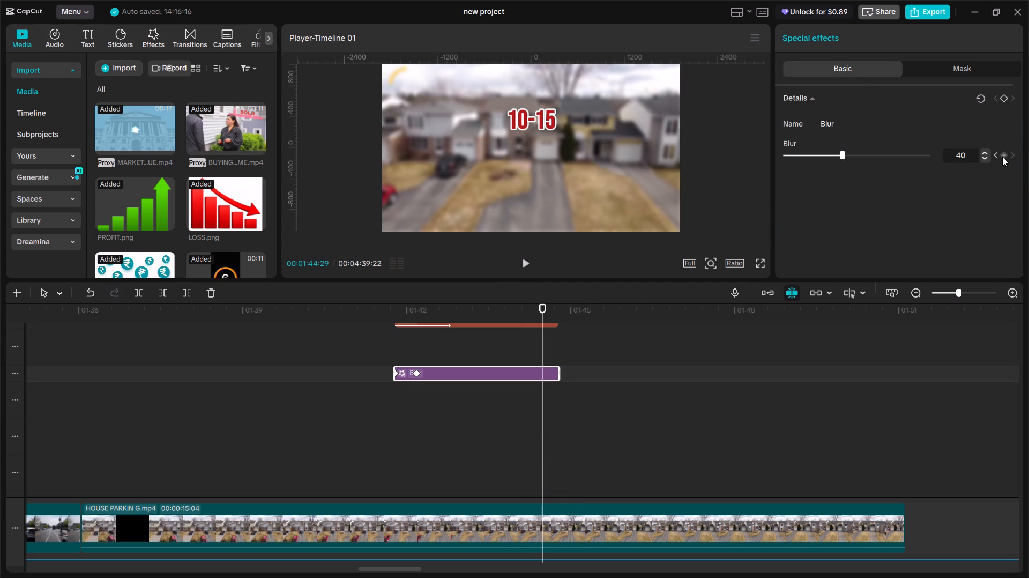
{"action": "left_click", "coordinate": [1002, 157]}
{"action": "left_click_drag", "start_coordinate": [542, 345], "coordinate": [558, 357]}
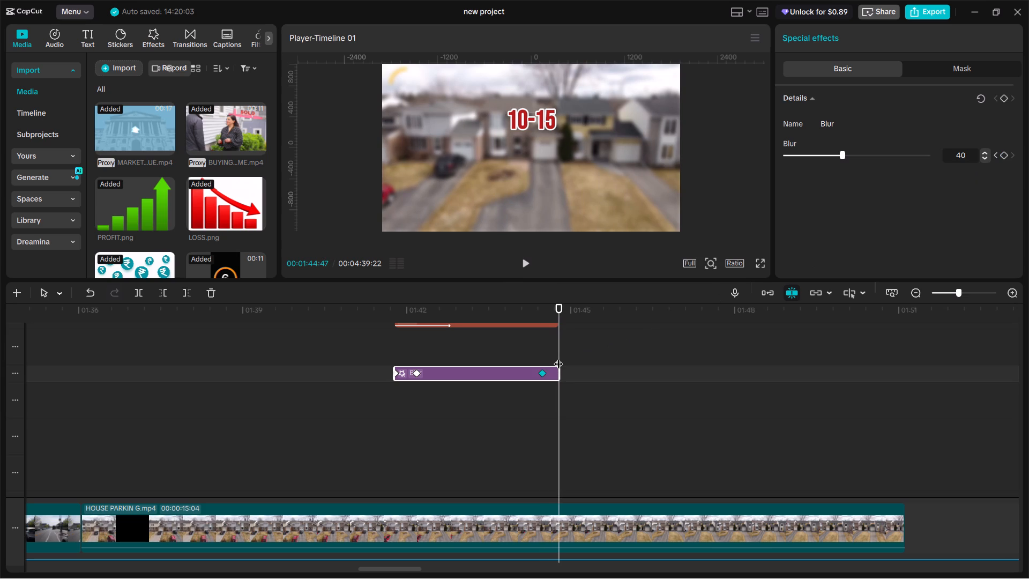
{"action": "left_click_drag", "start_coordinate": [838, 155], "coordinate": [779, 168]}
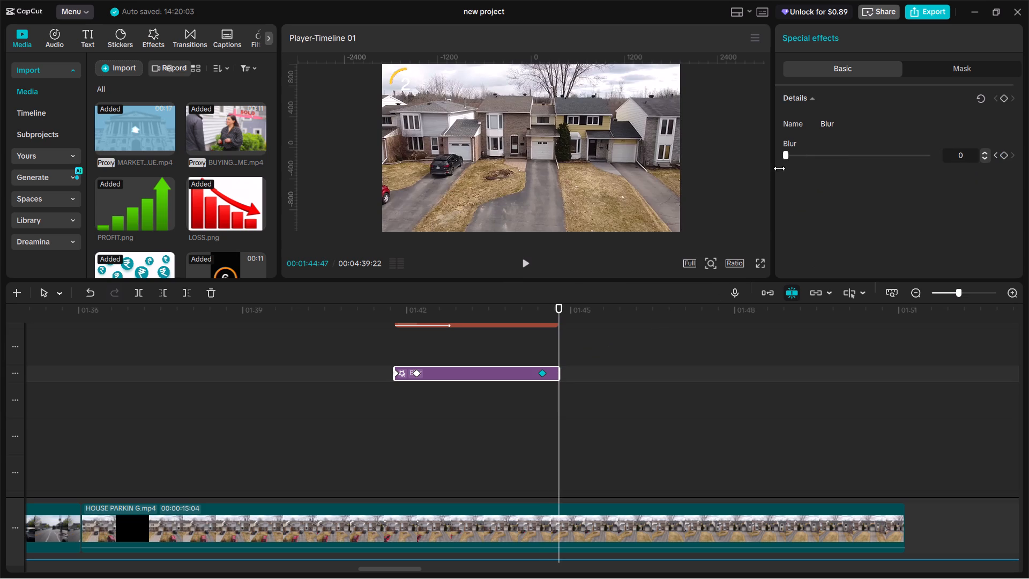
{"action": "left_click_drag", "start_coordinate": [779, 168], "coordinate": [767, 172]}
Play back the end of the Blur effect to check the fade-out.
{"action": "left_click", "coordinate": [536, 352]}
{"action": "key", "text": "space"}
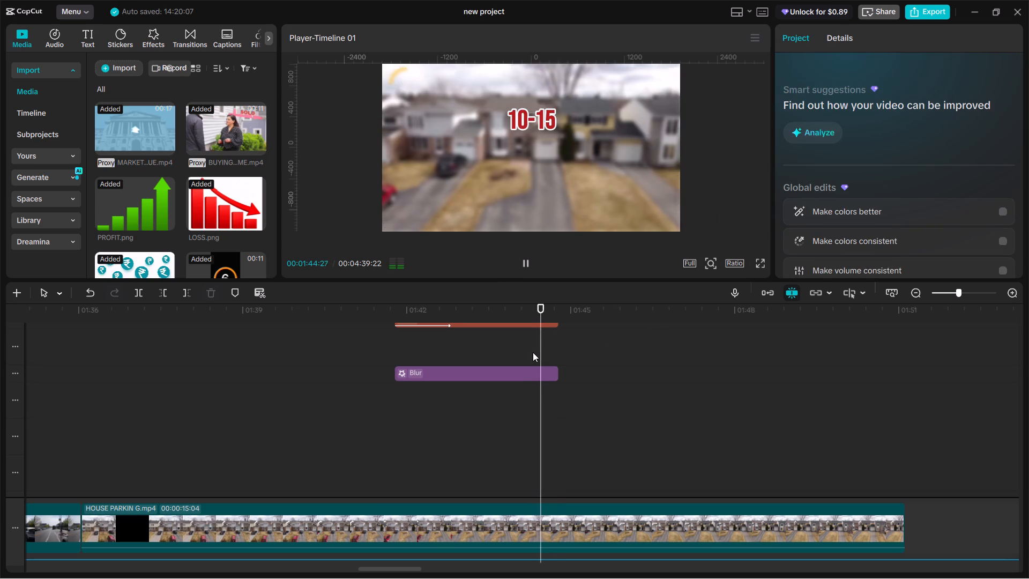
{"action": "left_click", "coordinate": [522, 344]}
{"action": "key", "text": "space"}
{"action": "key", "text": "space"}
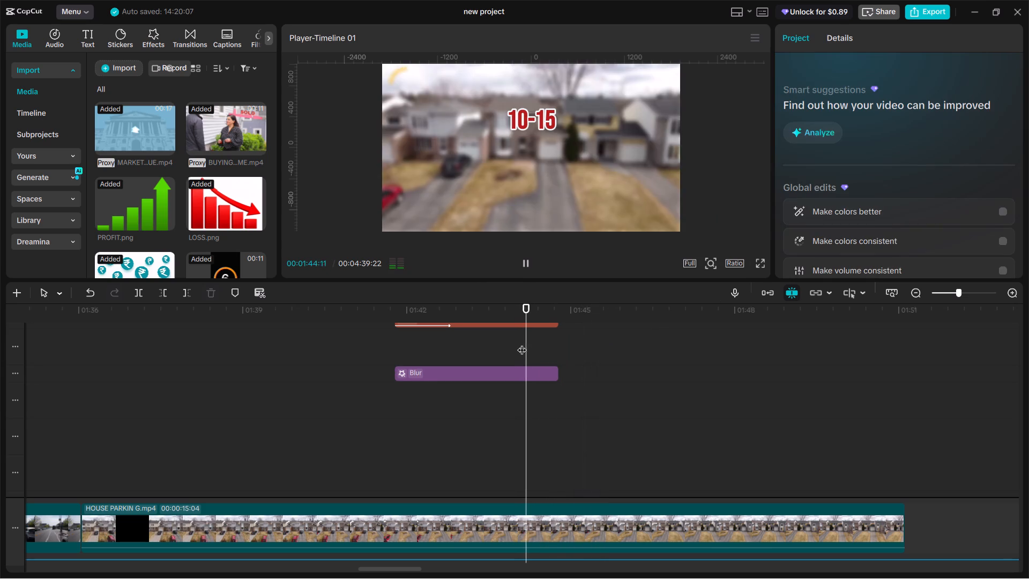
{"action": "key", "text": "space"}
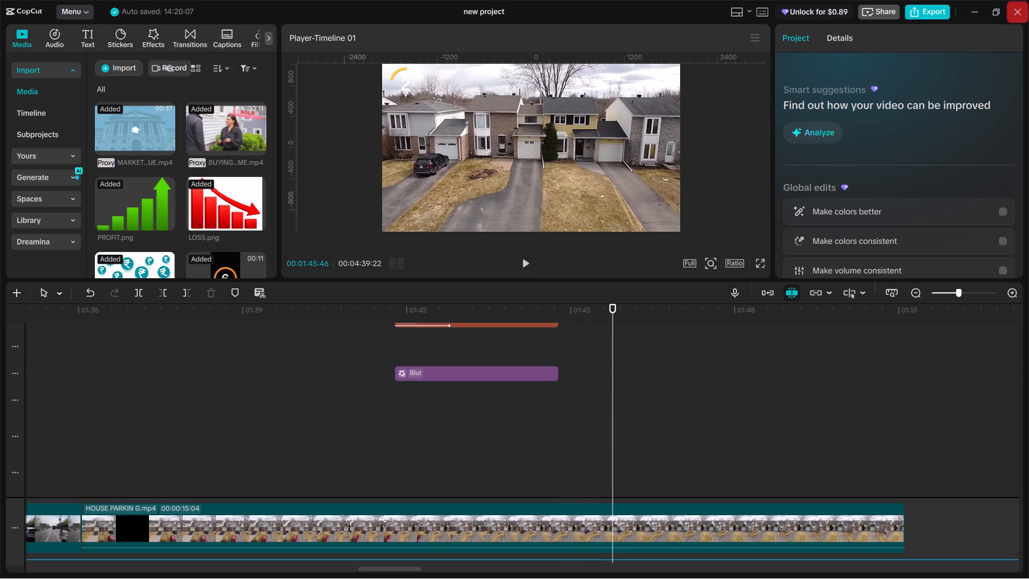
Minimize CapCut and the Brave browser to show the desktop.
{"action": "left_click", "coordinate": [973, 8]}
{"action": "left_click", "coordinate": [972, 8]}
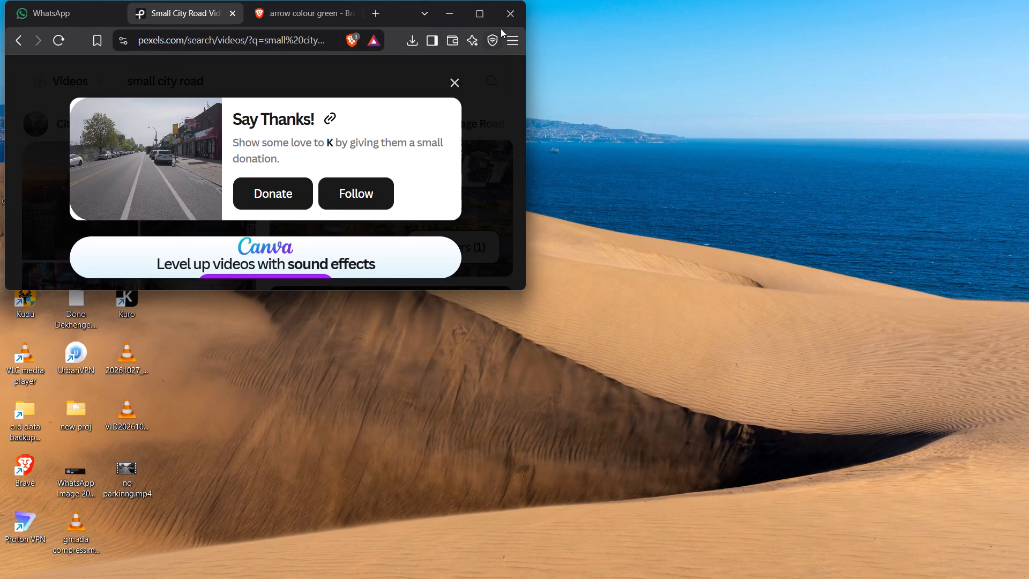
{"action": "left_click", "coordinate": [488, 16]}
{"action": "left_click", "coordinate": [954, 0]}
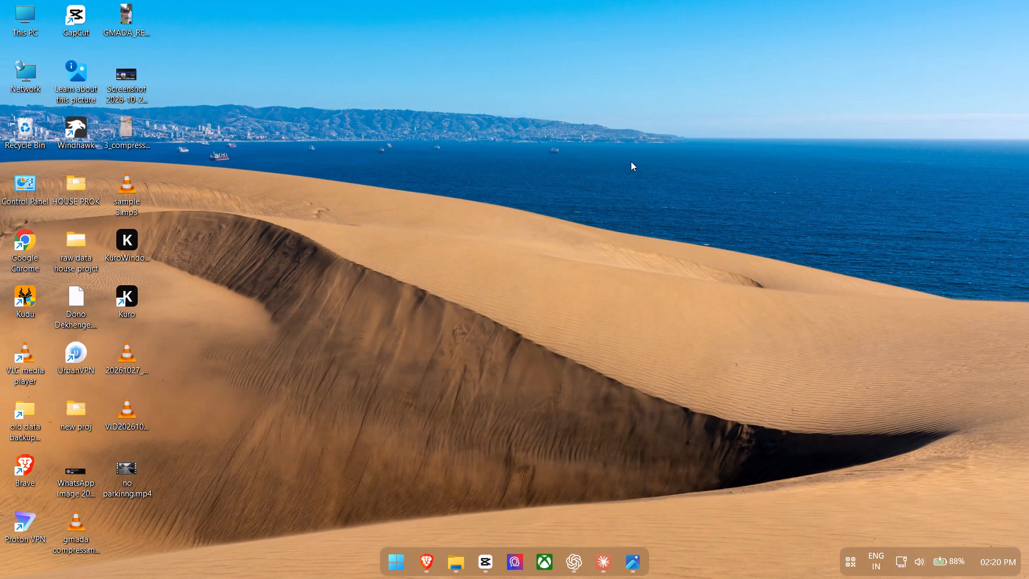